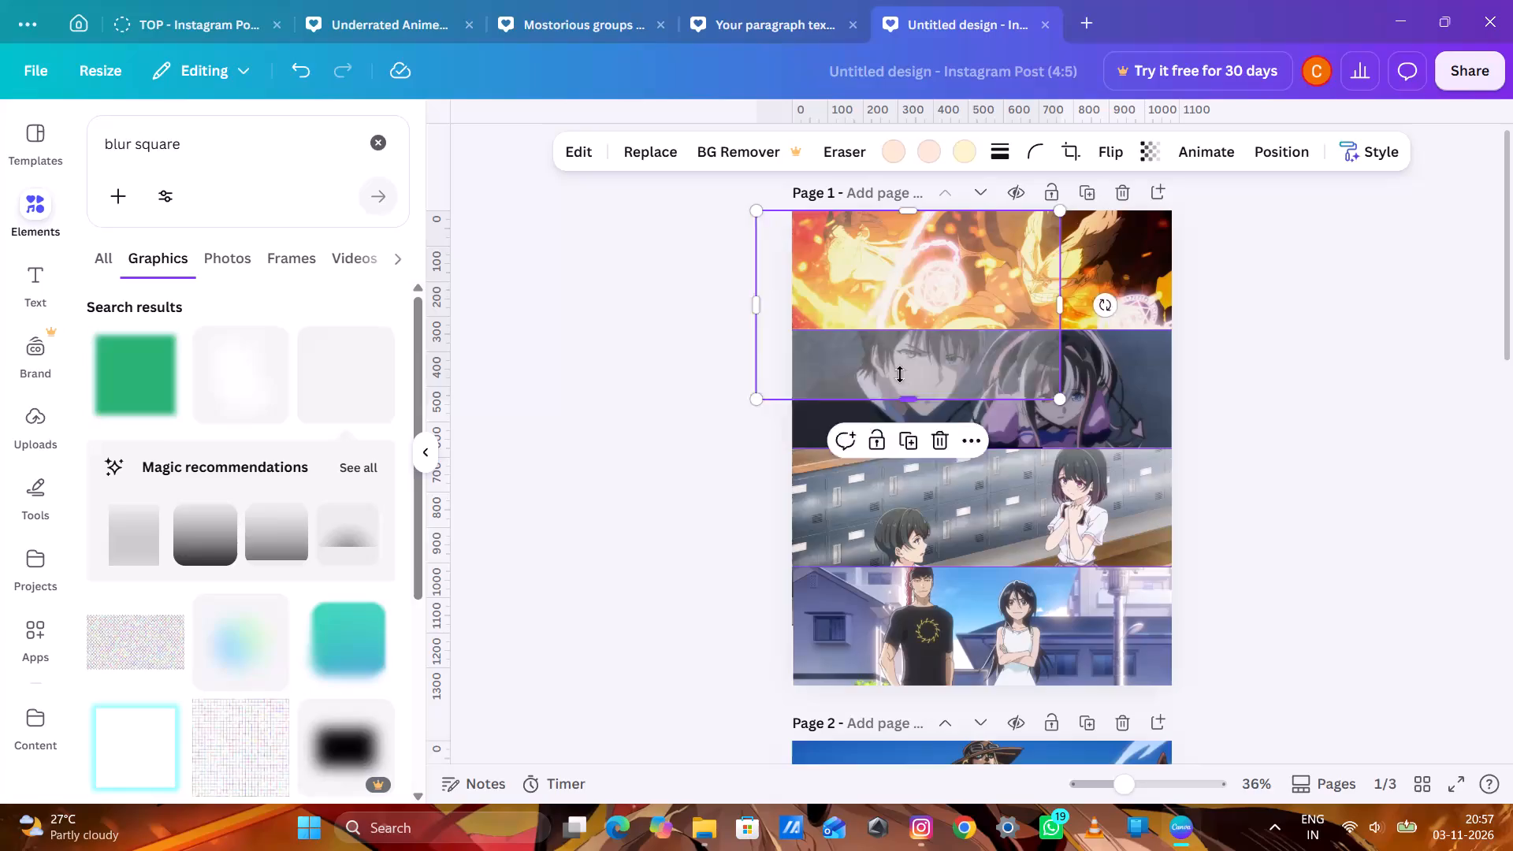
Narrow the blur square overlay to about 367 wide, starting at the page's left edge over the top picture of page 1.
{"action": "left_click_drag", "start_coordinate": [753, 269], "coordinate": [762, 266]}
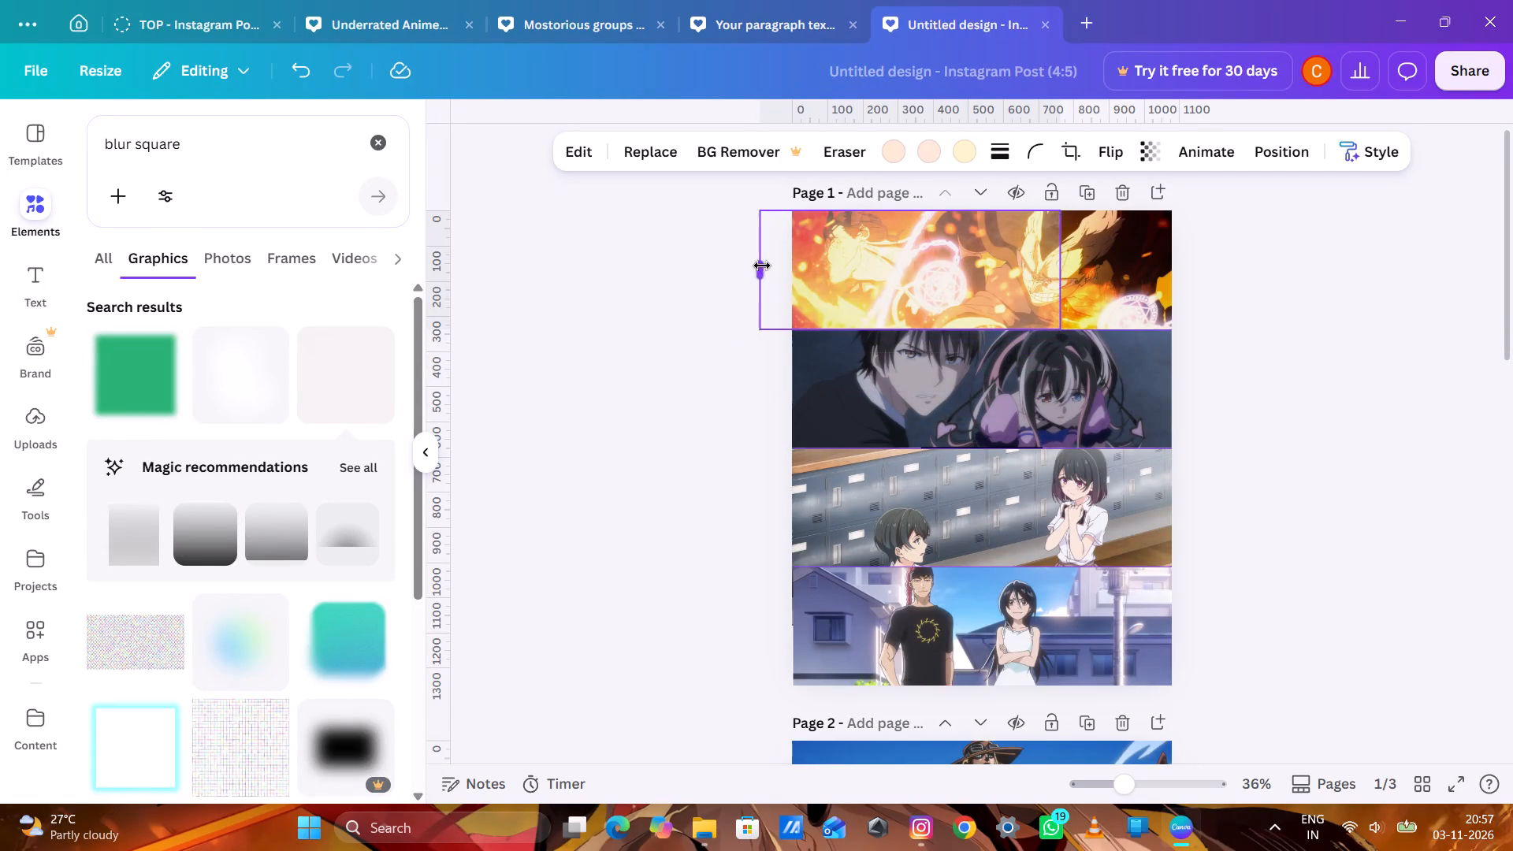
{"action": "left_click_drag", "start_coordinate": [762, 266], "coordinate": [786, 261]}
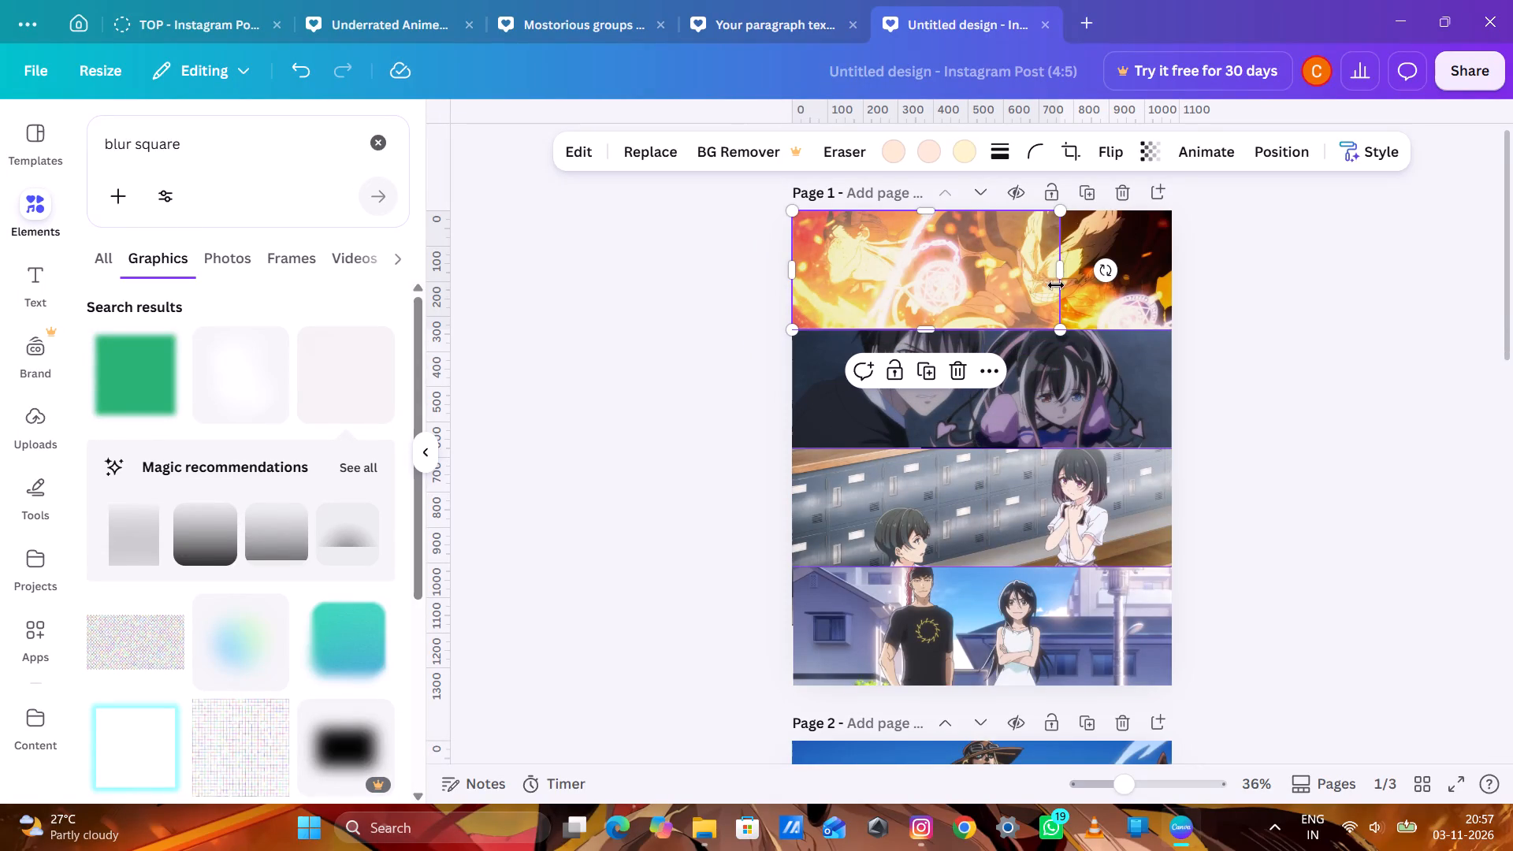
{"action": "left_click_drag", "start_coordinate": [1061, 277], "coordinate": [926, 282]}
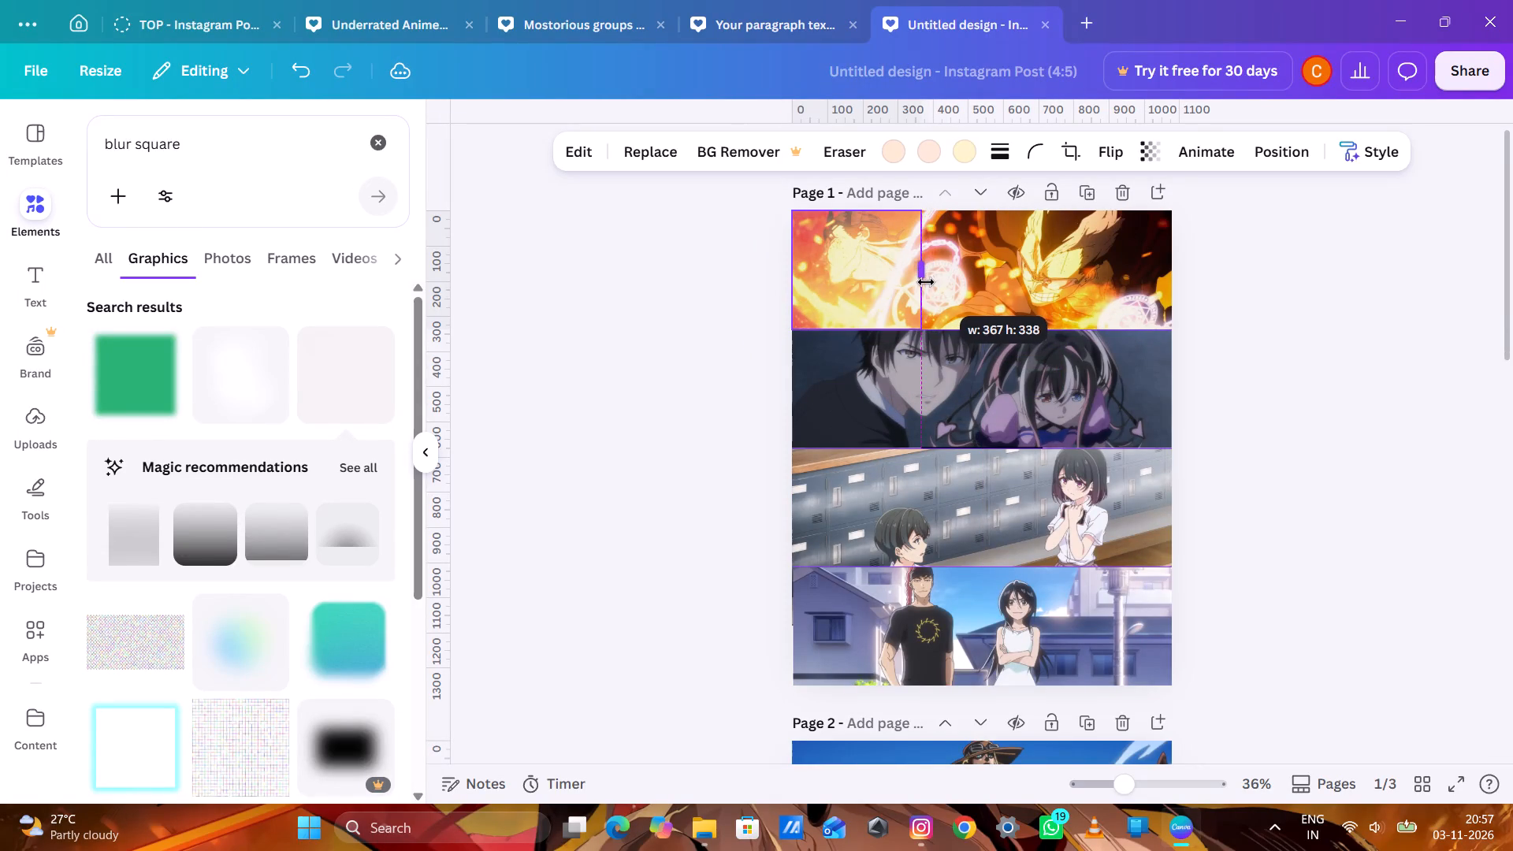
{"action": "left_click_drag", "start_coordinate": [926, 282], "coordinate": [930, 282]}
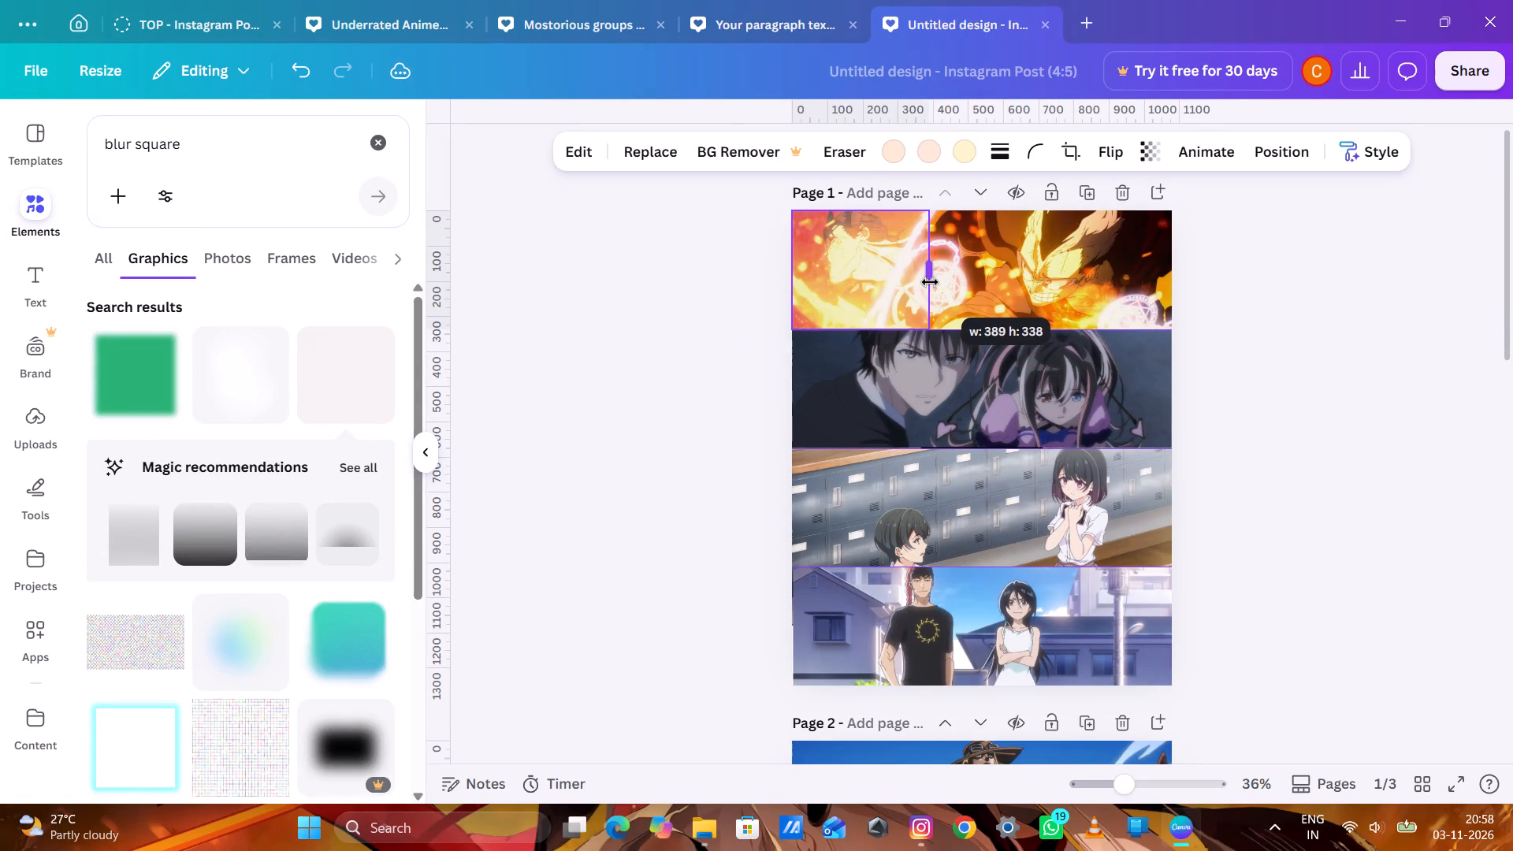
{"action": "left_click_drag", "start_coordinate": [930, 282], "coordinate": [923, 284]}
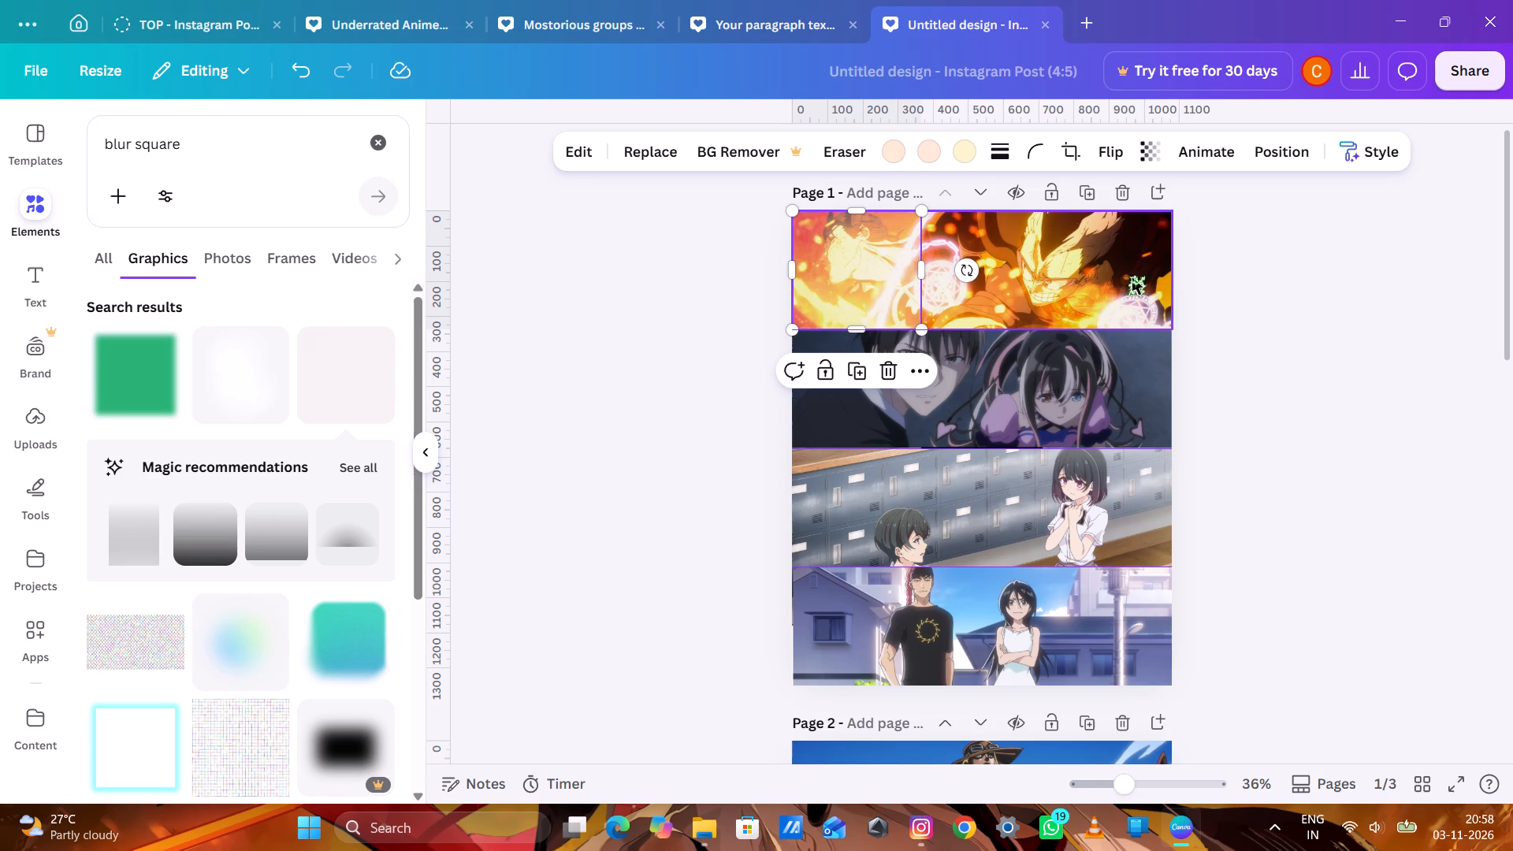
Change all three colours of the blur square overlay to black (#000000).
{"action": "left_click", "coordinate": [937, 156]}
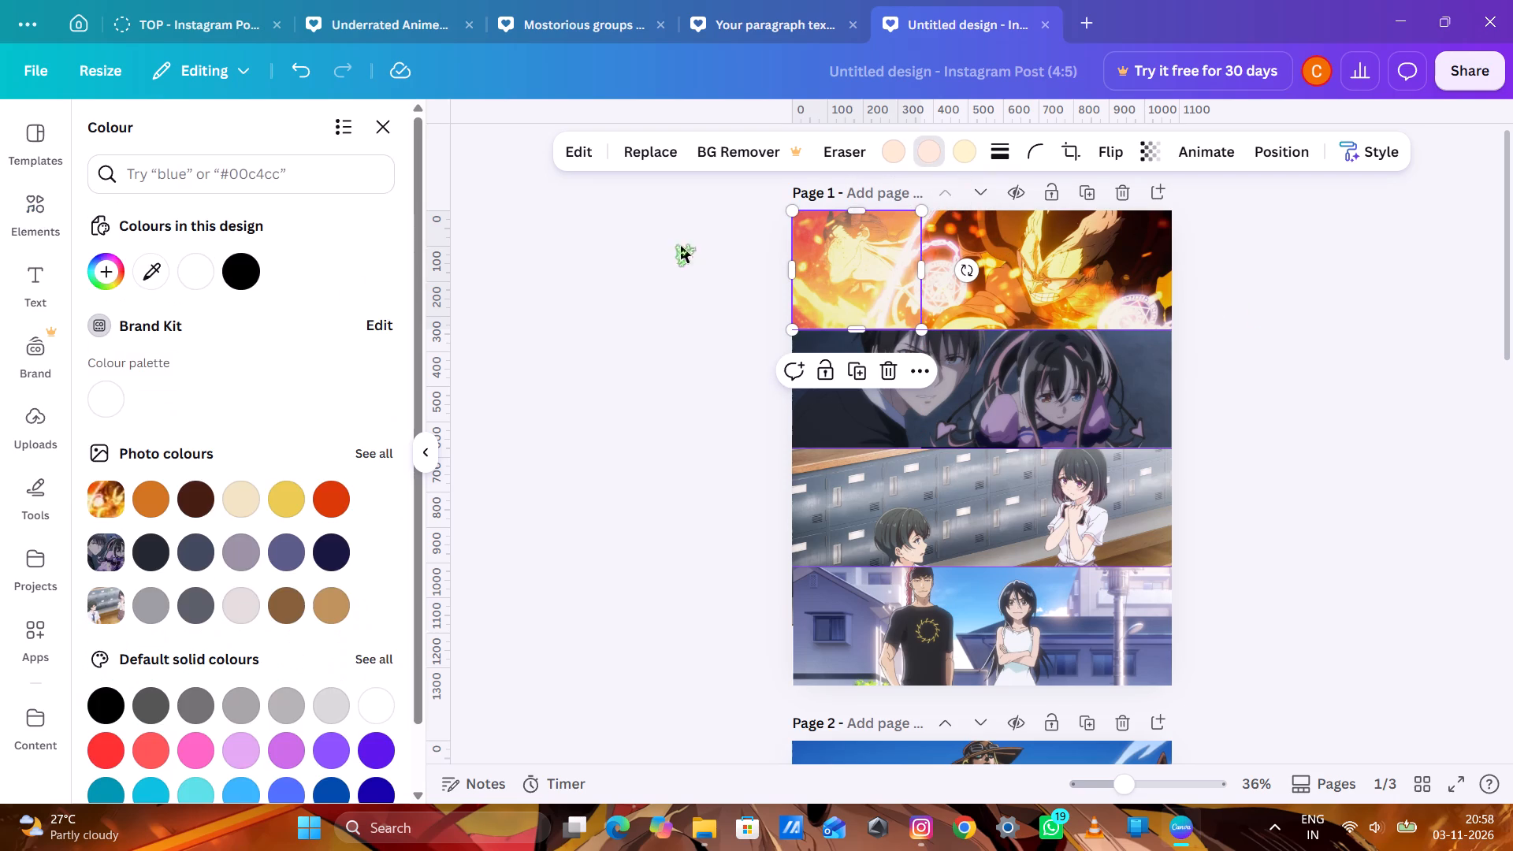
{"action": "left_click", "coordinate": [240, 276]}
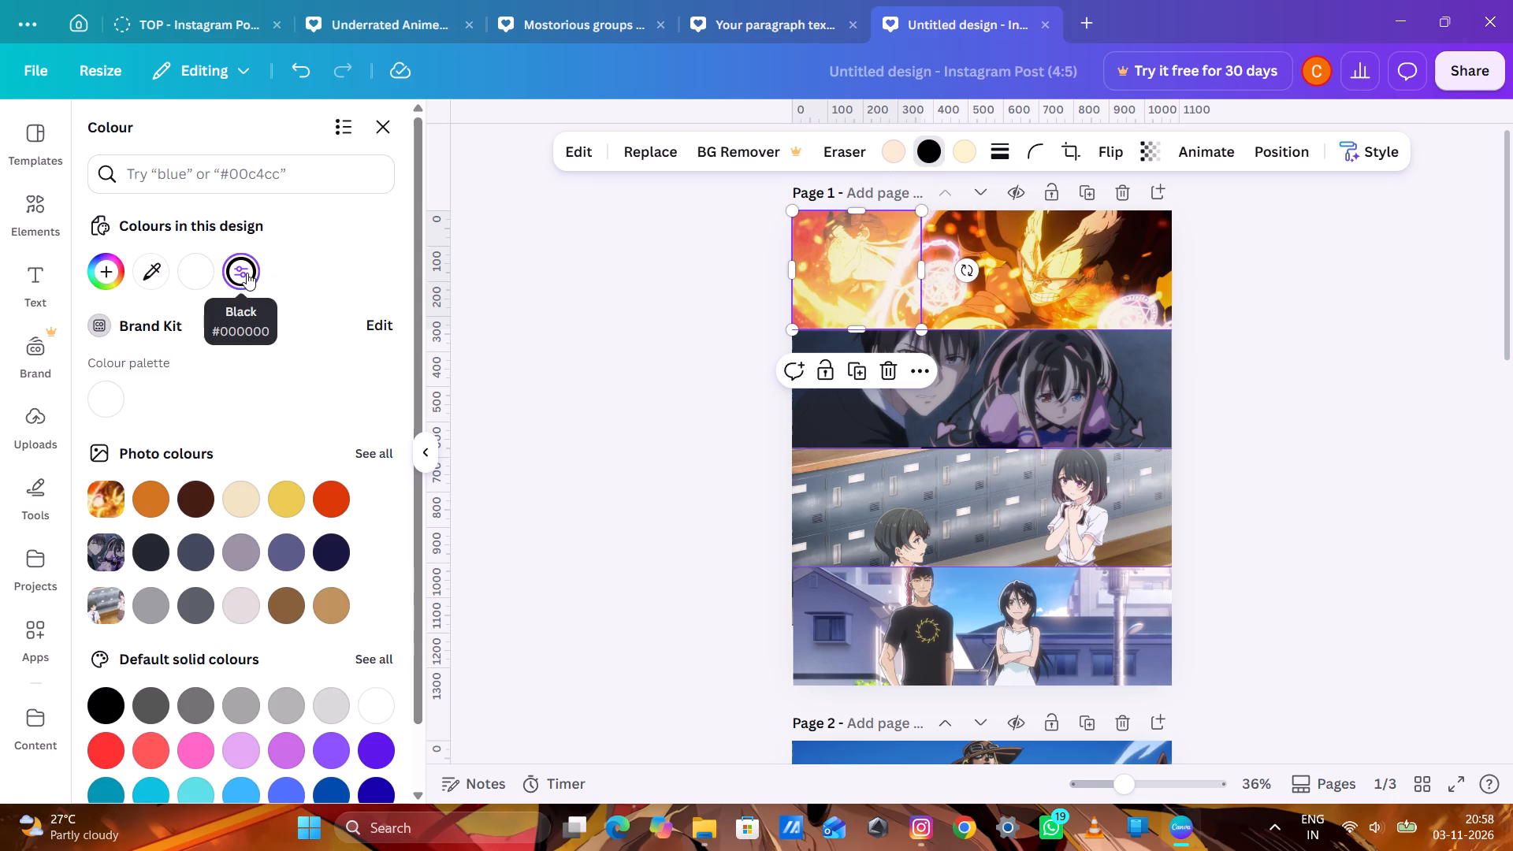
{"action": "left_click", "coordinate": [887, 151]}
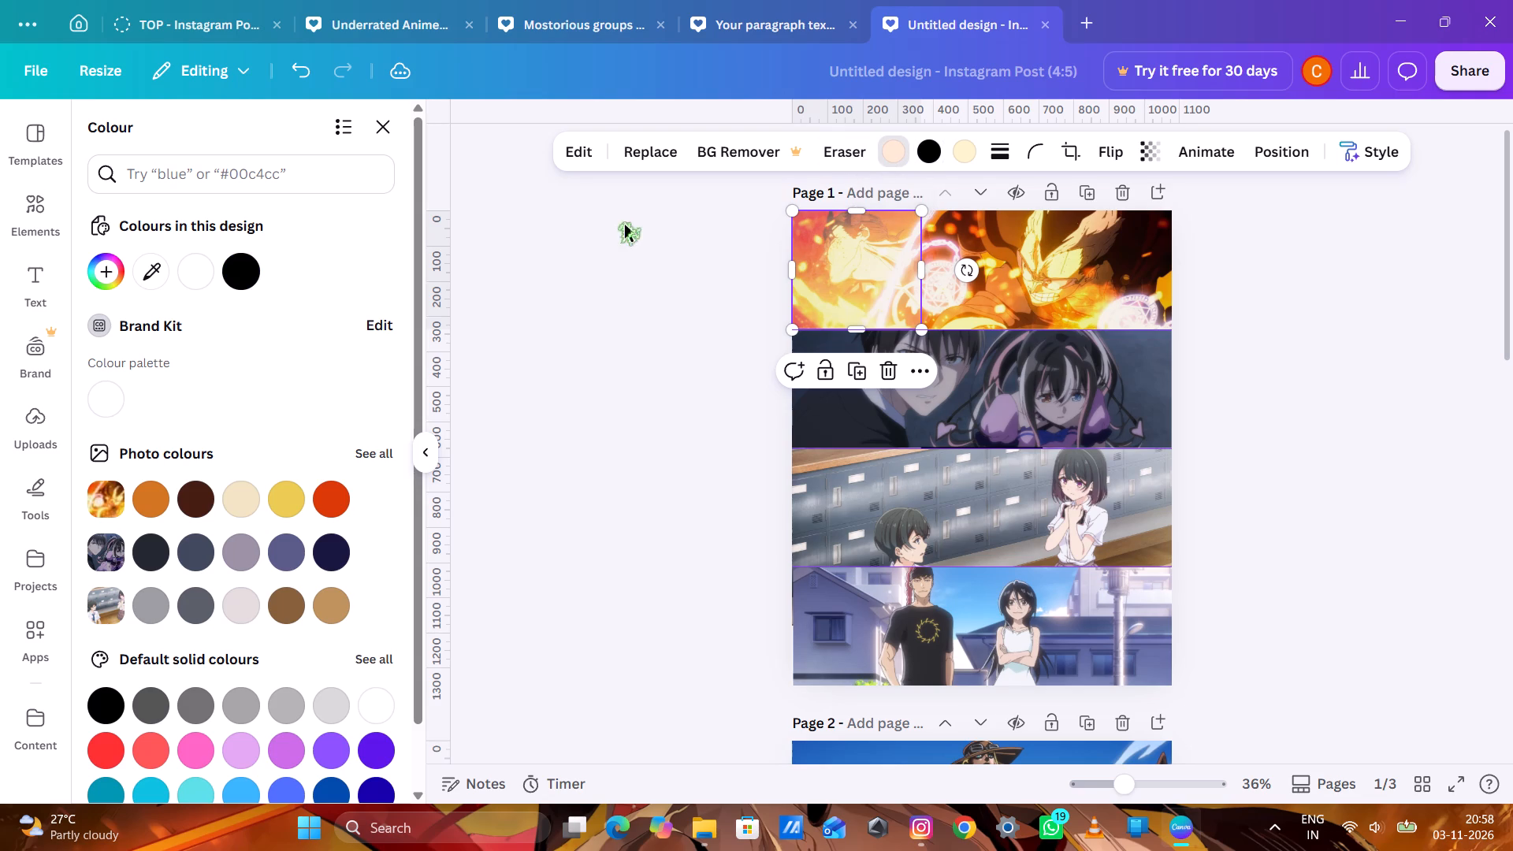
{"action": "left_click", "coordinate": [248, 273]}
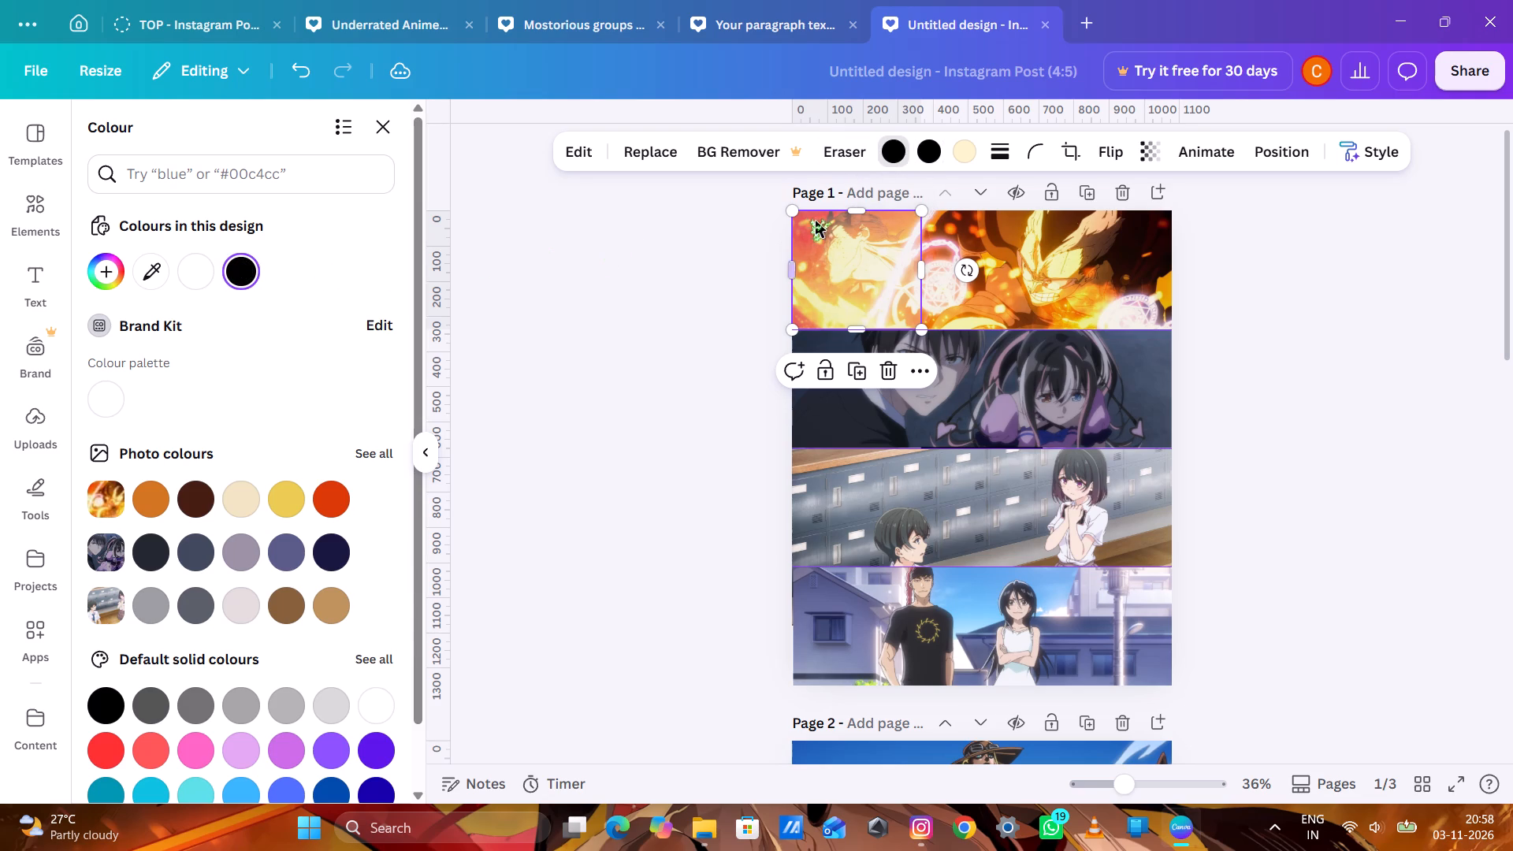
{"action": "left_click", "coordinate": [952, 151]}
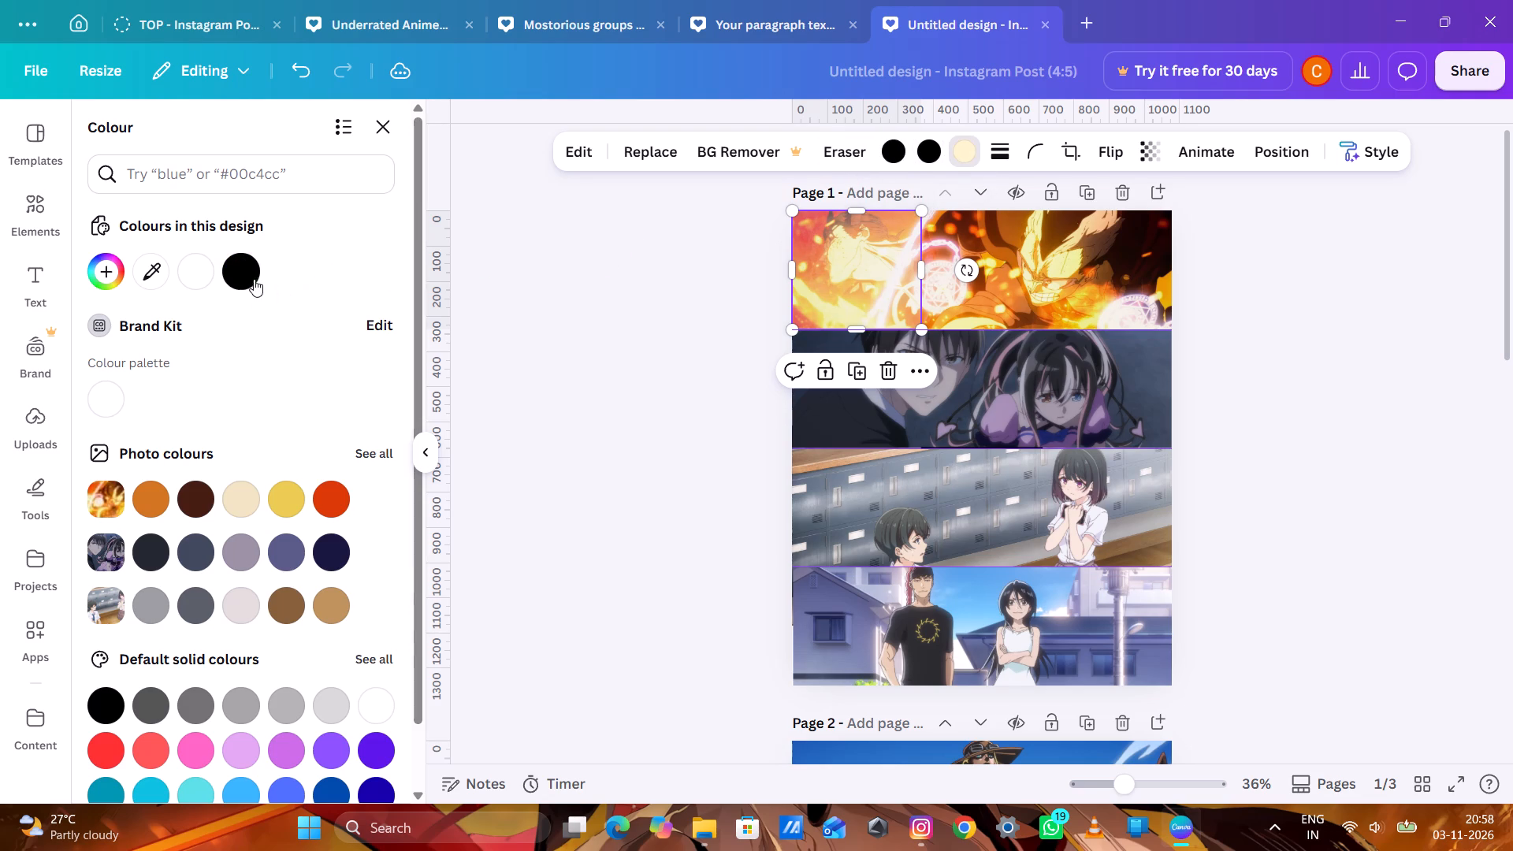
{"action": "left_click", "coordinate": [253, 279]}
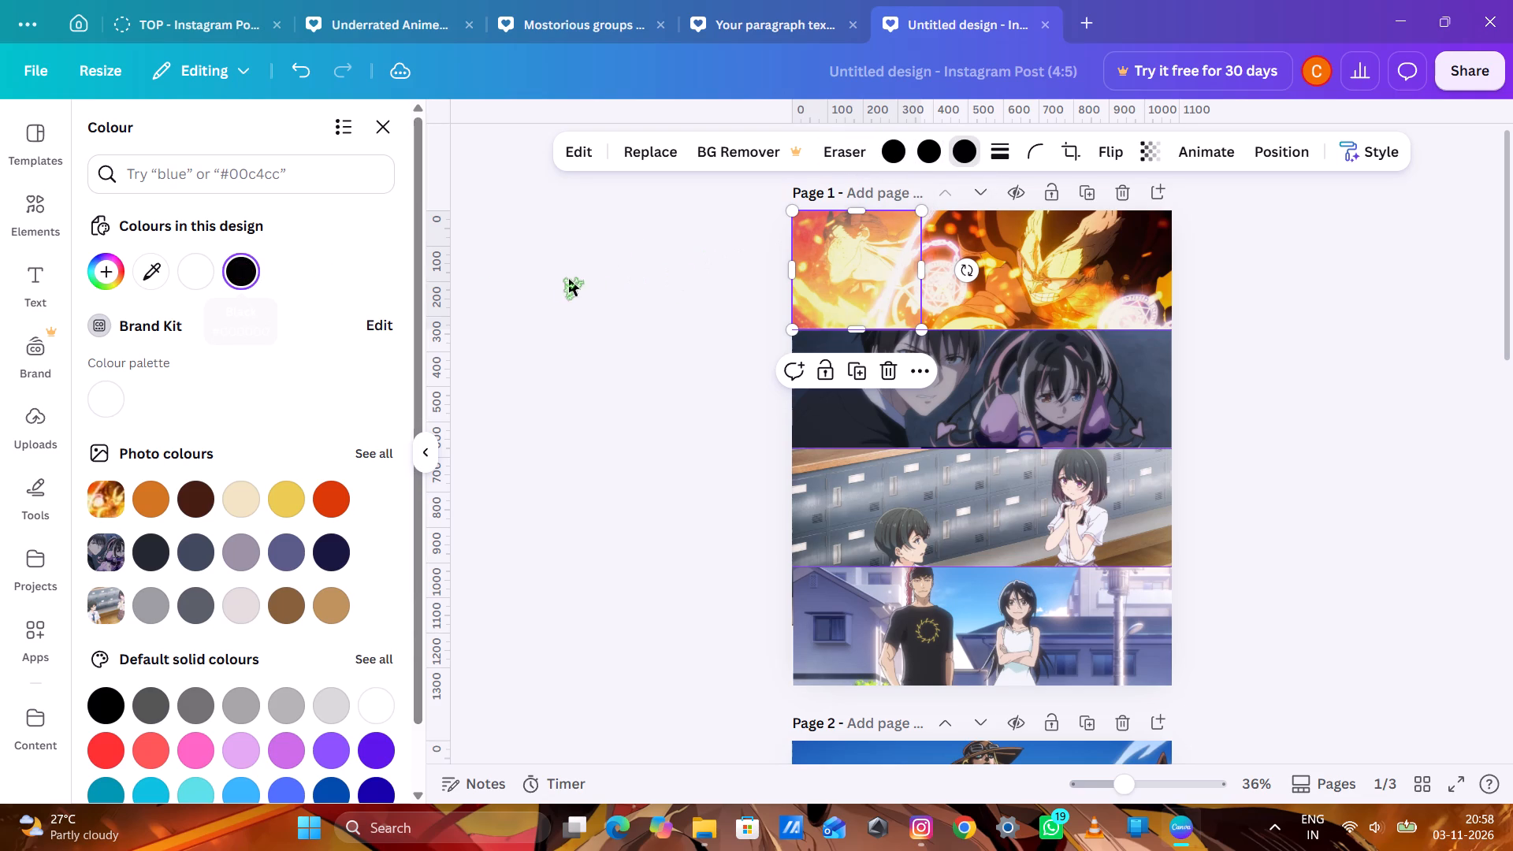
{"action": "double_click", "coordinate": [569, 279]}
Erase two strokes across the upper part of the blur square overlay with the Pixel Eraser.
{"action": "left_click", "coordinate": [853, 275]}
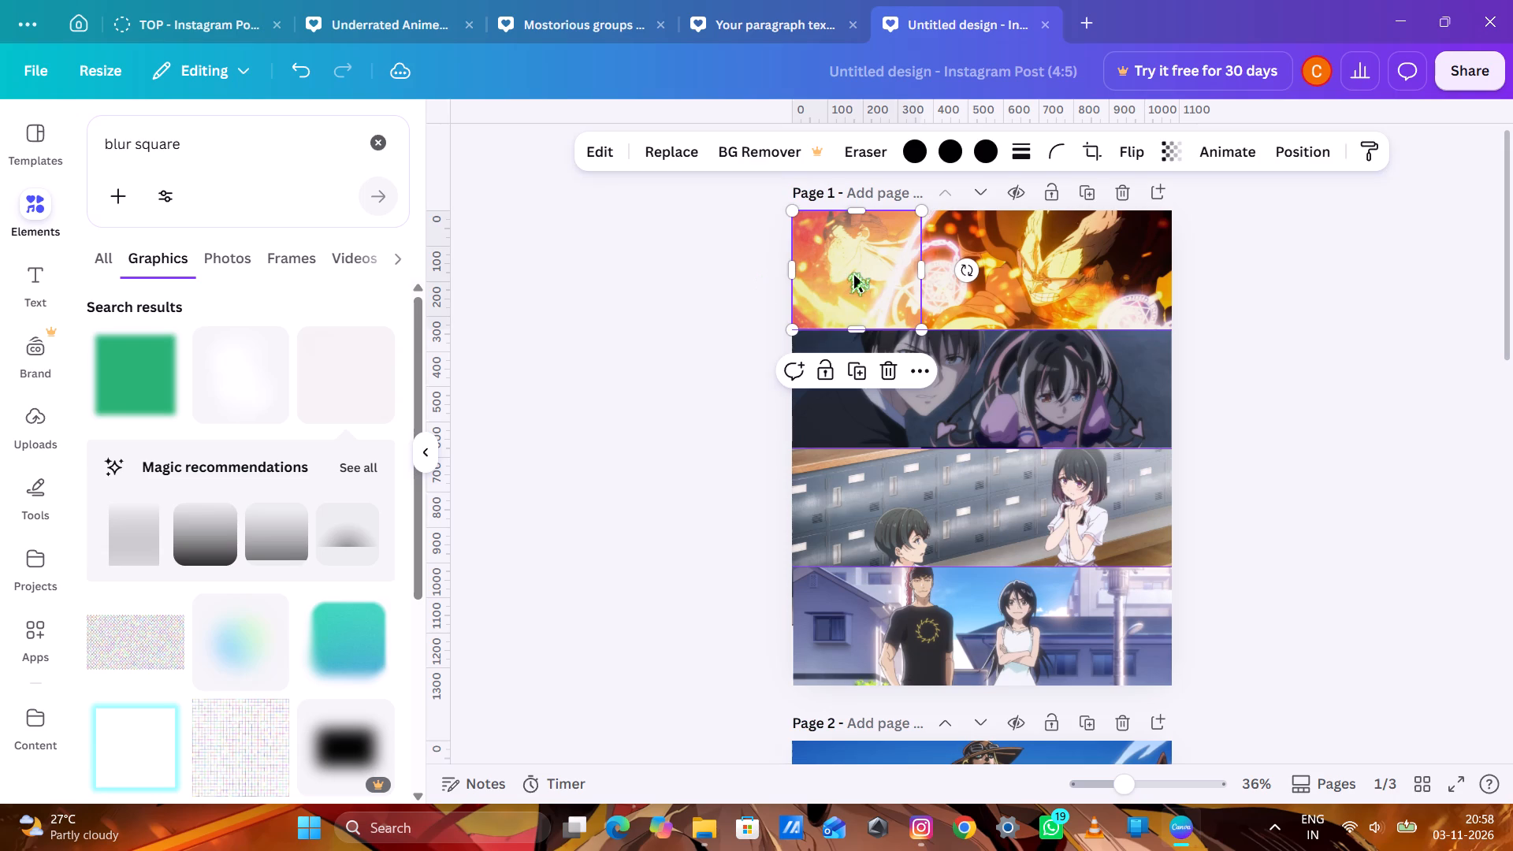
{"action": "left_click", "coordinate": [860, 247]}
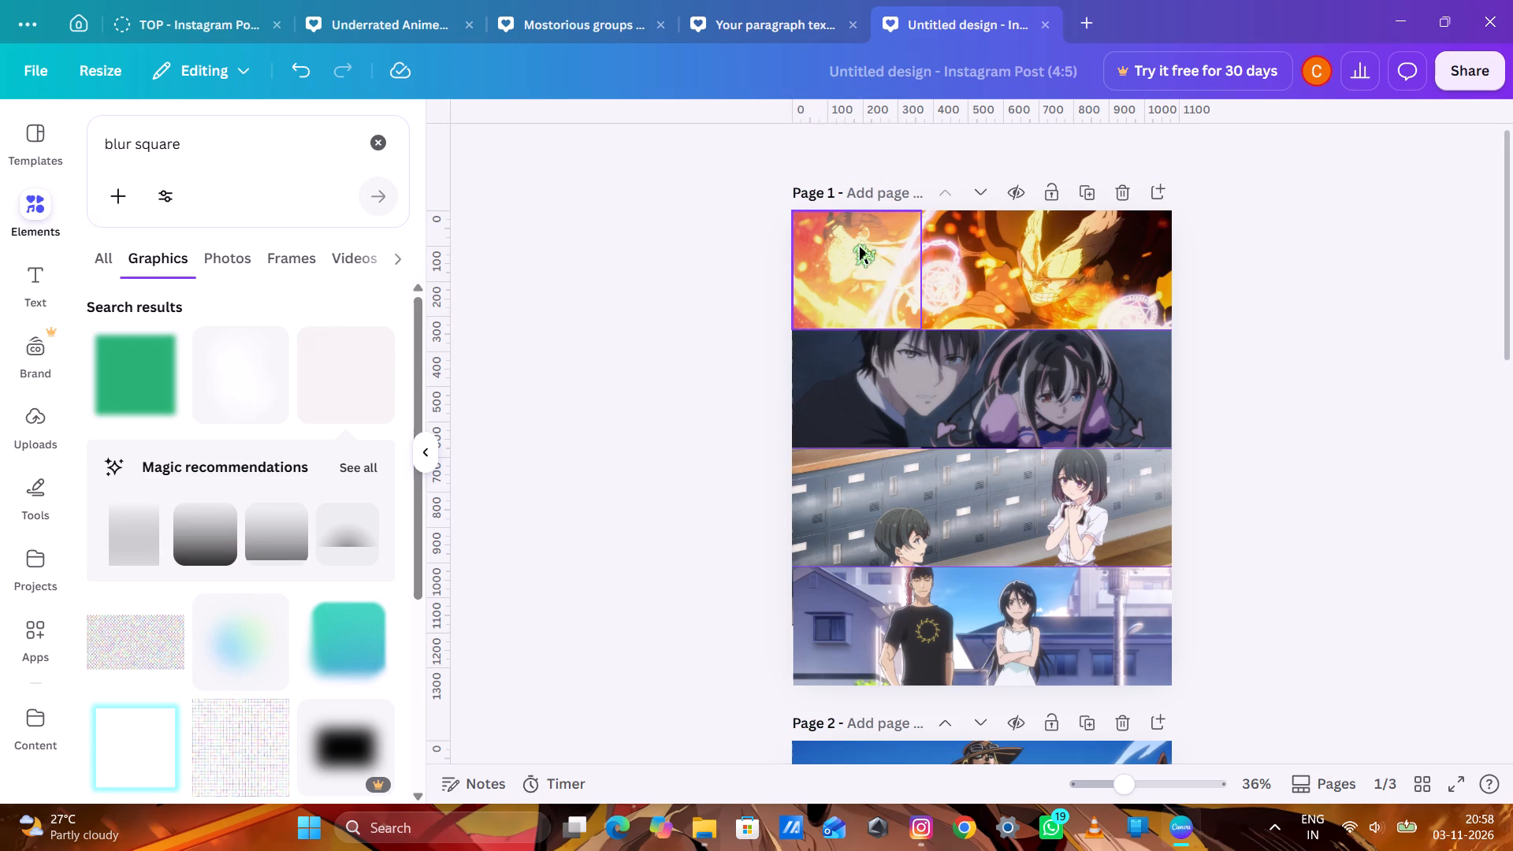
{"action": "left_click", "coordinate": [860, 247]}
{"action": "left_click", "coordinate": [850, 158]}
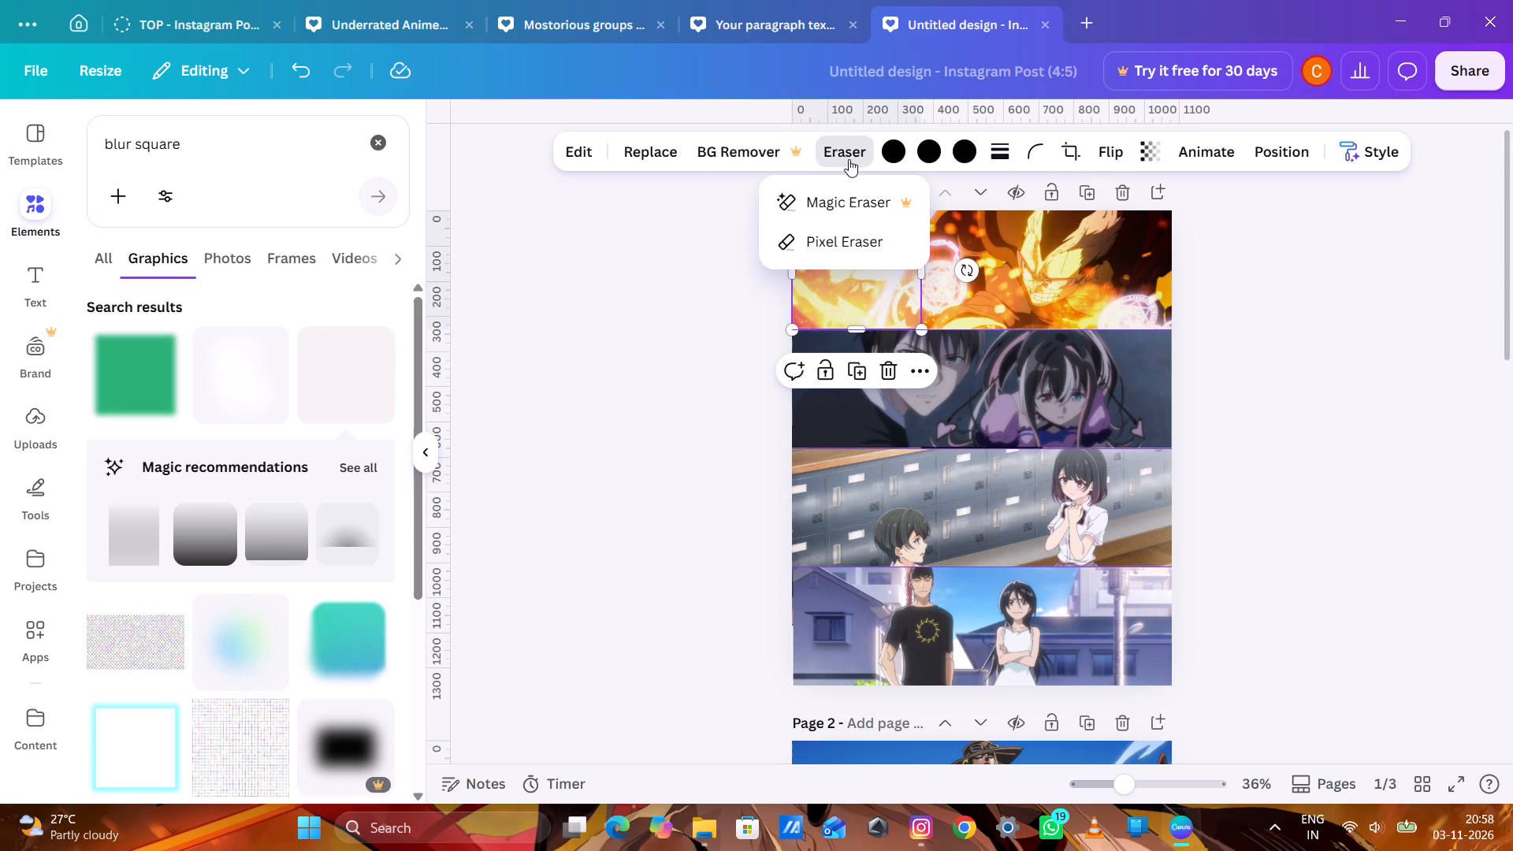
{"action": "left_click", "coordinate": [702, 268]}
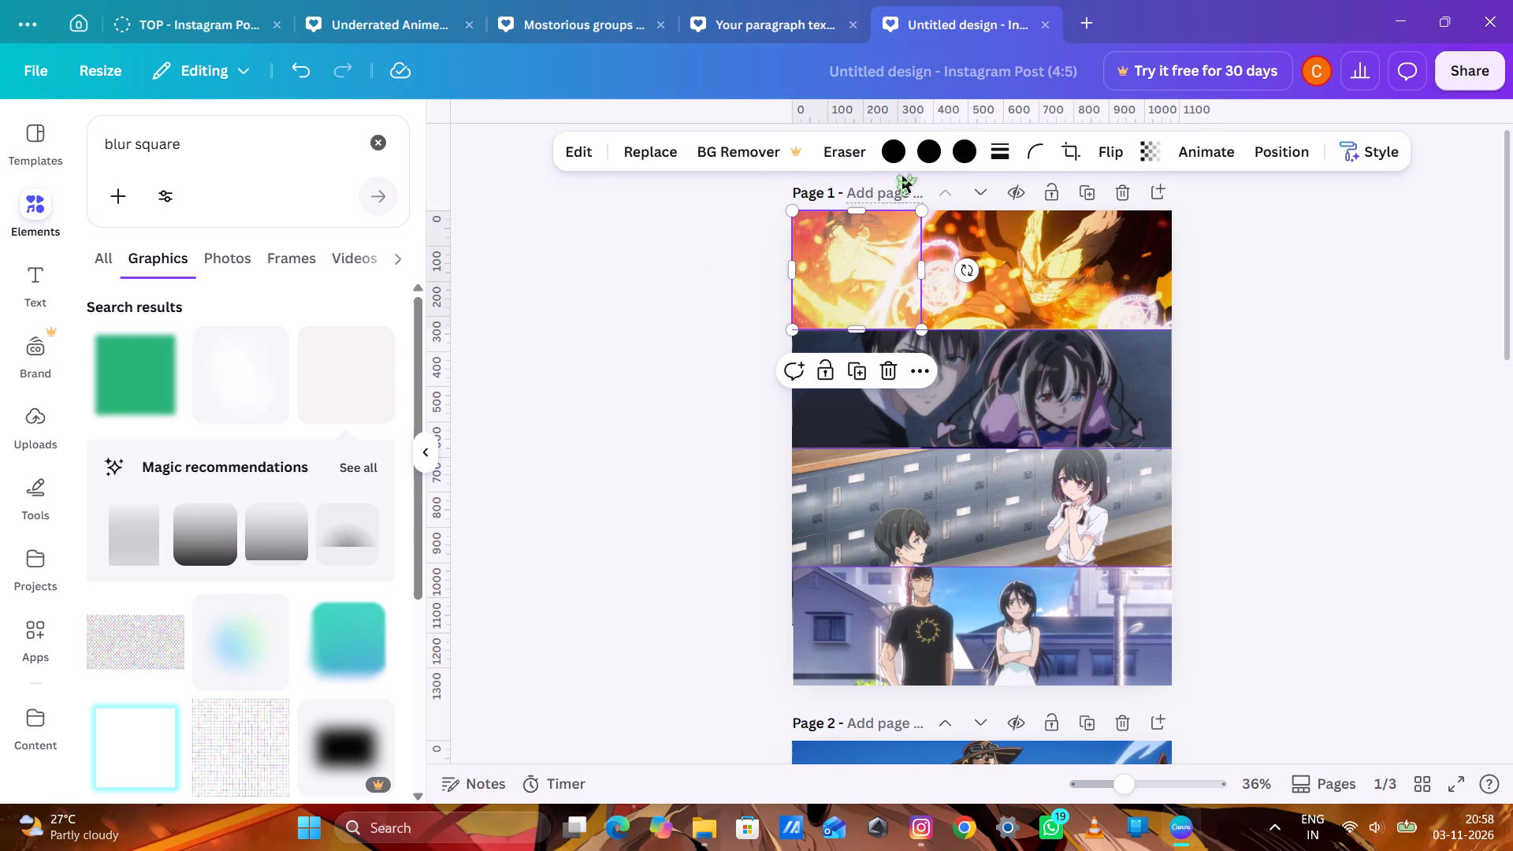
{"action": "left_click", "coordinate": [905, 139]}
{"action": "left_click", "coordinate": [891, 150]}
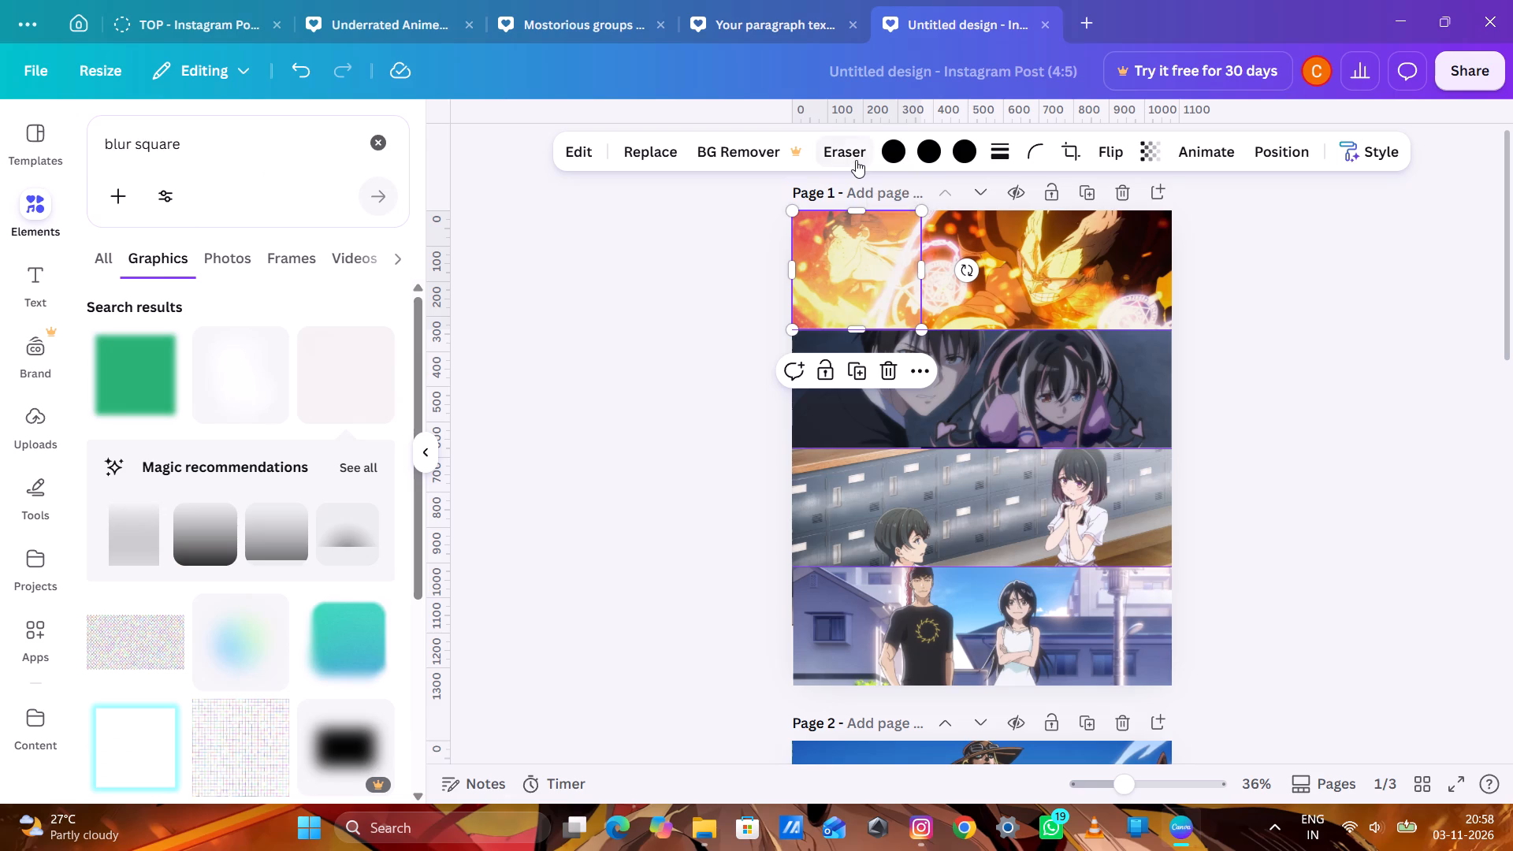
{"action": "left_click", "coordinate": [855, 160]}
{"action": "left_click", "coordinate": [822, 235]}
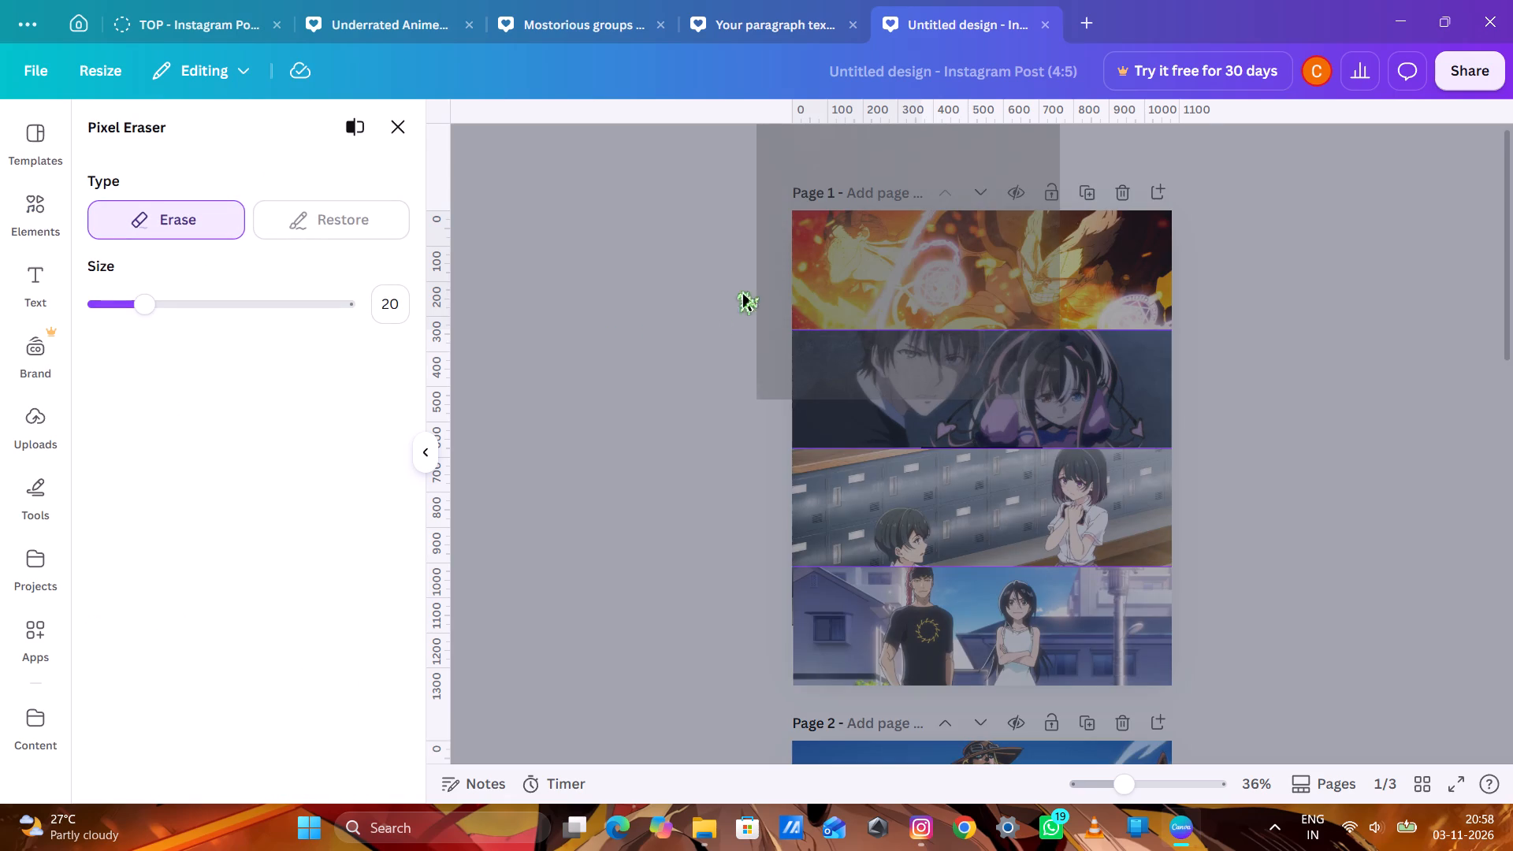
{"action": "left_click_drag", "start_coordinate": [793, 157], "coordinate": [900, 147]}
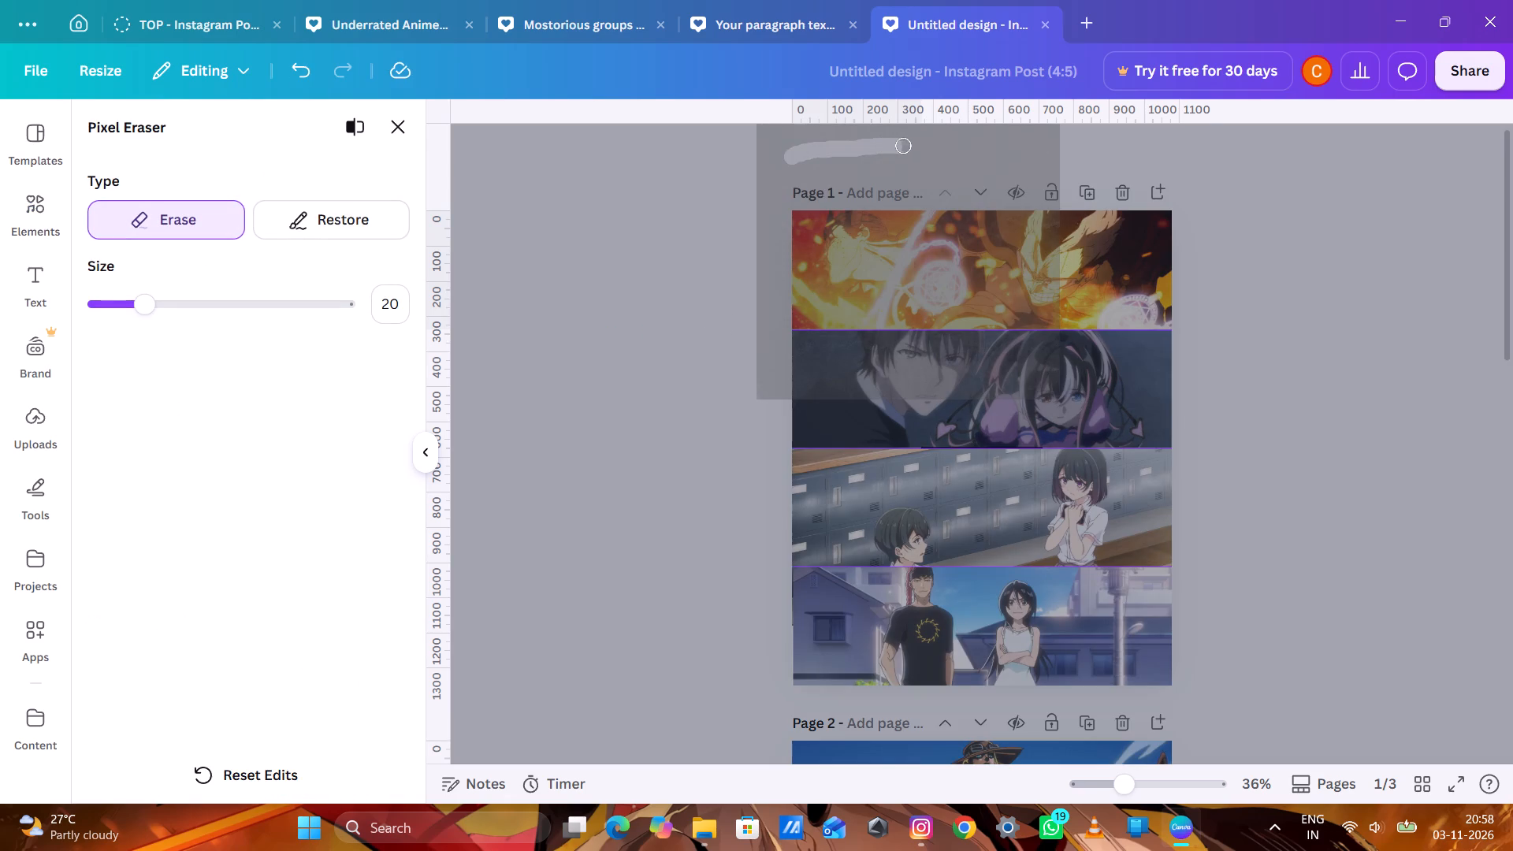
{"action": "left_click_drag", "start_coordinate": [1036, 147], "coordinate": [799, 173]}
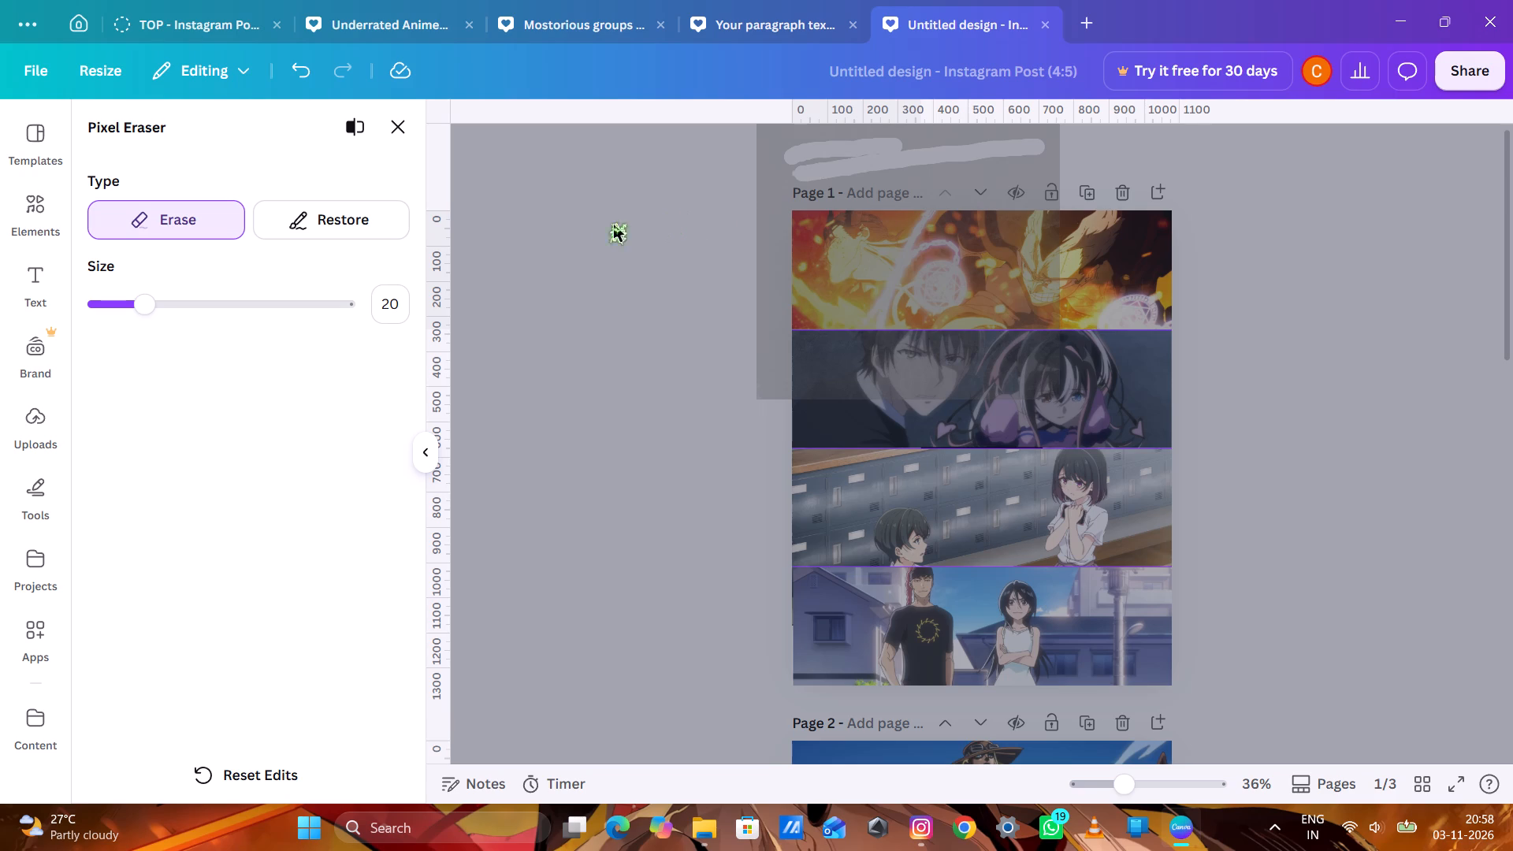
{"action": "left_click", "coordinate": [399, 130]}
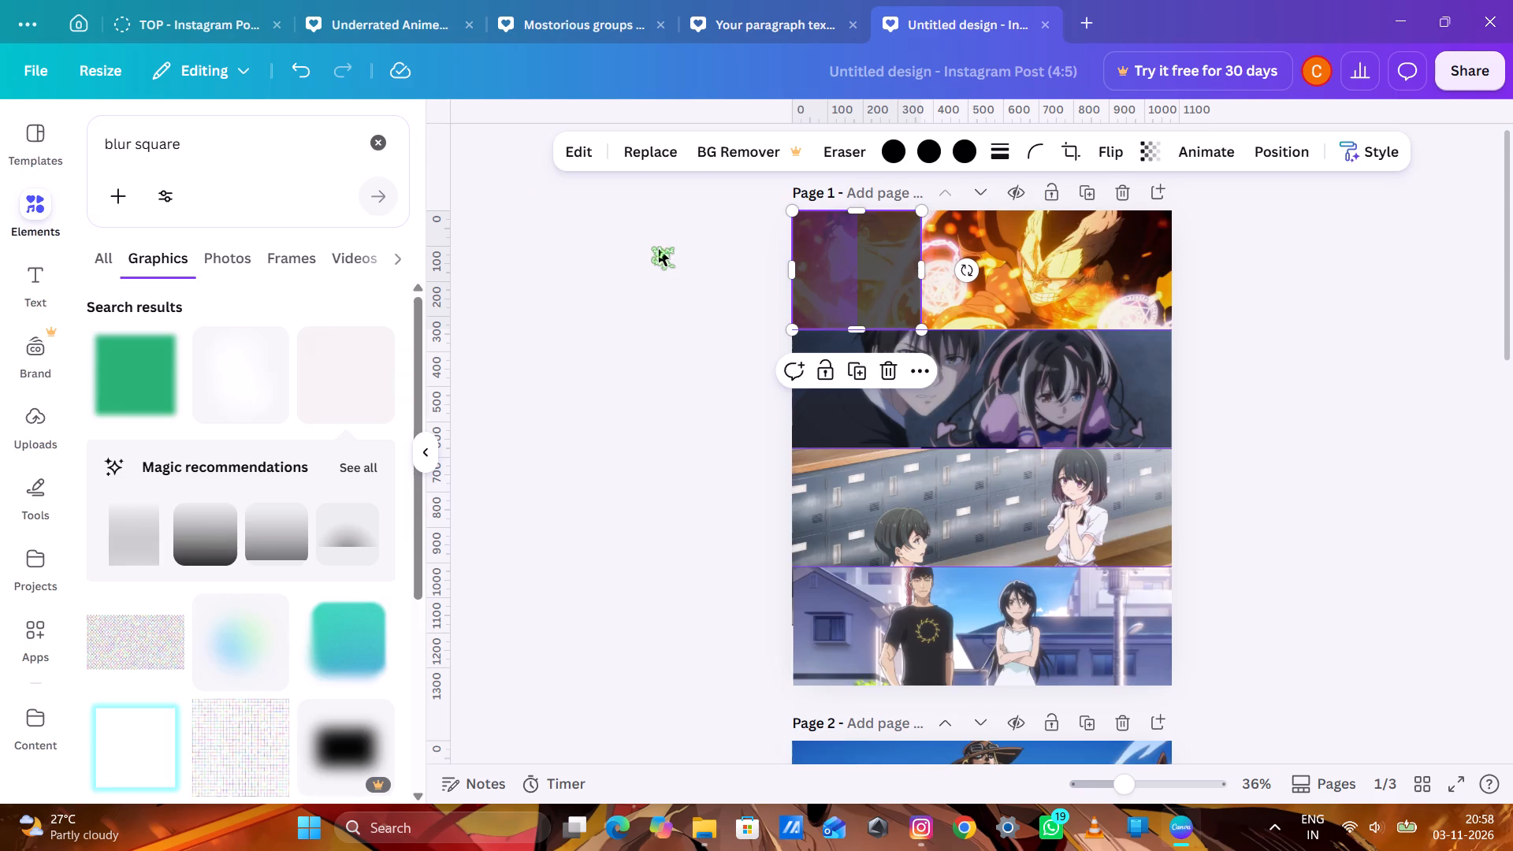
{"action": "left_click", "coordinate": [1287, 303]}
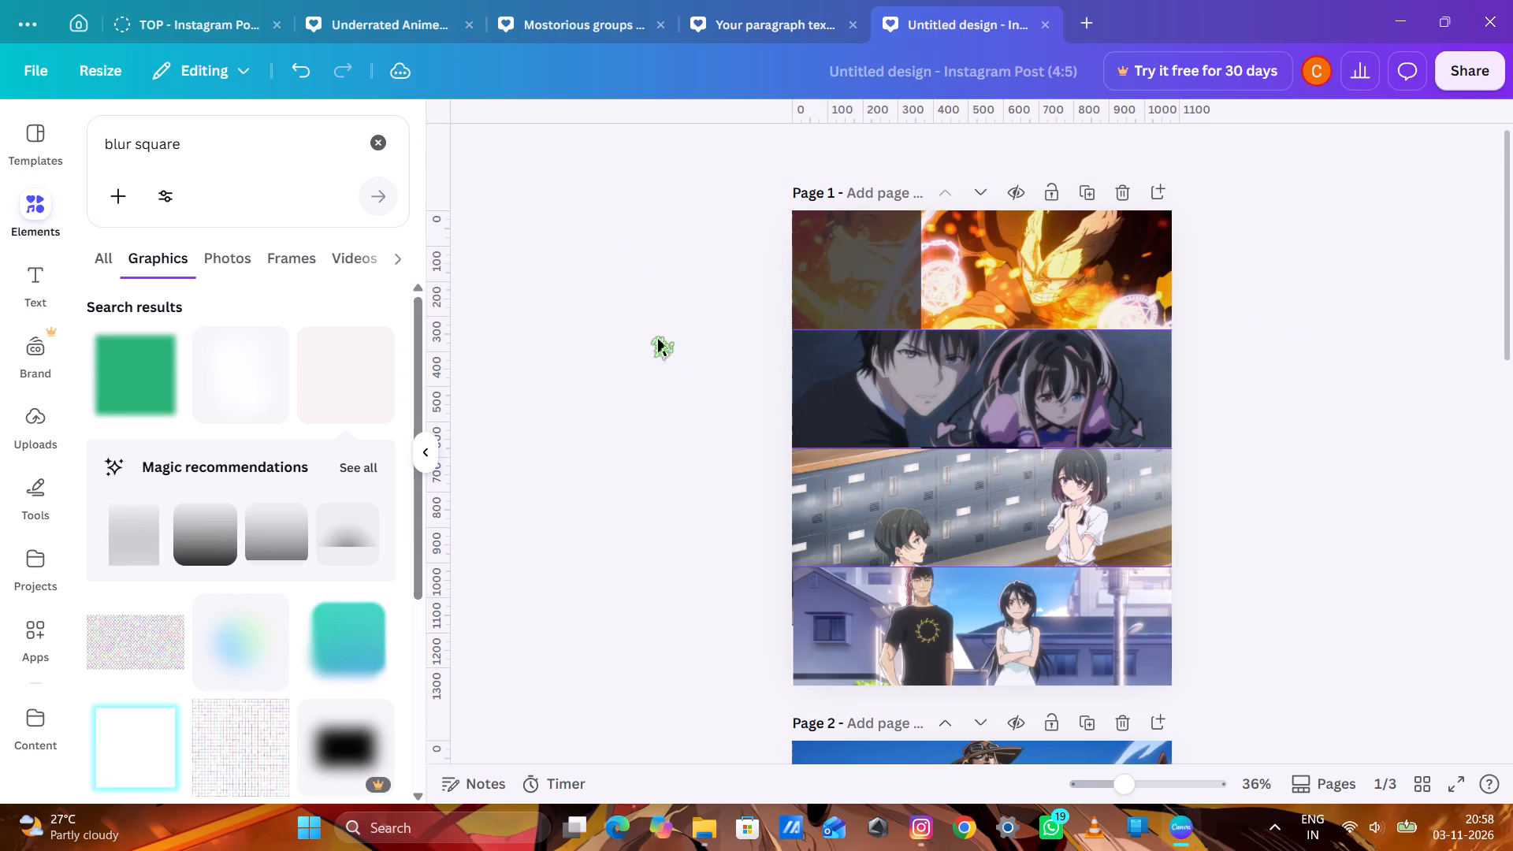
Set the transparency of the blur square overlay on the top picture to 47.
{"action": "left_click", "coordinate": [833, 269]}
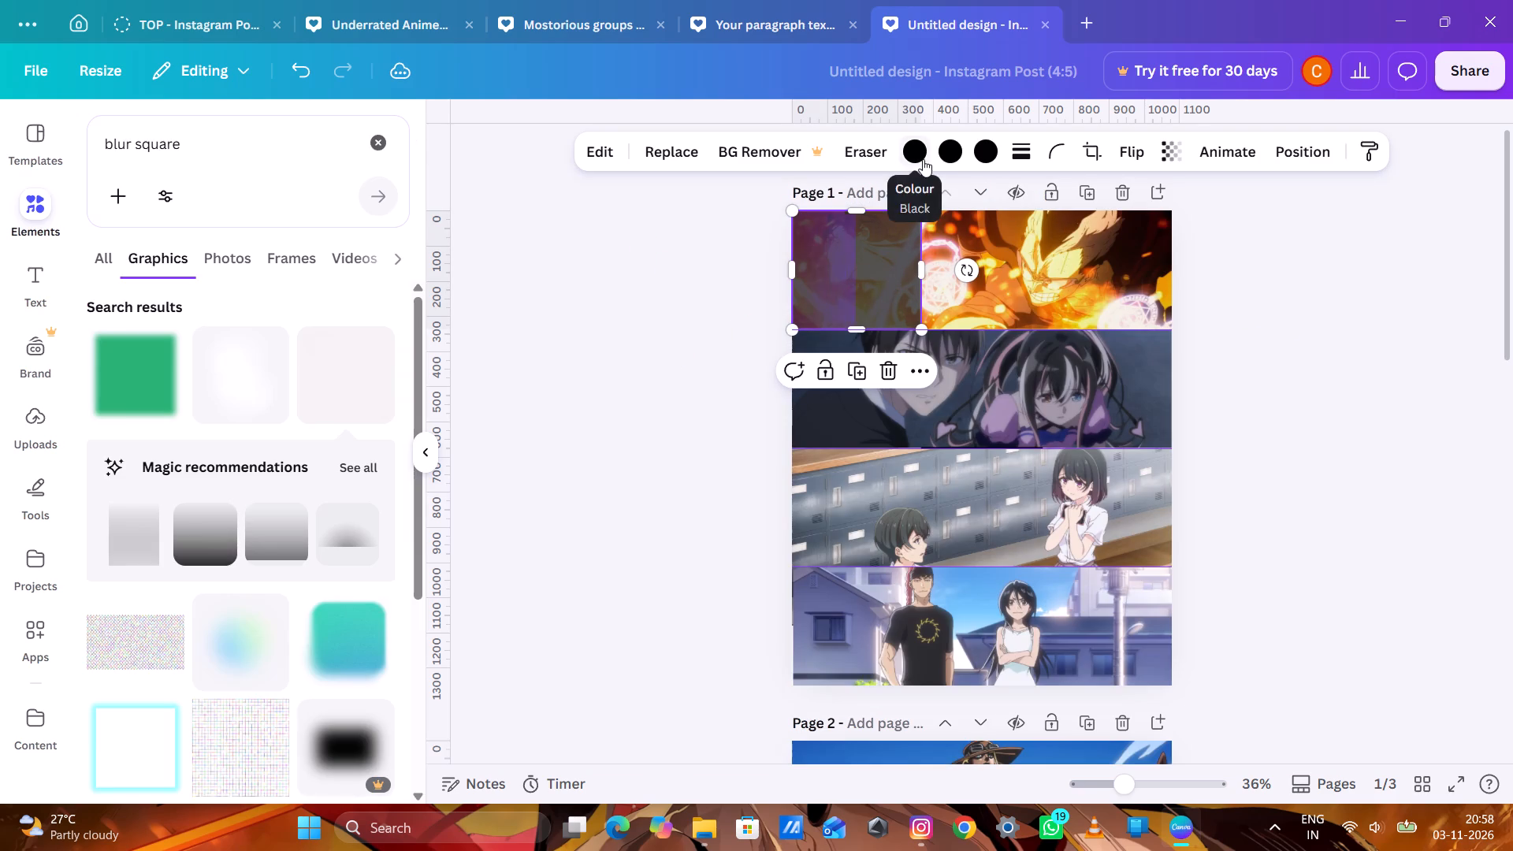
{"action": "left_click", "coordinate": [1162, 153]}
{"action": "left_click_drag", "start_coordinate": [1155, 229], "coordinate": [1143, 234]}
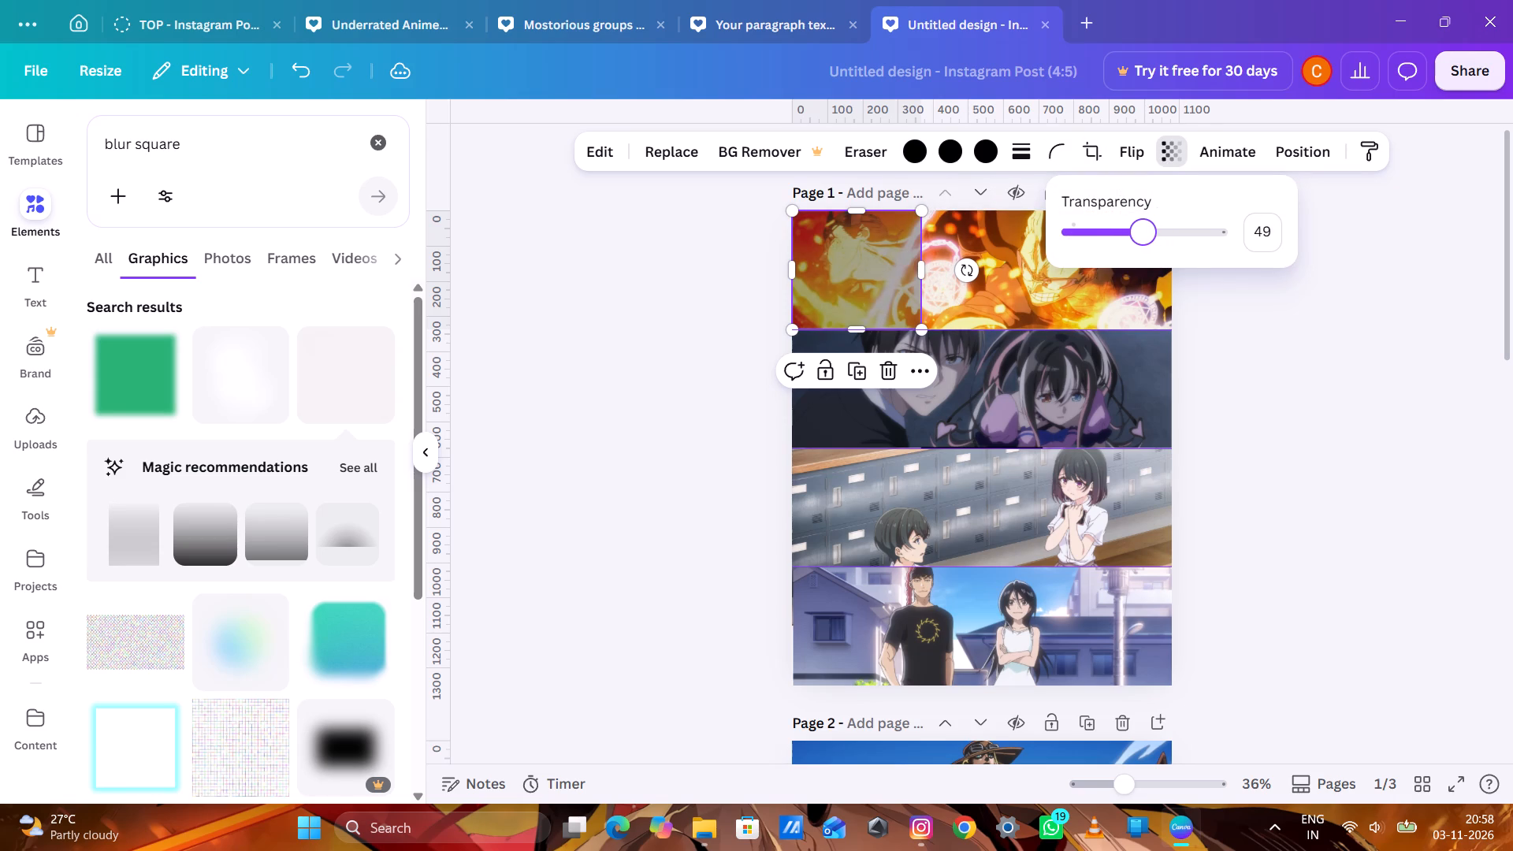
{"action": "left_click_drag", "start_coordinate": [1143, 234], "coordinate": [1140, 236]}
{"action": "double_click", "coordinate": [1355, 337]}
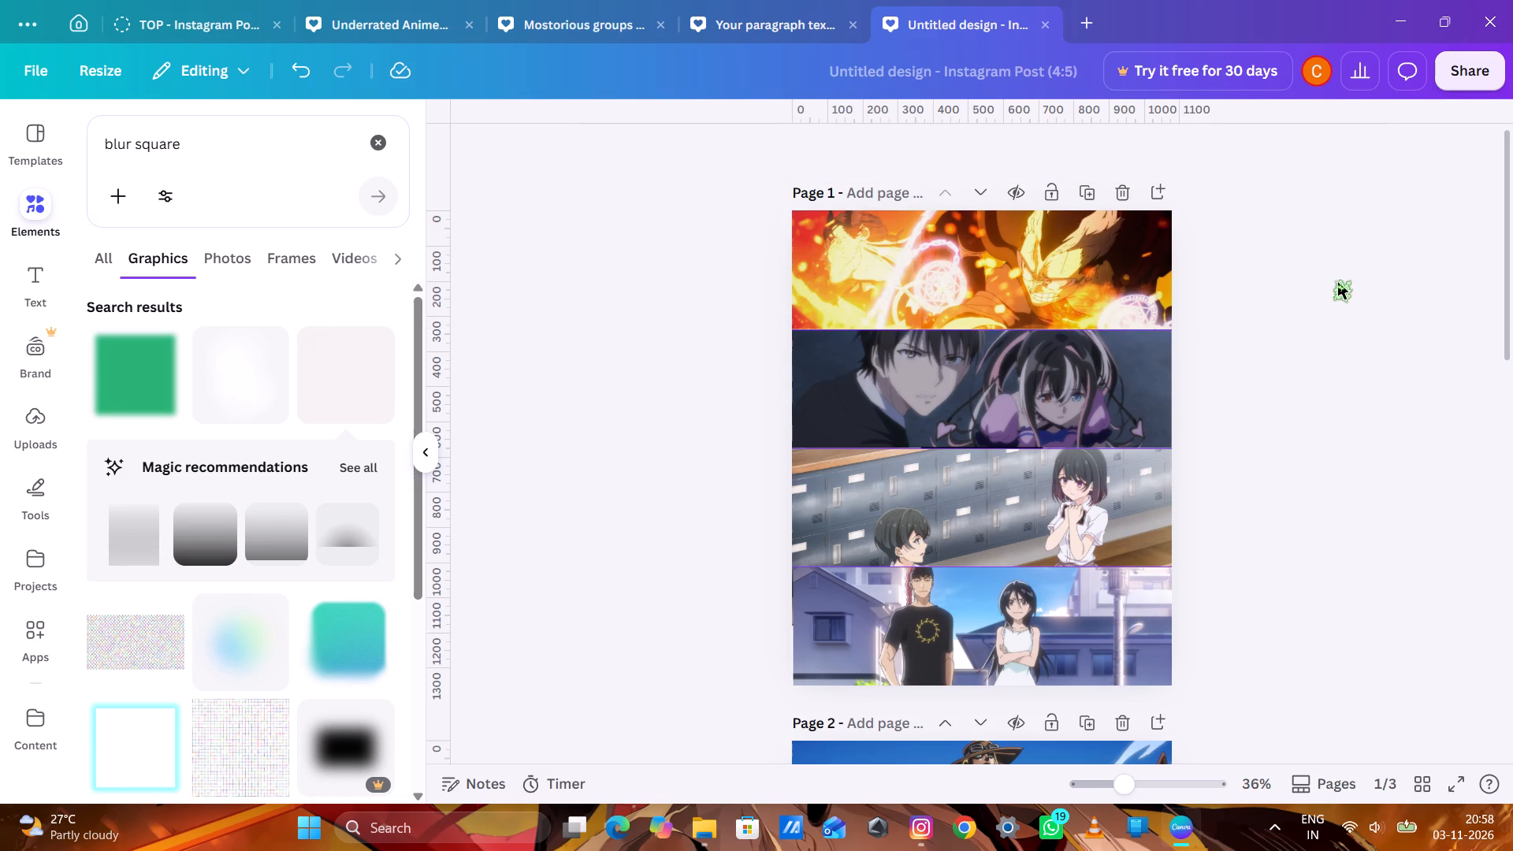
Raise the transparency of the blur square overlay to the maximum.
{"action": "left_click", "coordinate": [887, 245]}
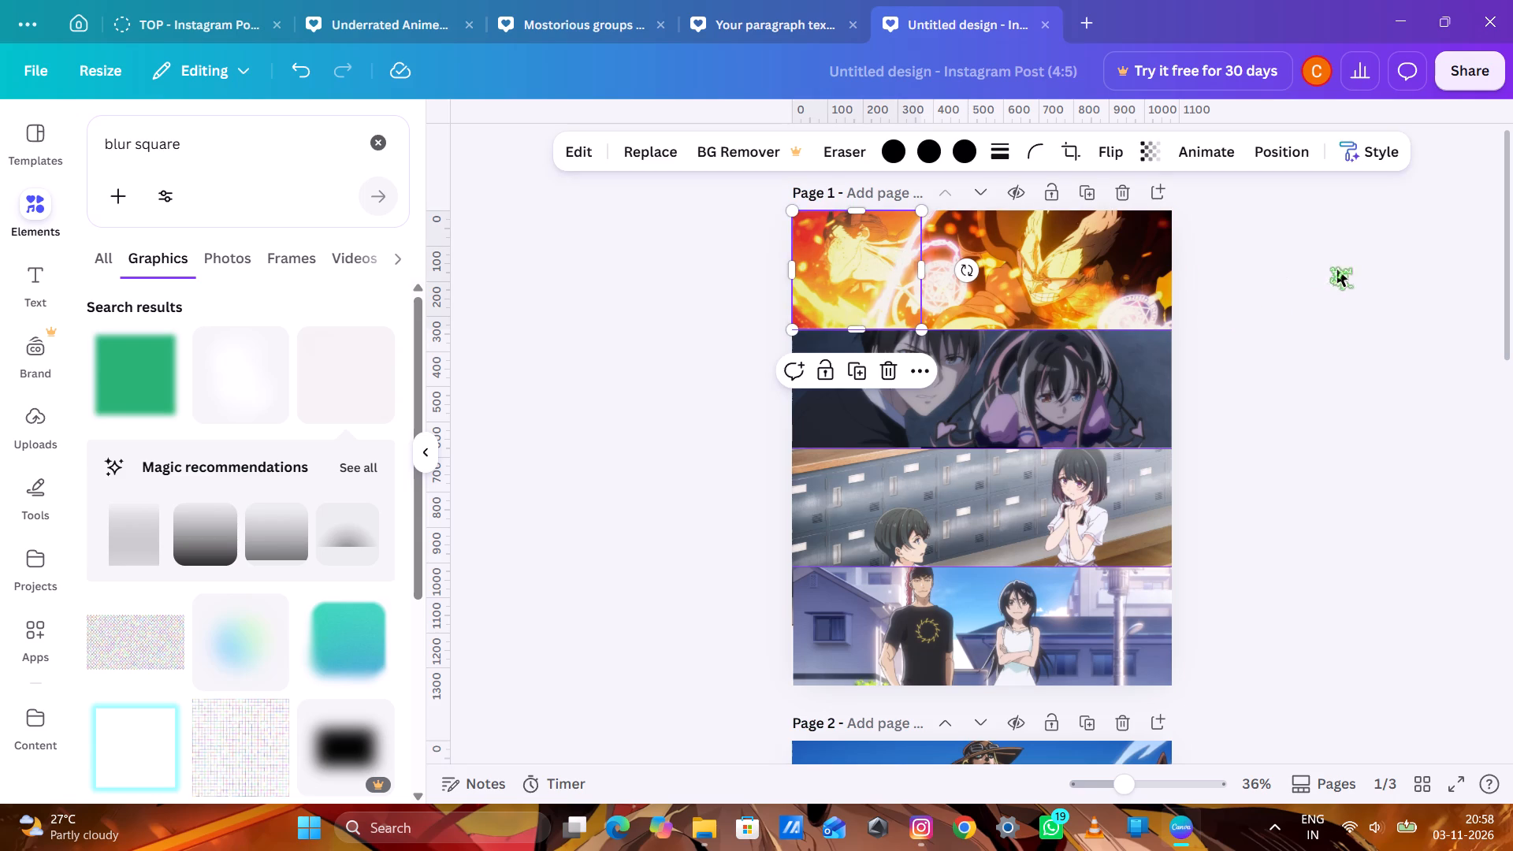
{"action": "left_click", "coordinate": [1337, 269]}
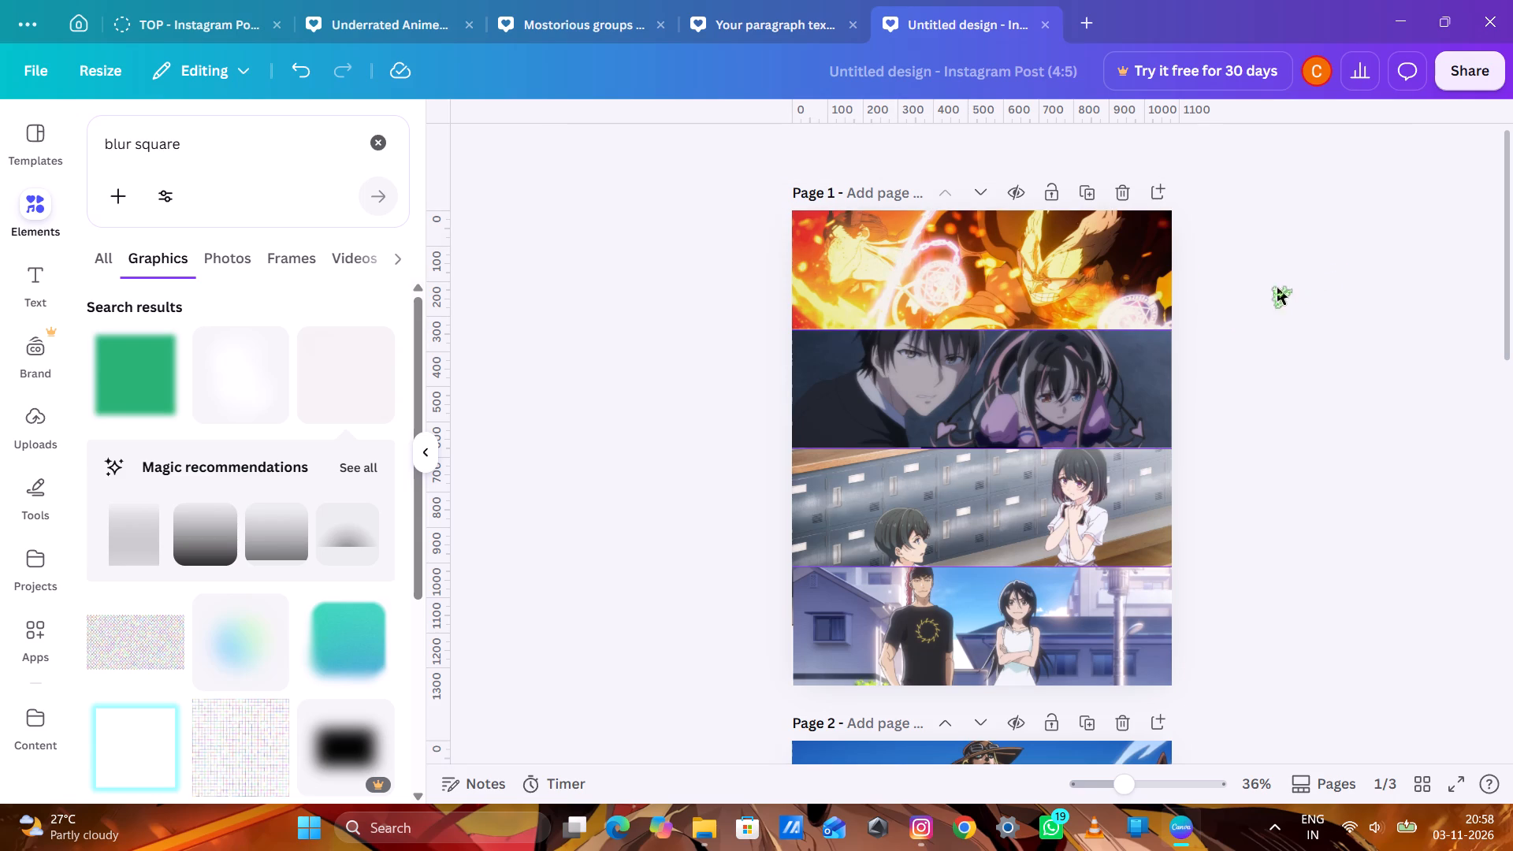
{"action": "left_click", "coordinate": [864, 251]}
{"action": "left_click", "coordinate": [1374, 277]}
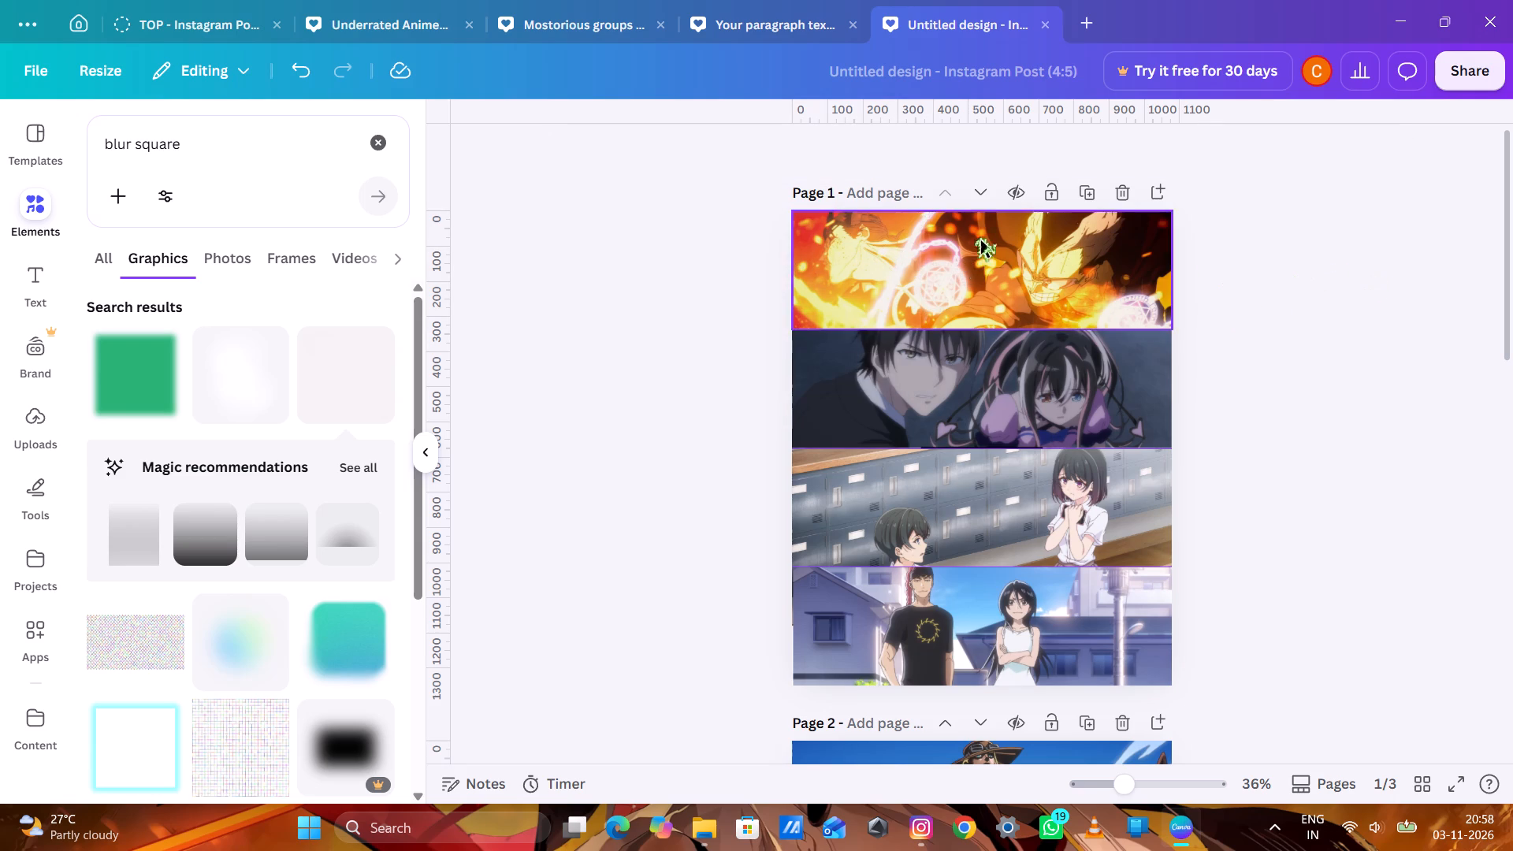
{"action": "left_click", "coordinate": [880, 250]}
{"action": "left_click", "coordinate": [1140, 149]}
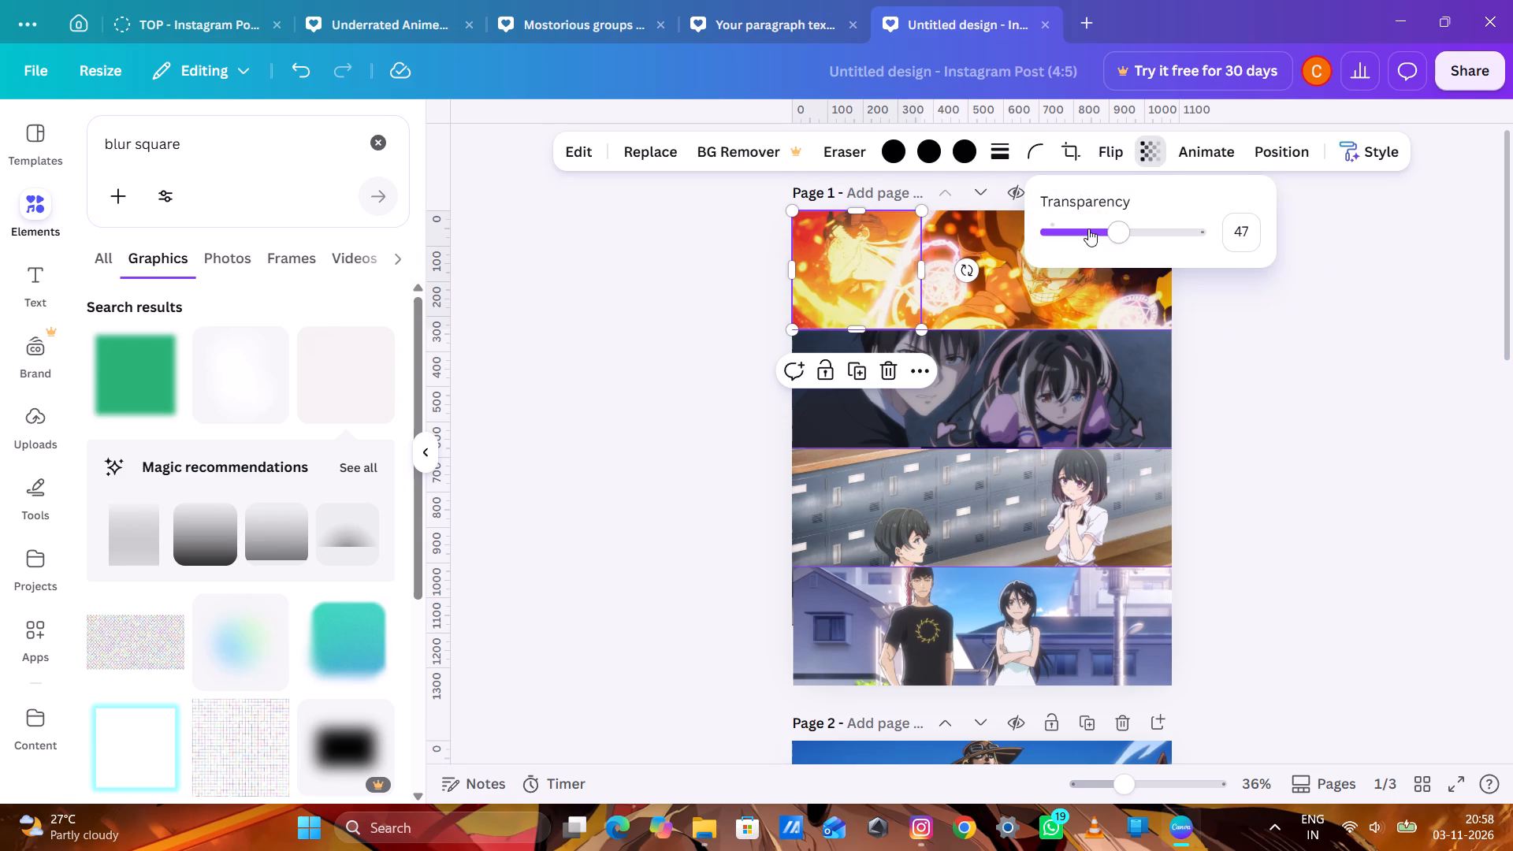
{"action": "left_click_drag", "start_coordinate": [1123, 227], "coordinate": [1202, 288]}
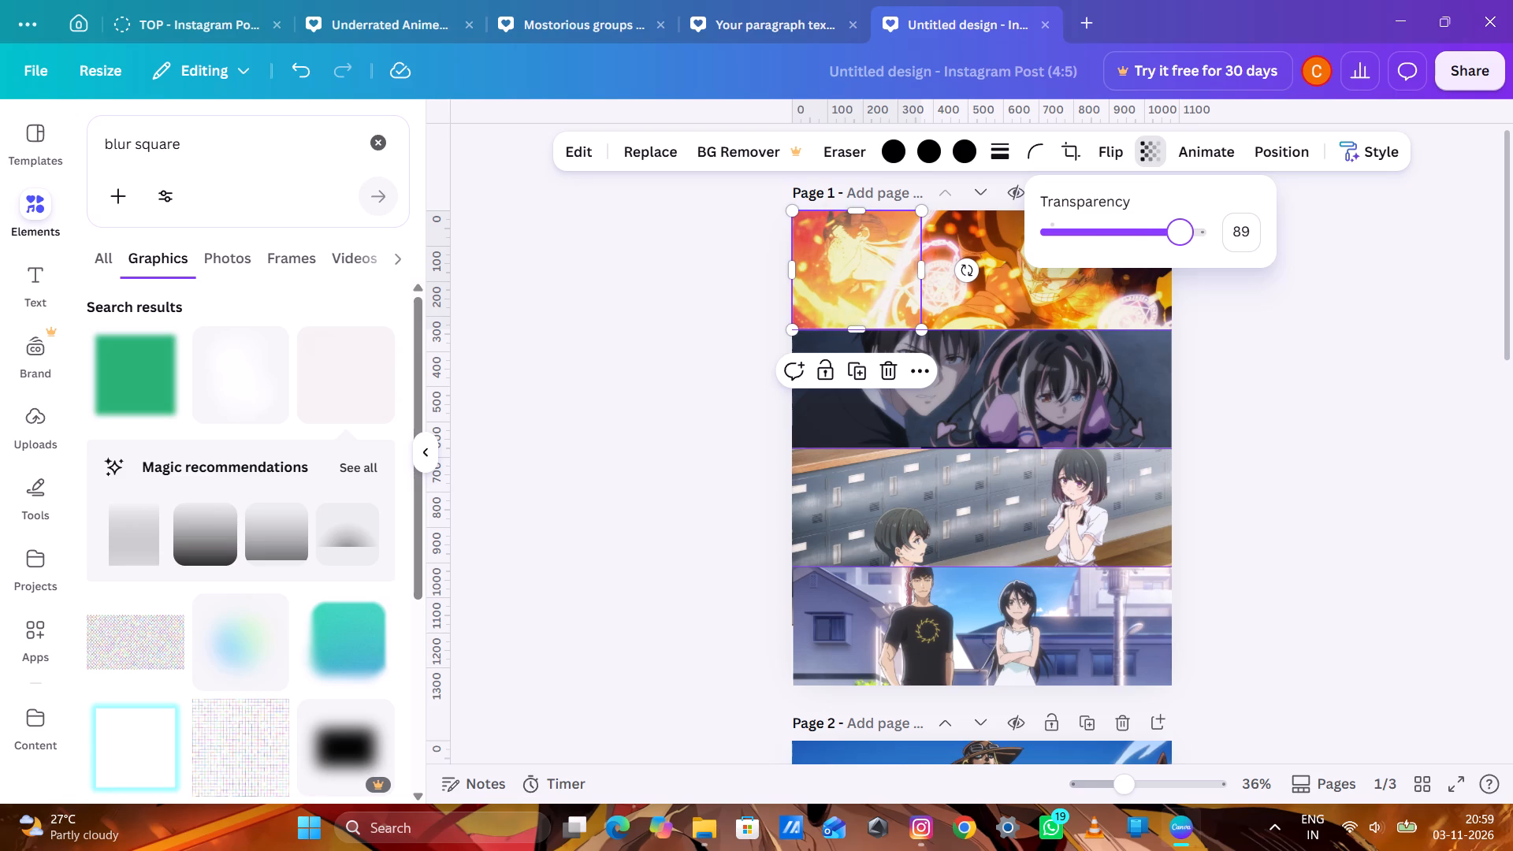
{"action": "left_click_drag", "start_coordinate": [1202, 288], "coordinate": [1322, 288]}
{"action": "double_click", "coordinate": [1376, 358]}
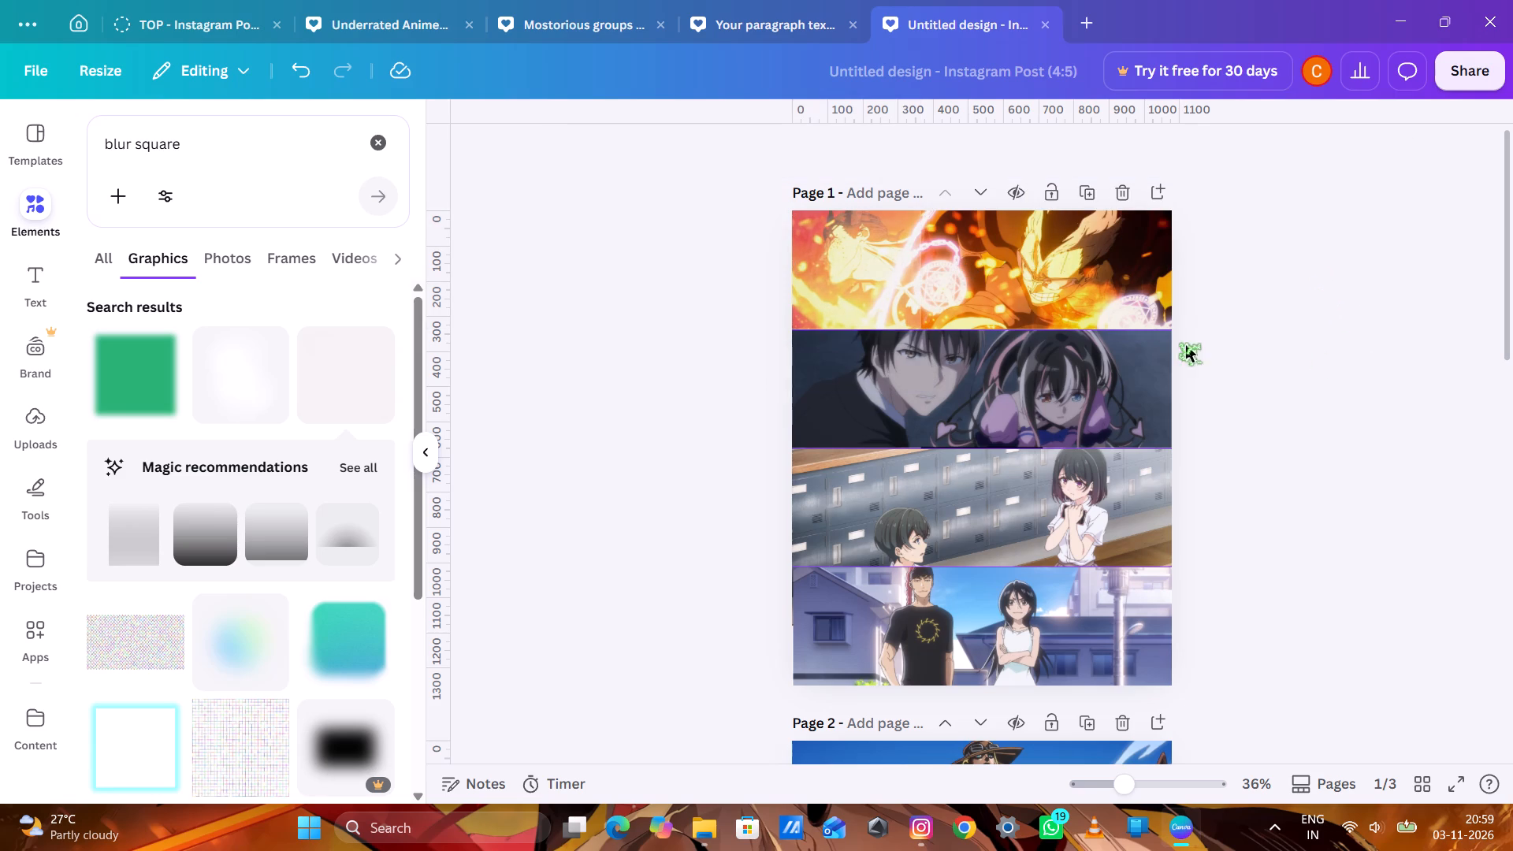
Move the blur square overlay off page 1 to clear it from the top picture.
{"action": "left_click", "coordinate": [893, 273]}
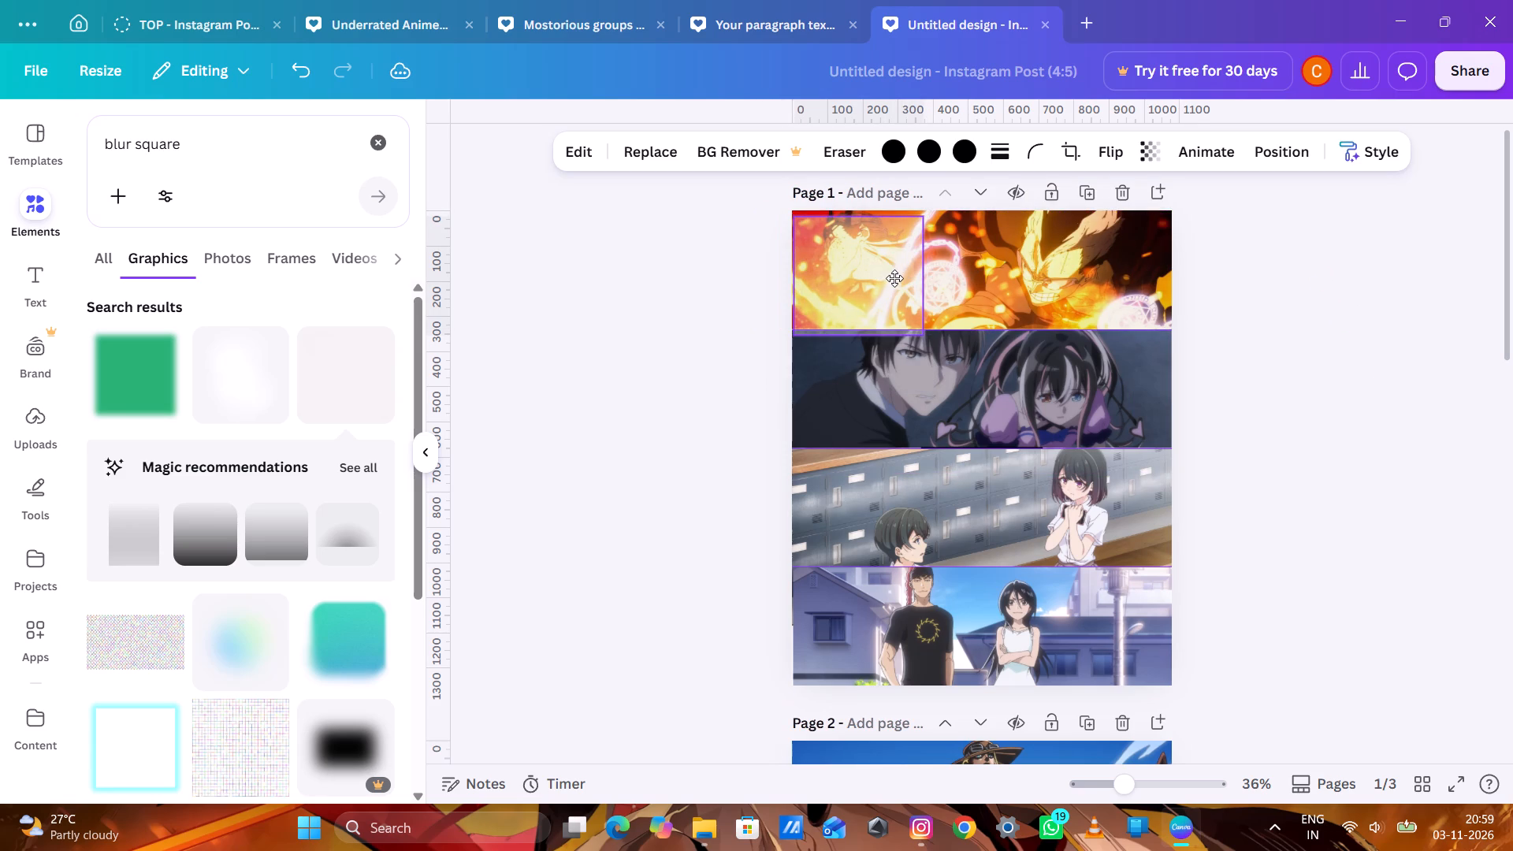
{"action": "left_click", "coordinate": [1450, 293]}
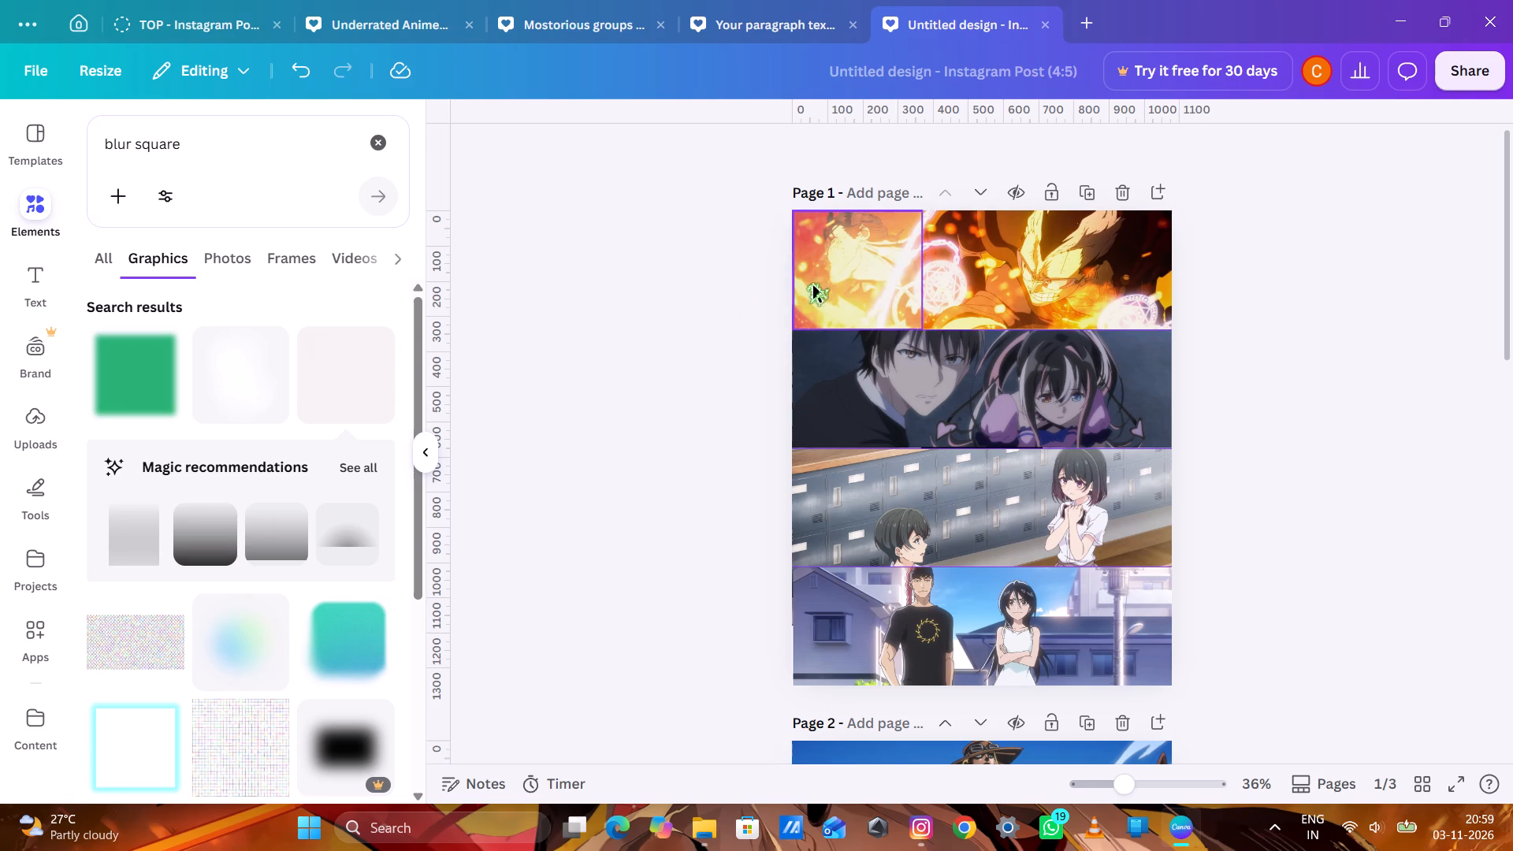
{"action": "left_click_drag", "start_coordinate": [813, 285], "coordinate": [582, 309]}
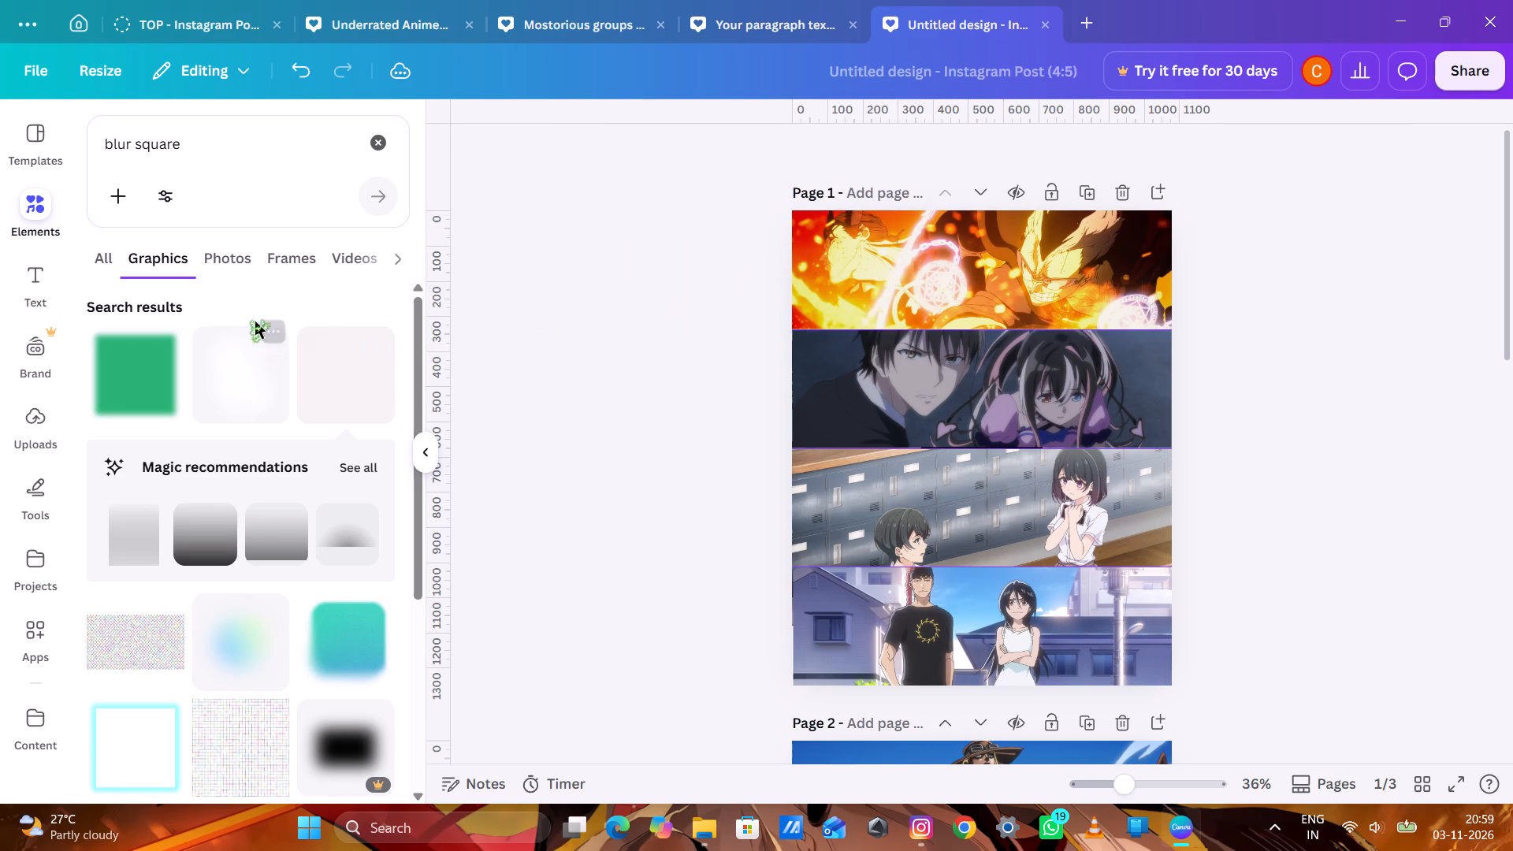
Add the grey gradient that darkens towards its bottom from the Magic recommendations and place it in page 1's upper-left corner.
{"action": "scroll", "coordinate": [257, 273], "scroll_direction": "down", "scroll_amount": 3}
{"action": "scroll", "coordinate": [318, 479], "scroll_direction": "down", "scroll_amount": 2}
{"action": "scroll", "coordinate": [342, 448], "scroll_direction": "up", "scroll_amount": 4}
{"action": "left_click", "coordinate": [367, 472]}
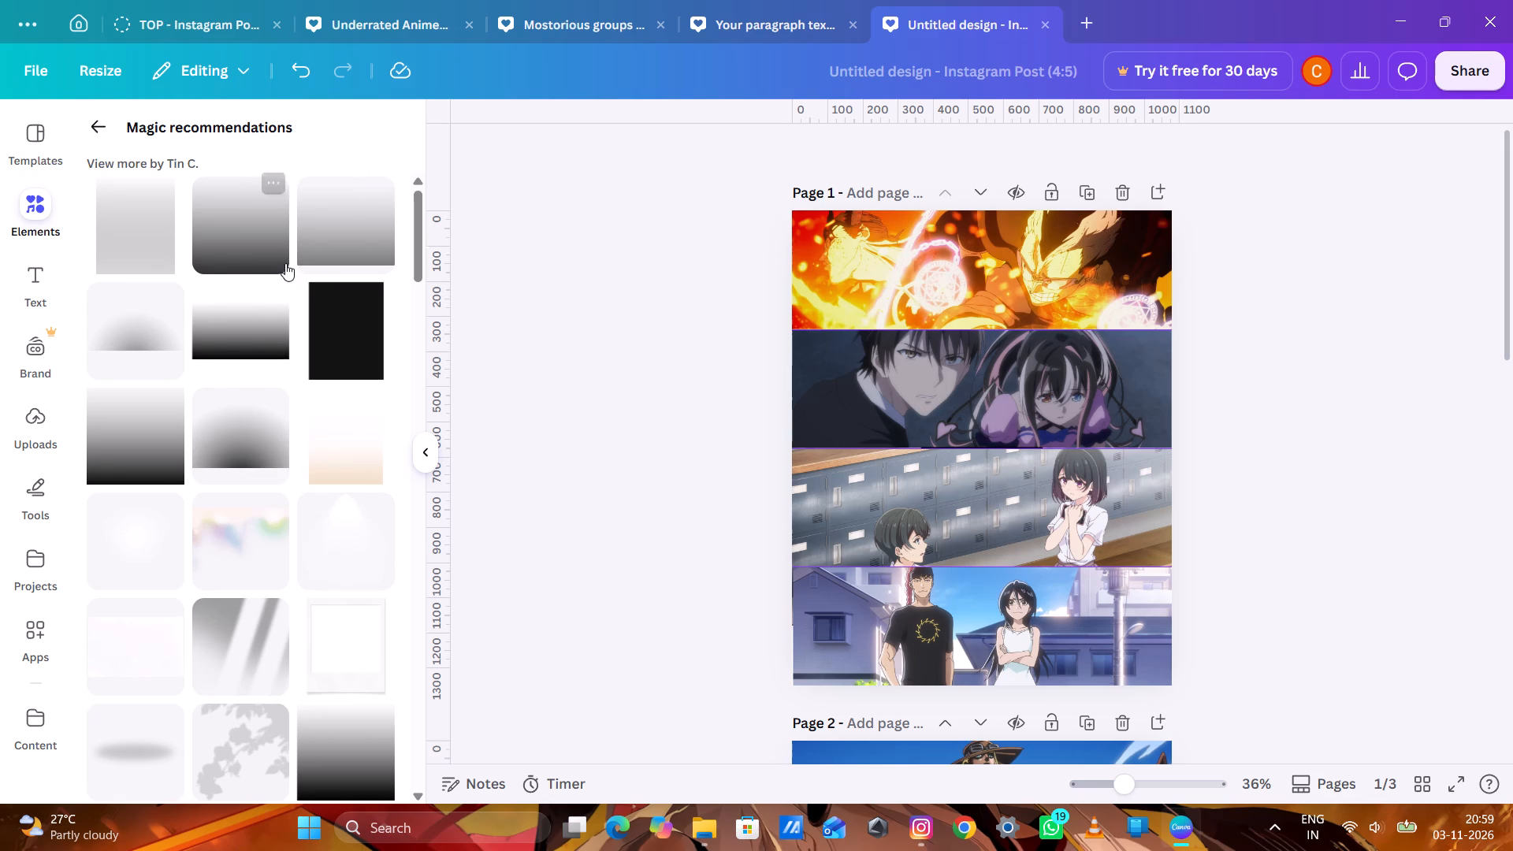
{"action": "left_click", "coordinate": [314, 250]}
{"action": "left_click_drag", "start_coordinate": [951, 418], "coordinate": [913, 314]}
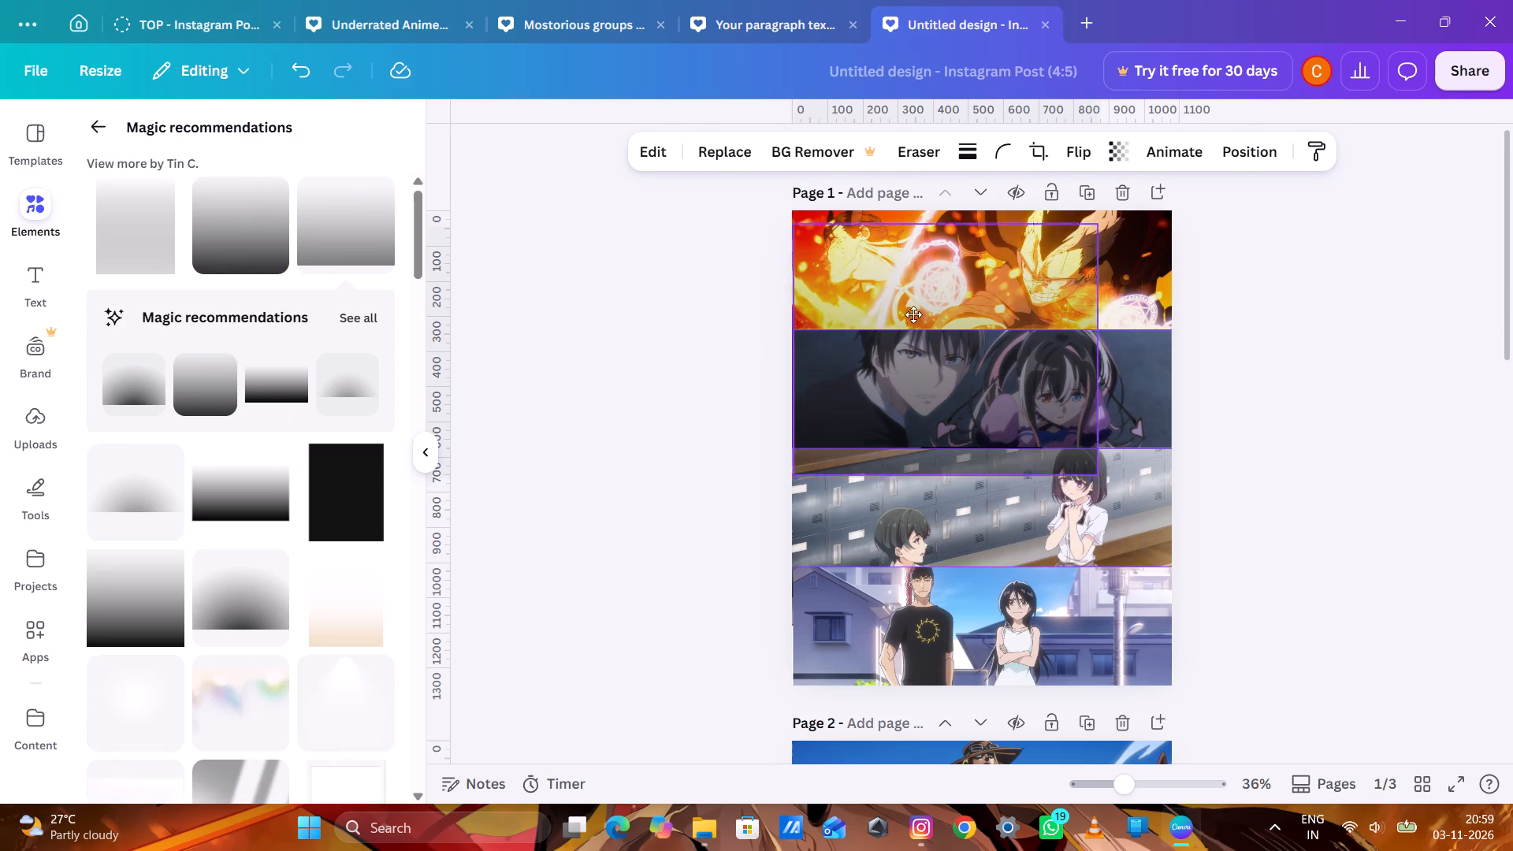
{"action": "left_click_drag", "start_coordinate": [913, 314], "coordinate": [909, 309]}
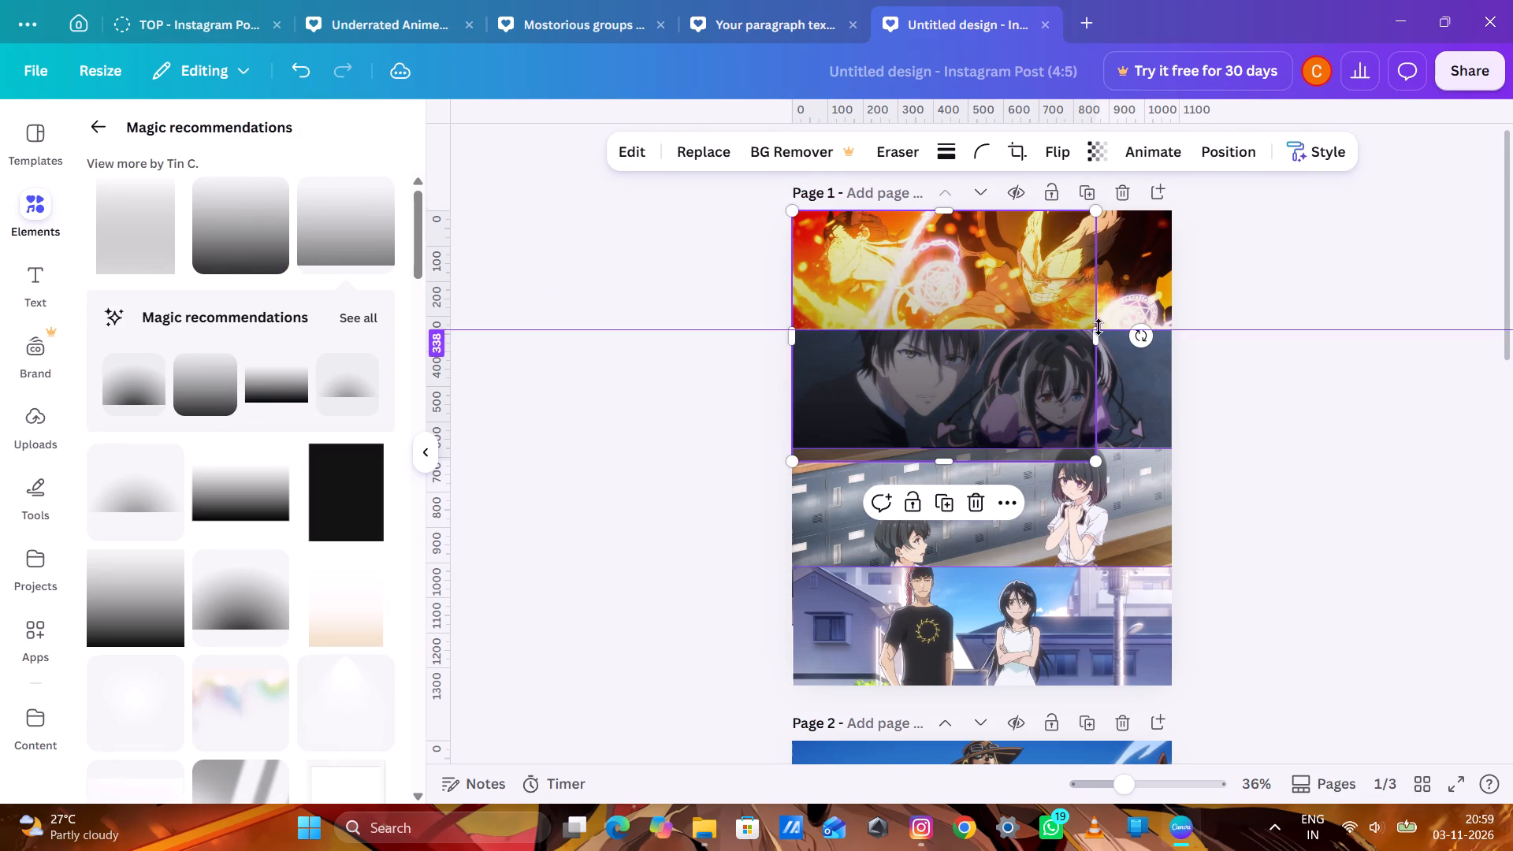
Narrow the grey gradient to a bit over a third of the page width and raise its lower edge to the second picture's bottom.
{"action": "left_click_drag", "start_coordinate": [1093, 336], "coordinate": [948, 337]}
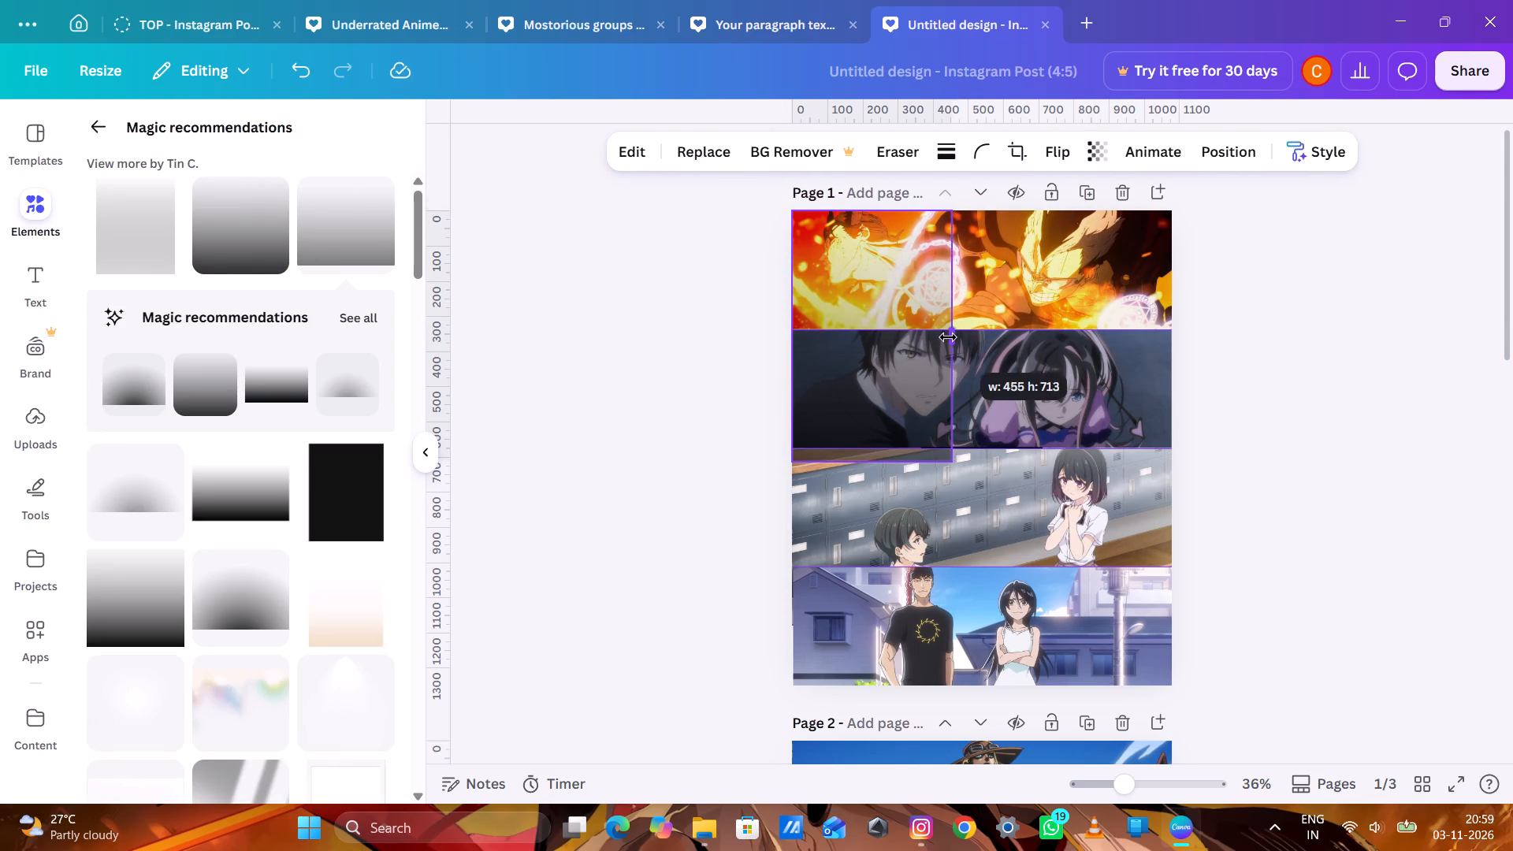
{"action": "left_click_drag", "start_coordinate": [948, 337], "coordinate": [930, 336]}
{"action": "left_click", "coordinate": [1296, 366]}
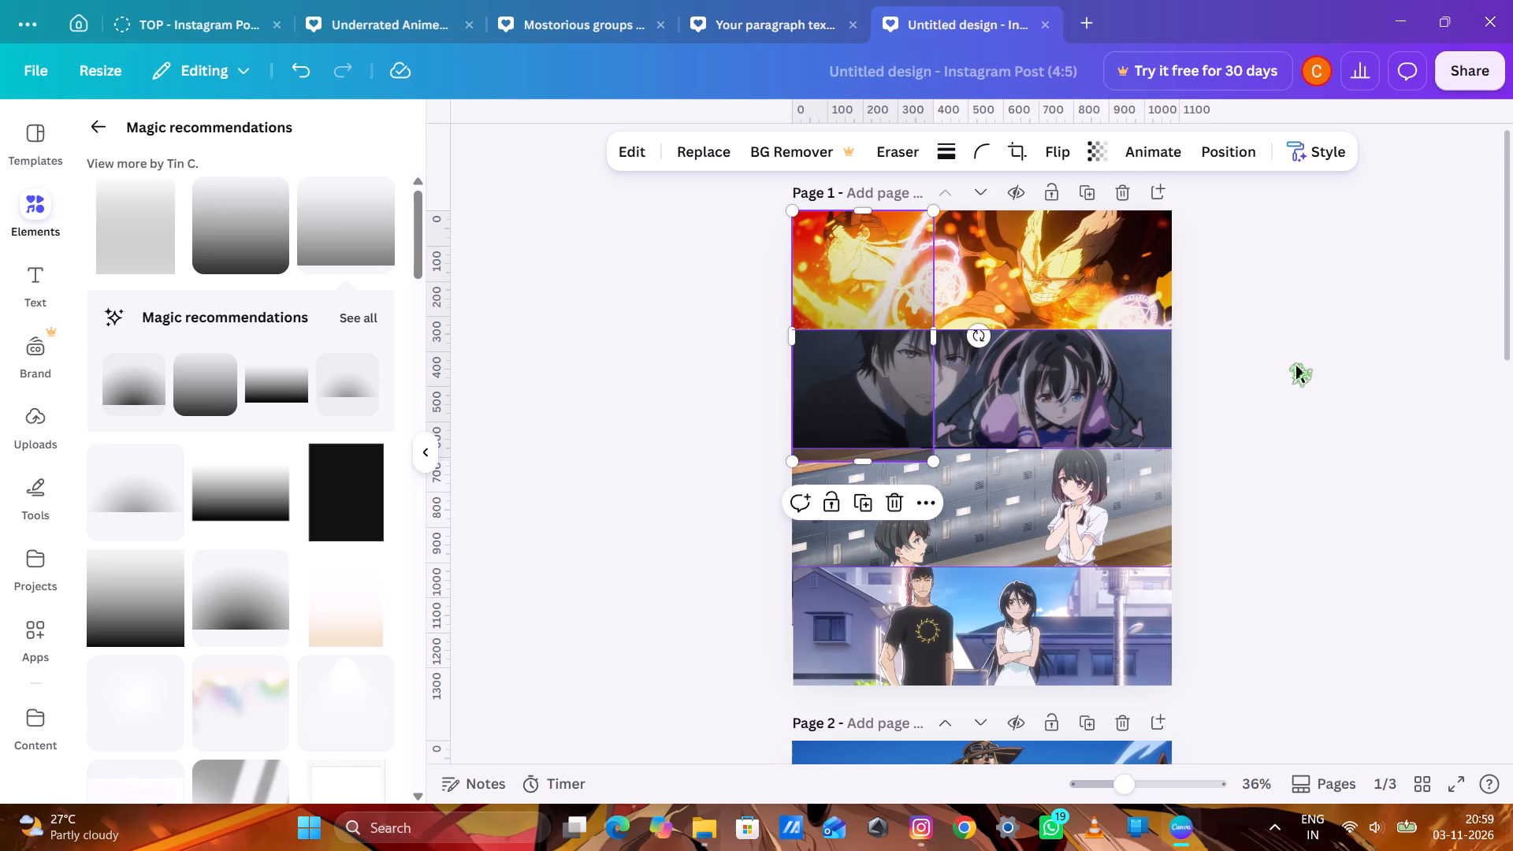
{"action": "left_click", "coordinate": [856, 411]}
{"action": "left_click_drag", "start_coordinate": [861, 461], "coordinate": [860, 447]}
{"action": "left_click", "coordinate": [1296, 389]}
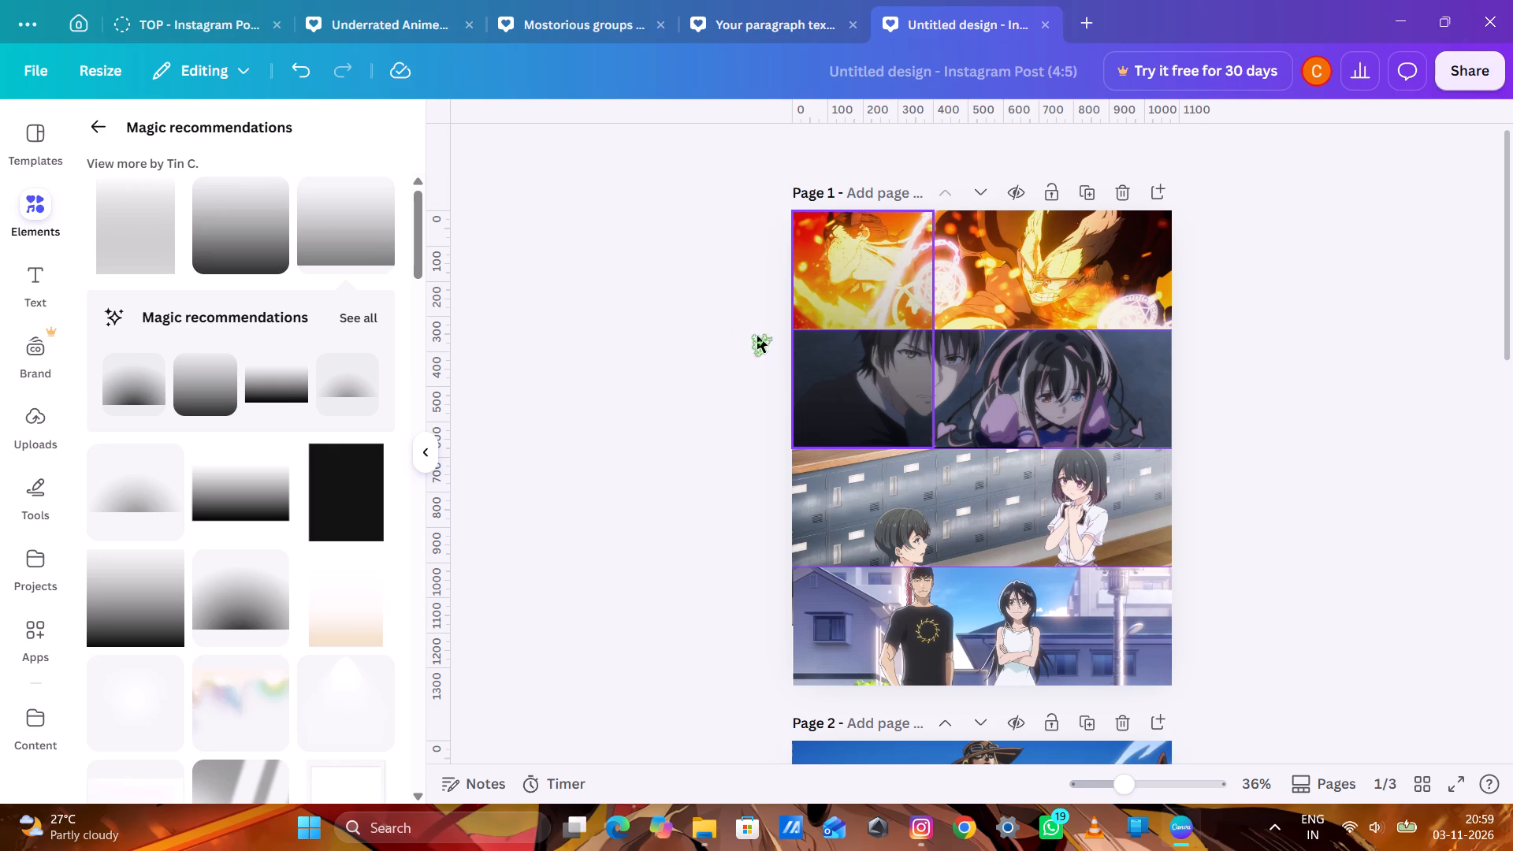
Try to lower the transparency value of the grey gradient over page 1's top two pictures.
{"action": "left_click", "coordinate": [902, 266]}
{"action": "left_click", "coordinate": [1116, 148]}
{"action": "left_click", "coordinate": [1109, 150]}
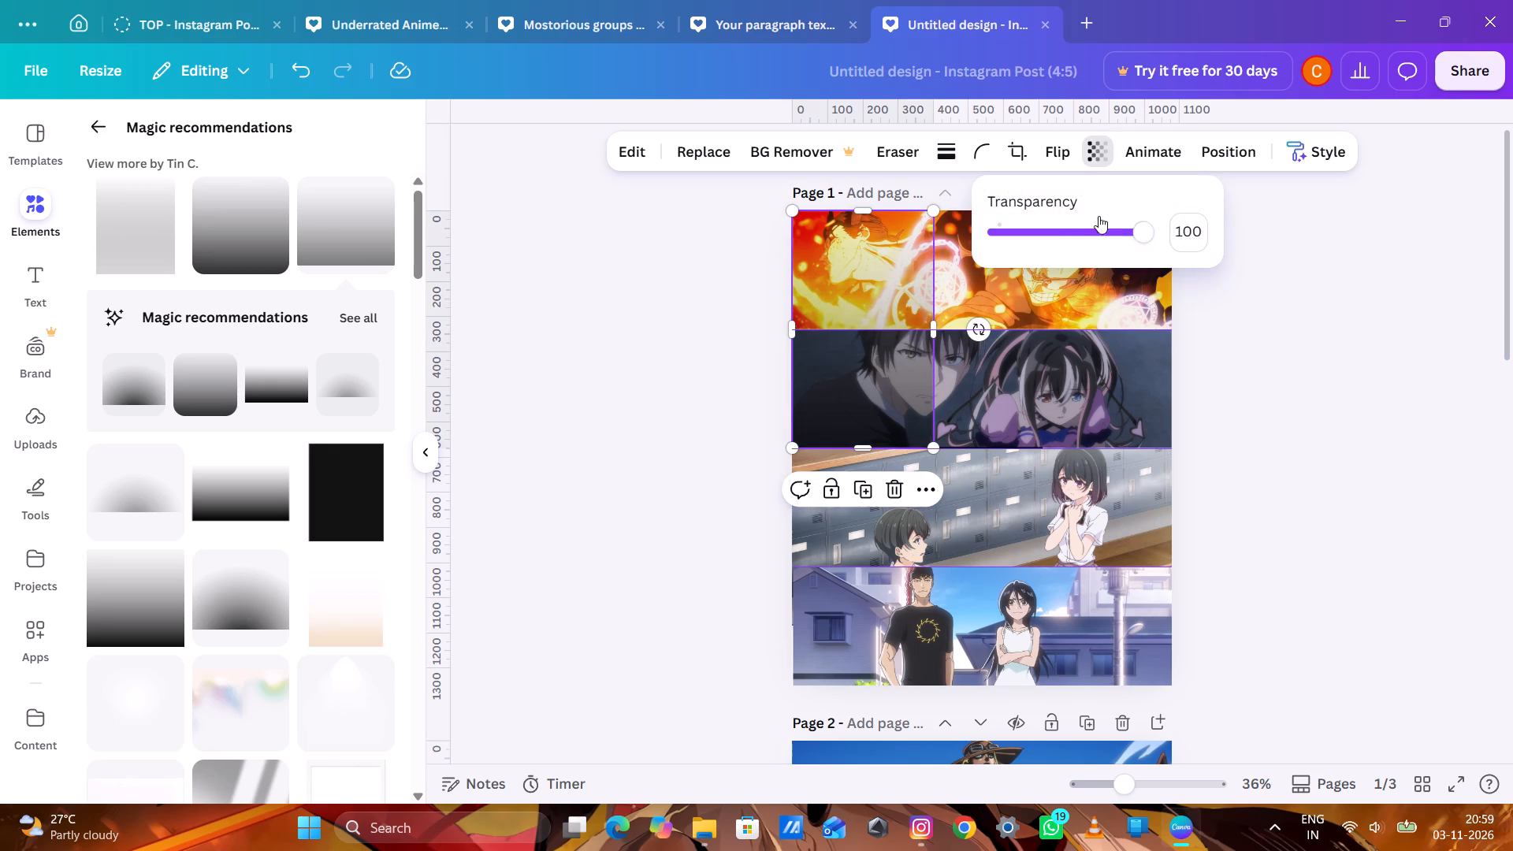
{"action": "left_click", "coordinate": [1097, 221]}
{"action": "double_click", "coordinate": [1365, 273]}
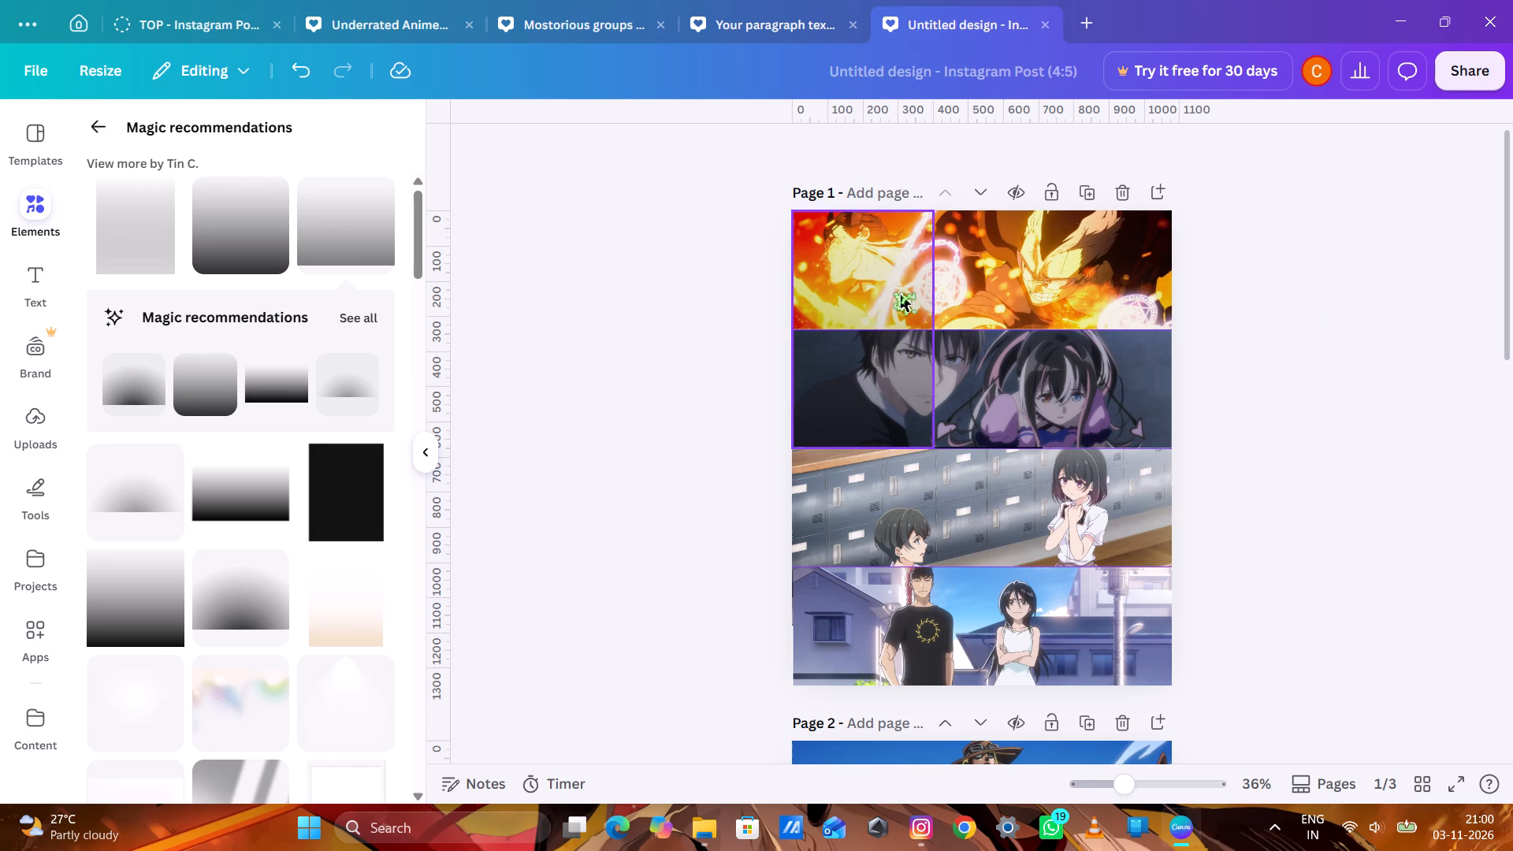
Move the grey gradient off page 1 to clear it from the top two pictures.
{"action": "scroll", "coordinate": [223, 308], "scroll_direction": "up", "scroll_amount": 3}
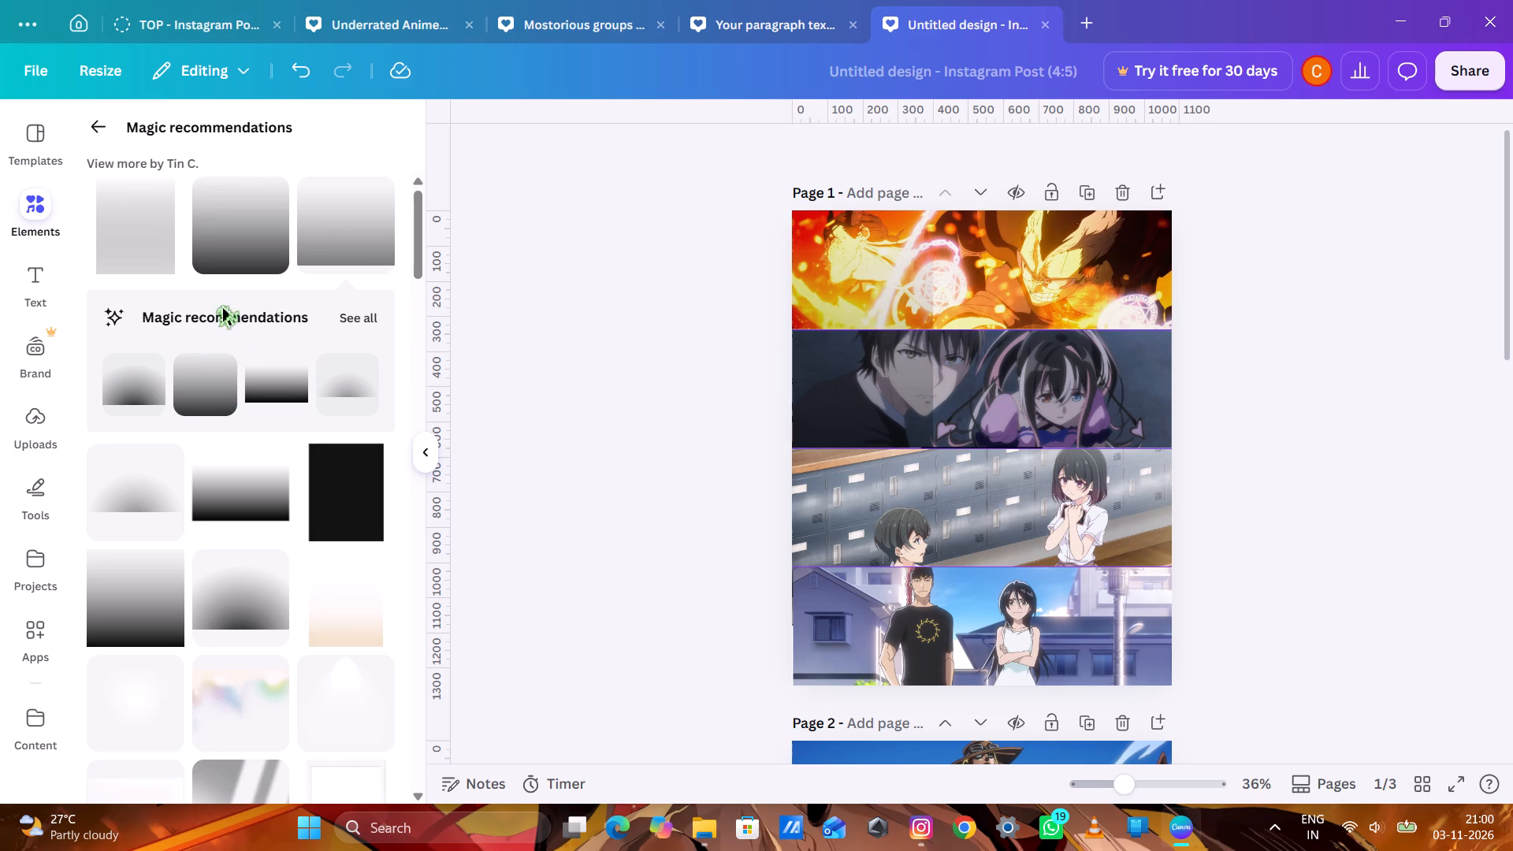
{"action": "scroll", "coordinate": [223, 308], "scroll_direction": "up", "scroll_amount": 1}
{"action": "left_click", "coordinate": [890, 317]}
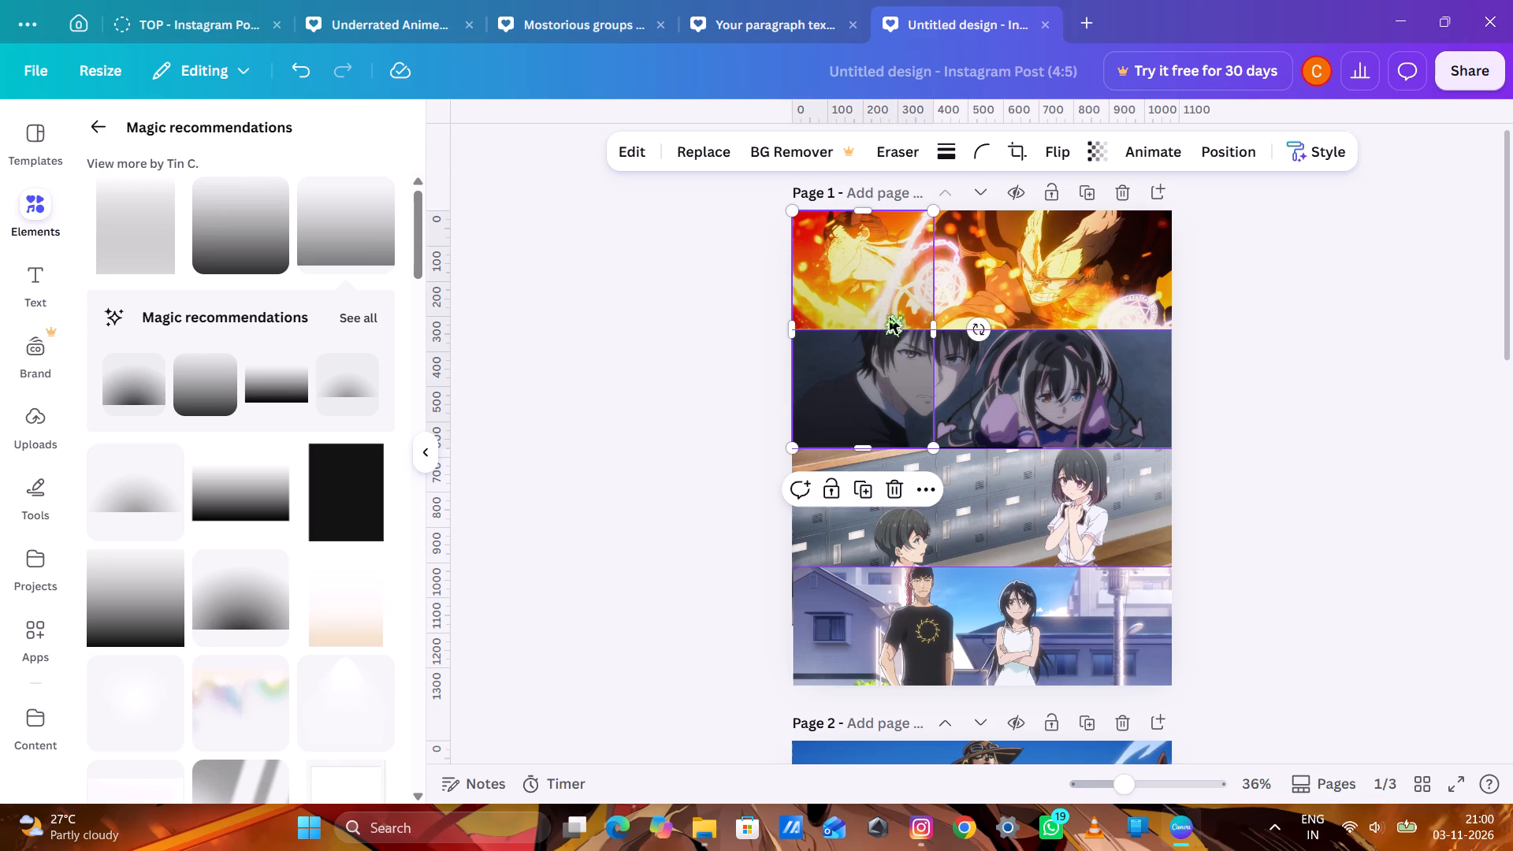
{"action": "left_click_drag", "start_coordinate": [901, 280], "coordinate": [689, 282]}
Leave the Magic recommendations and search the elements library for "black gradient" instead of "blur square".
{"action": "scroll", "coordinate": [325, 339], "scroll_direction": "up", "scroll_amount": 3}
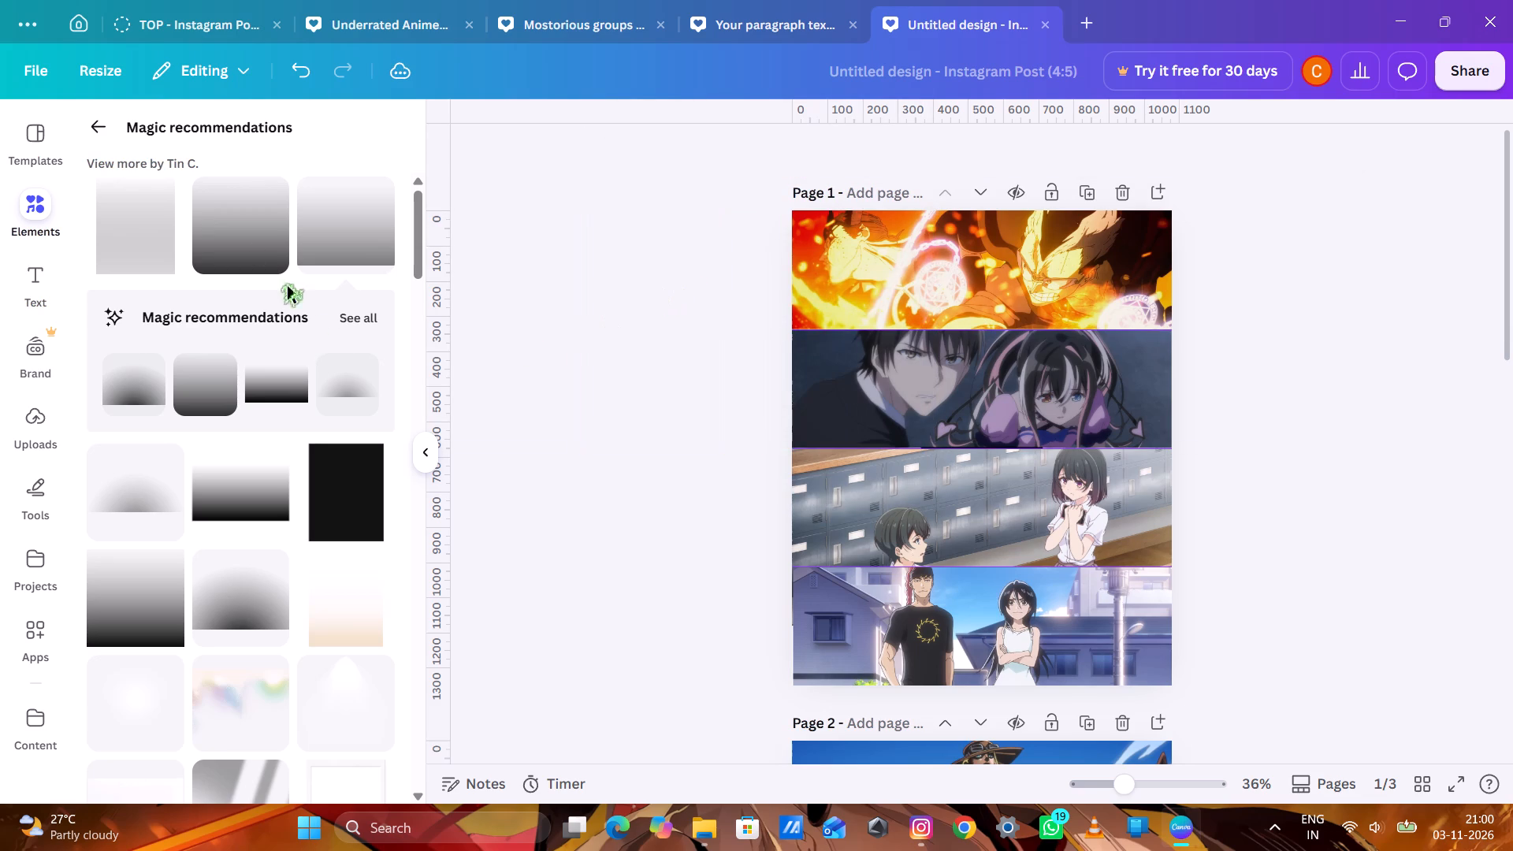
{"action": "left_click", "coordinate": [95, 123]}
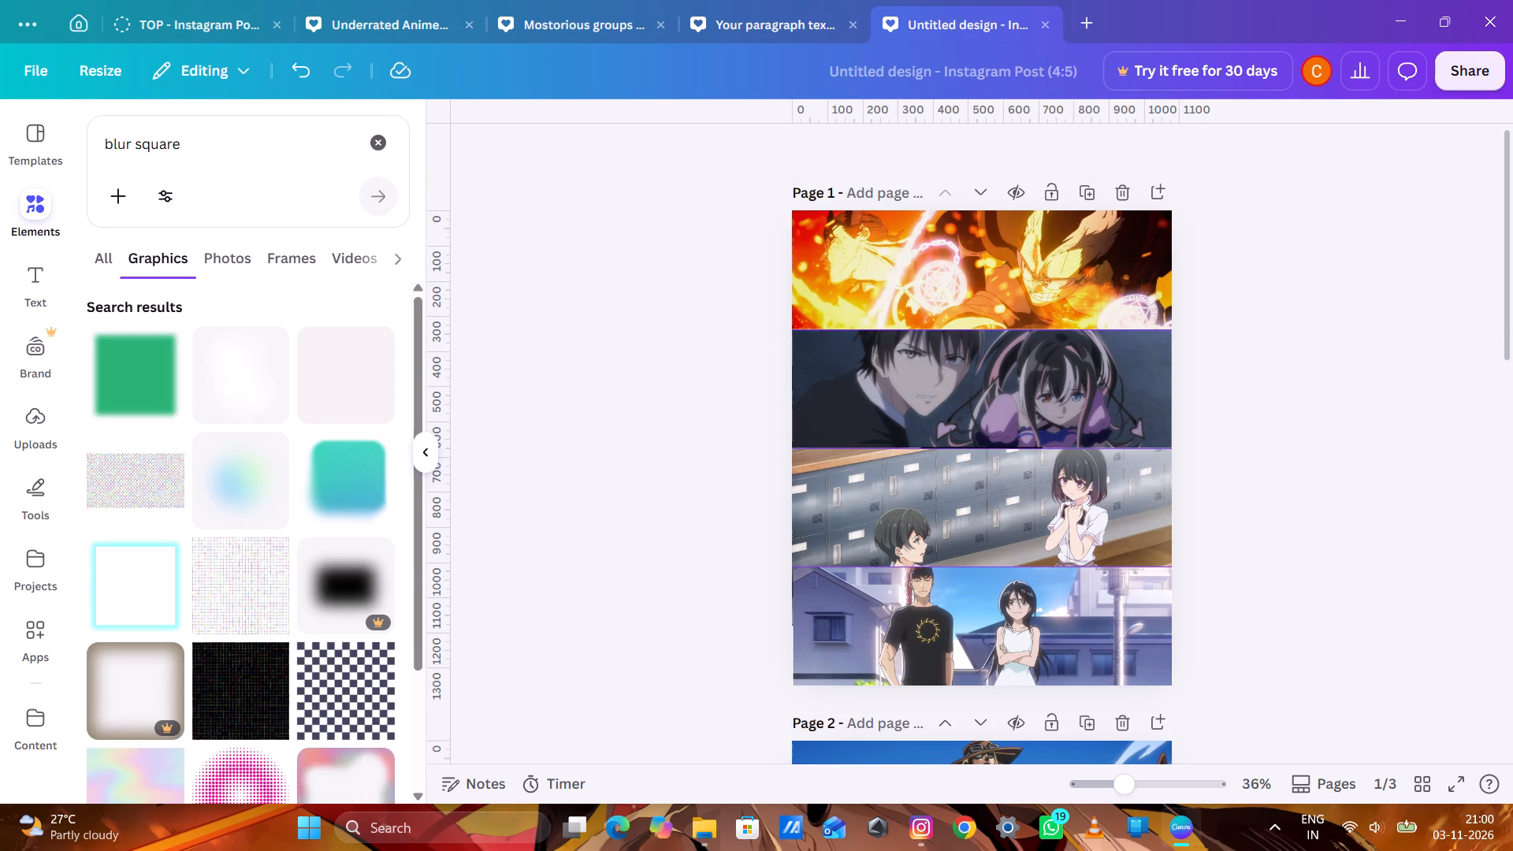
{"action": "left_click_drag", "start_coordinate": [275, 157], "coordinate": [90, 145]}
{"action": "left_click", "coordinate": [389, 141]}
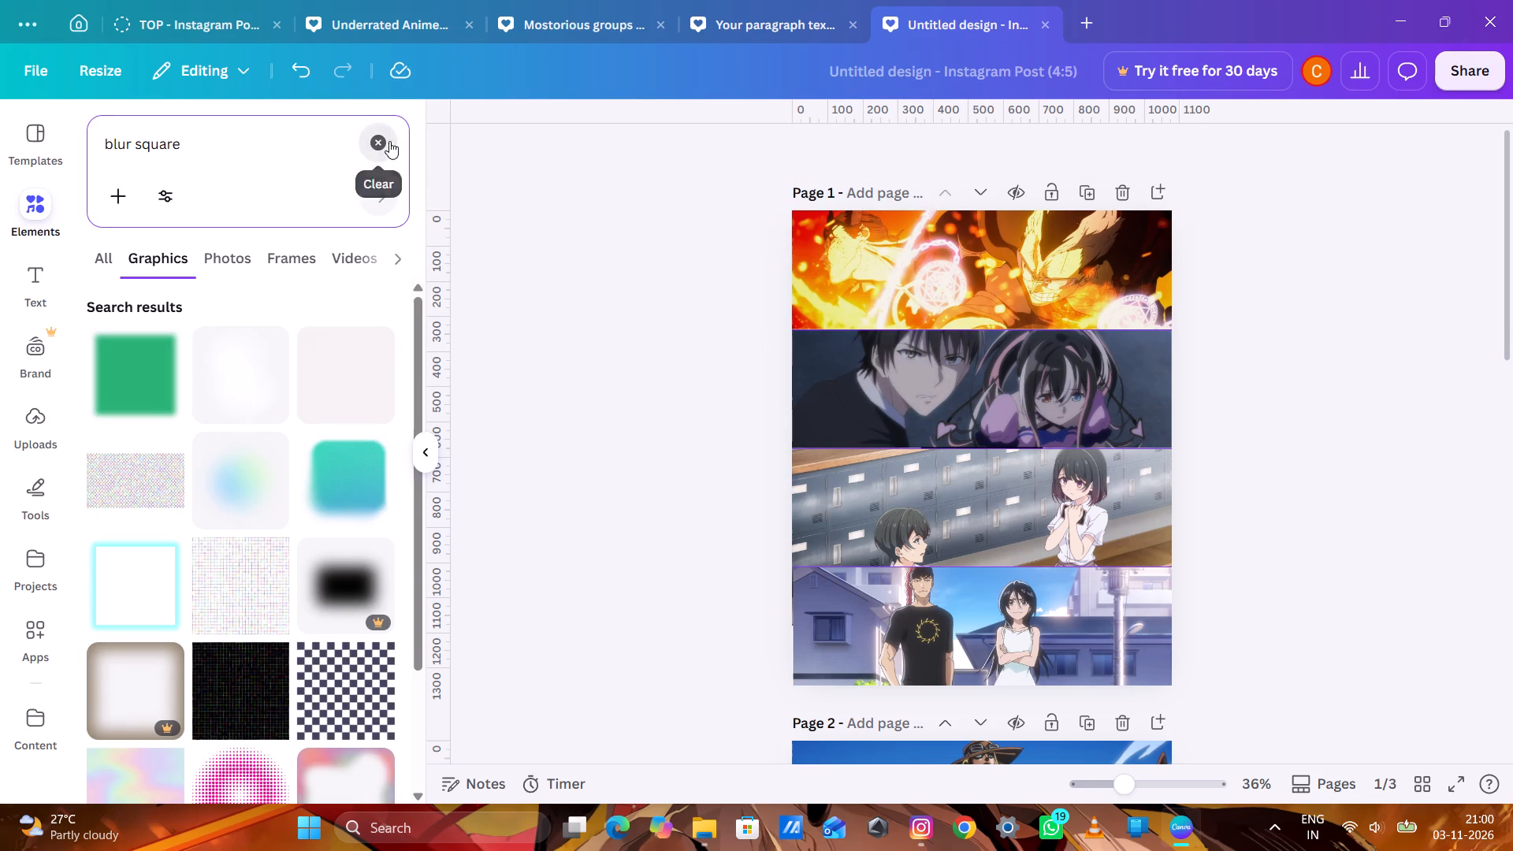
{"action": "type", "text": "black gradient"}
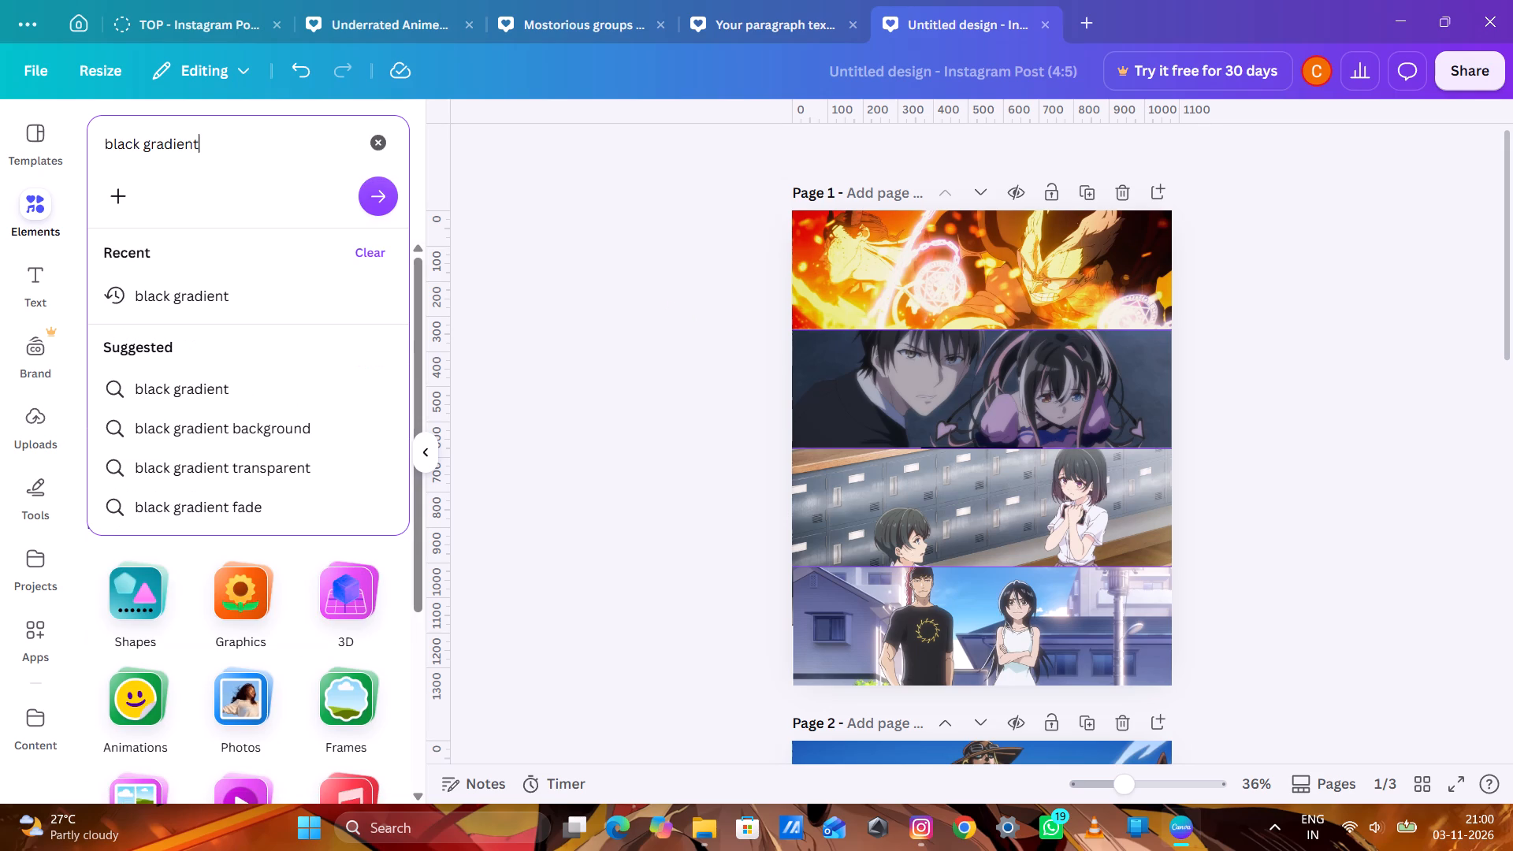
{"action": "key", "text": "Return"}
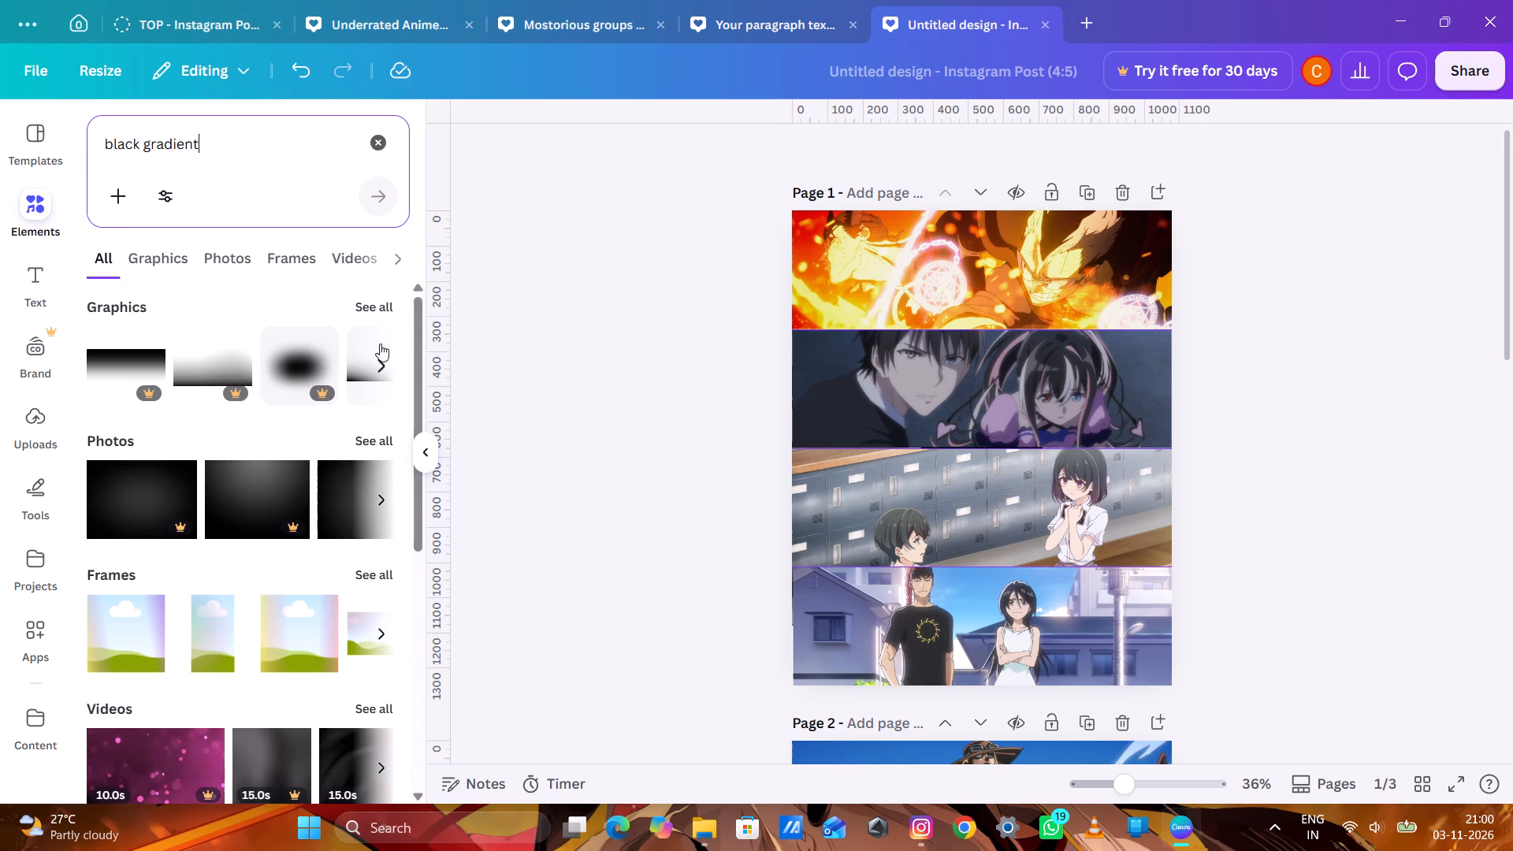
Look through all the black gradient graphics for a suitable overlay for the pictures.
{"action": "scroll", "coordinate": [400, 304], "scroll_direction": "up", "scroll_amount": 1}
{"action": "left_click", "coordinate": [387, 307]}
{"action": "scroll", "coordinate": [388, 335], "scroll_direction": "down", "scroll_amount": 2}
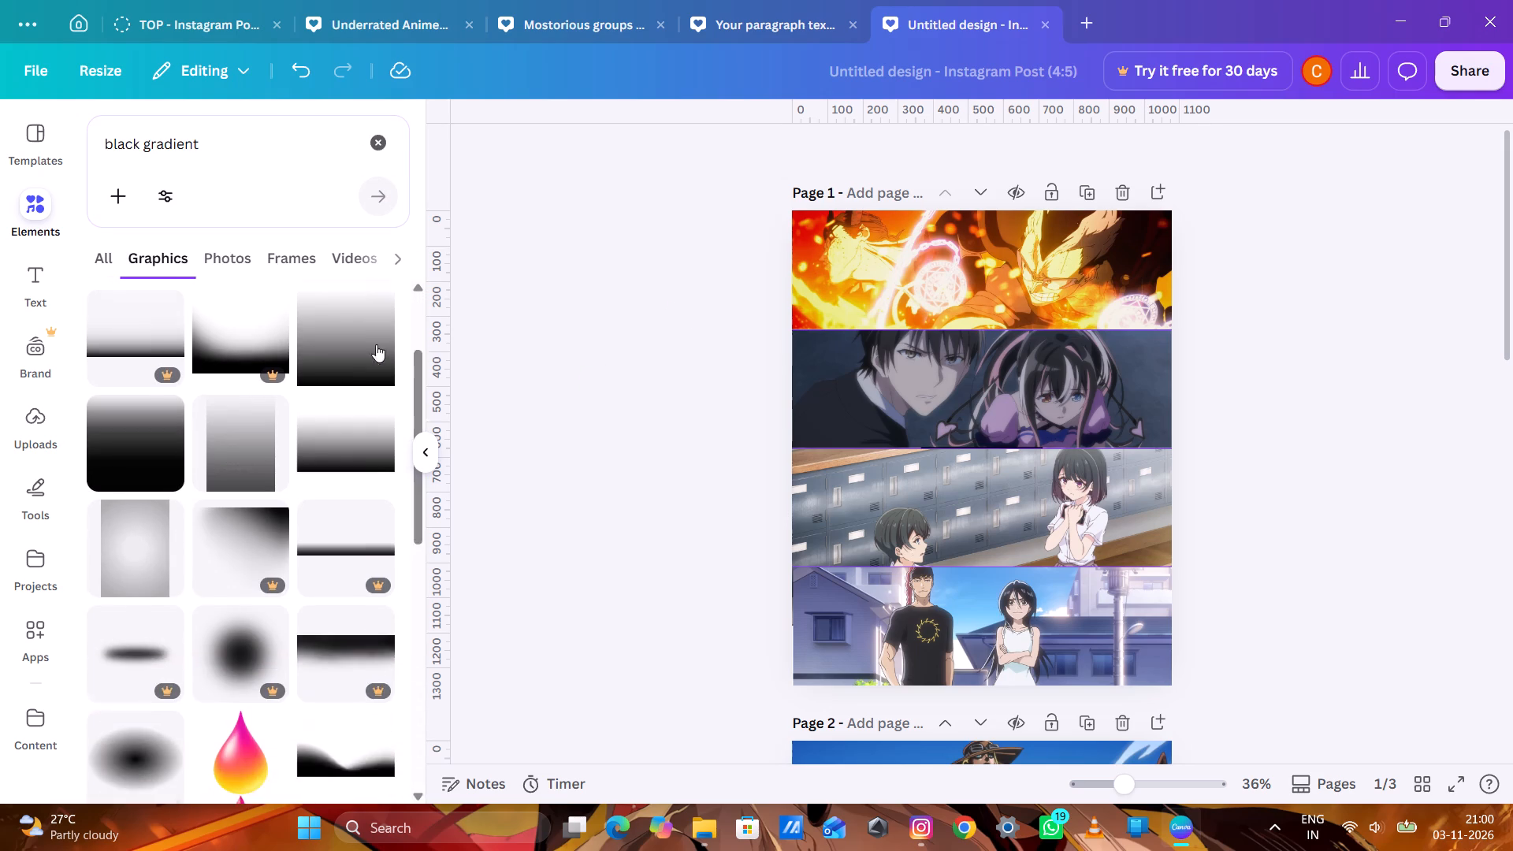
{"action": "scroll", "coordinate": [376, 344], "scroll_direction": "down", "scroll_amount": 5}
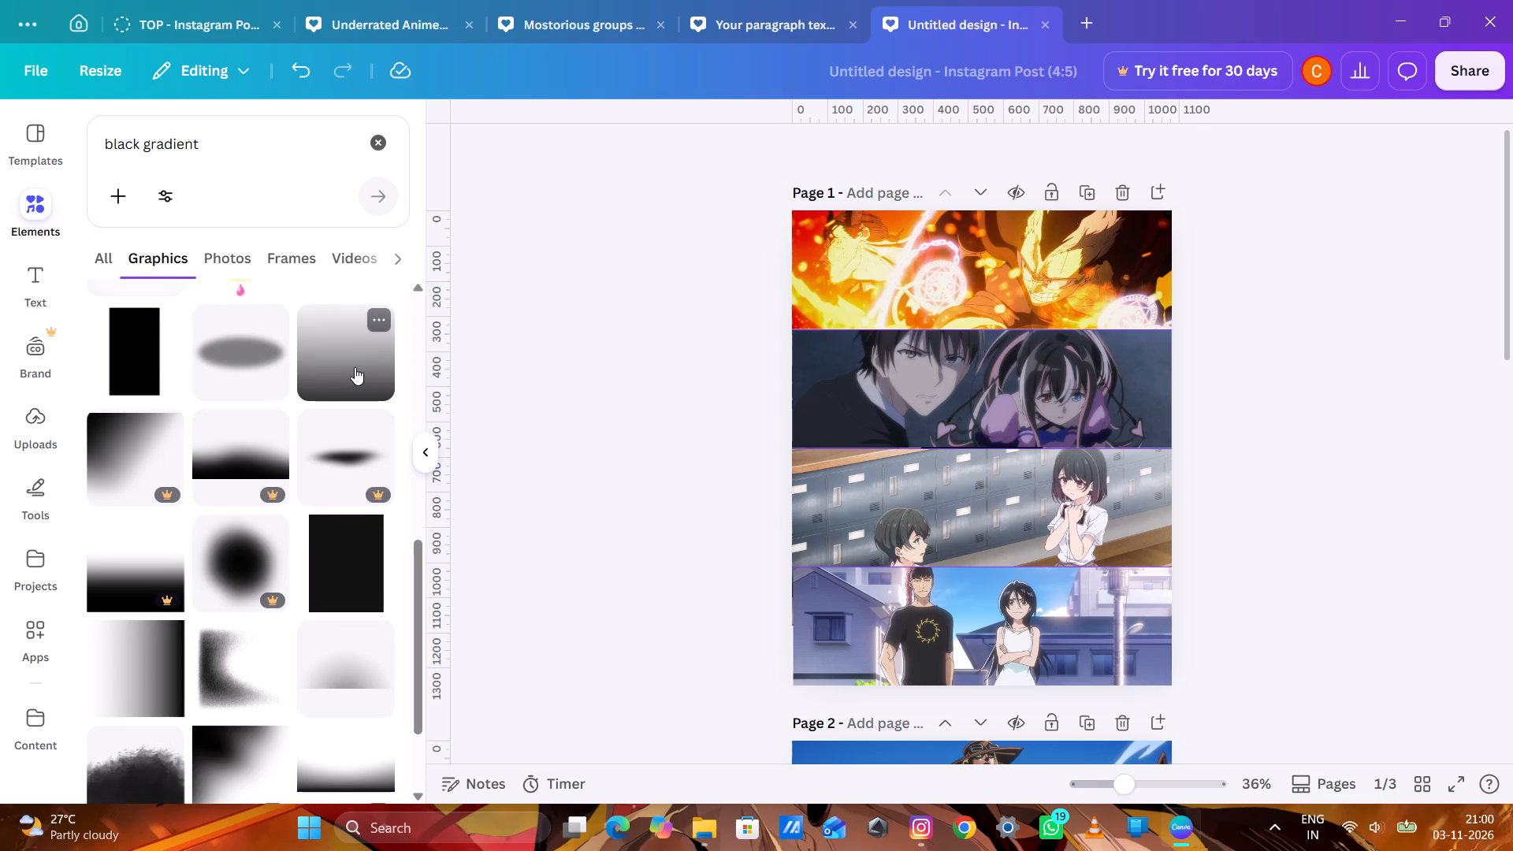
{"action": "scroll", "coordinate": [355, 367], "scroll_direction": "down", "scroll_amount": 3}
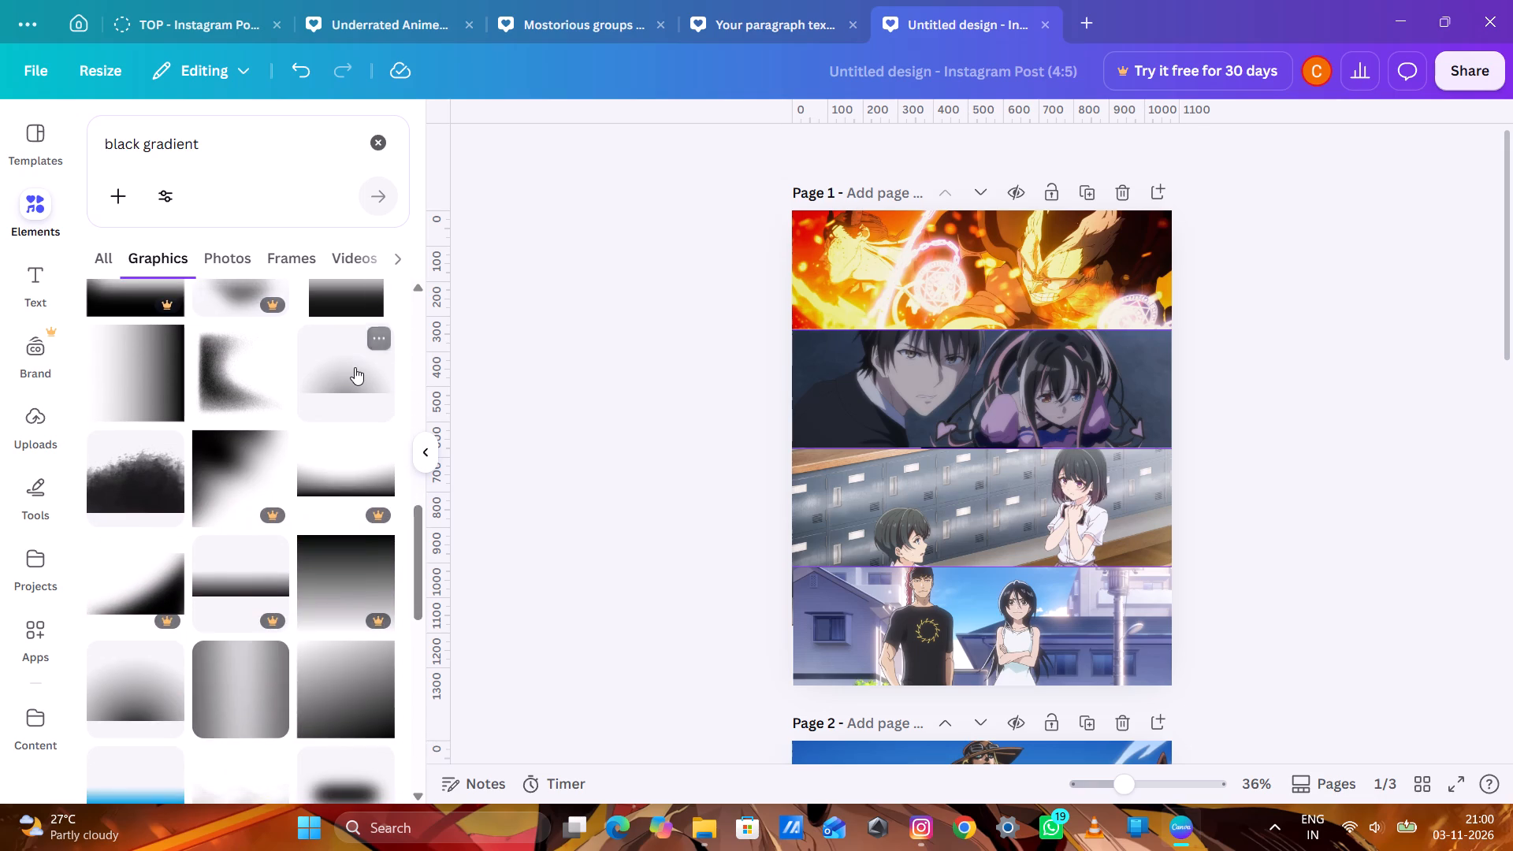
{"action": "scroll", "coordinate": [355, 367], "scroll_direction": "down", "scroll_amount": 7}
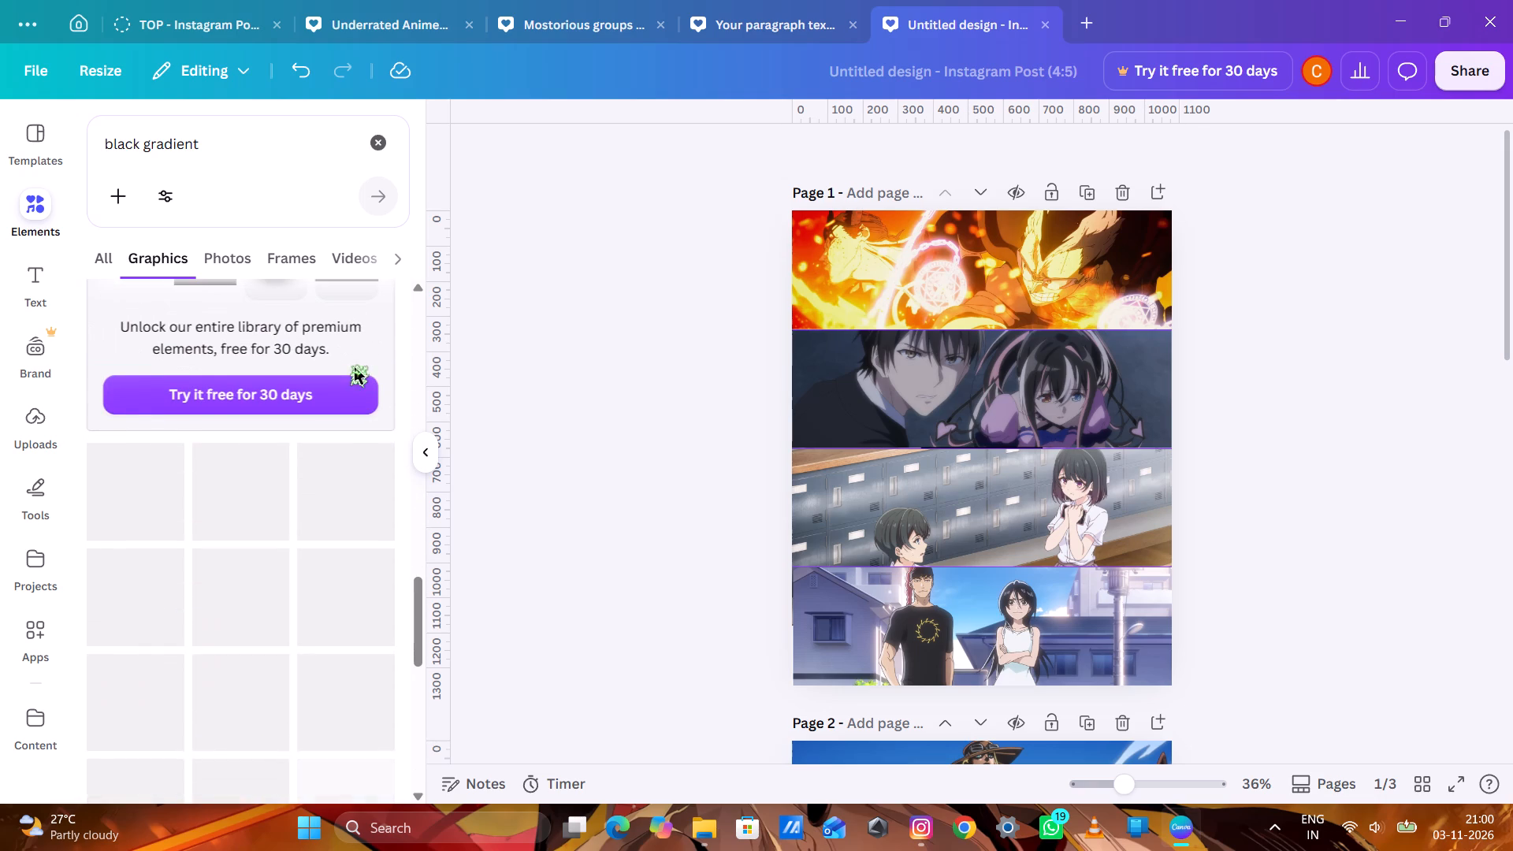
{"action": "scroll", "coordinate": [355, 367], "scroll_direction": "down", "scroll_amount": 6}
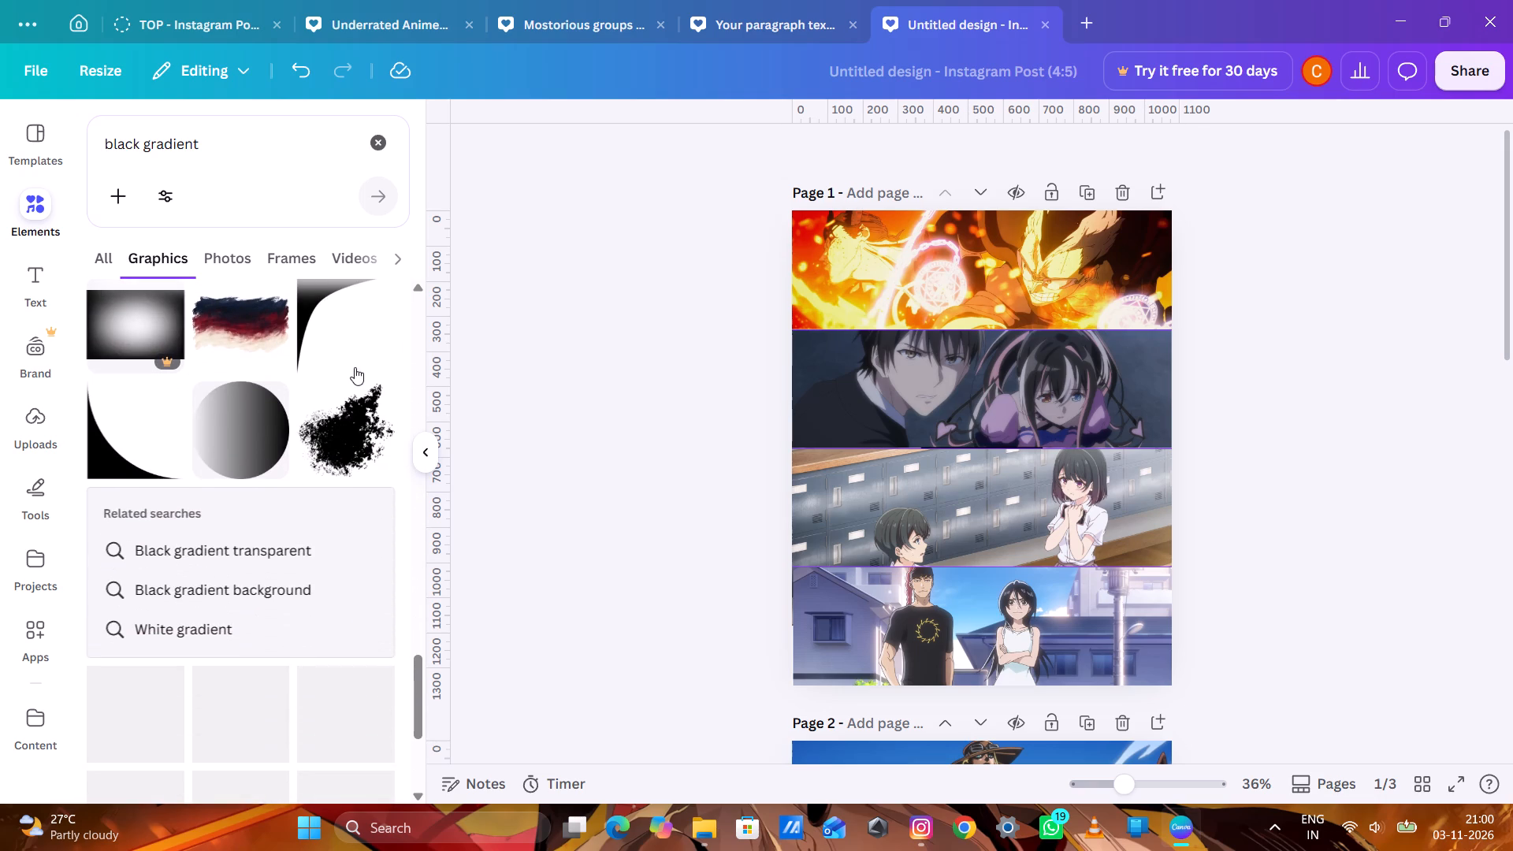
{"action": "scroll", "coordinate": [355, 367], "scroll_direction": "down", "scroll_amount": 7}
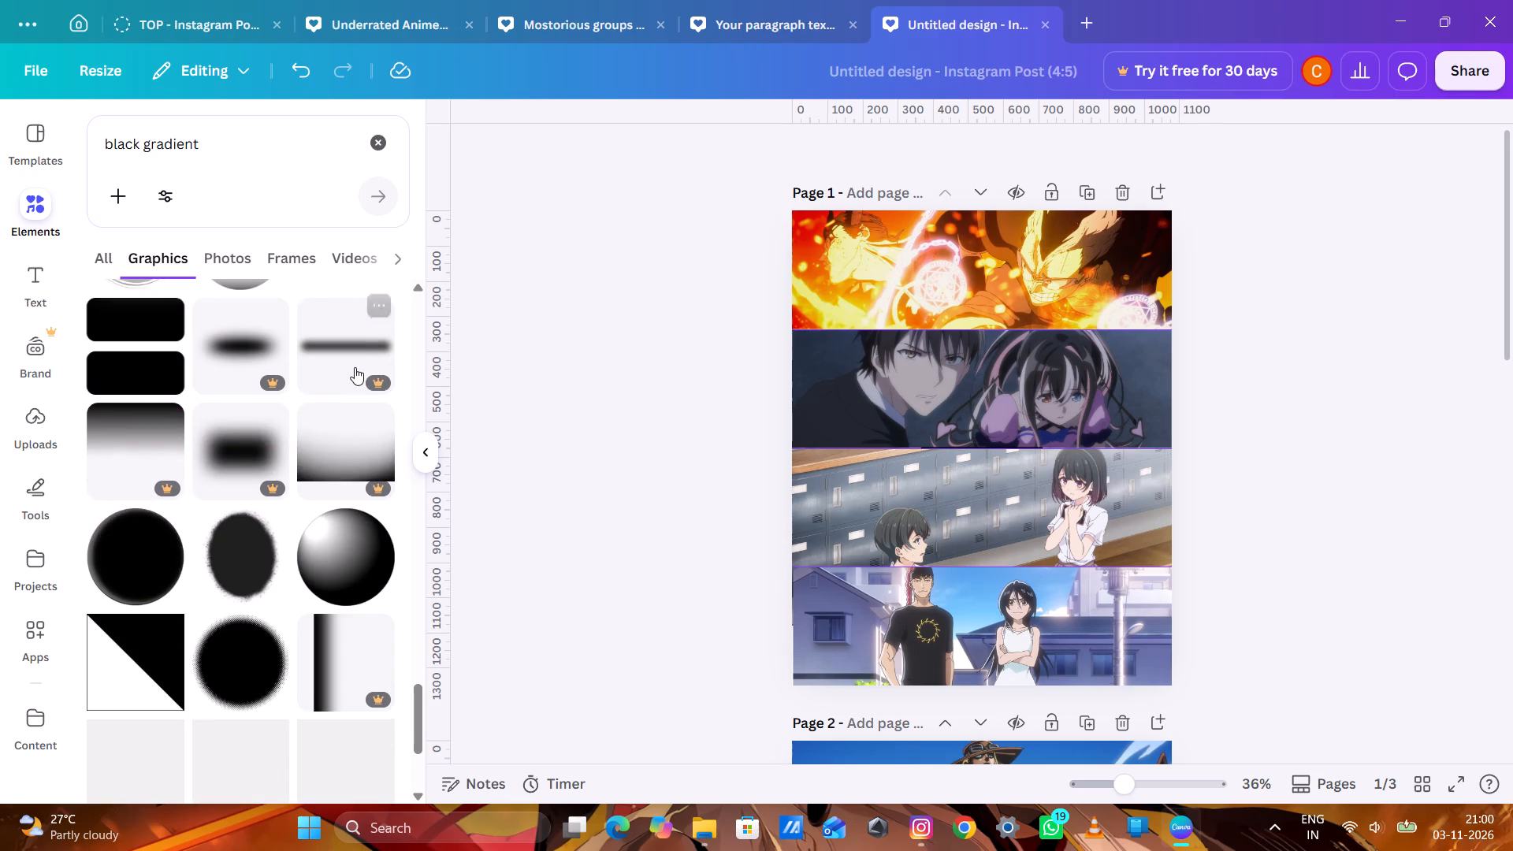
{"action": "scroll", "coordinate": [355, 367], "scroll_direction": "down", "scroll_amount": 6}
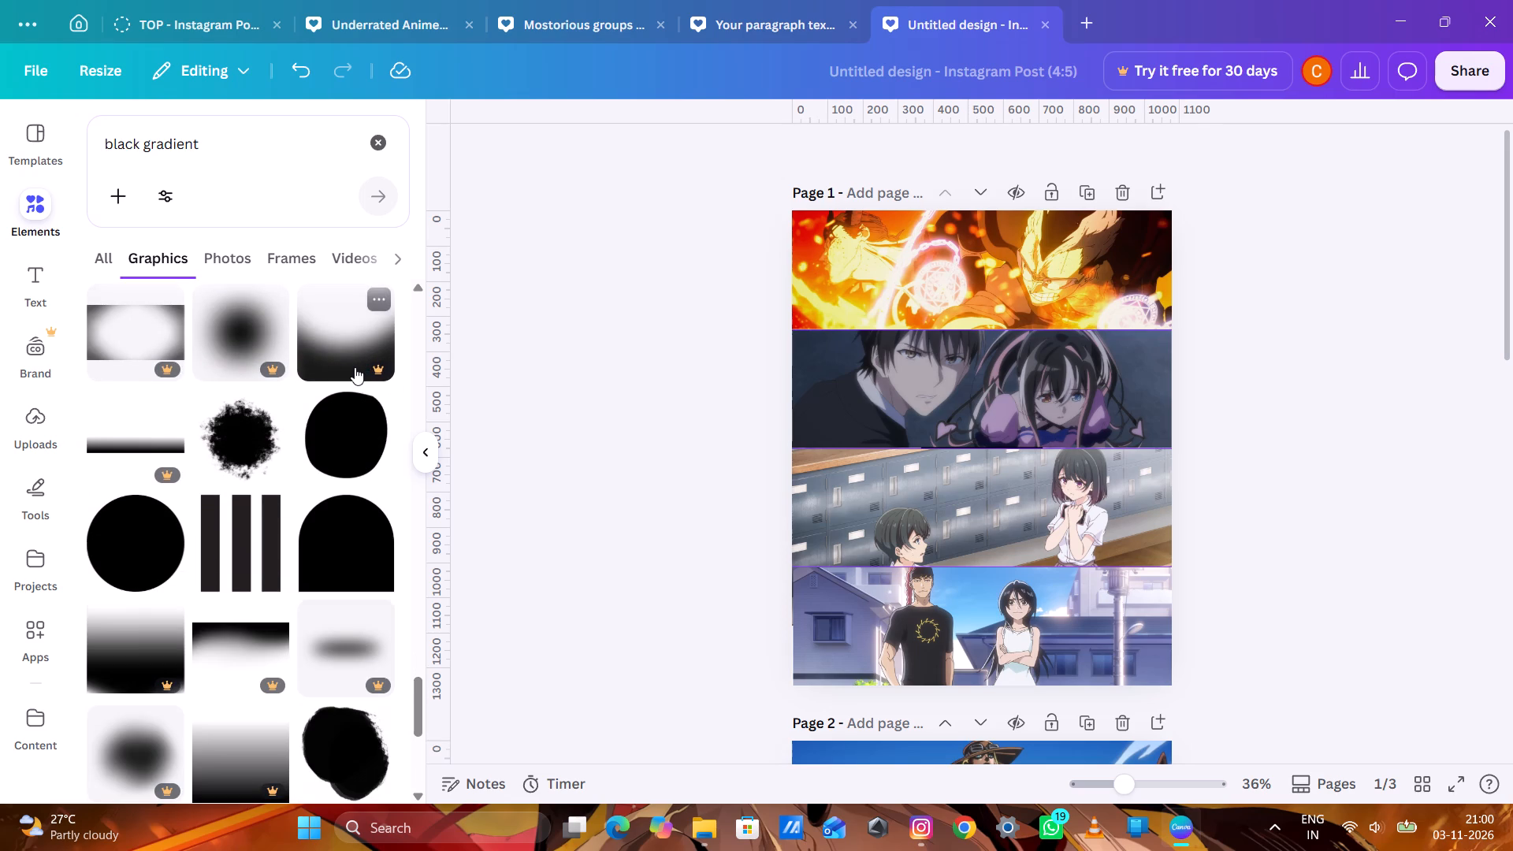
Search the graphics for "right side gradient" and look through the results.
{"action": "left_click_drag", "start_coordinate": [219, 152], "coordinate": [217, 152]}
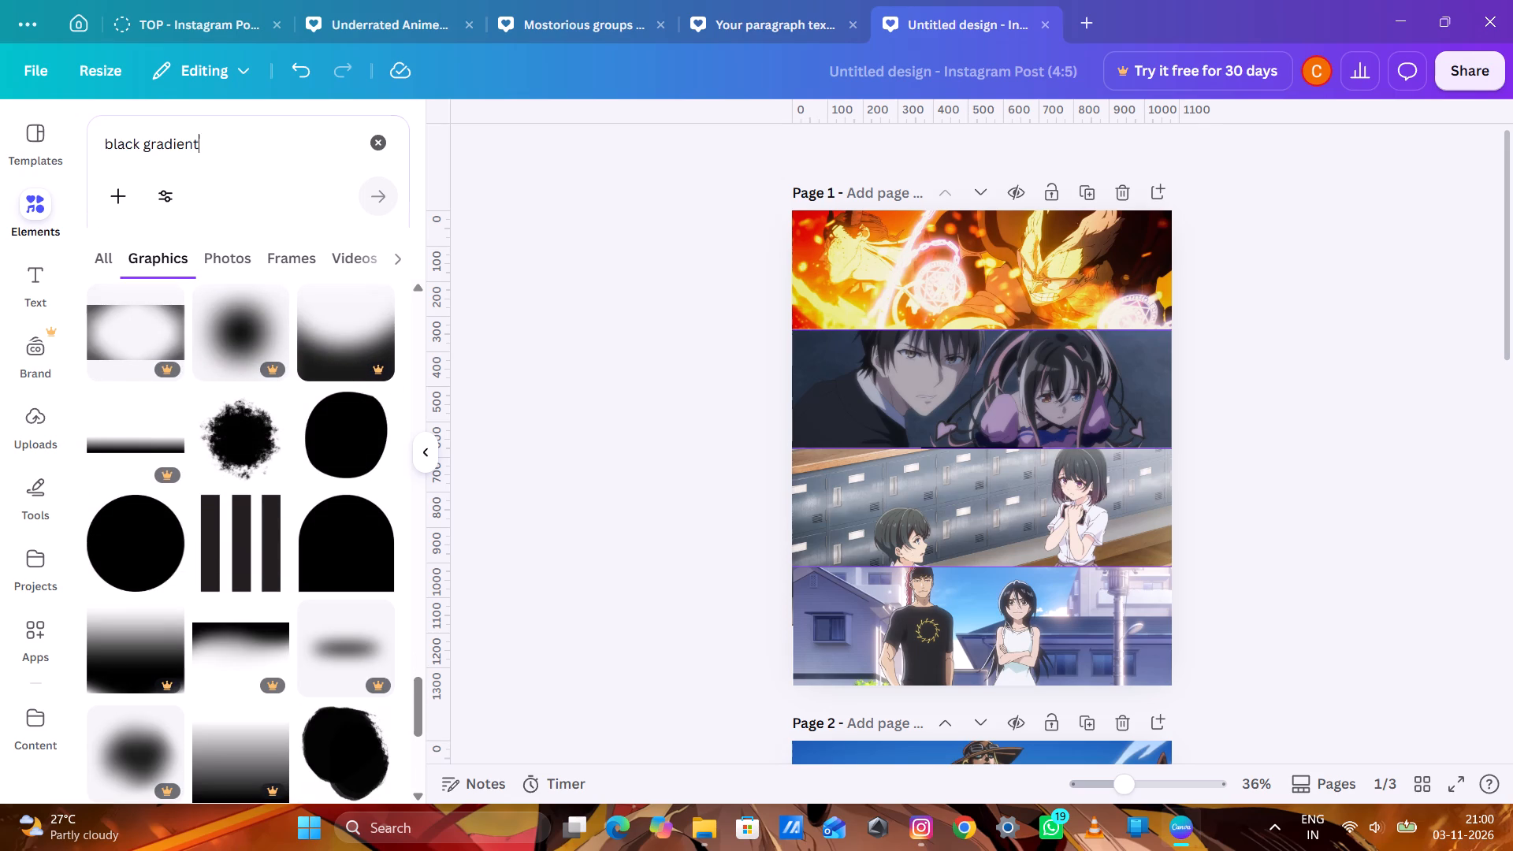
{"action": "left_click_drag", "start_coordinate": [217, 152], "coordinate": [76, 165]}
{"action": "type", "text": "right sid egradient"}
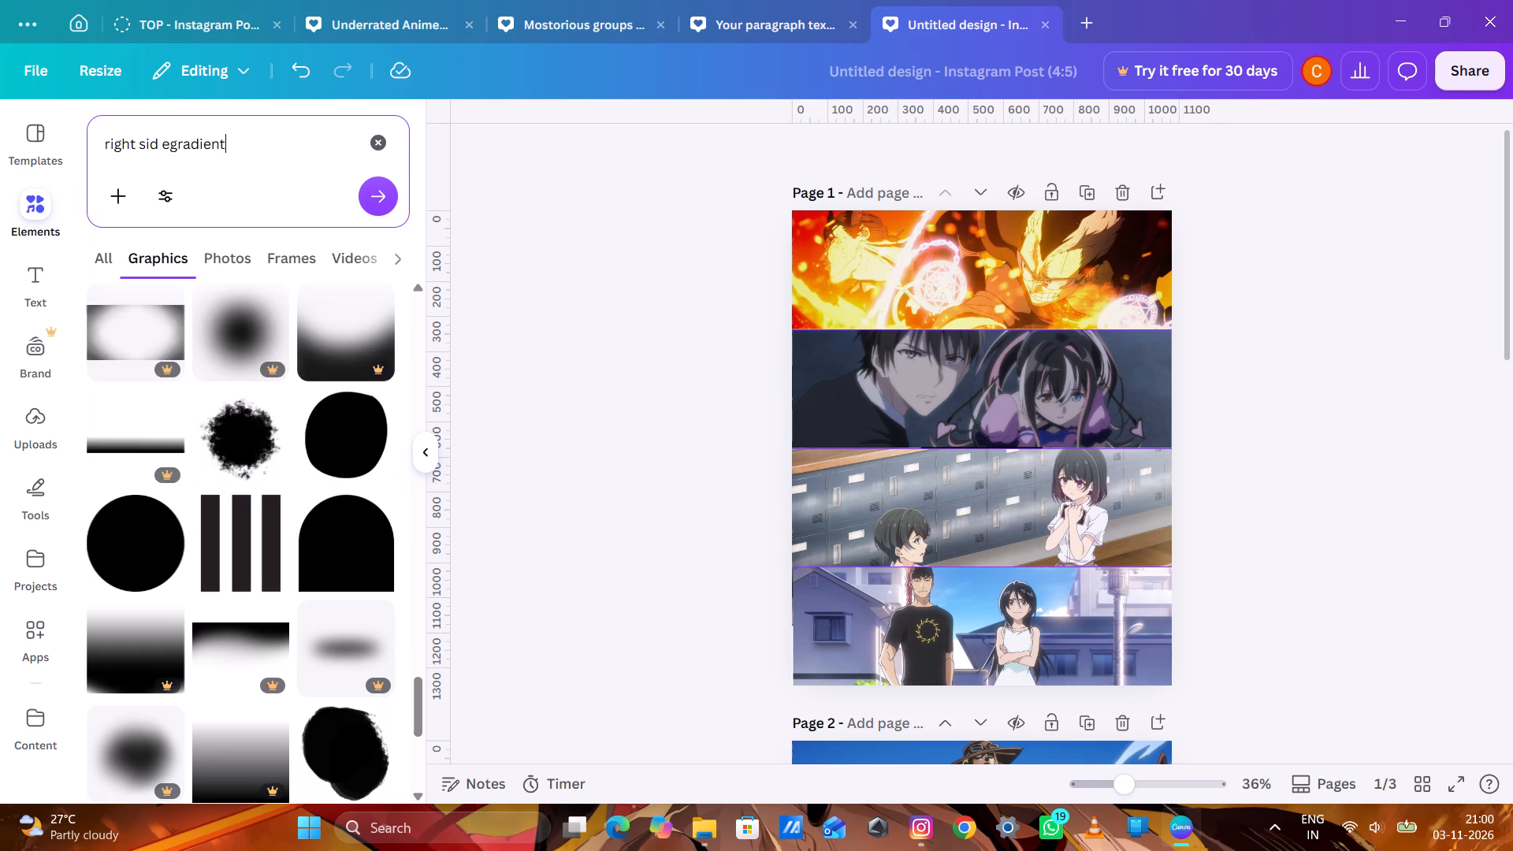
{"action": "key", "text": "Return"}
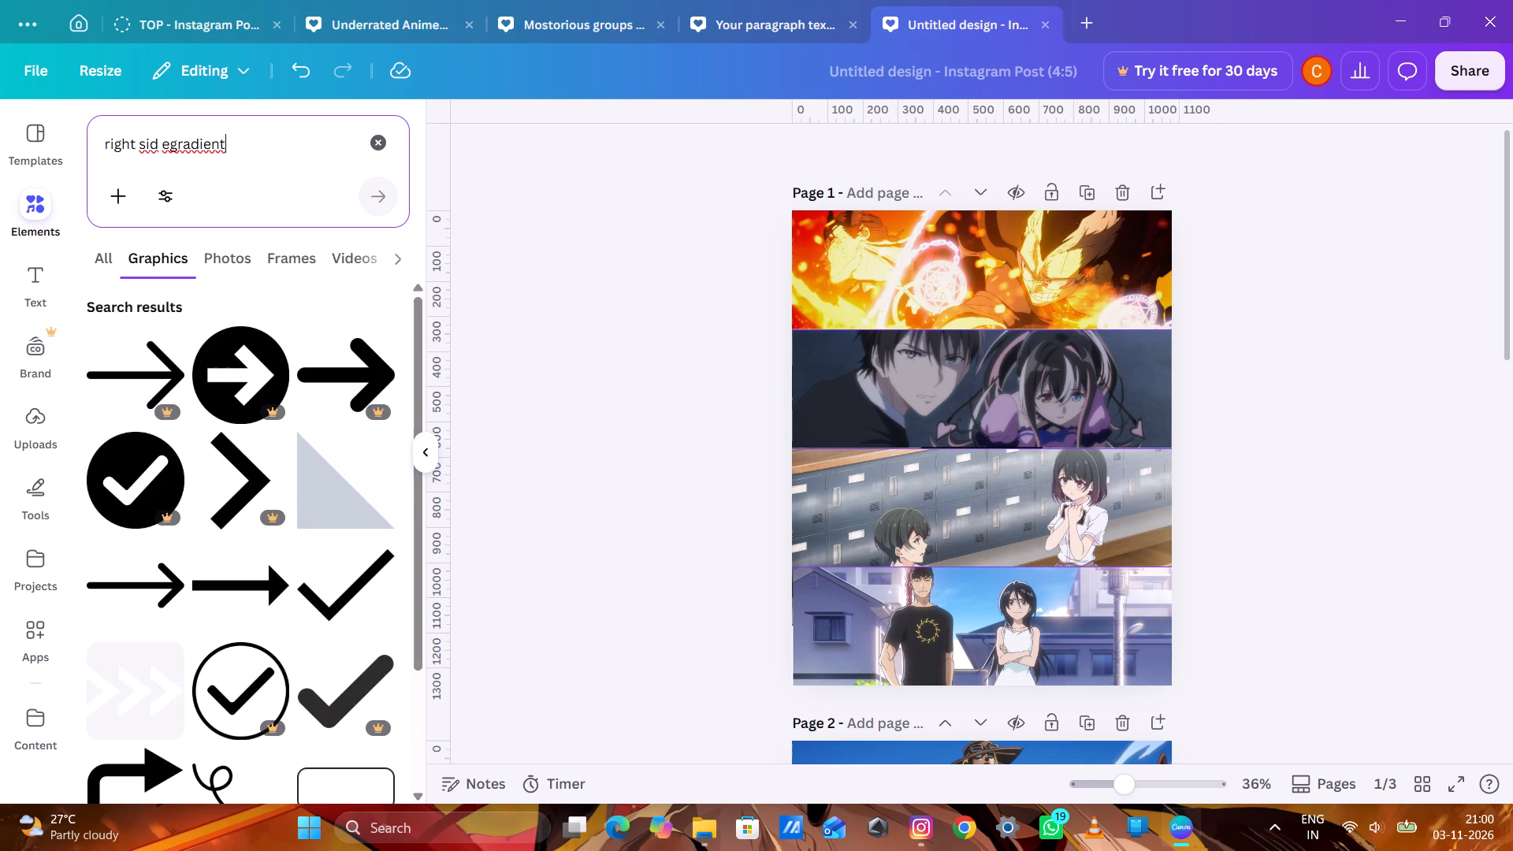
{"action": "left_click", "coordinate": [158, 146]}
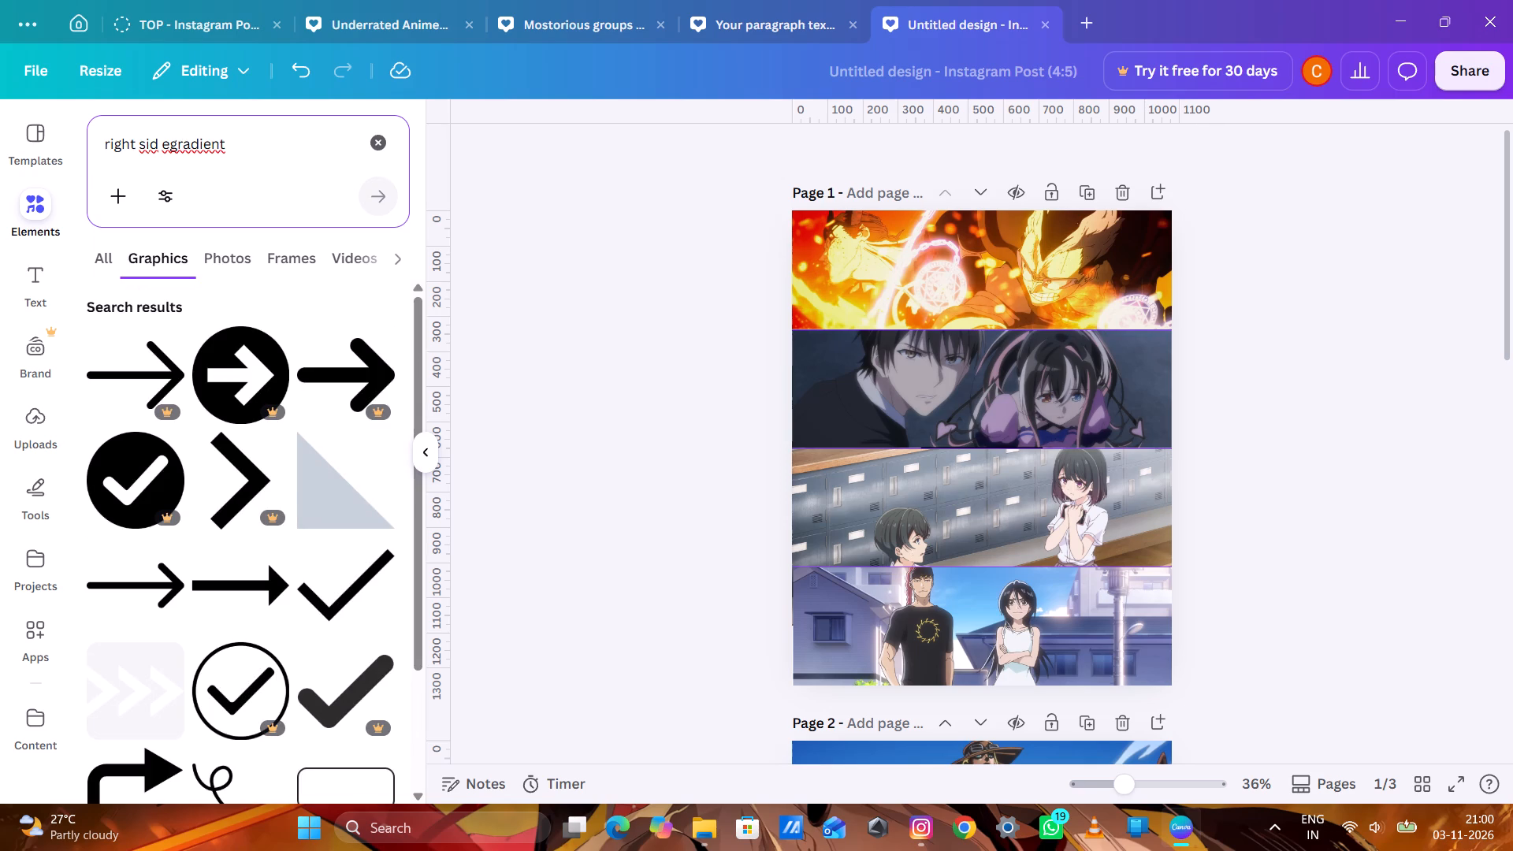
{"action": "left_click", "coordinate": [167, 143]}
{"action": "key", "text": "BackSpace"}
{"action": "key", "text": "BackSpace"}
{"action": "key", "text": "e"}
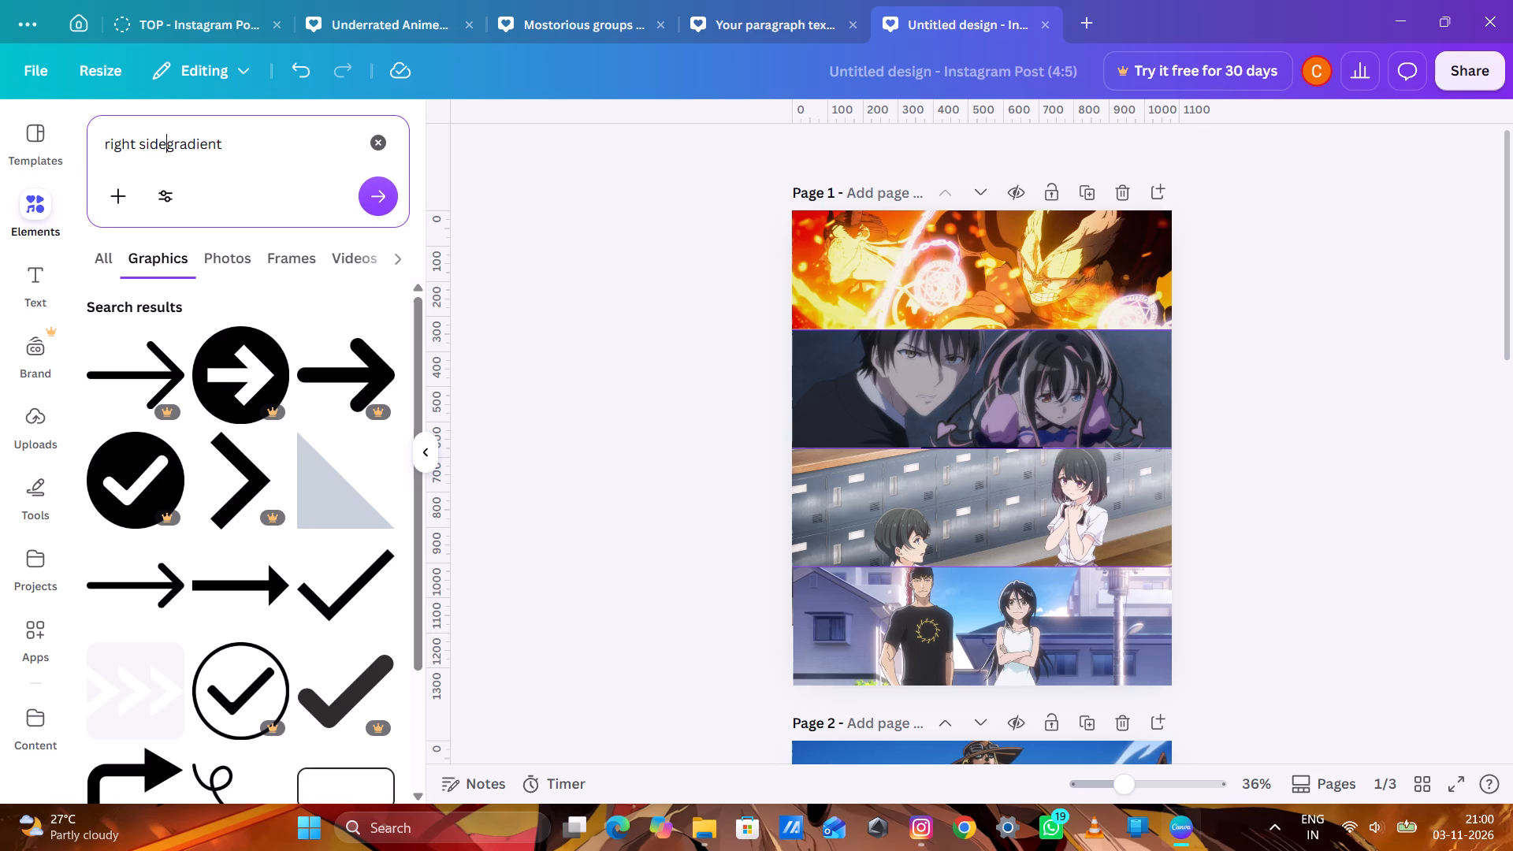
{"action": "key", "text": "space"}
{"action": "key", "text": "Return"}
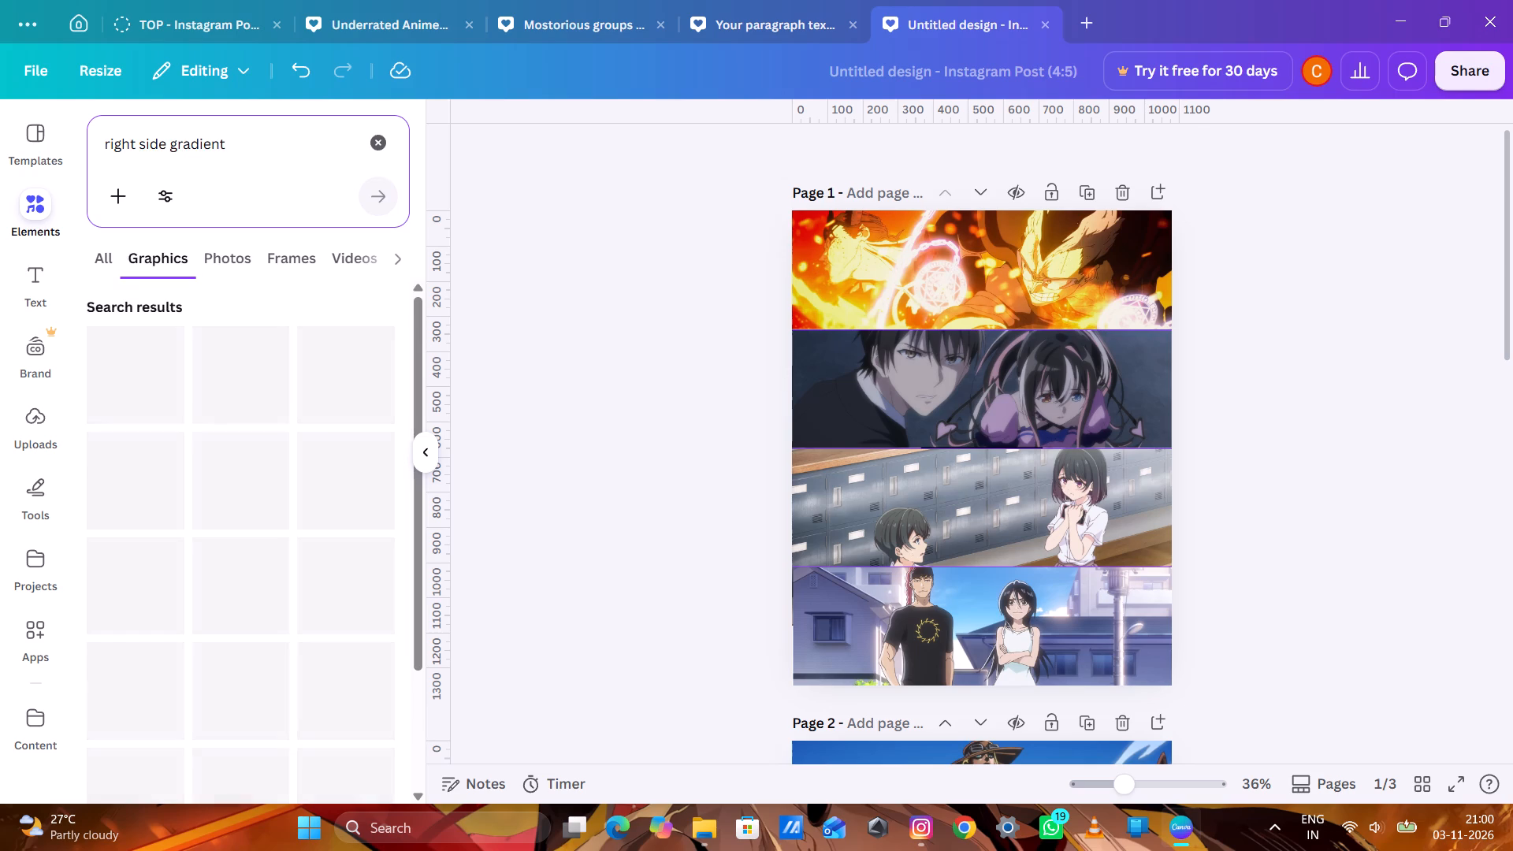
{"action": "scroll", "coordinate": [318, 333], "scroll_direction": "down", "scroll_amount": 3}
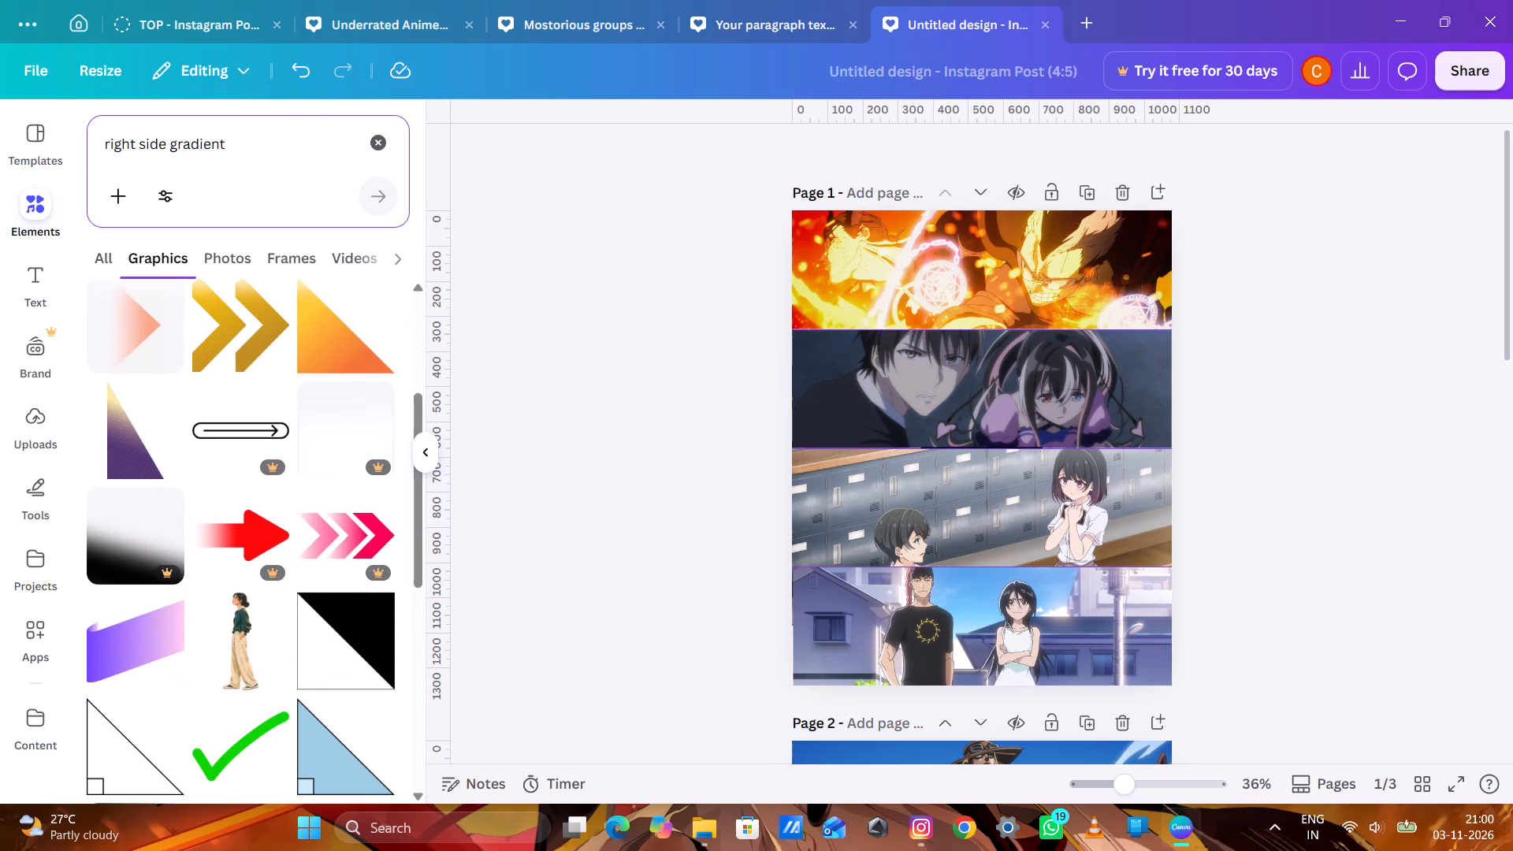
{"action": "scroll", "coordinate": [229, 173], "scroll_direction": "down", "scroll_amount": 5}
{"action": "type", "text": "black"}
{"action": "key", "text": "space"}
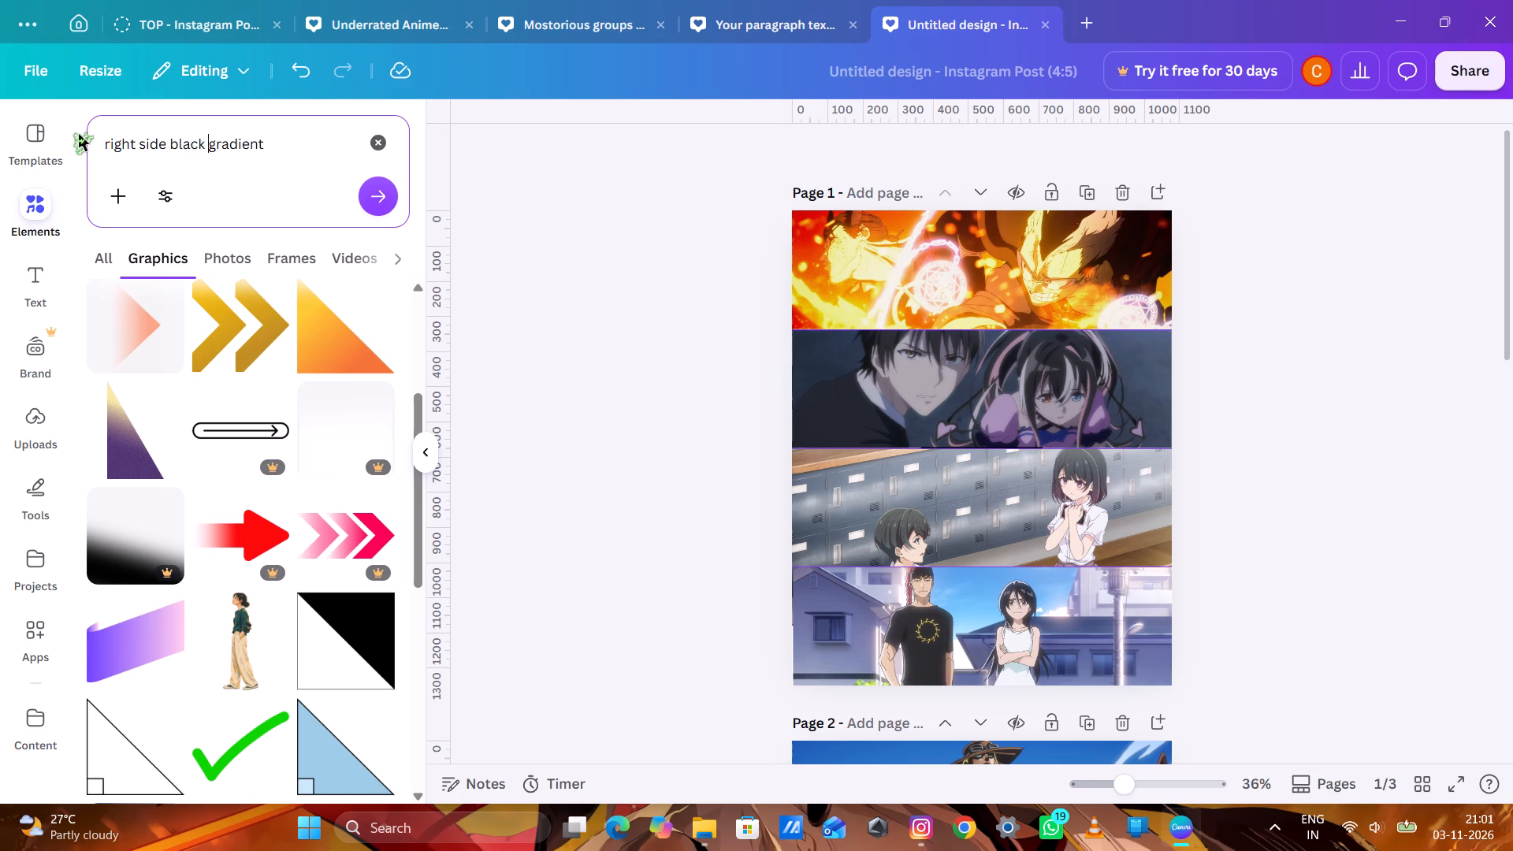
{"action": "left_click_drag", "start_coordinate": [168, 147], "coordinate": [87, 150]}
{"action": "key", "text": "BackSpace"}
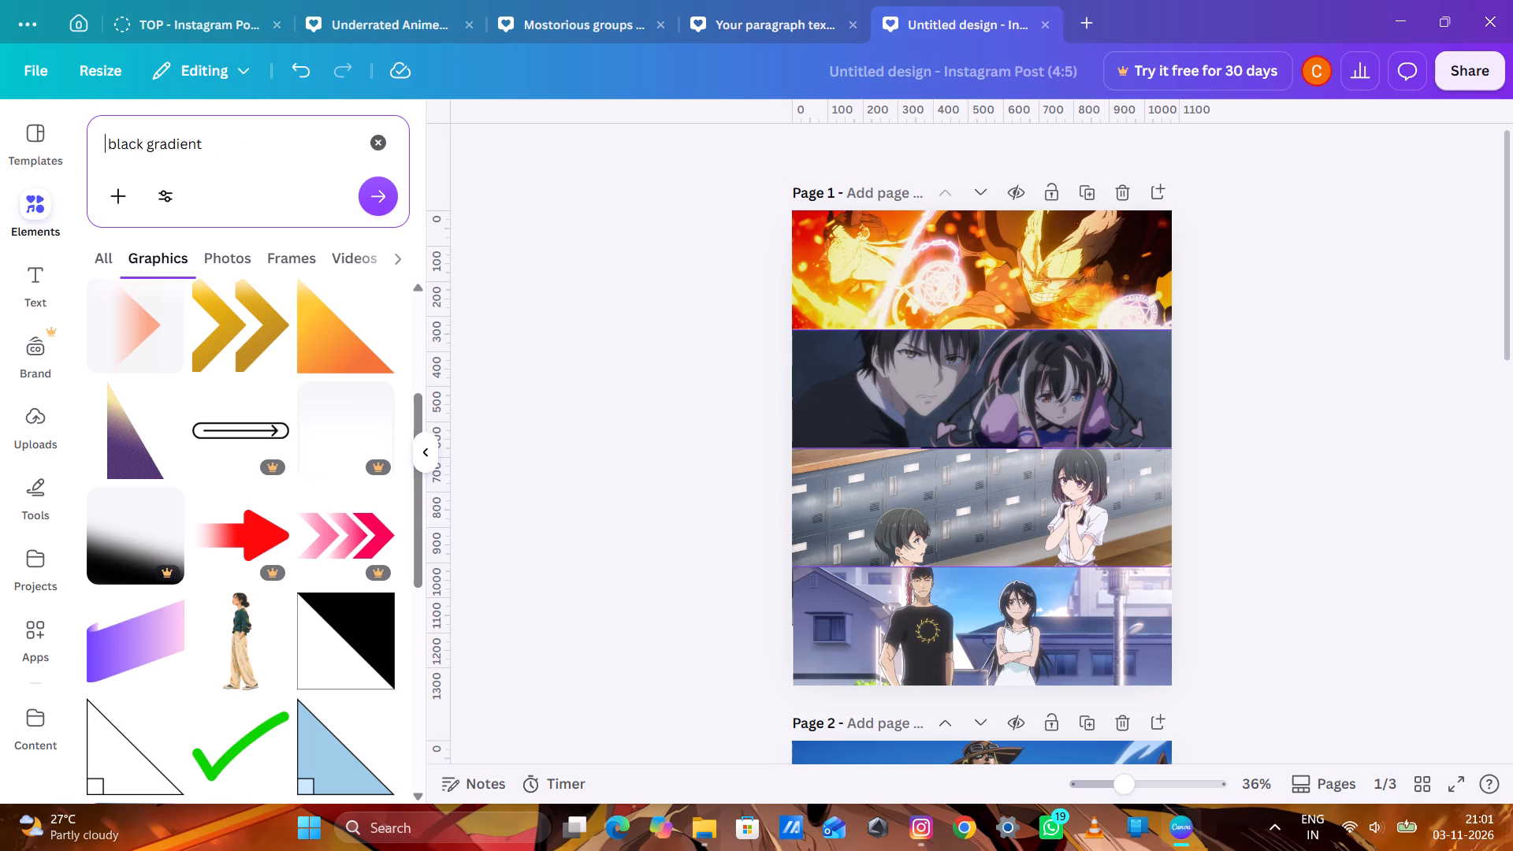
Clear the element search and add the purple gradient that fades sideways to transparency from the recently used elements to page 1.
{"action": "left_click", "coordinate": [369, 146]}
{"action": "scroll", "coordinate": [185, 265], "scroll_direction": "down", "scroll_amount": 1}
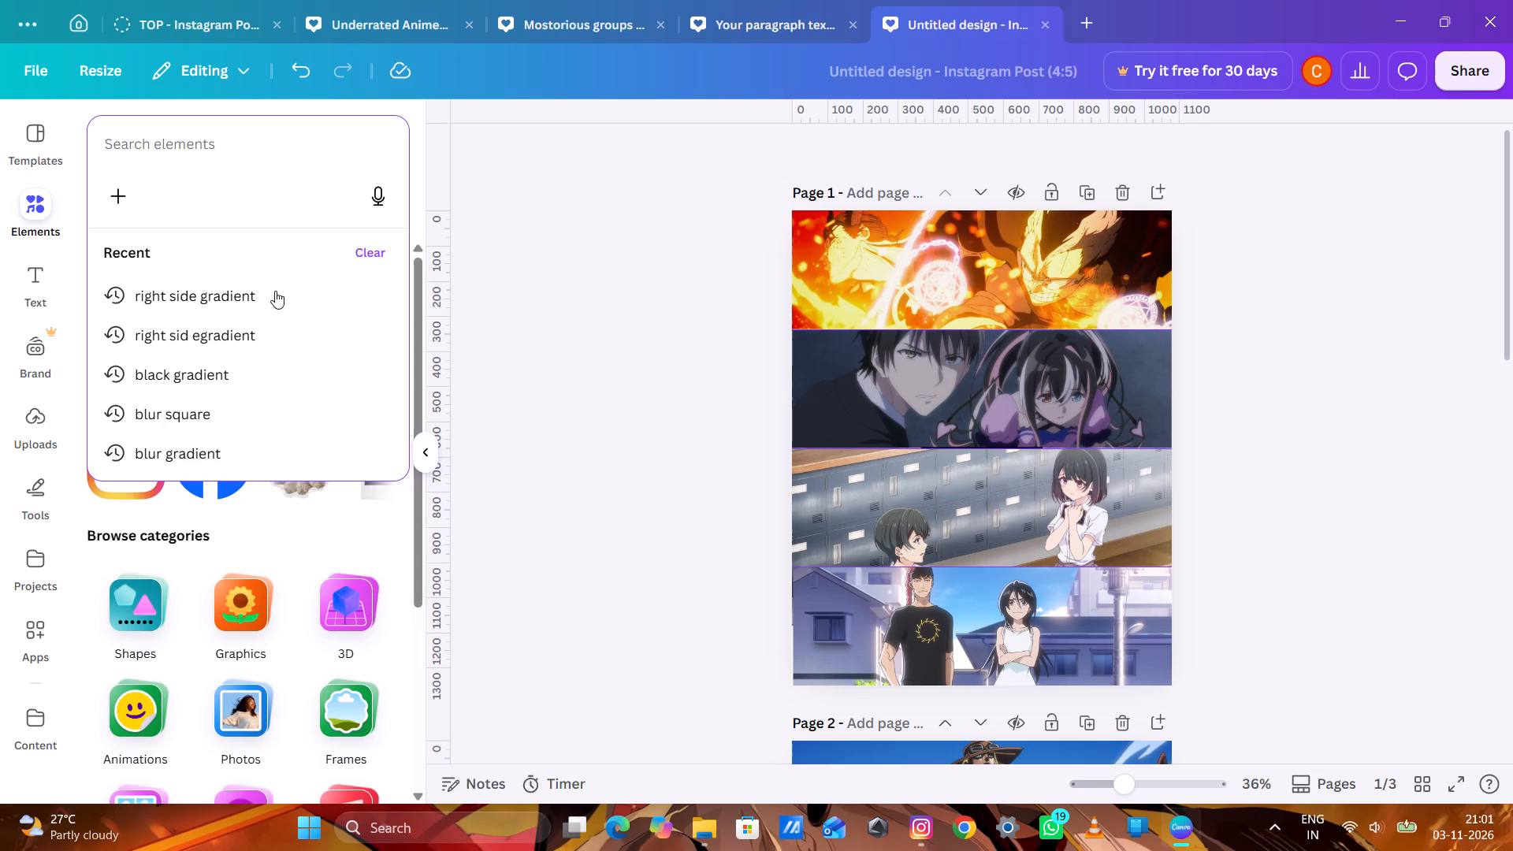
{"action": "left_click", "coordinate": [567, 323]}
{"action": "left_click", "coordinate": [381, 217]}
{"action": "scroll", "coordinate": [355, 321], "scroll_direction": "down", "scroll_amount": 2}
{"action": "left_click", "coordinate": [125, 427]}
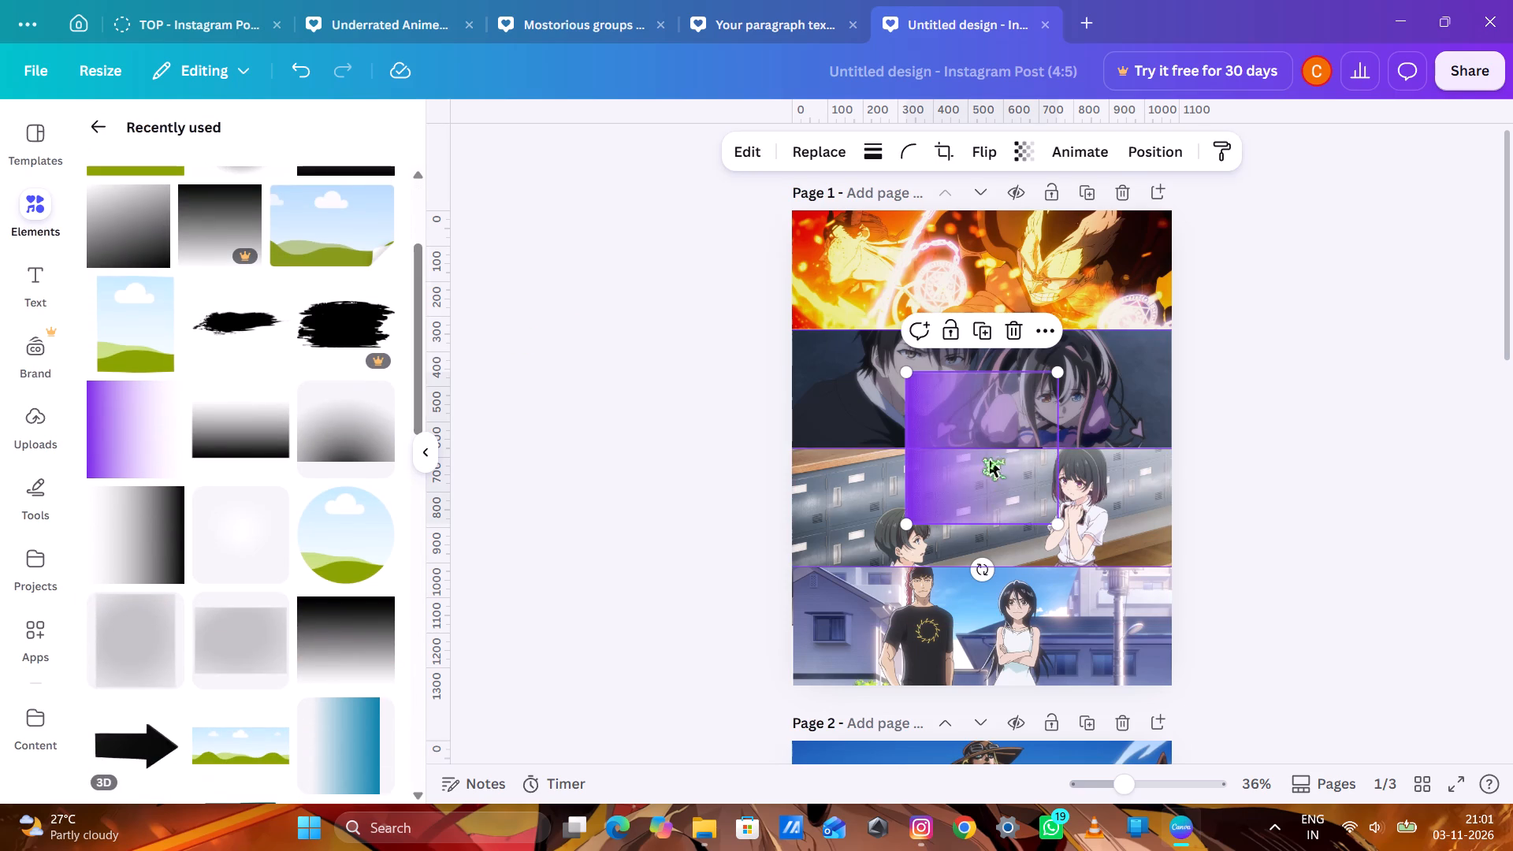
Move the purple gradient into page 1's upper-left corner, over the start of the top picture.
{"action": "left_click_drag", "start_coordinate": [988, 452], "coordinate": [916, 355]}
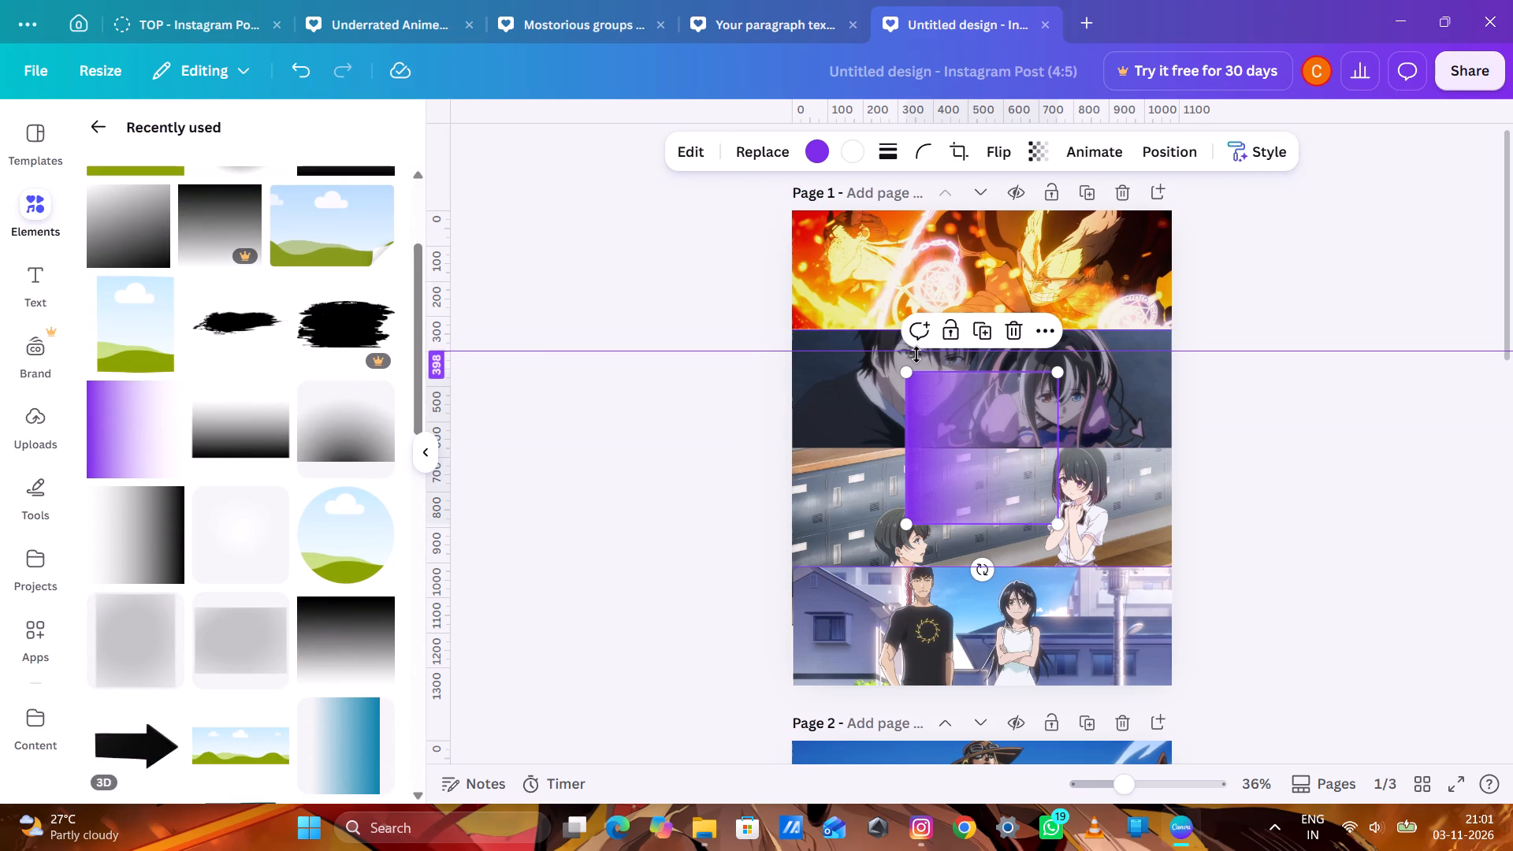
{"action": "key", "text": "ctrl+z"}
{"action": "left_click_drag", "start_coordinate": [963, 398], "coordinate": [861, 314]}
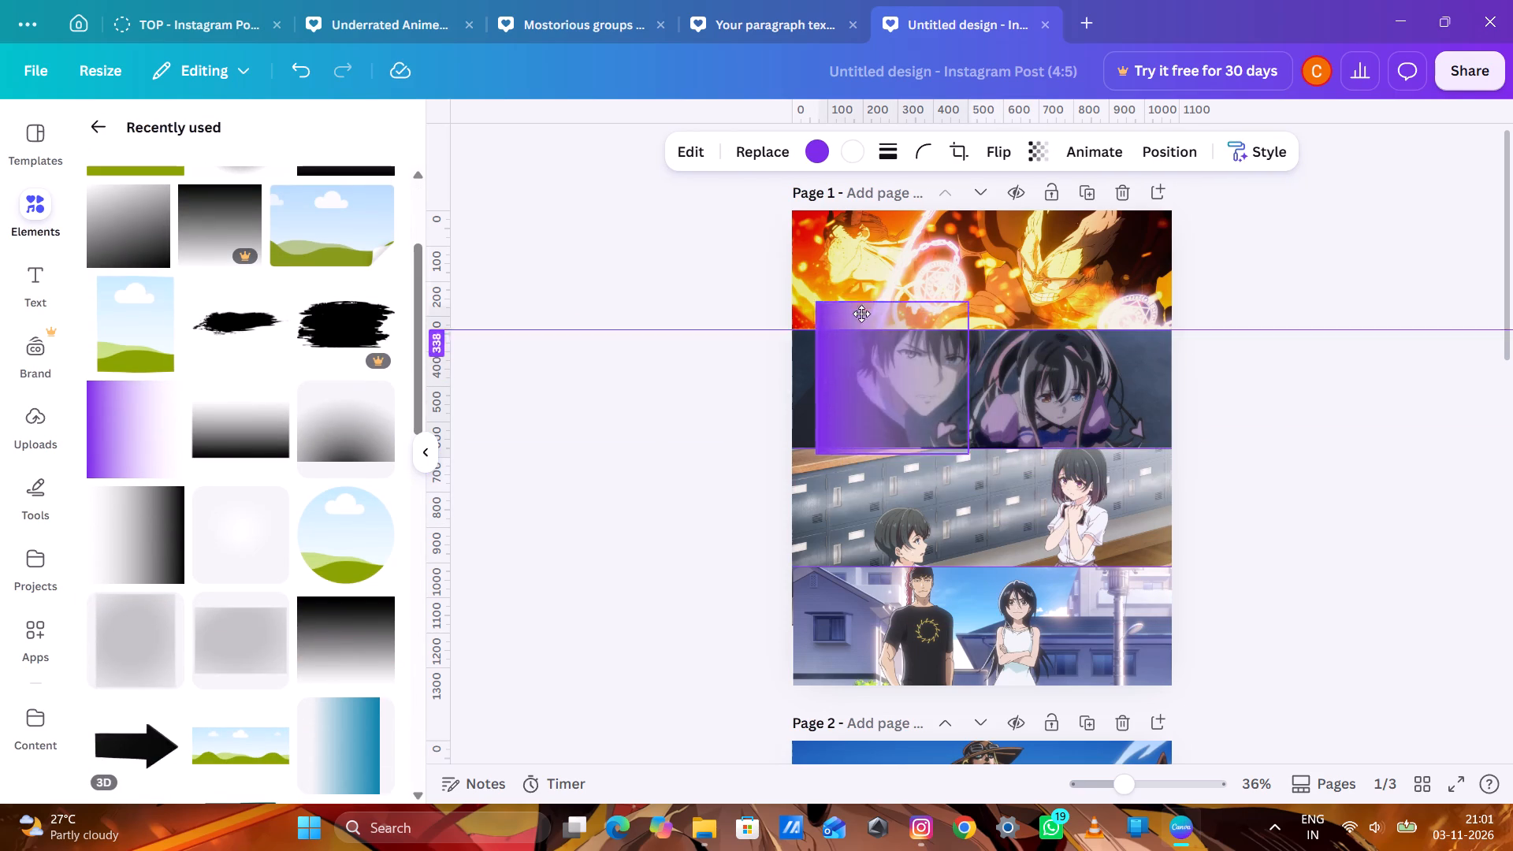
{"action": "left_click_drag", "start_coordinate": [861, 314], "coordinate": [847, 235]}
{"action": "left_click", "coordinate": [1363, 325]}
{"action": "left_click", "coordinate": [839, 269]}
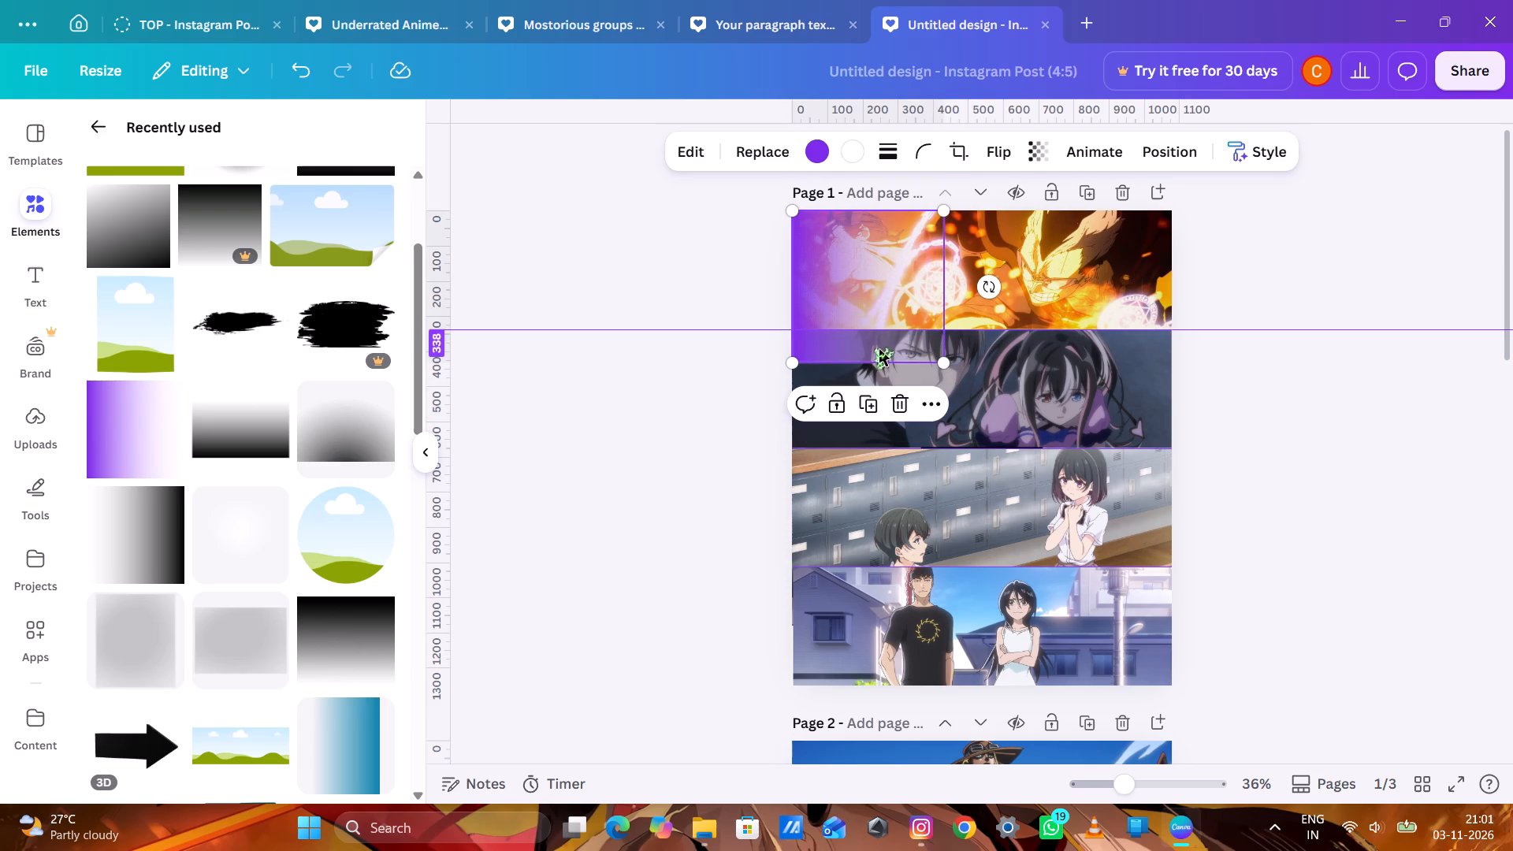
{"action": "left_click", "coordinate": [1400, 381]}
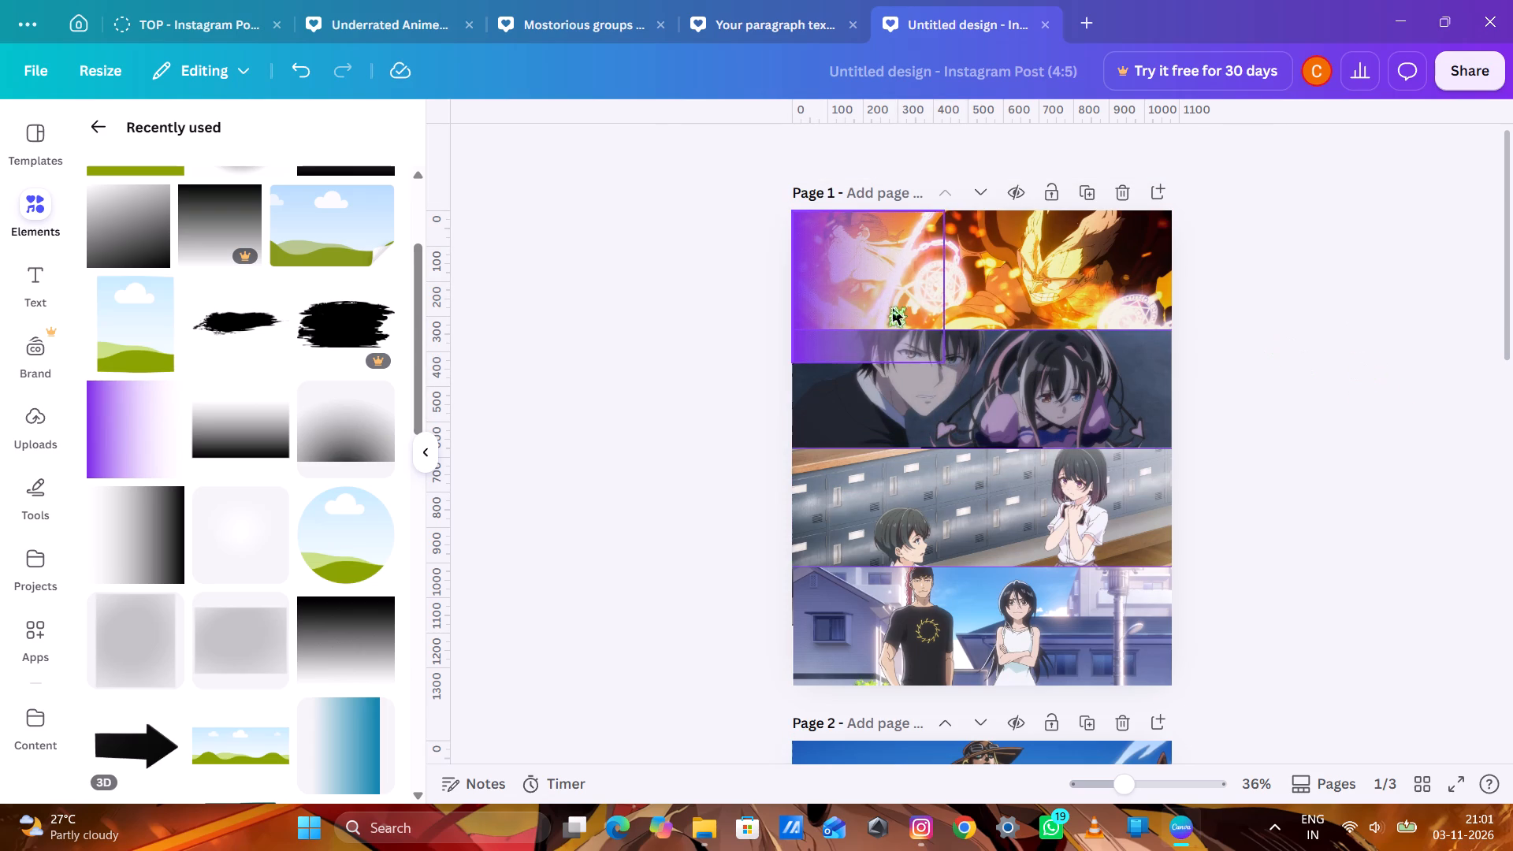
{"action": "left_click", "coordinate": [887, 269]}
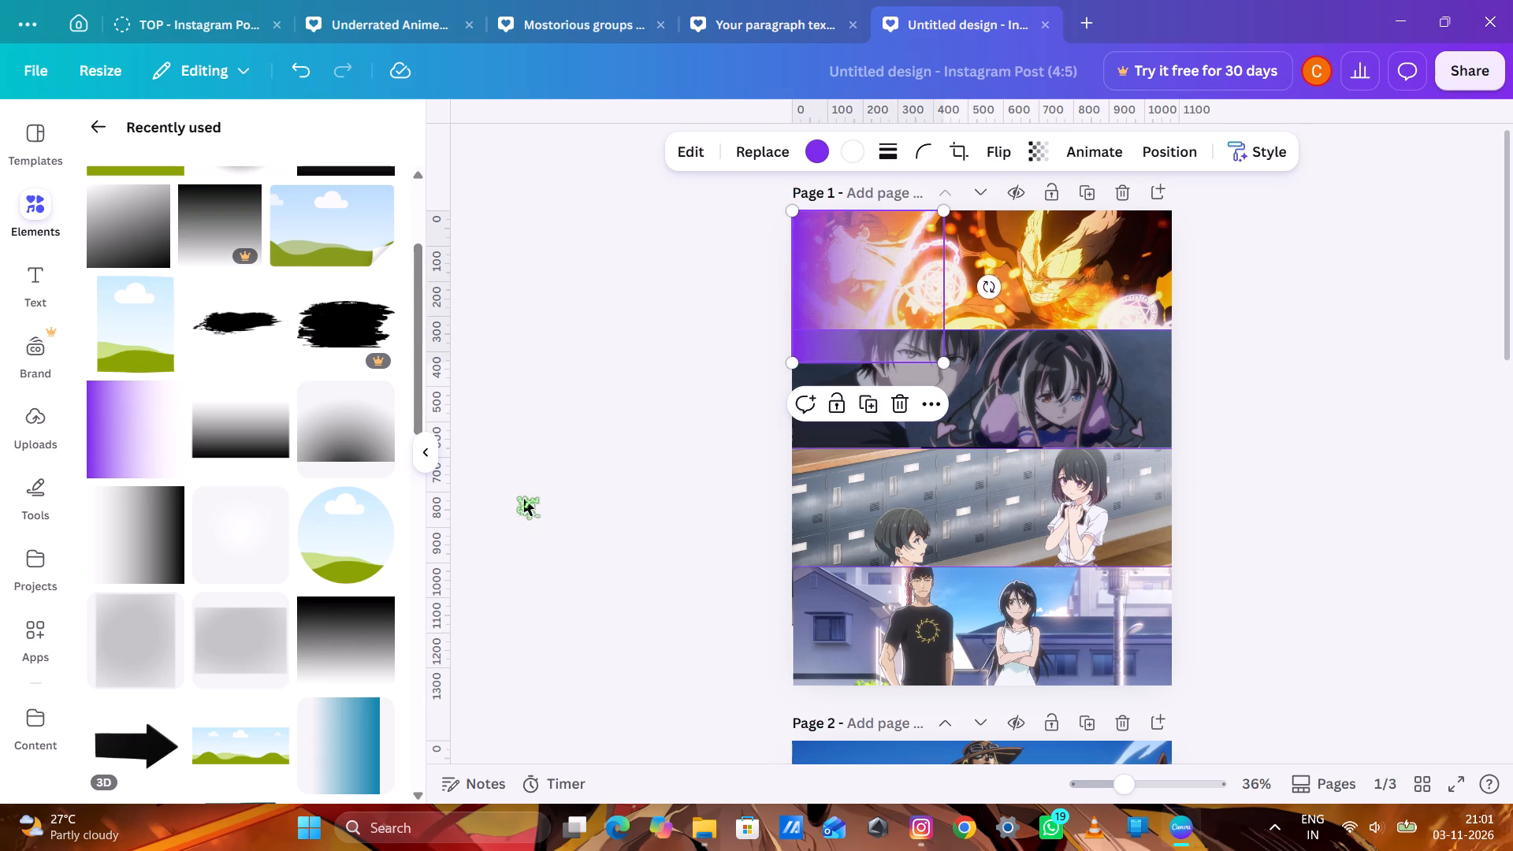
Star the purple "Gradient that fades to transparency" graphic in the recently used elements.
{"action": "scroll", "coordinate": [184, 380], "scroll_direction": "up", "scroll_amount": 6}
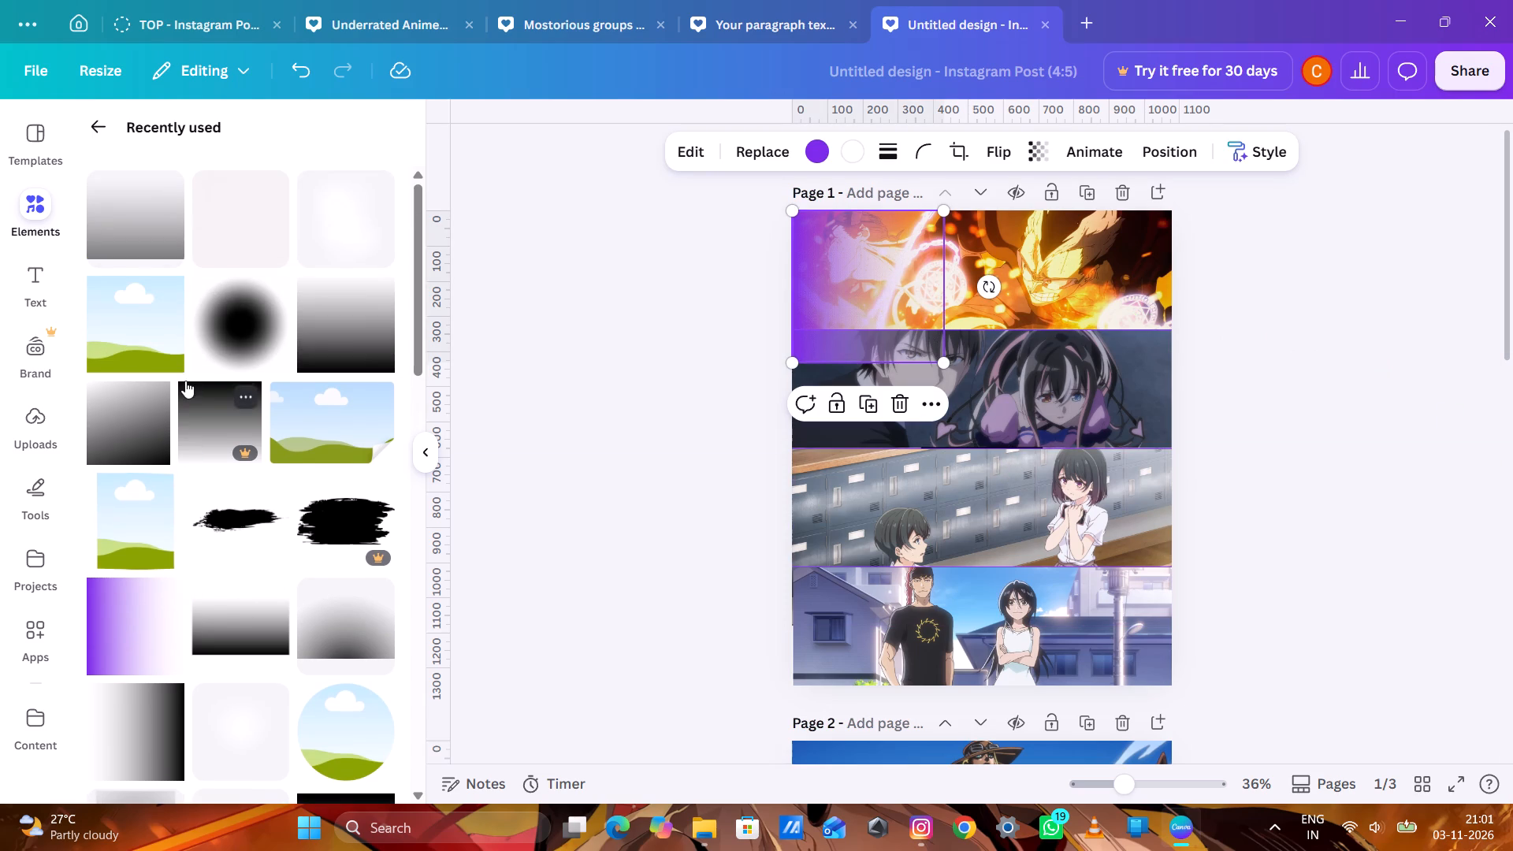
{"action": "left_click", "coordinate": [159, 586]}
{"action": "scroll", "coordinate": [159, 586], "scroll_direction": "up", "scroll_amount": 1}
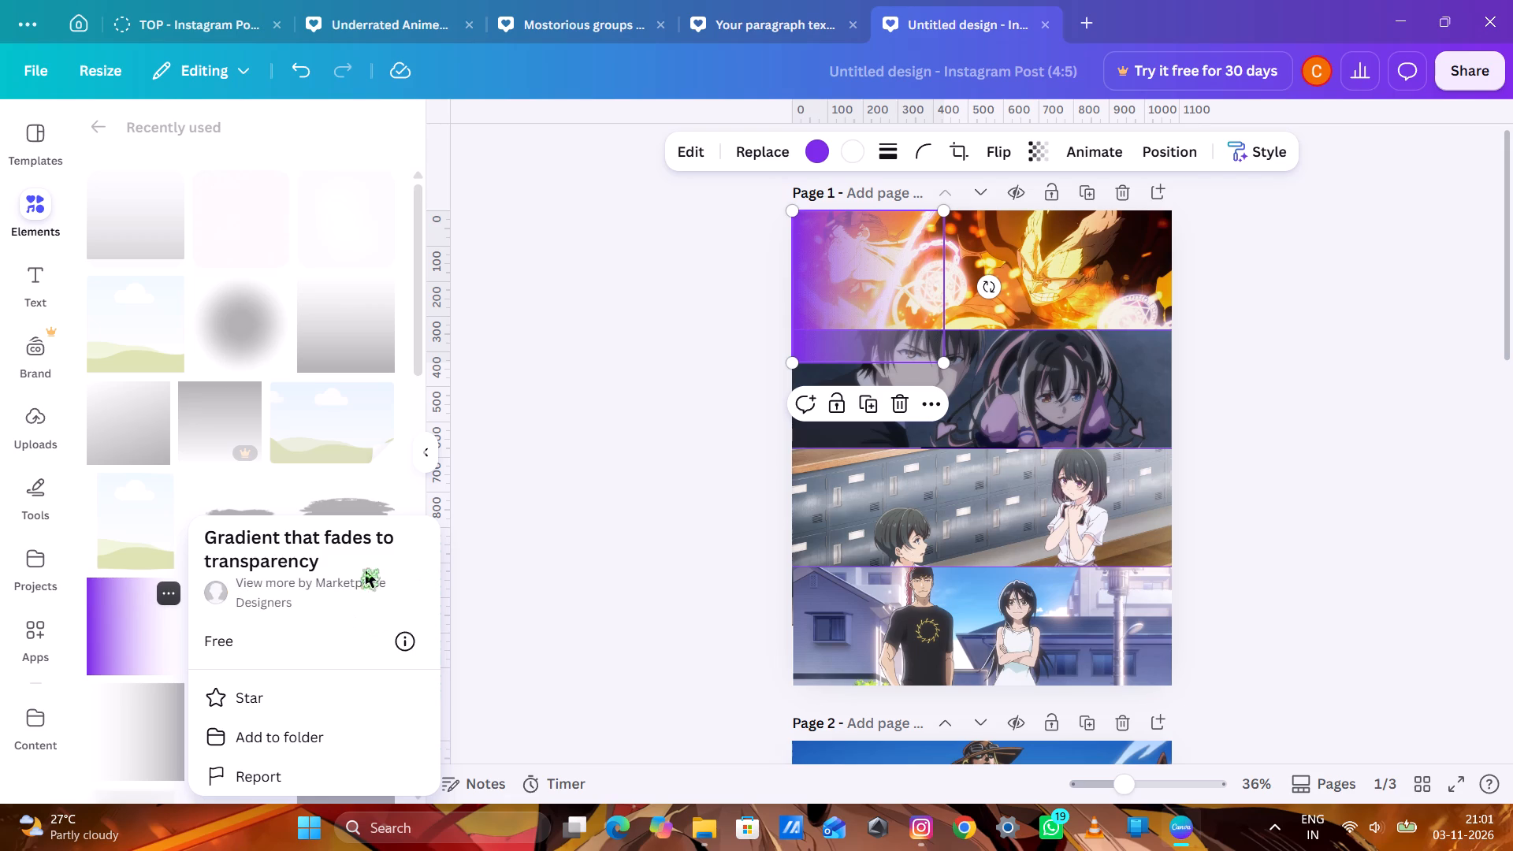
{"action": "scroll", "coordinate": [340, 580], "scroll_direction": "down", "scroll_amount": 3}
{"action": "left_click", "coordinate": [216, 694]}
{"action": "left_click", "coordinate": [505, 491]}
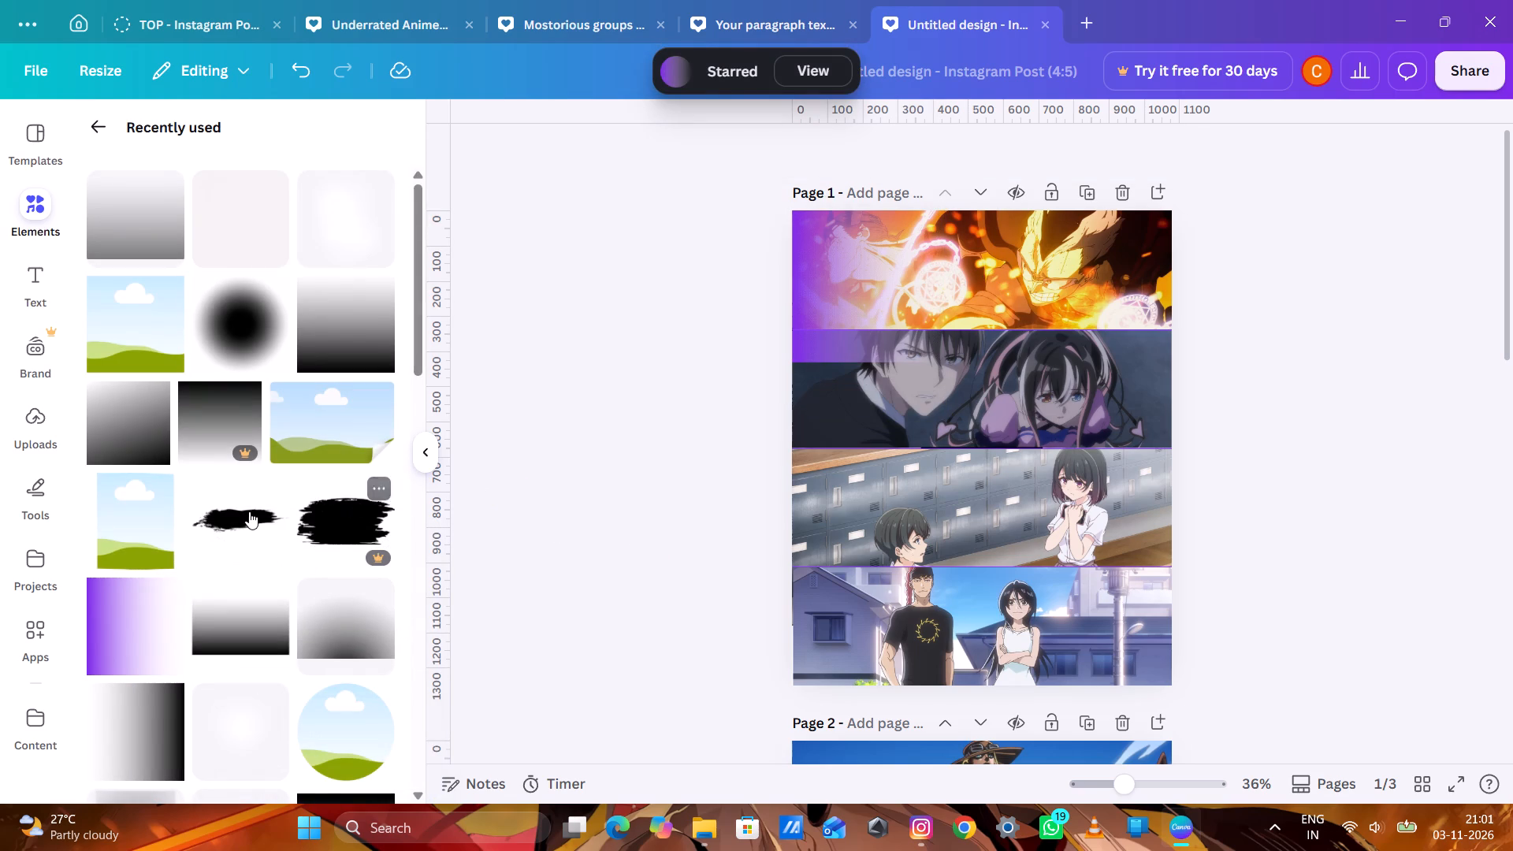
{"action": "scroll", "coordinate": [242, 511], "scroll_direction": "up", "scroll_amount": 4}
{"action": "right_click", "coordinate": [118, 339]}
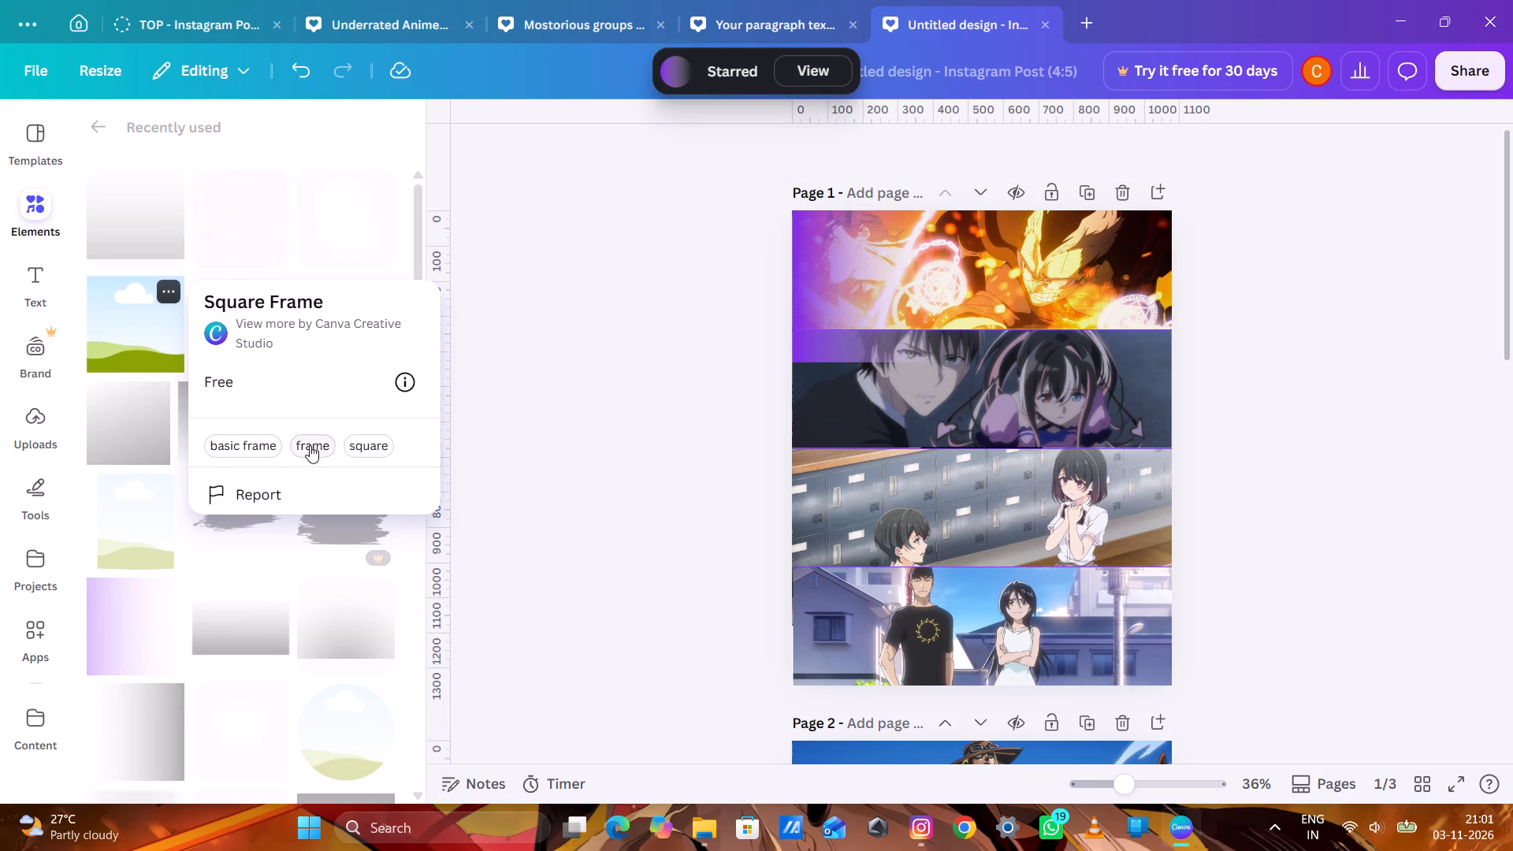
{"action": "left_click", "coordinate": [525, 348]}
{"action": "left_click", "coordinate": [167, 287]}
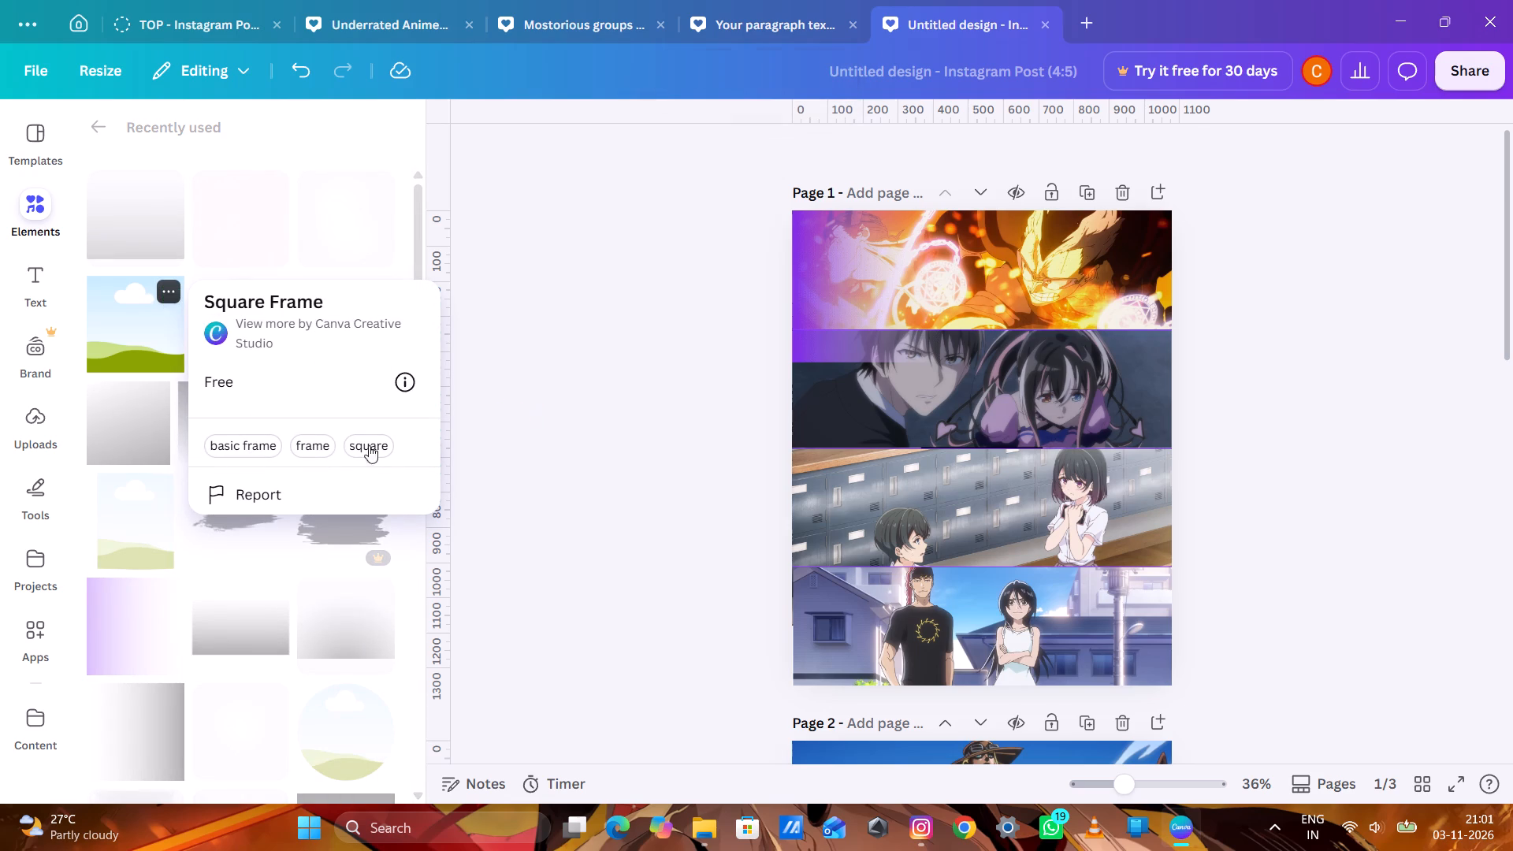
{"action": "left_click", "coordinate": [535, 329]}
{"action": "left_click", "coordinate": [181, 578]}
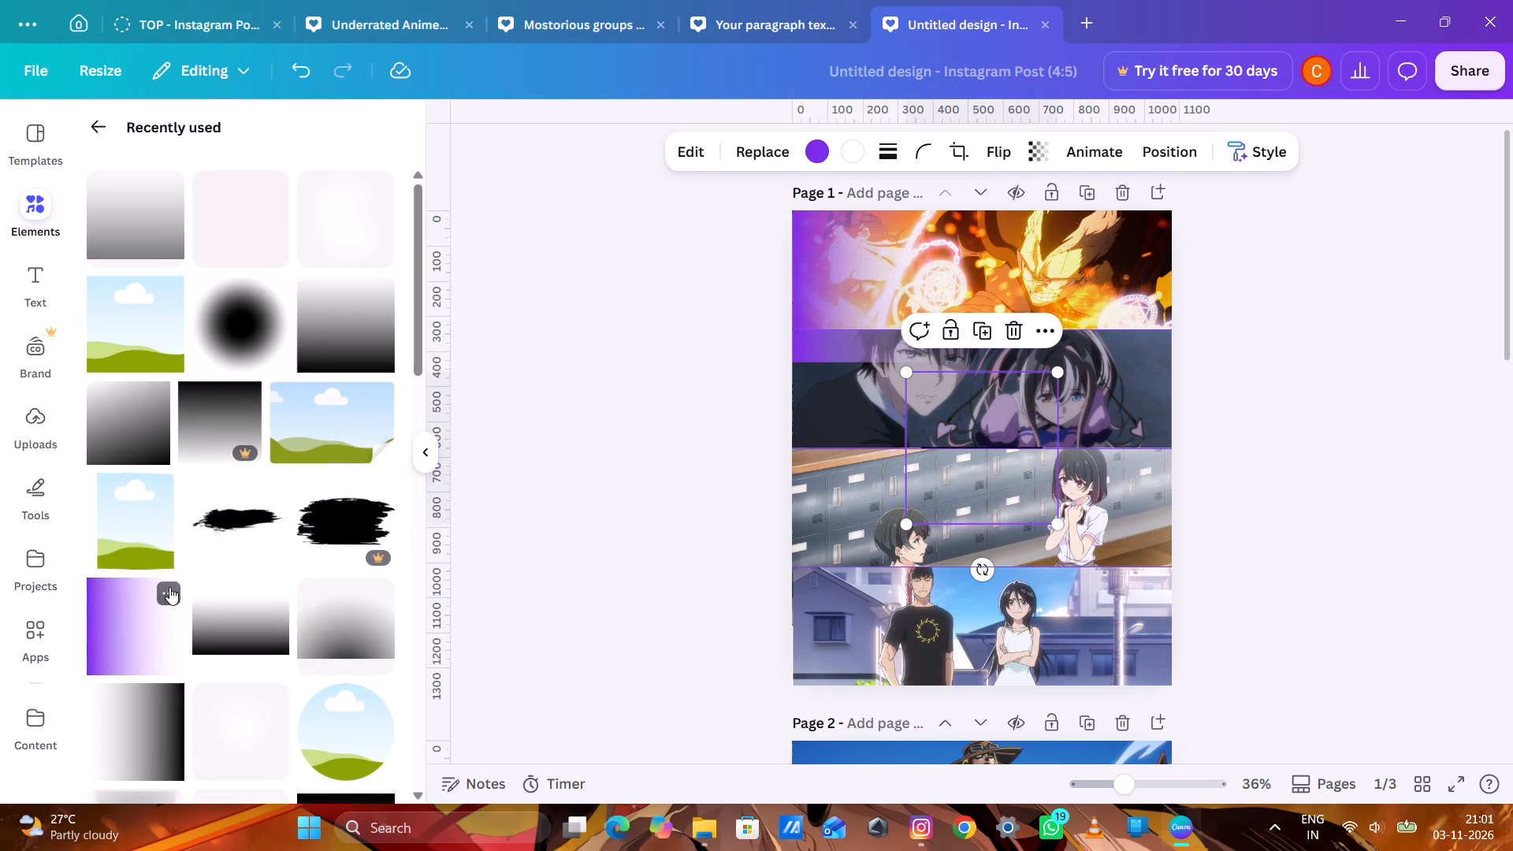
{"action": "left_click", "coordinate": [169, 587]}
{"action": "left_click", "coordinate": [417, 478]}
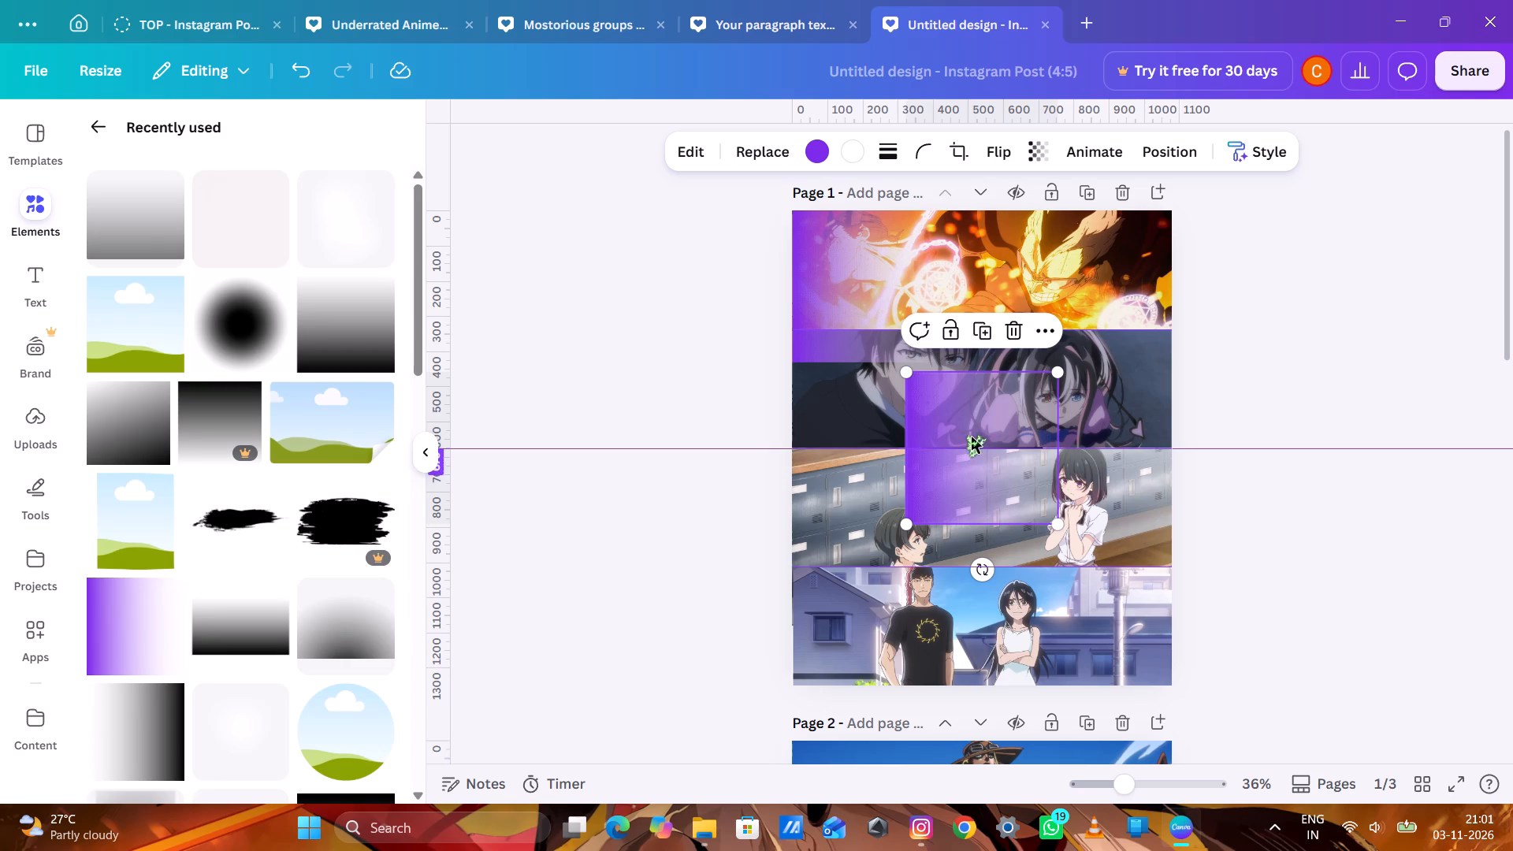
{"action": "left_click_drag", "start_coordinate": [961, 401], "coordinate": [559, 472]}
Recolour the purple gradient over the start of the top picture to black (#000000).
{"action": "right_click", "coordinate": [854, 260]}
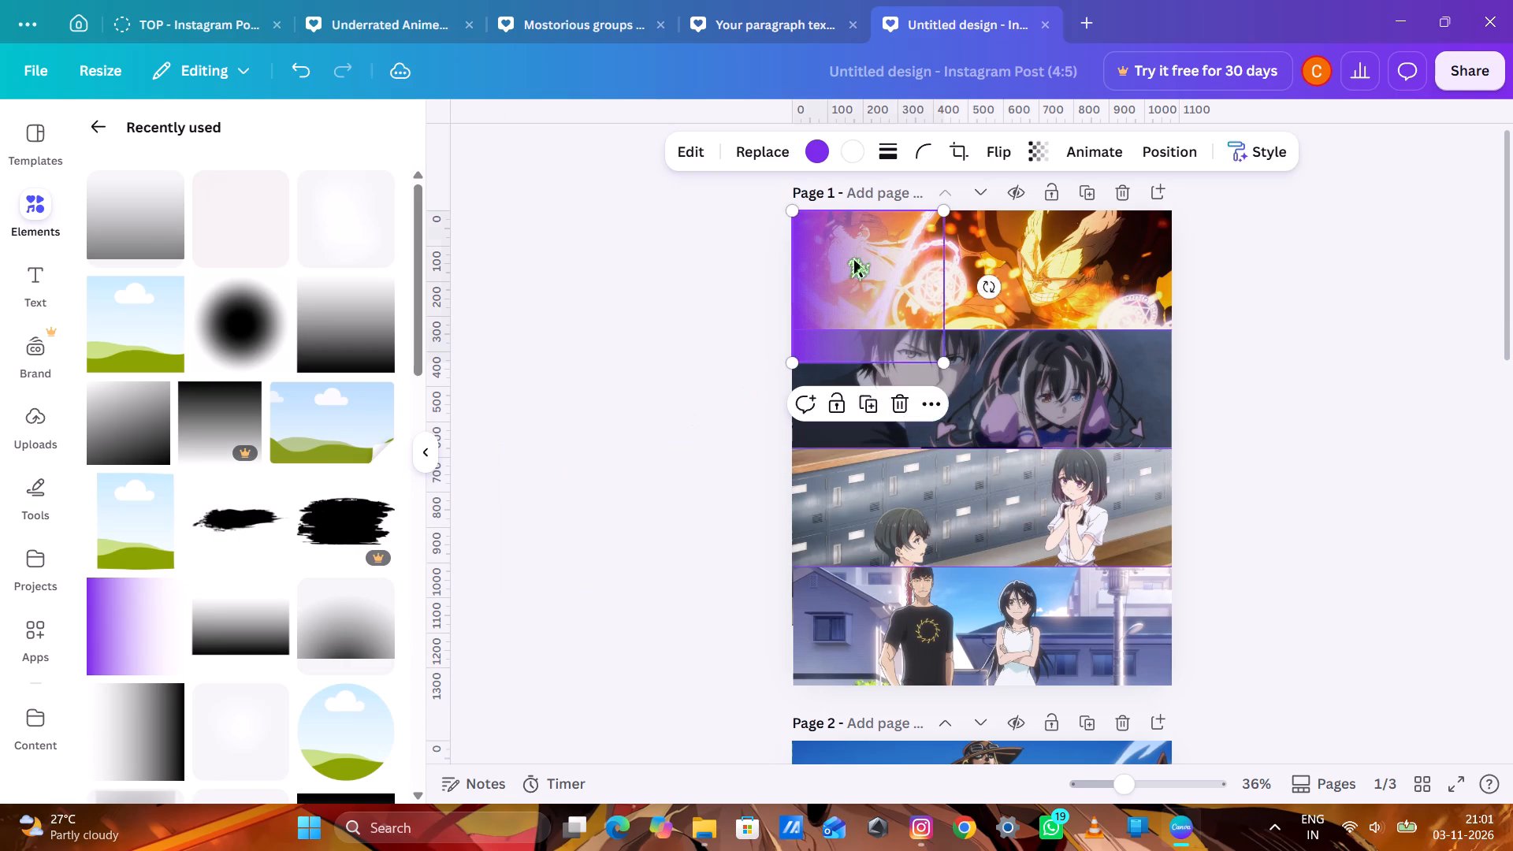
{"action": "left_click", "coordinate": [690, 222]}
{"action": "left_click", "coordinate": [825, 152]}
{"action": "left_click", "coordinate": [97, 338]}
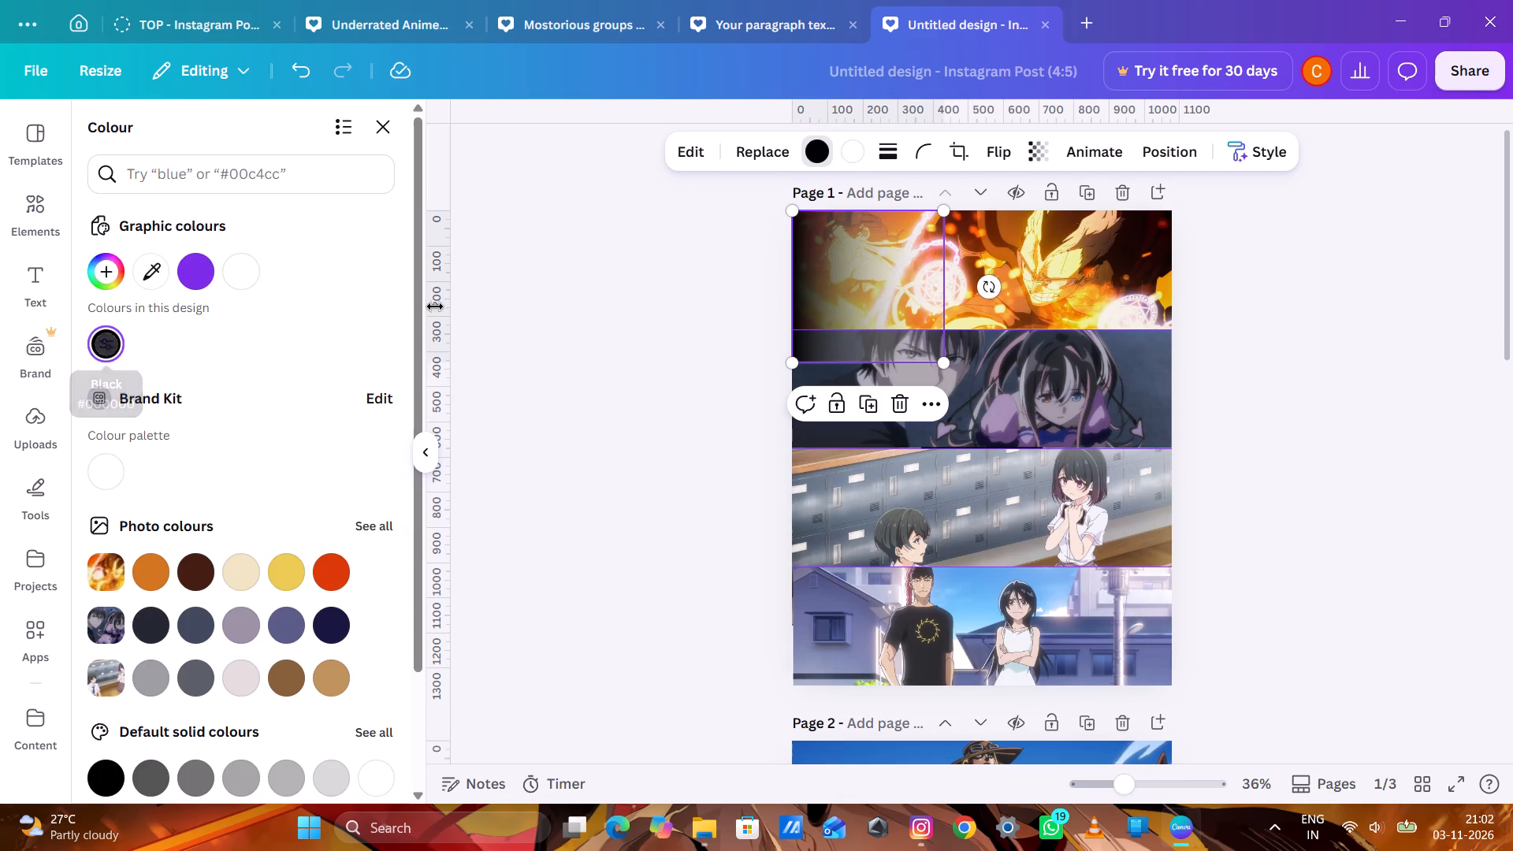
{"action": "left_click", "coordinate": [463, 293]}
{"action": "left_click", "coordinate": [463, 293]}
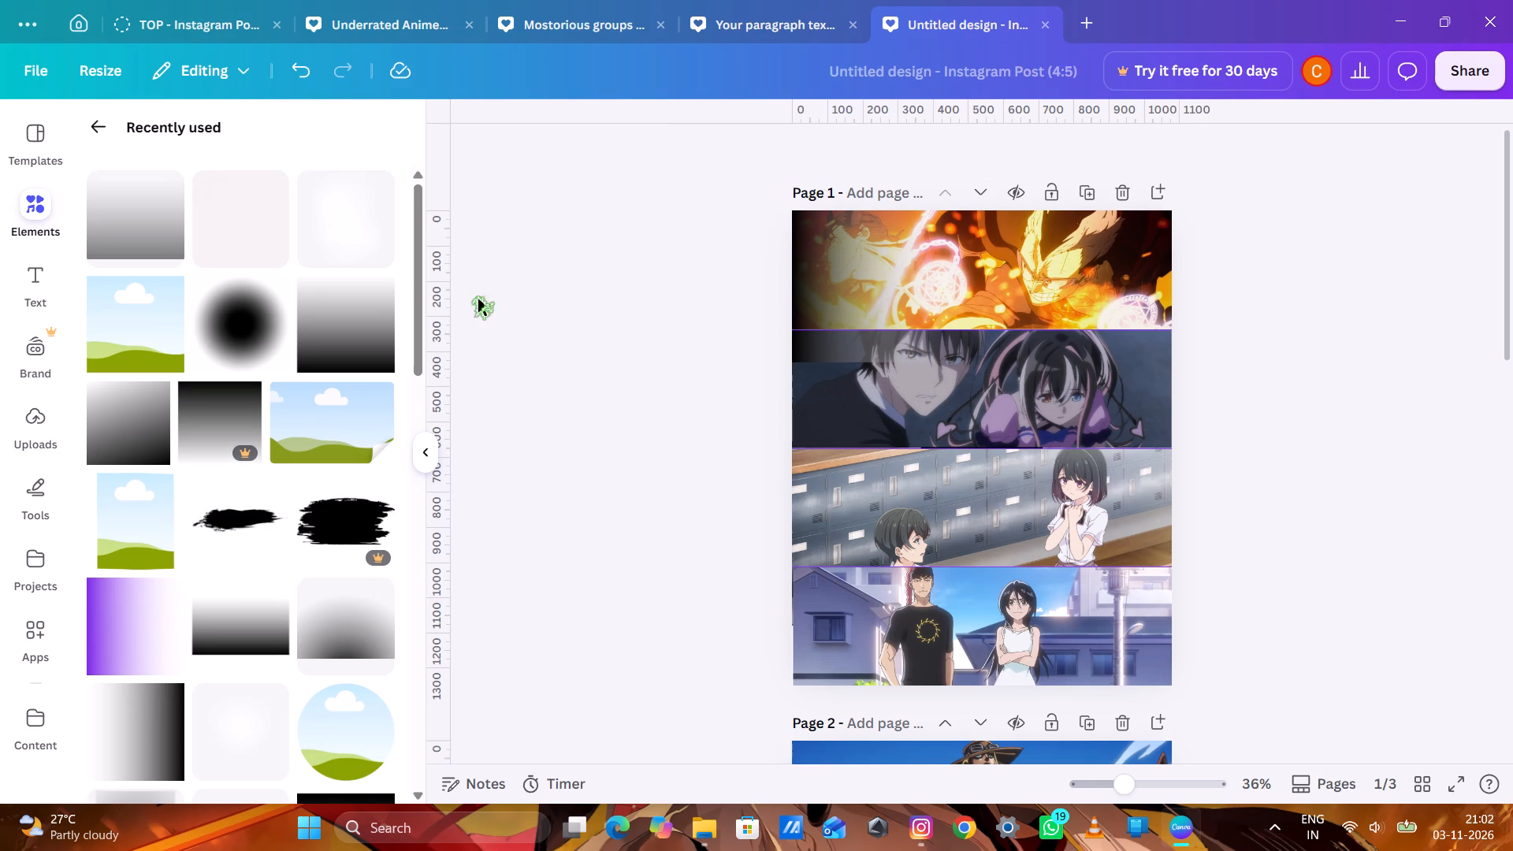
Add another purple side-fading gradient from the recently used elements and place it over the left end of the second picture.
{"action": "left_click", "coordinate": [165, 602]}
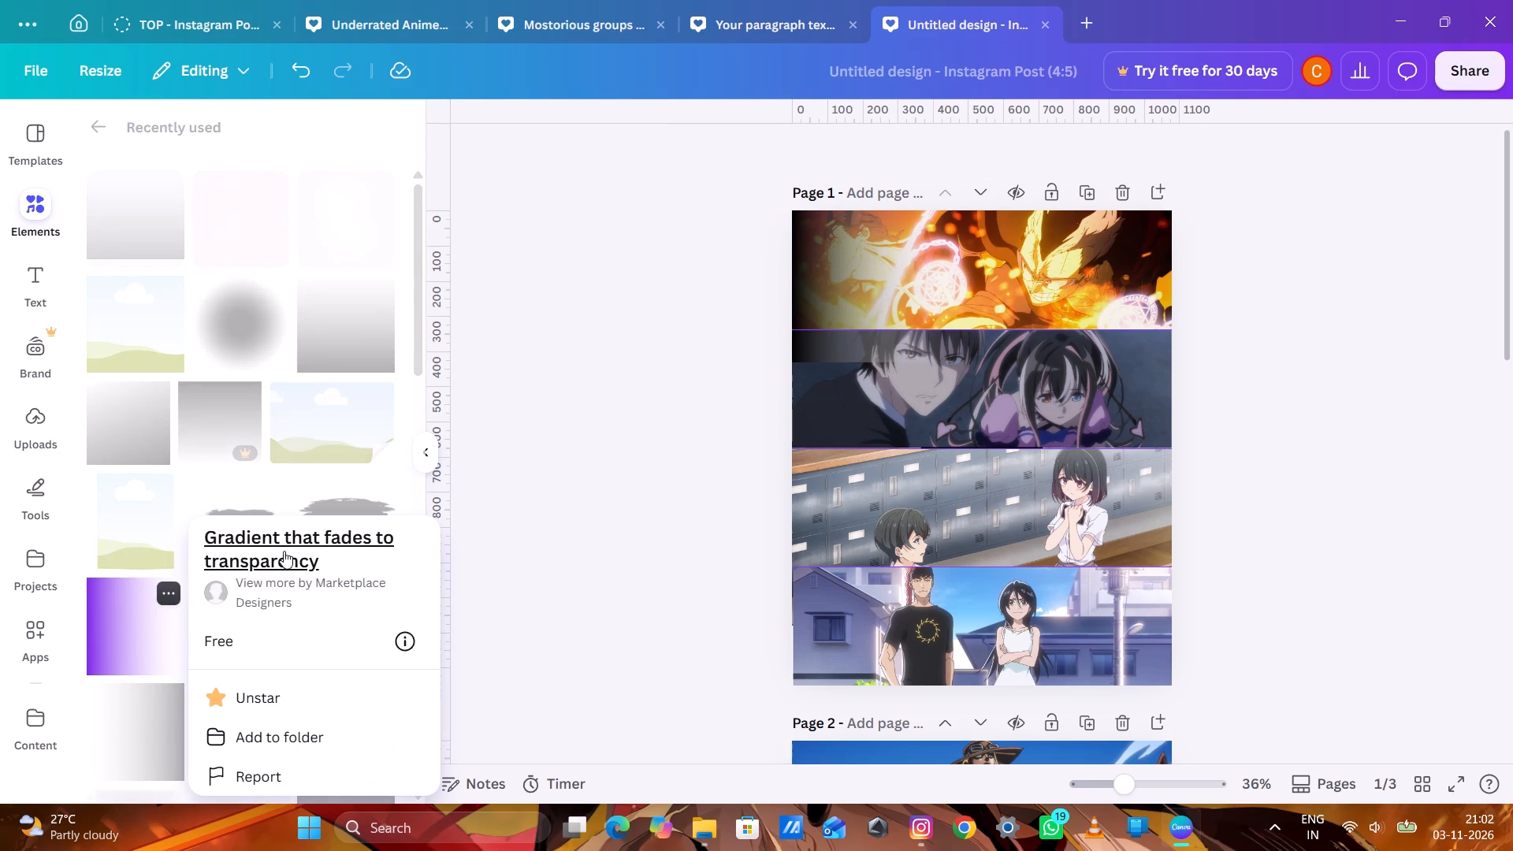
{"action": "left_click", "coordinate": [125, 608]}
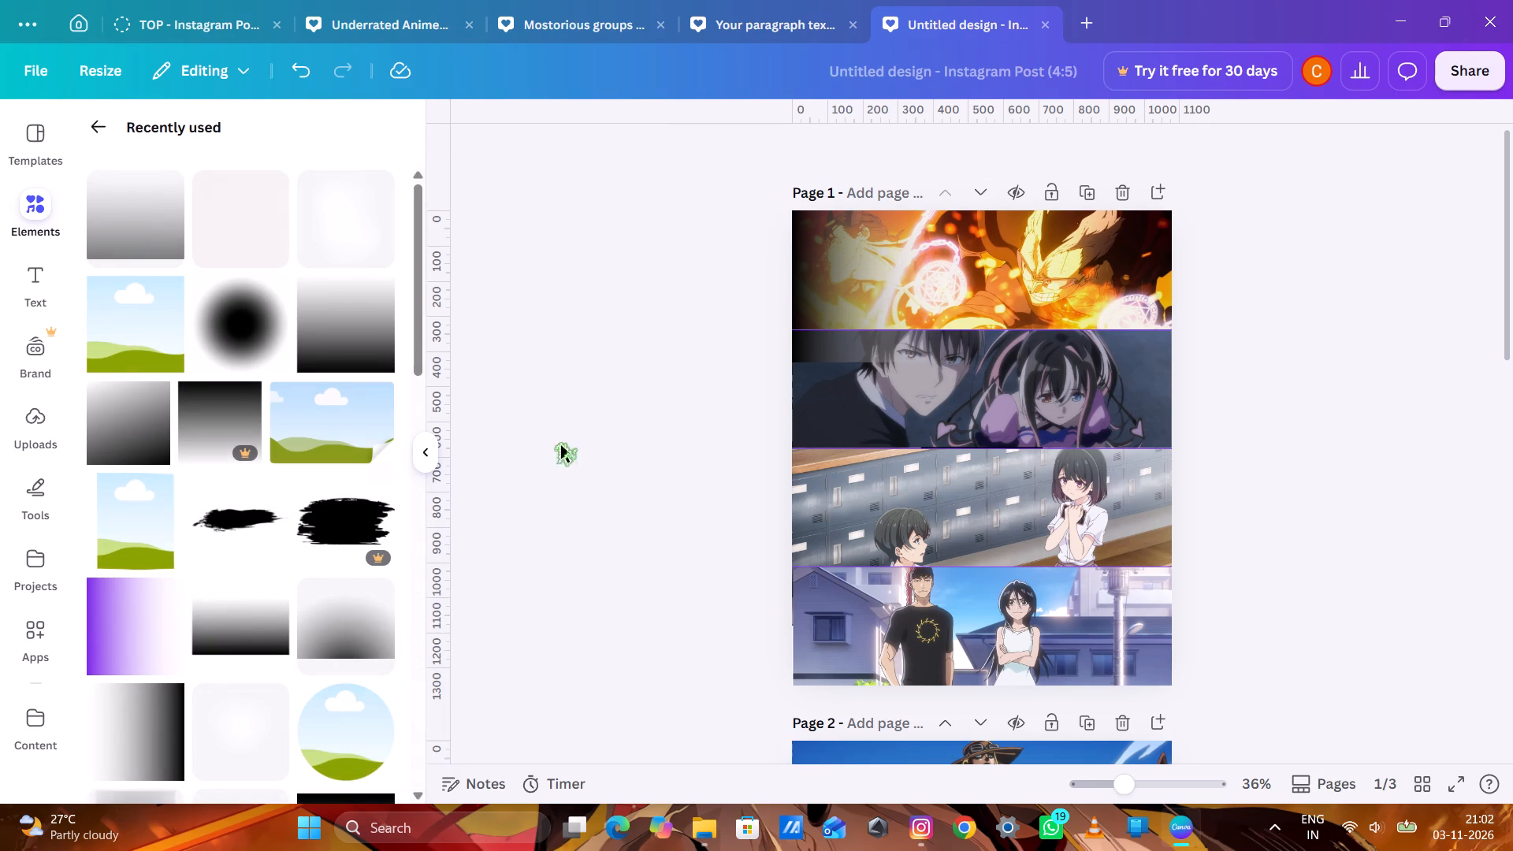
{"action": "left_click", "coordinate": [98, 614]}
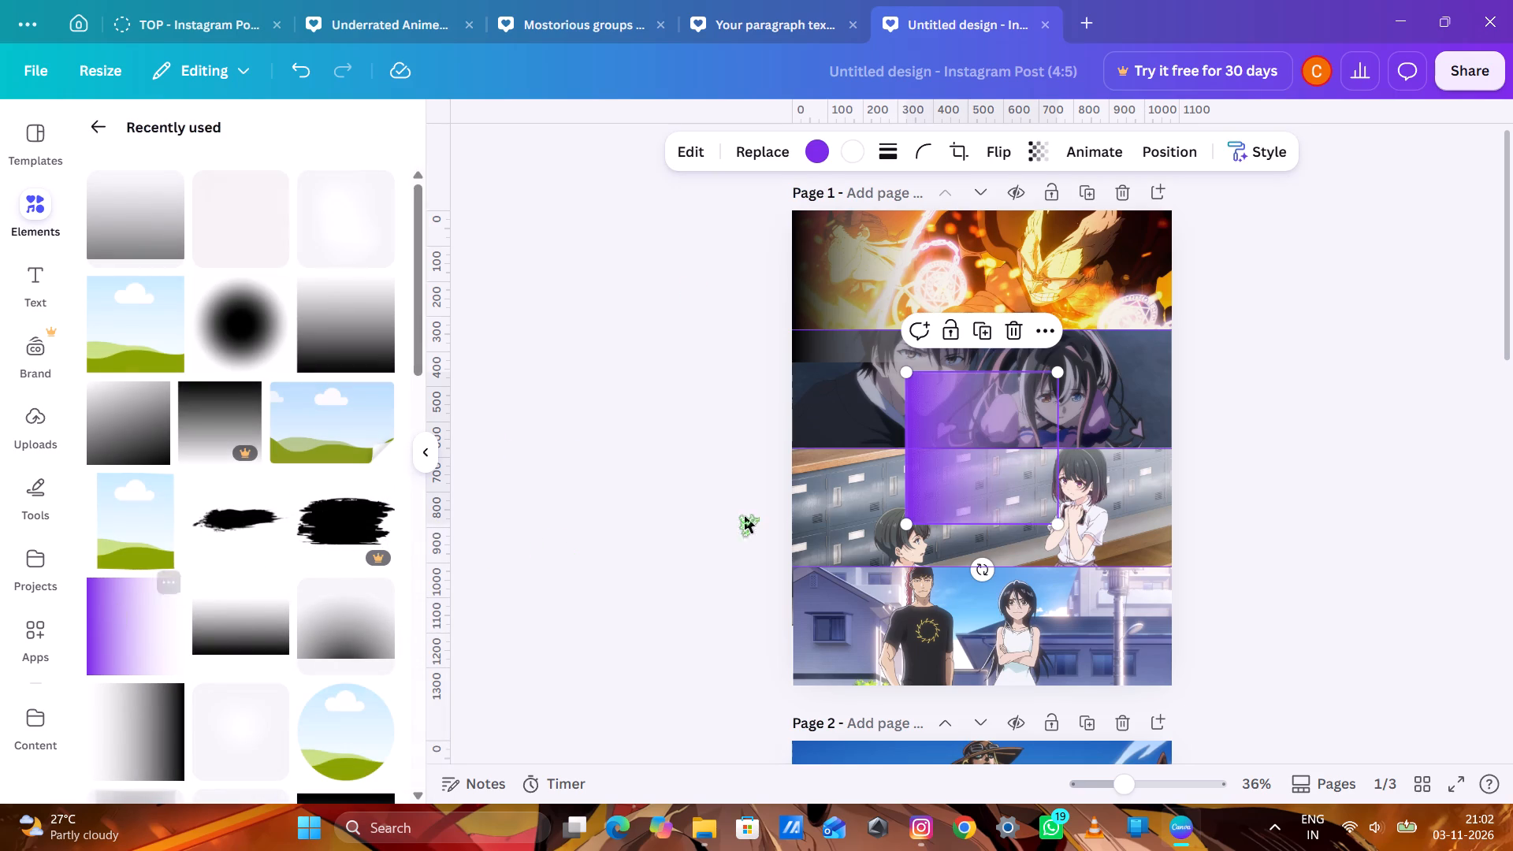
{"action": "left_click_drag", "start_coordinate": [1020, 432], "coordinate": [912, 401]}
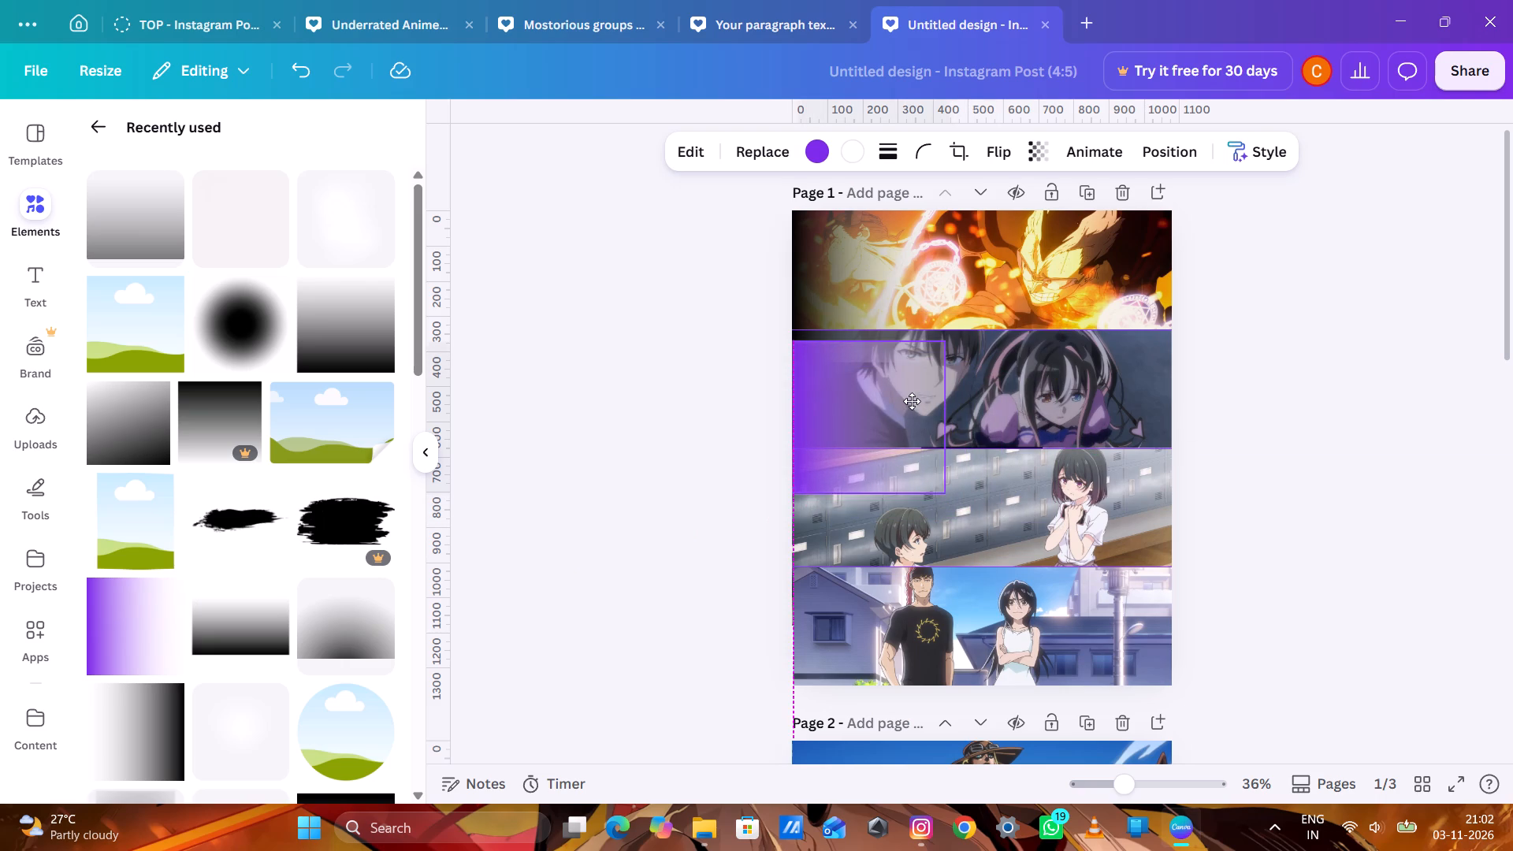
{"action": "left_click_drag", "start_coordinate": [912, 401], "coordinate": [907, 395]}
Recolour the gradient on the second picture to black (#000000).
{"action": "left_click", "coordinate": [820, 154]}
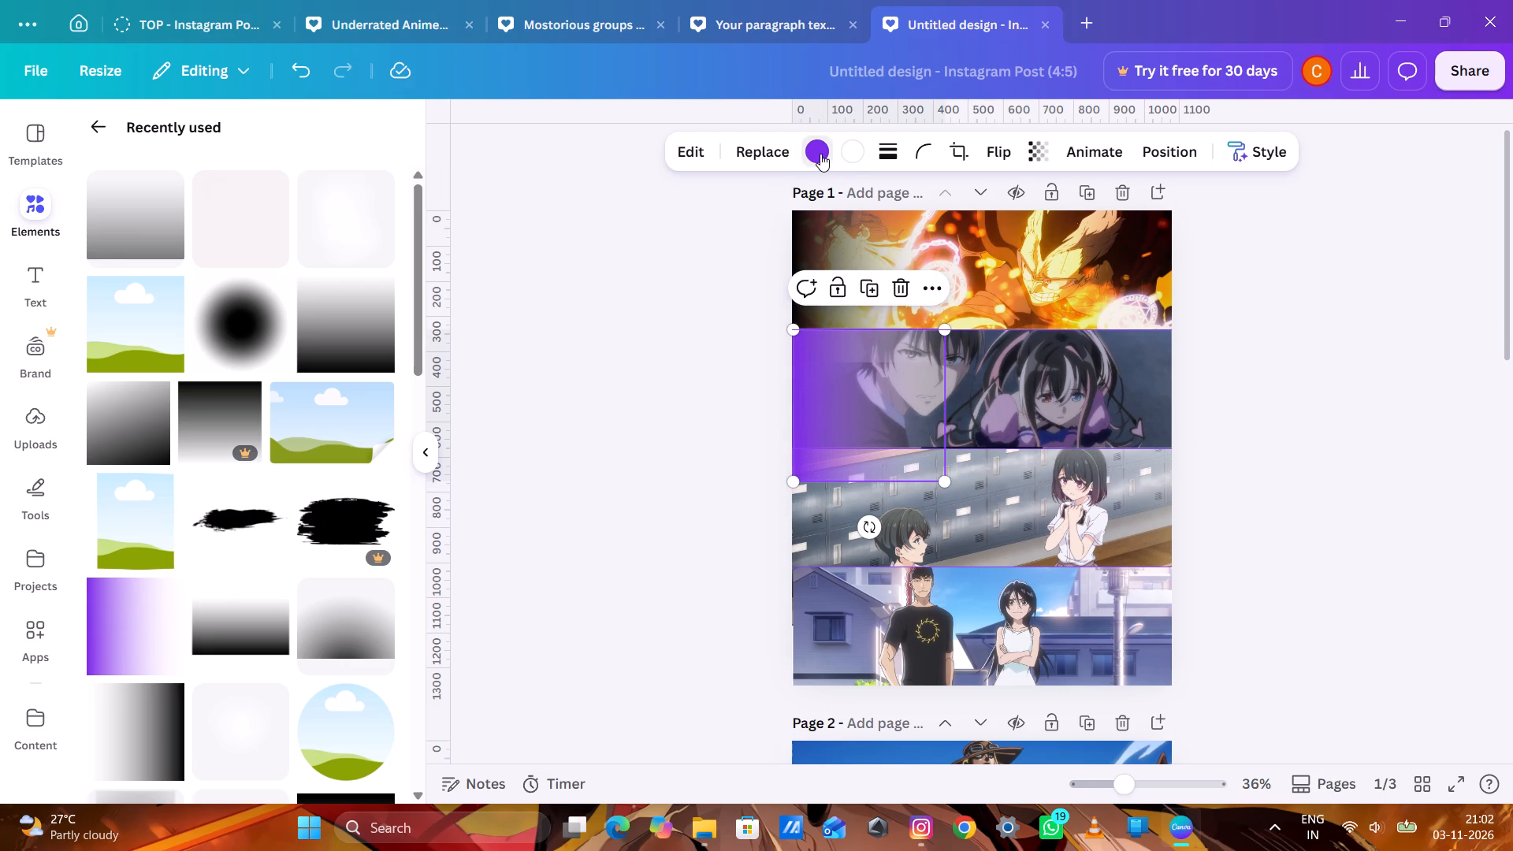
{"action": "left_click", "coordinate": [294, 273]}
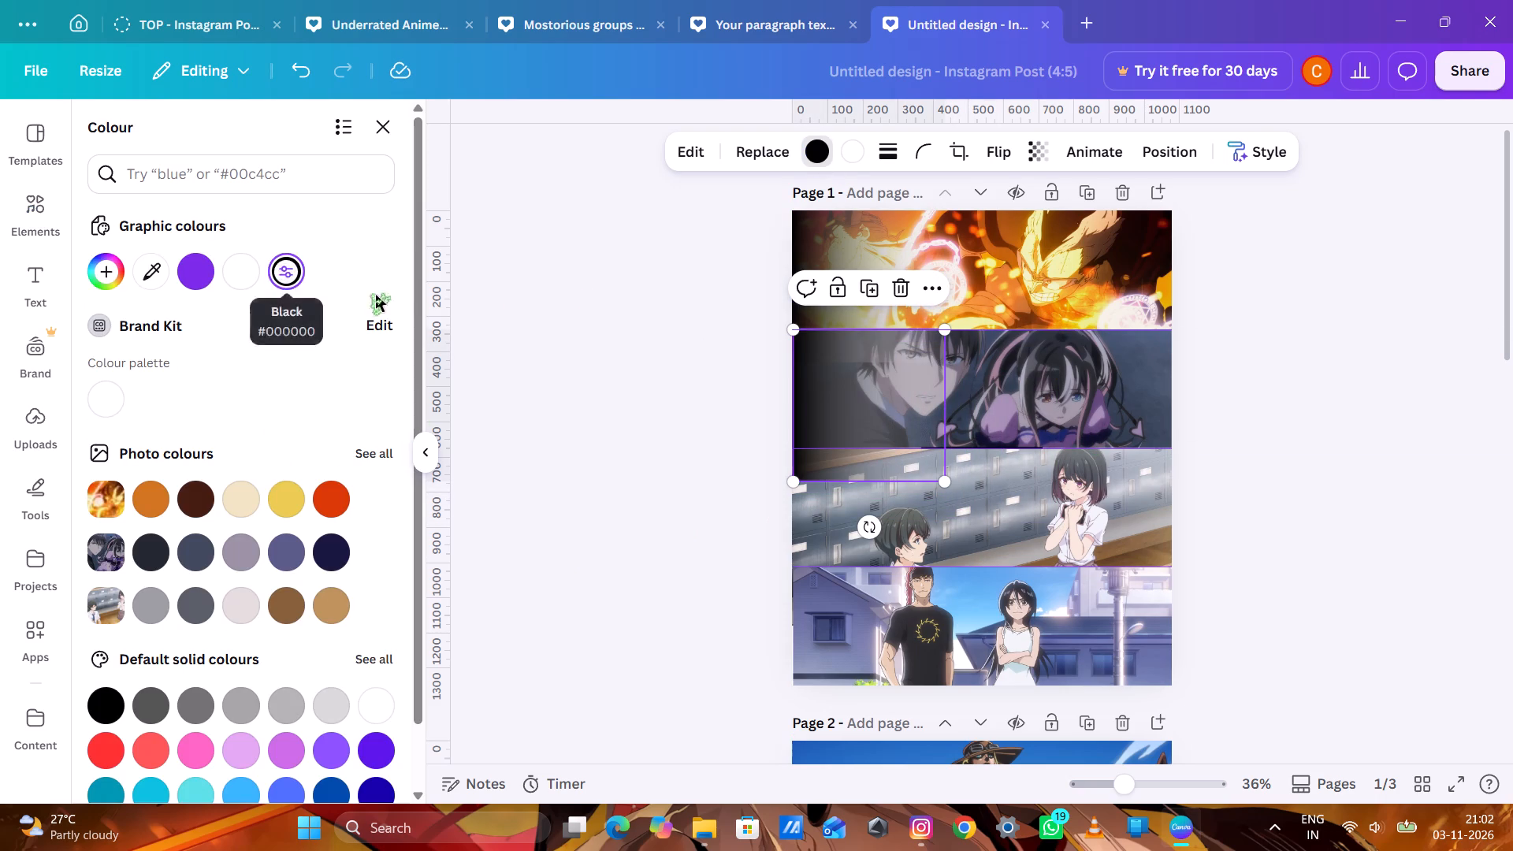
{"action": "double_click", "coordinate": [599, 292]}
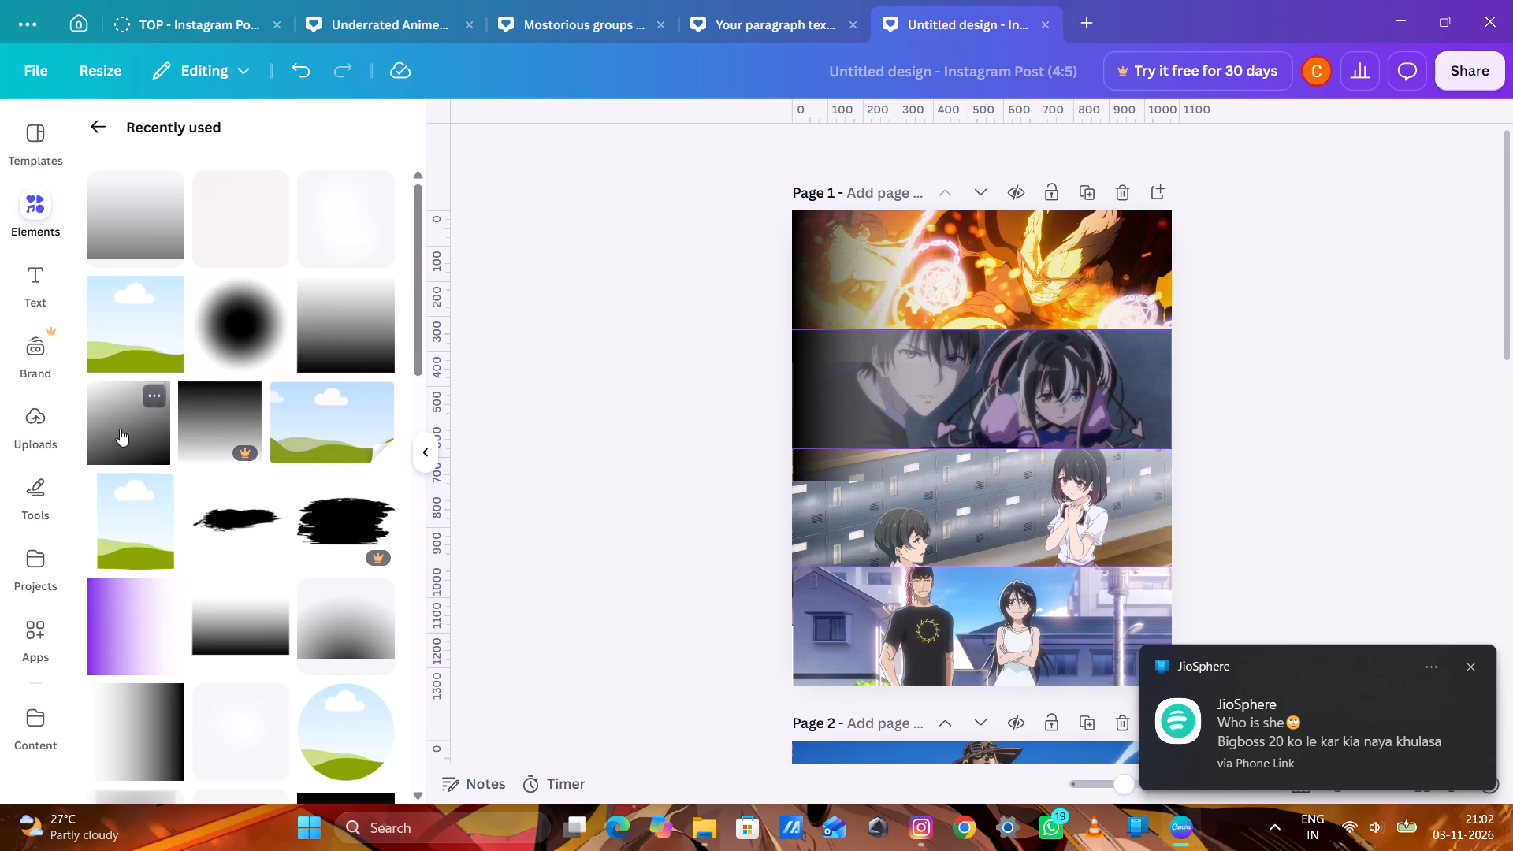
Add another purple side-fading gradient and place it over the left end of the third picture.
{"action": "left_click", "coordinate": [127, 596]}
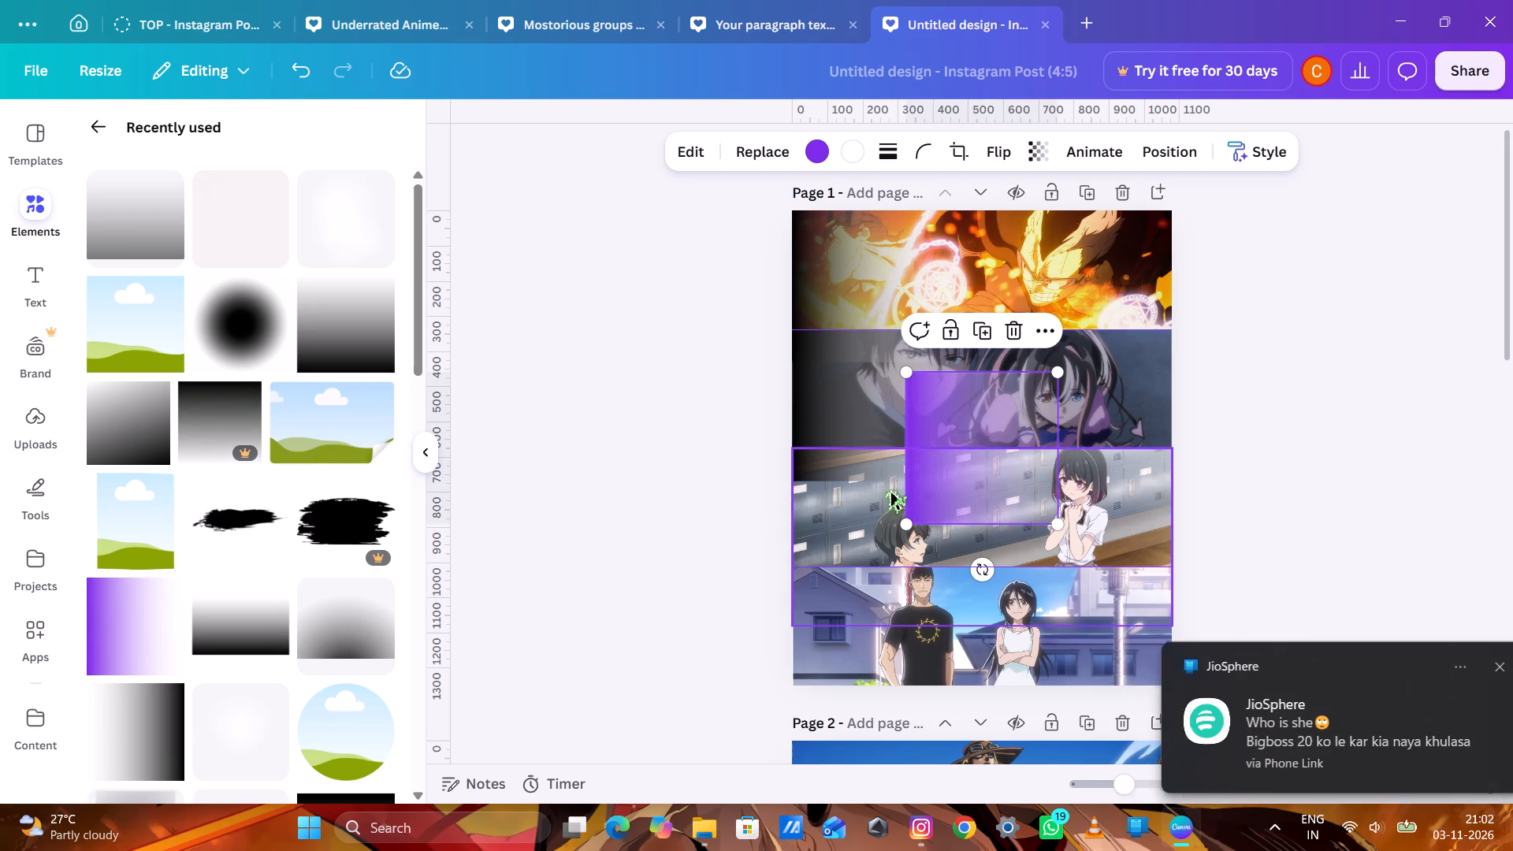
{"action": "left_click_drag", "start_coordinate": [1040, 435], "coordinate": [929, 515]}
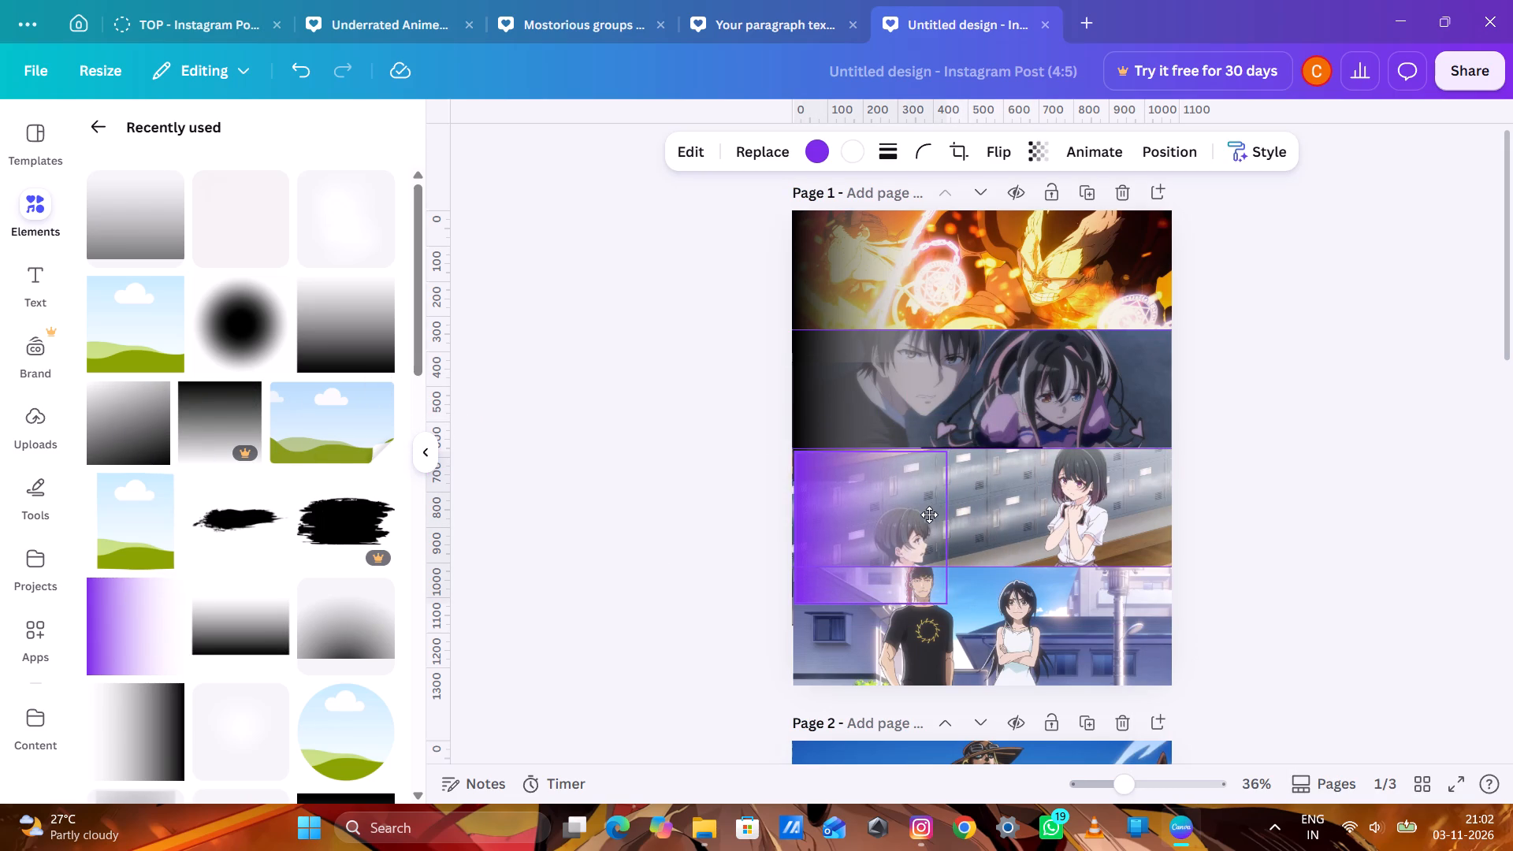
{"action": "left_click_drag", "start_coordinate": [929, 515], "coordinate": [928, 515]}
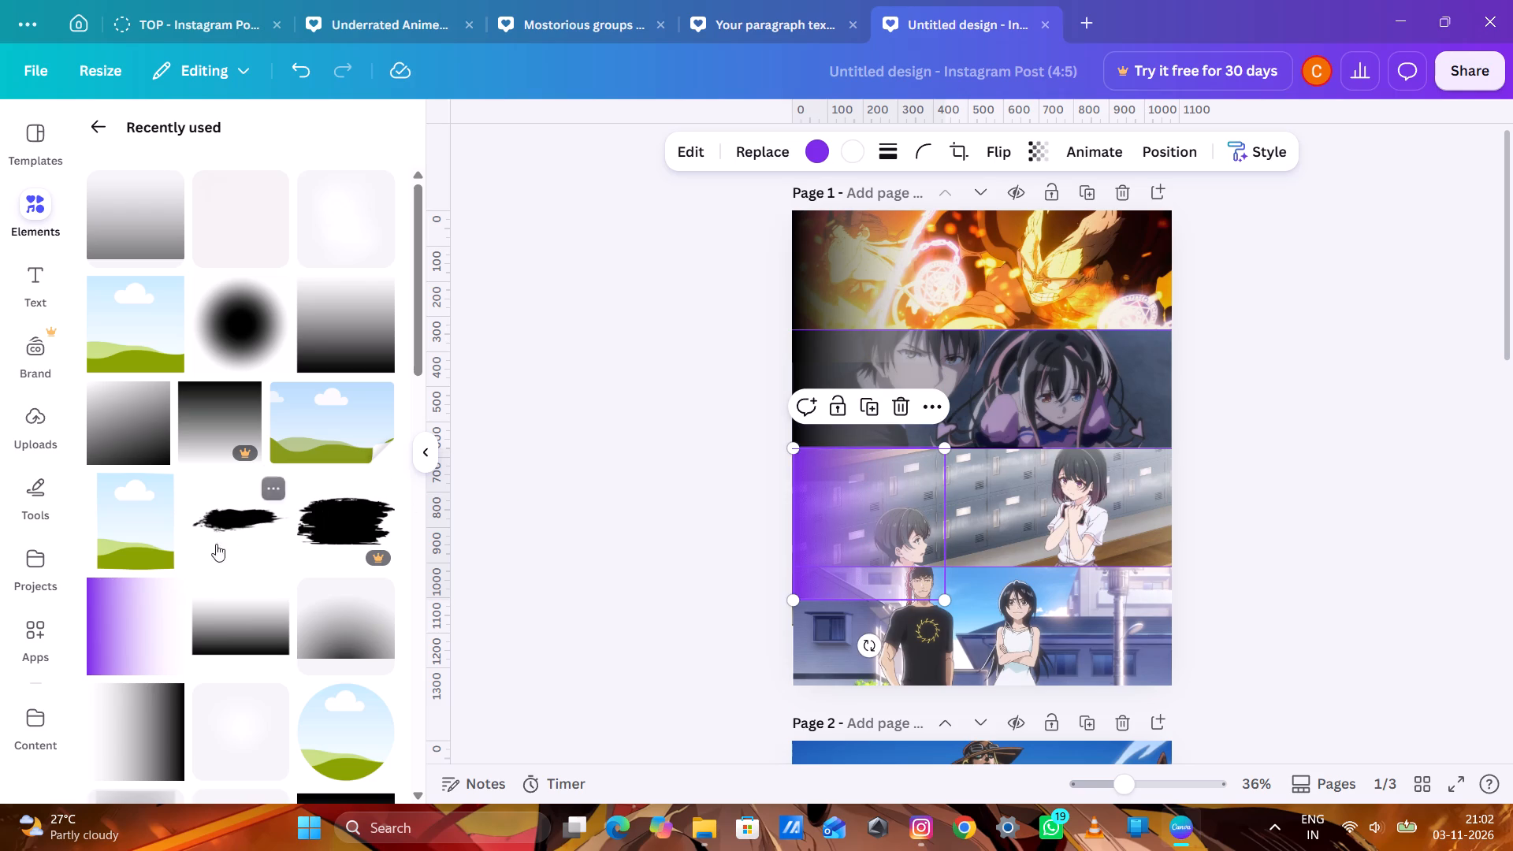
Add a fourth purple side-fading gradient and place it over the left end of the bottom picture.
{"action": "left_click_drag", "start_coordinate": [129, 612], "coordinate": [831, 622]}
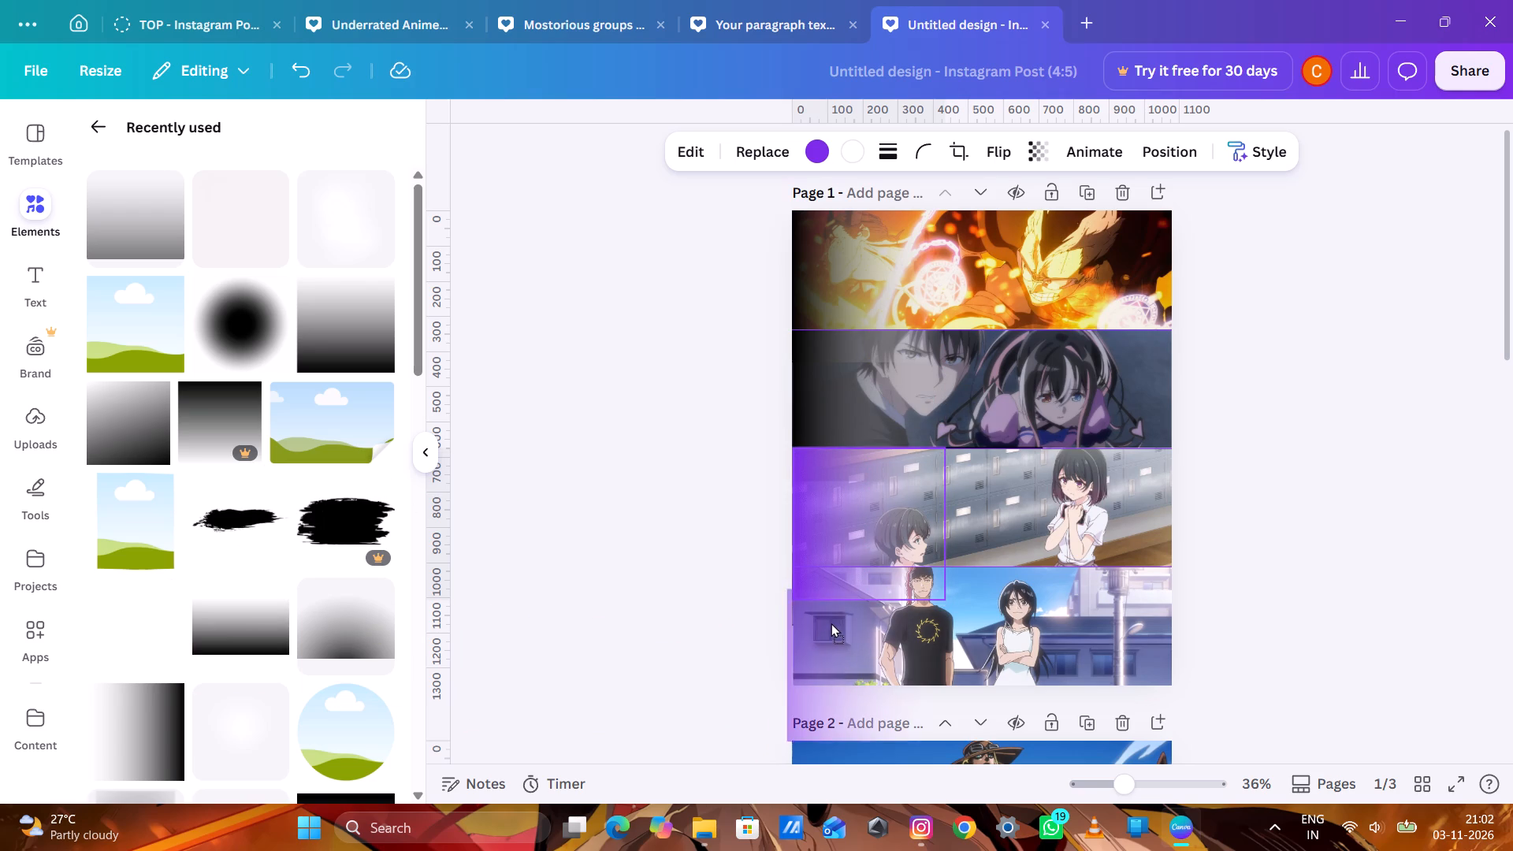
{"action": "left_click_drag", "start_coordinate": [831, 622], "coordinate": [842, 606]}
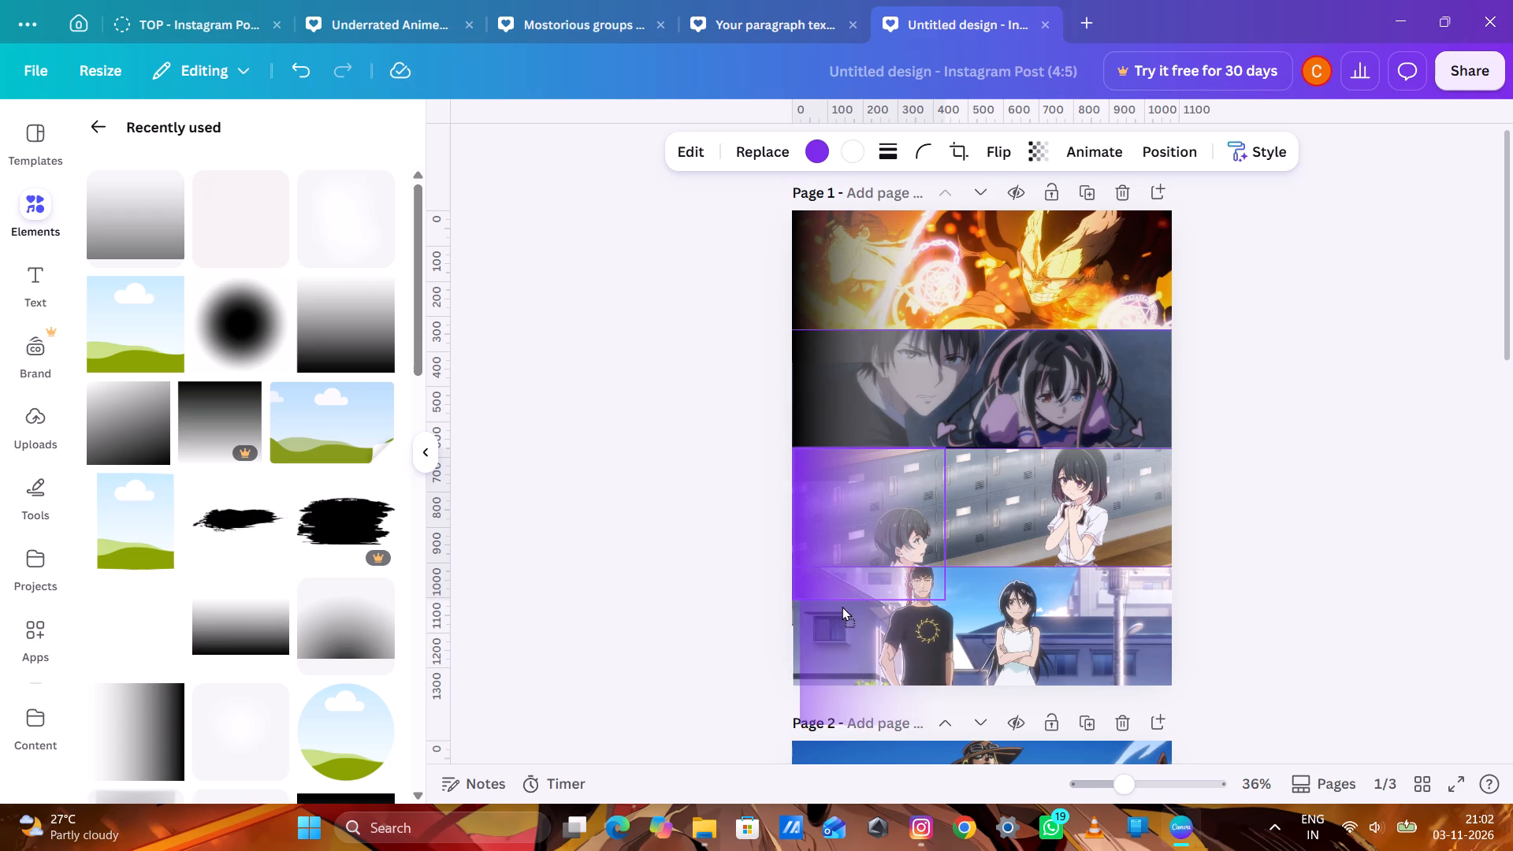
{"action": "left_click_drag", "start_coordinate": [842, 606], "coordinate": [842, 605]}
{"action": "left_click_drag", "start_coordinate": [903, 617], "coordinate": [901, 619]}
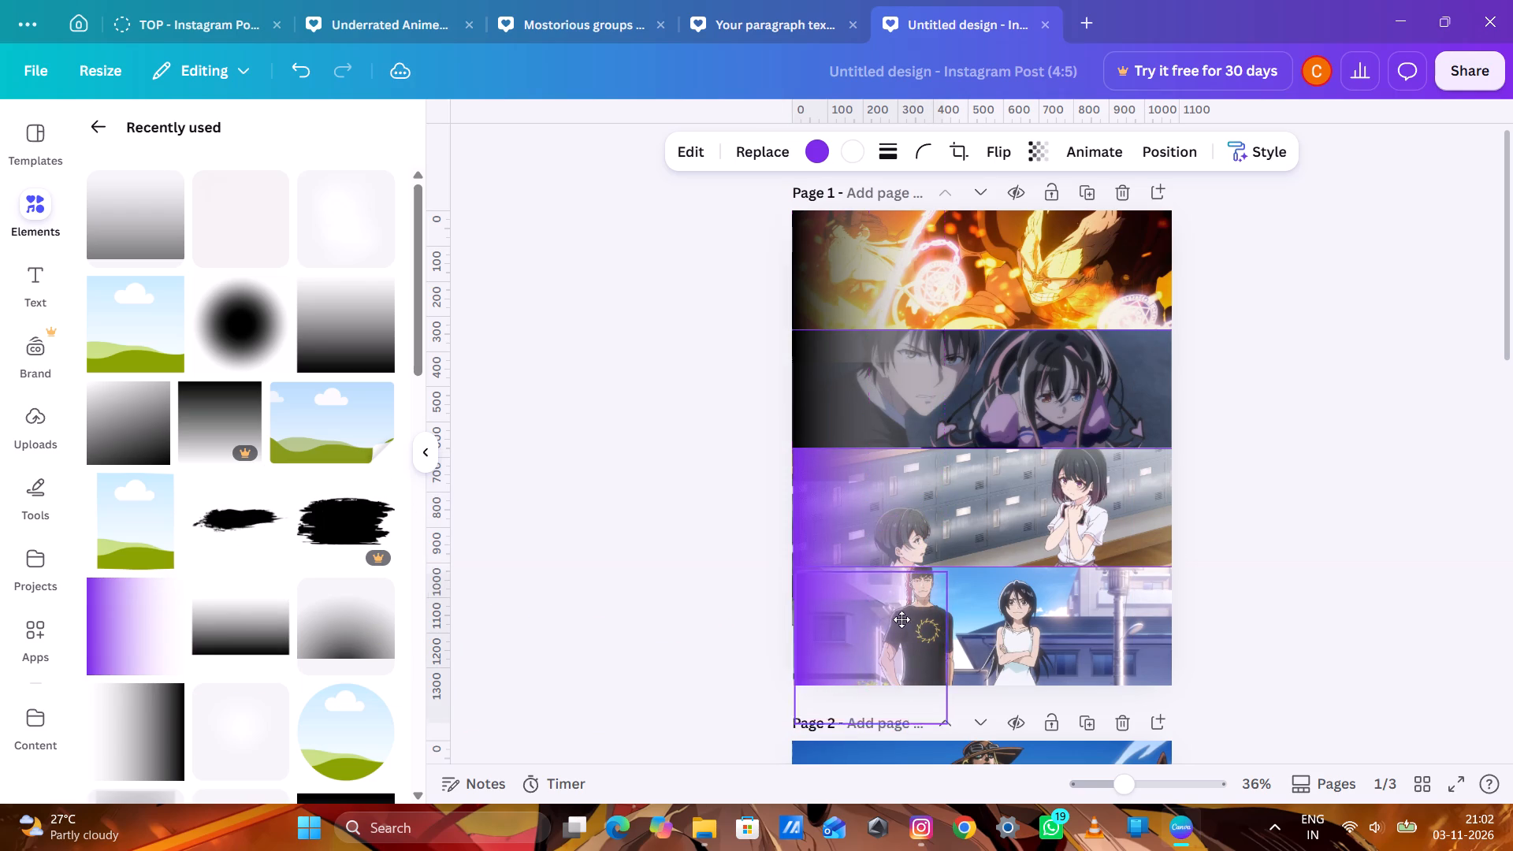
{"action": "left_click_drag", "start_coordinate": [901, 619], "coordinate": [884, 615]}
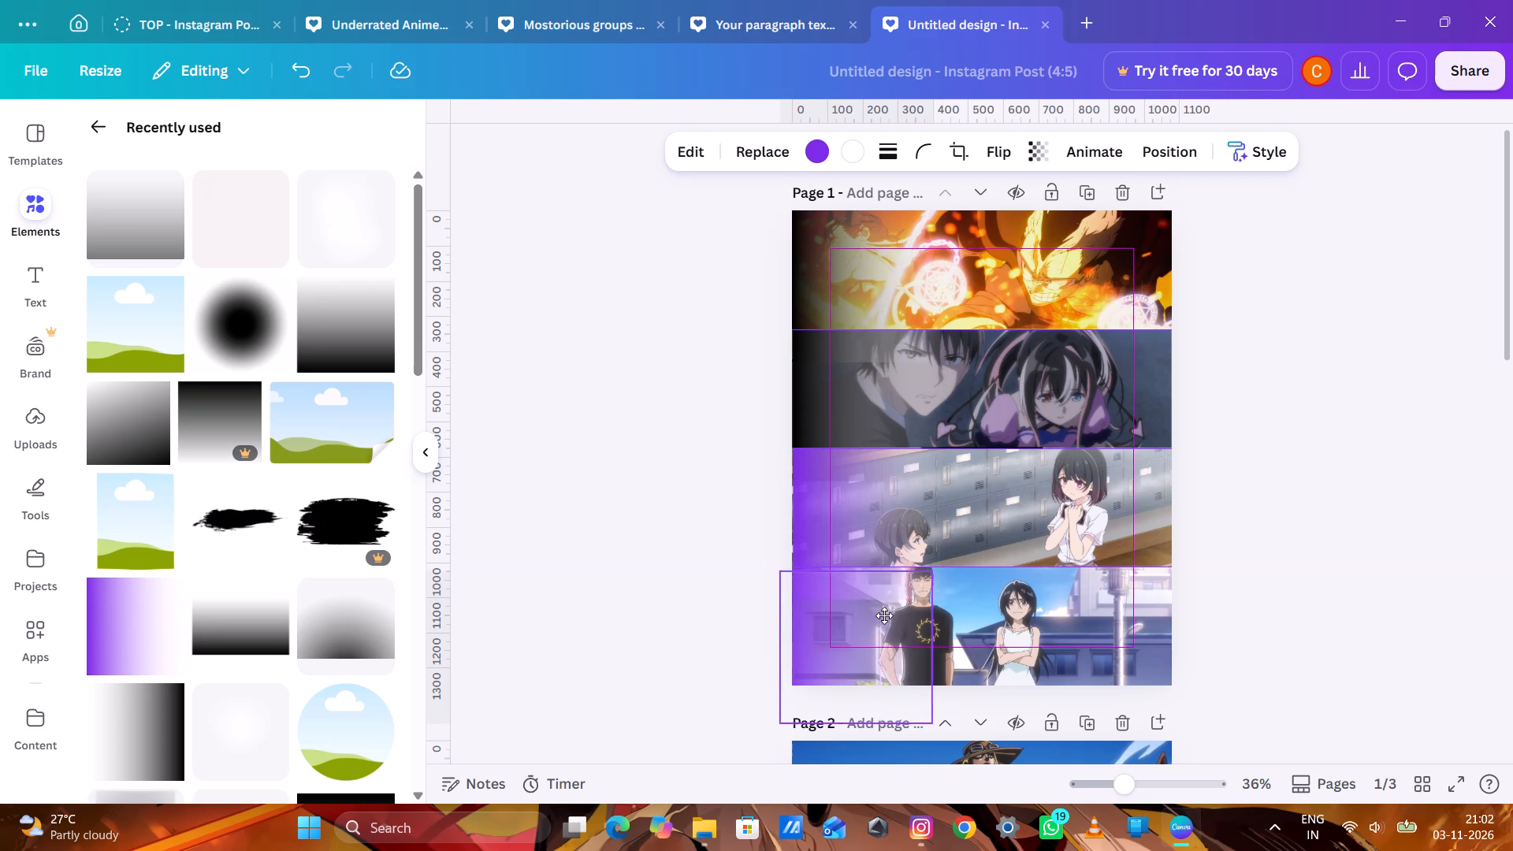
{"action": "left_click_drag", "start_coordinate": [884, 615], "coordinate": [890, 612]}
{"action": "left_click", "coordinate": [890, 612]}
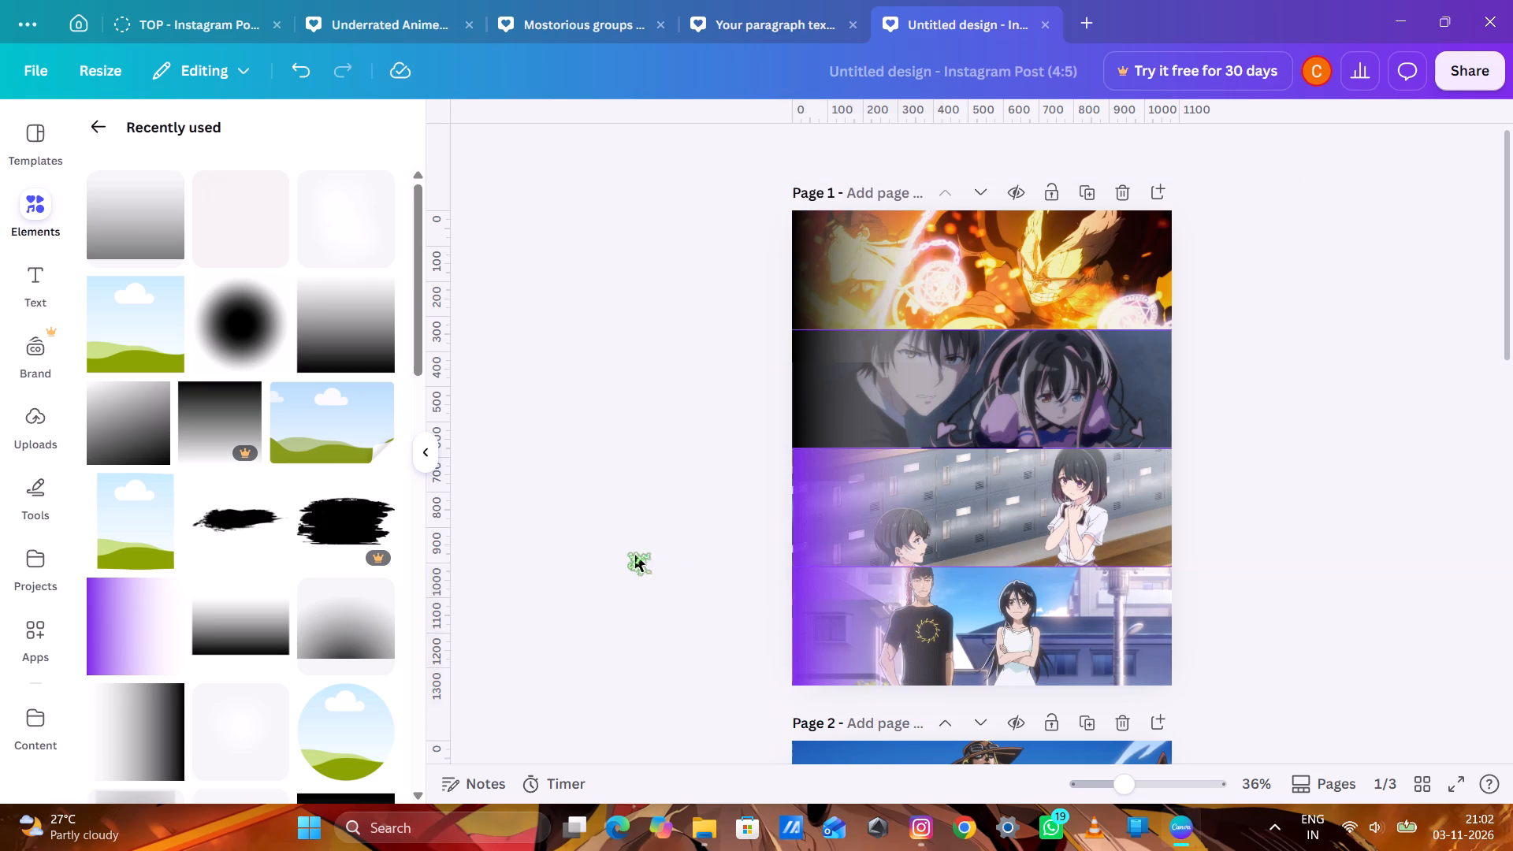
Recolour the purple gradients on the third and bottom pictures to black.
{"action": "left_click", "coordinate": [635, 555]}
{"action": "left_click", "coordinate": [829, 537]}
{"action": "left_click", "coordinate": [823, 147]}
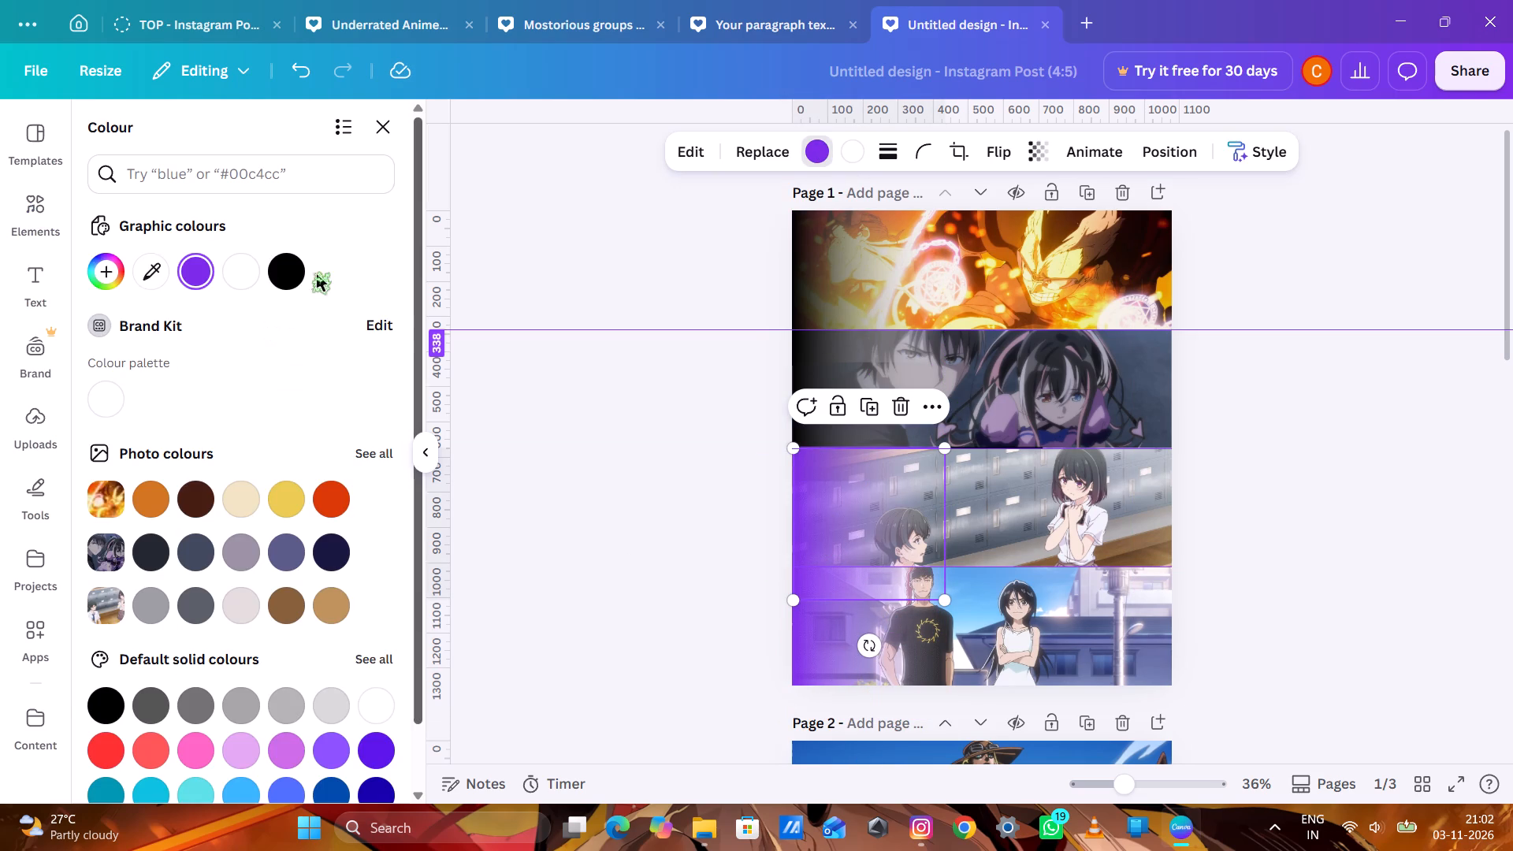
{"action": "left_click", "coordinate": [299, 266]}
{"action": "left_click", "coordinate": [844, 634]}
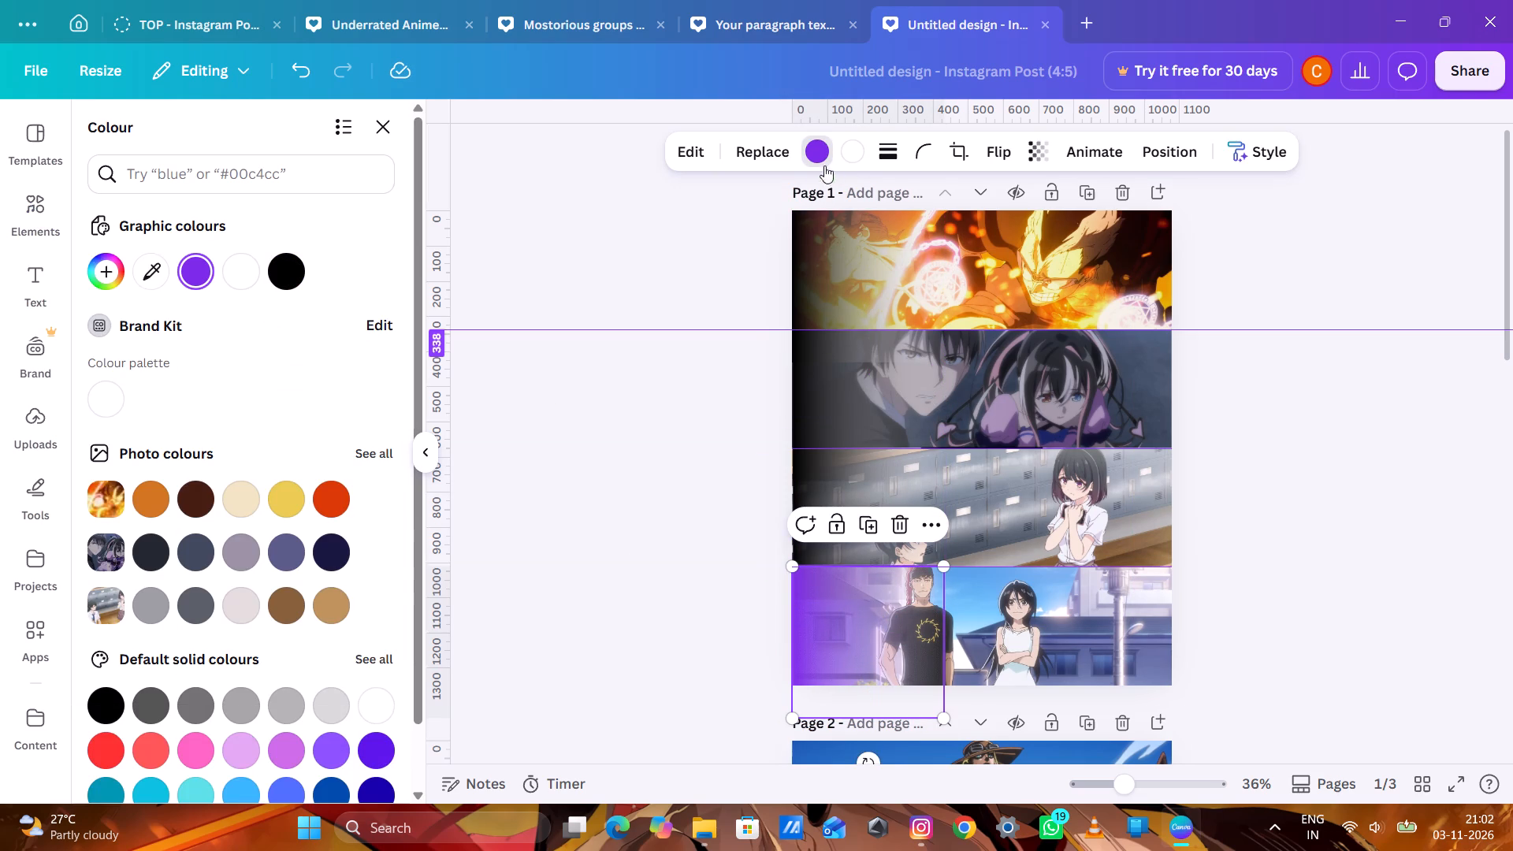
{"action": "left_click", "coordinate": [282, 259]}
{"action": "double_click", "coordinate": [552, 311]}
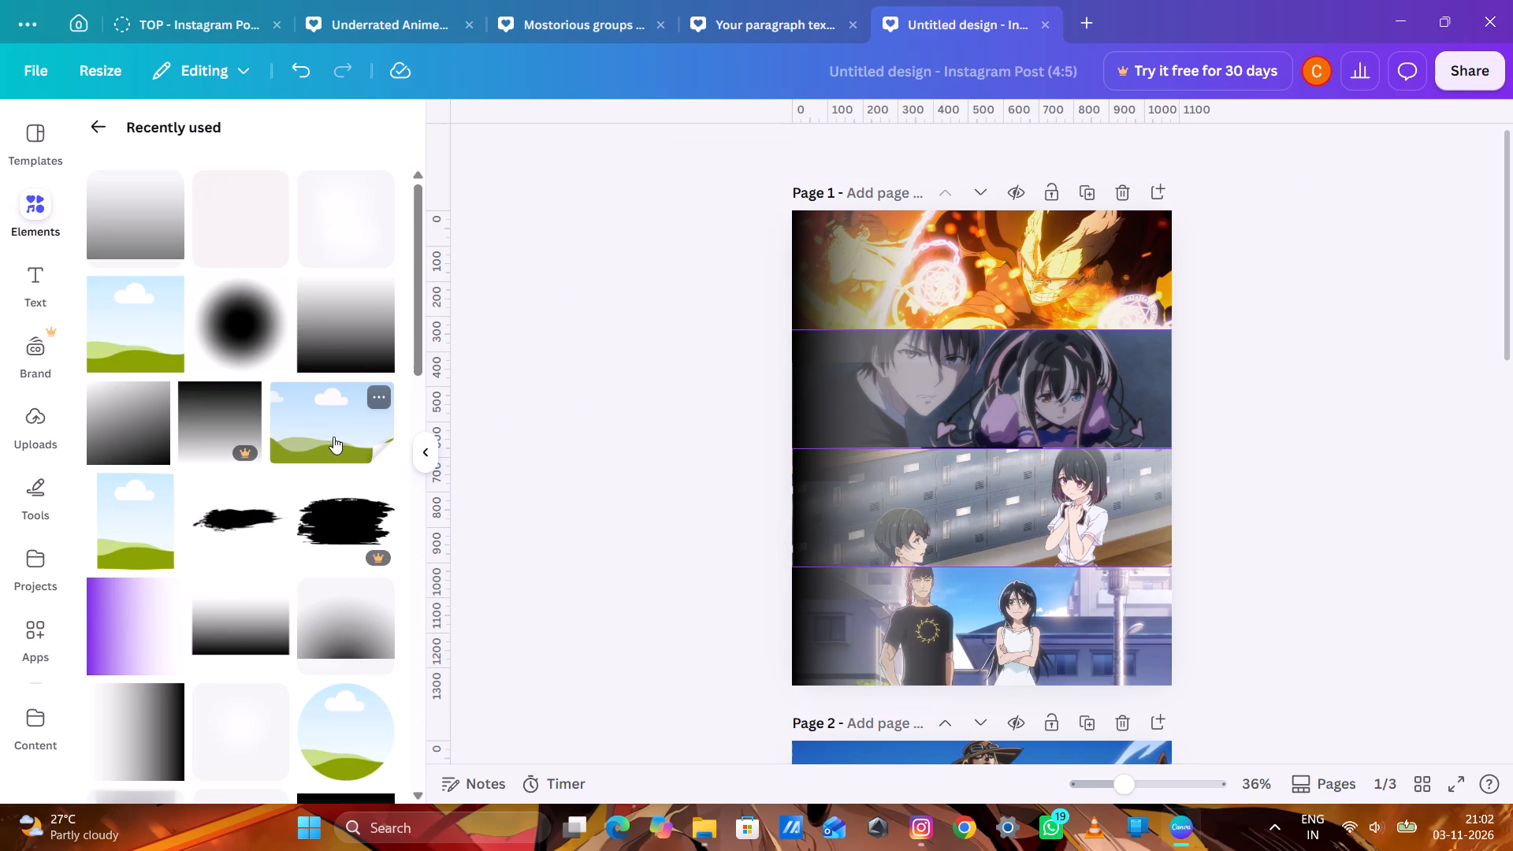
Star the black side-fading "Transparent Gradient Background" among the recently used elements.
{"action": "left_click", "coordinate": [169, 705]}
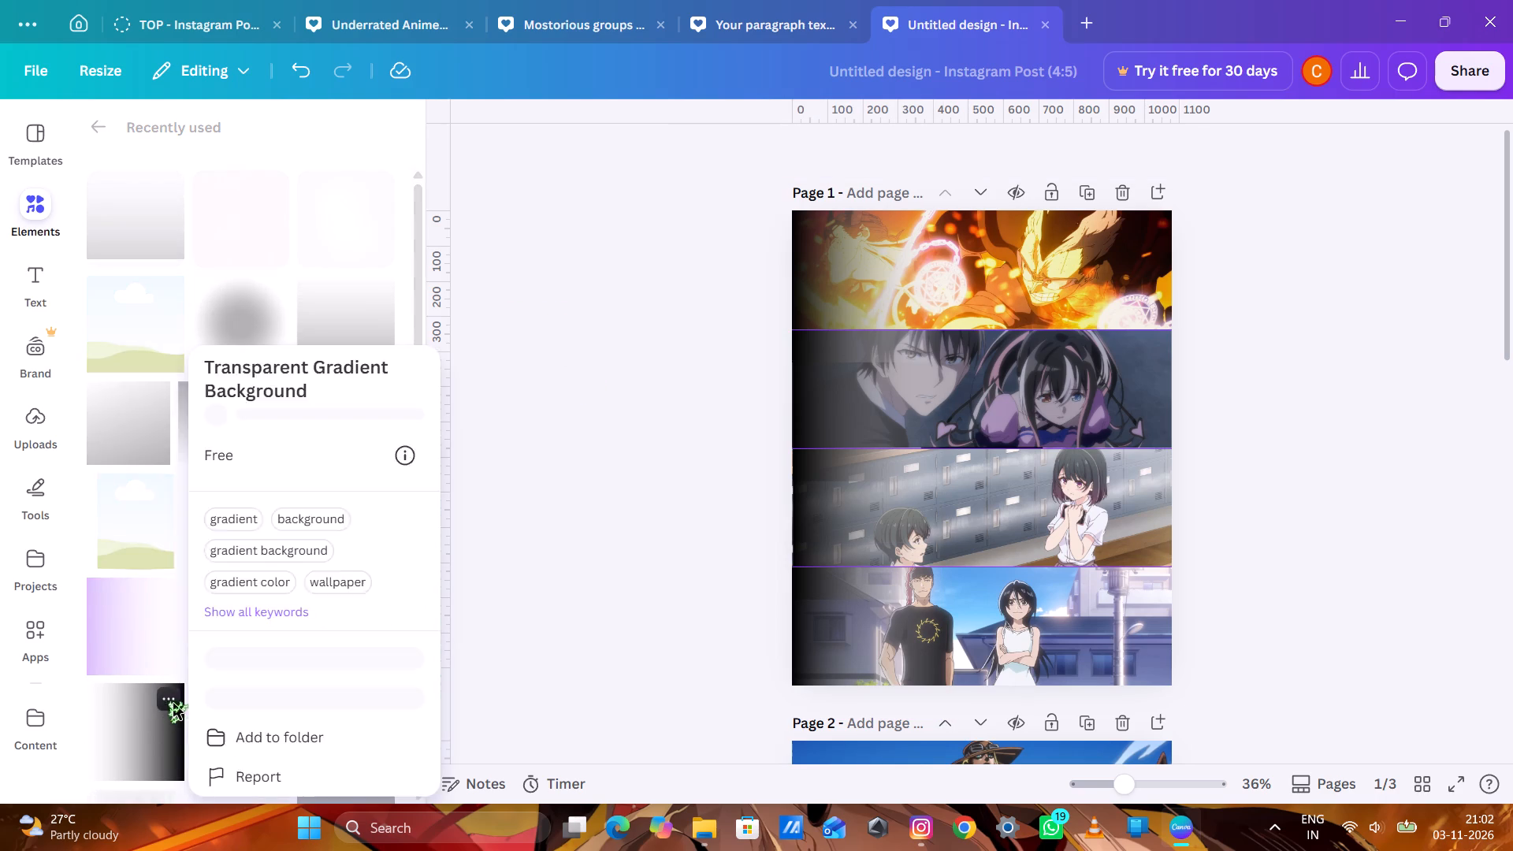
{"action": "left_click", "coordinate": [243, 665]}
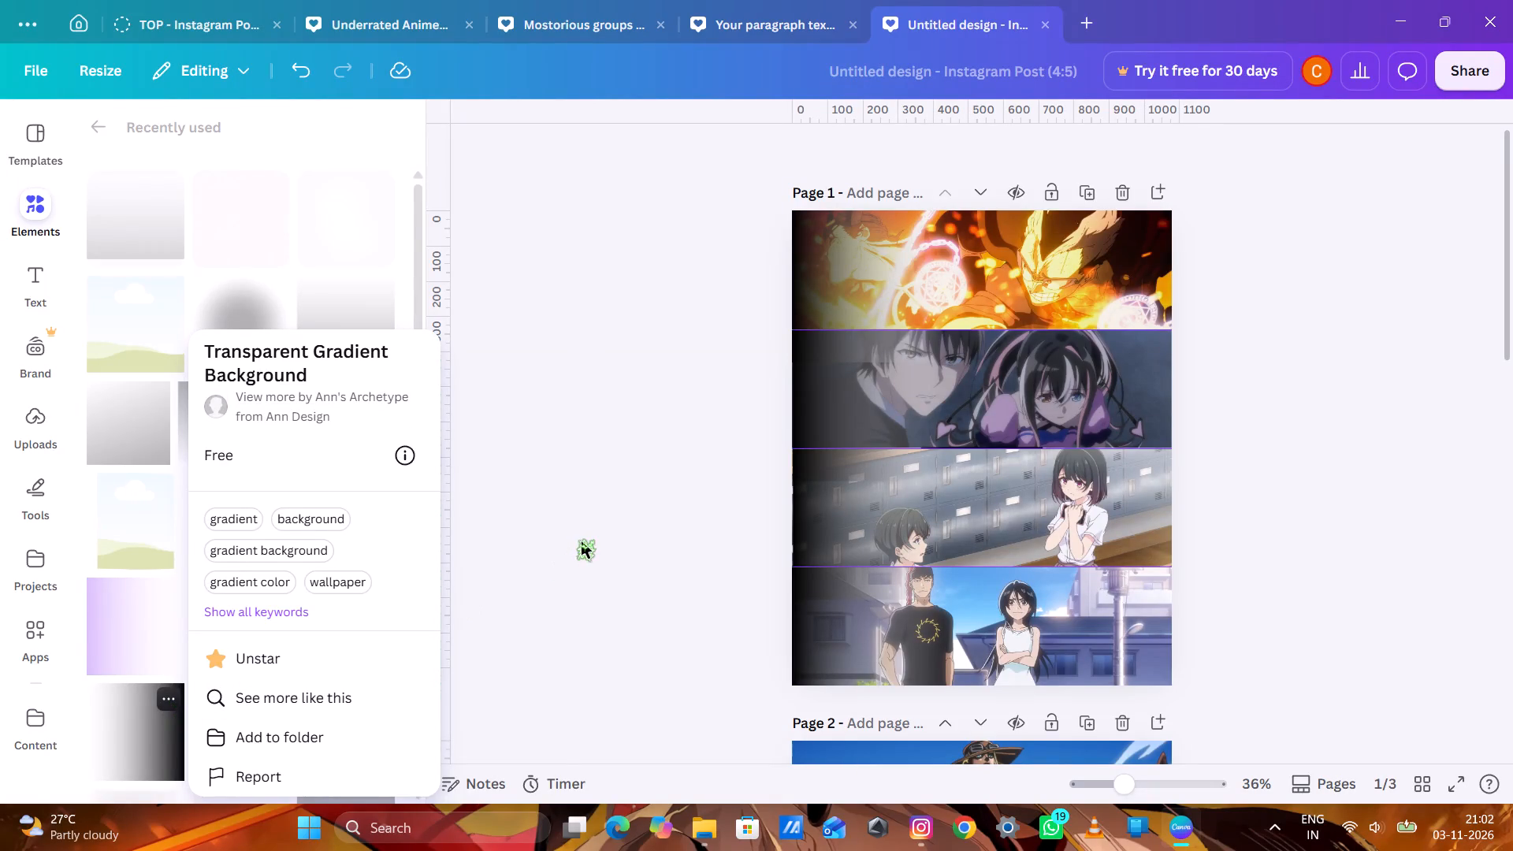
{"action": "left_click", "coordinate": [582, 541]}
Add the black side-fading gradient from the recently used elements and place it over the right end of the top picture.
{"action": "scroll", "coordinate": [171, 678], "scroll_direction": "down", "scroll_amount": 1}
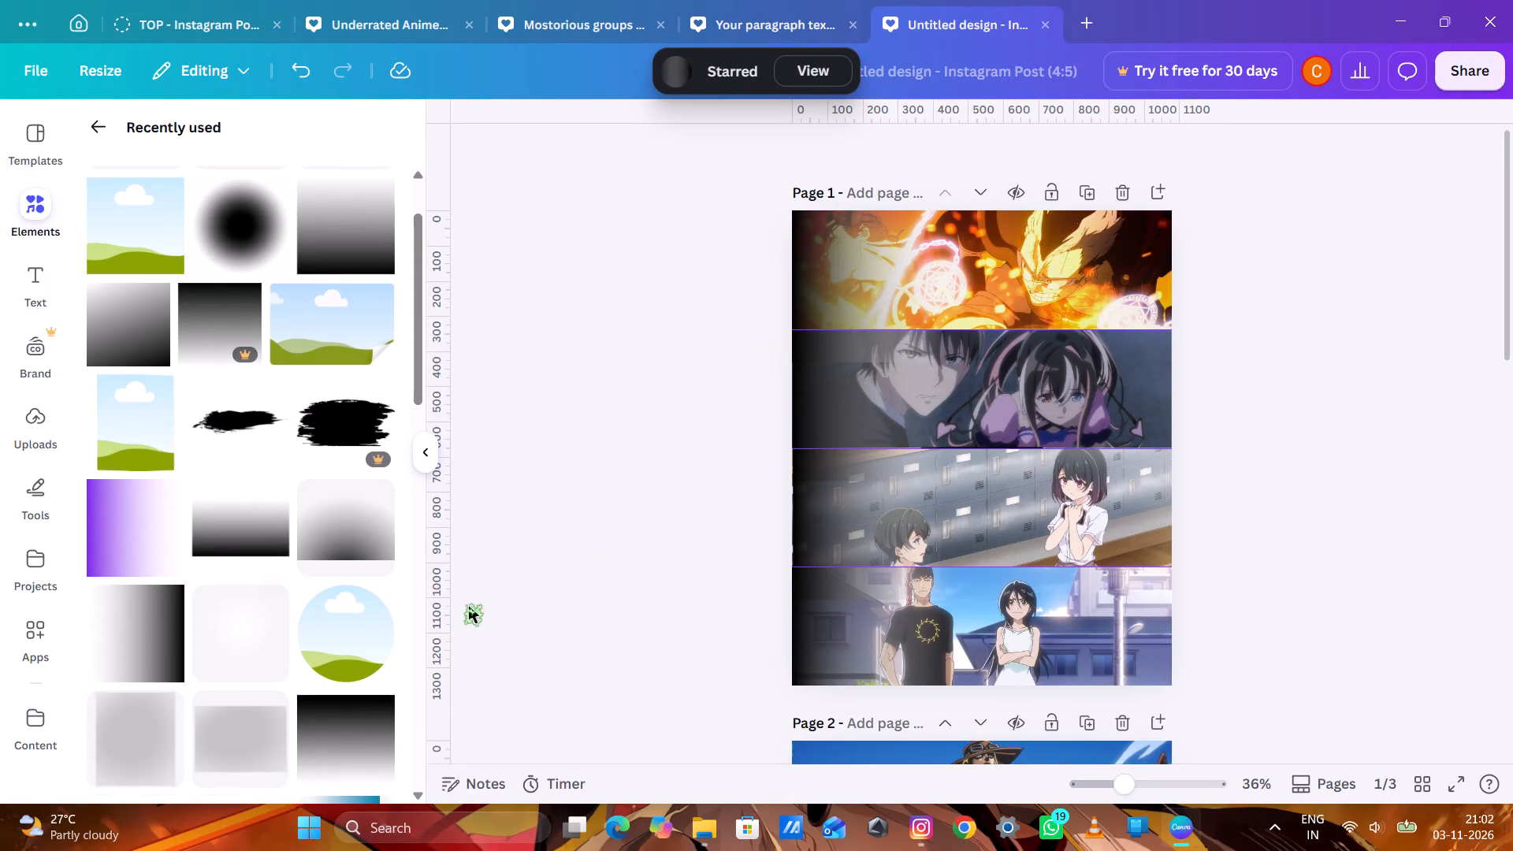
{"action": "left_click", "coordinate": [161, 629]}
{"action": "left_click_drag", "start_coordinate": [1042, 411], "coordinate": [1054, 405]}
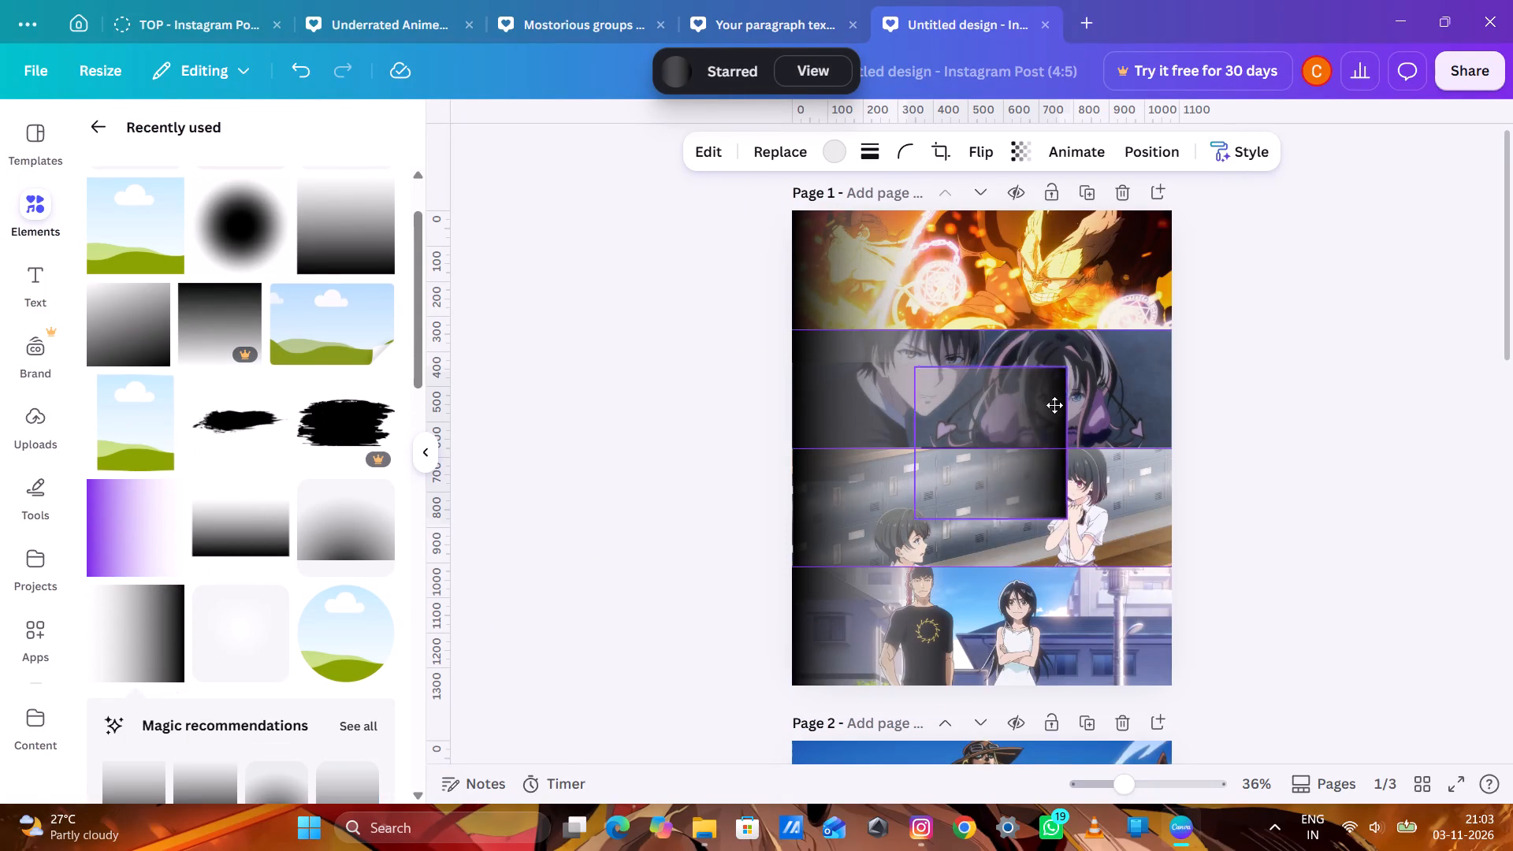
{"action": "left_click_drag", "start_coordinate": [1054, 405], "coordinate": [1154, 252]}
{"action": "left_click", "coordinate": [1396, 357]}
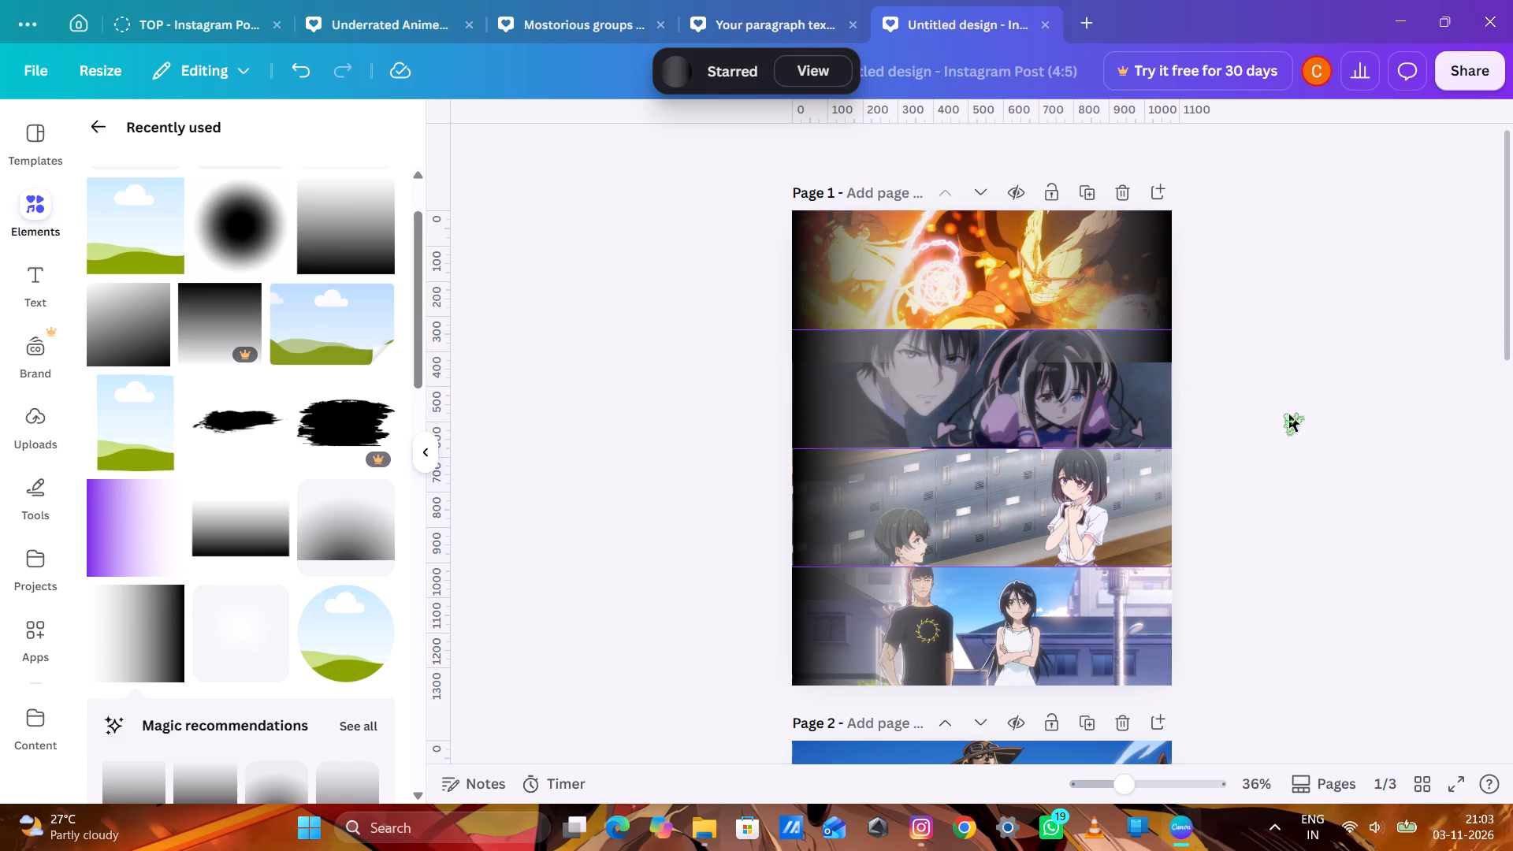
Add another black side-fading gradient and place it over the right end of the second picture, aligned with its top edge.
{"action": "left_click", "coordinate": [179, 611]}
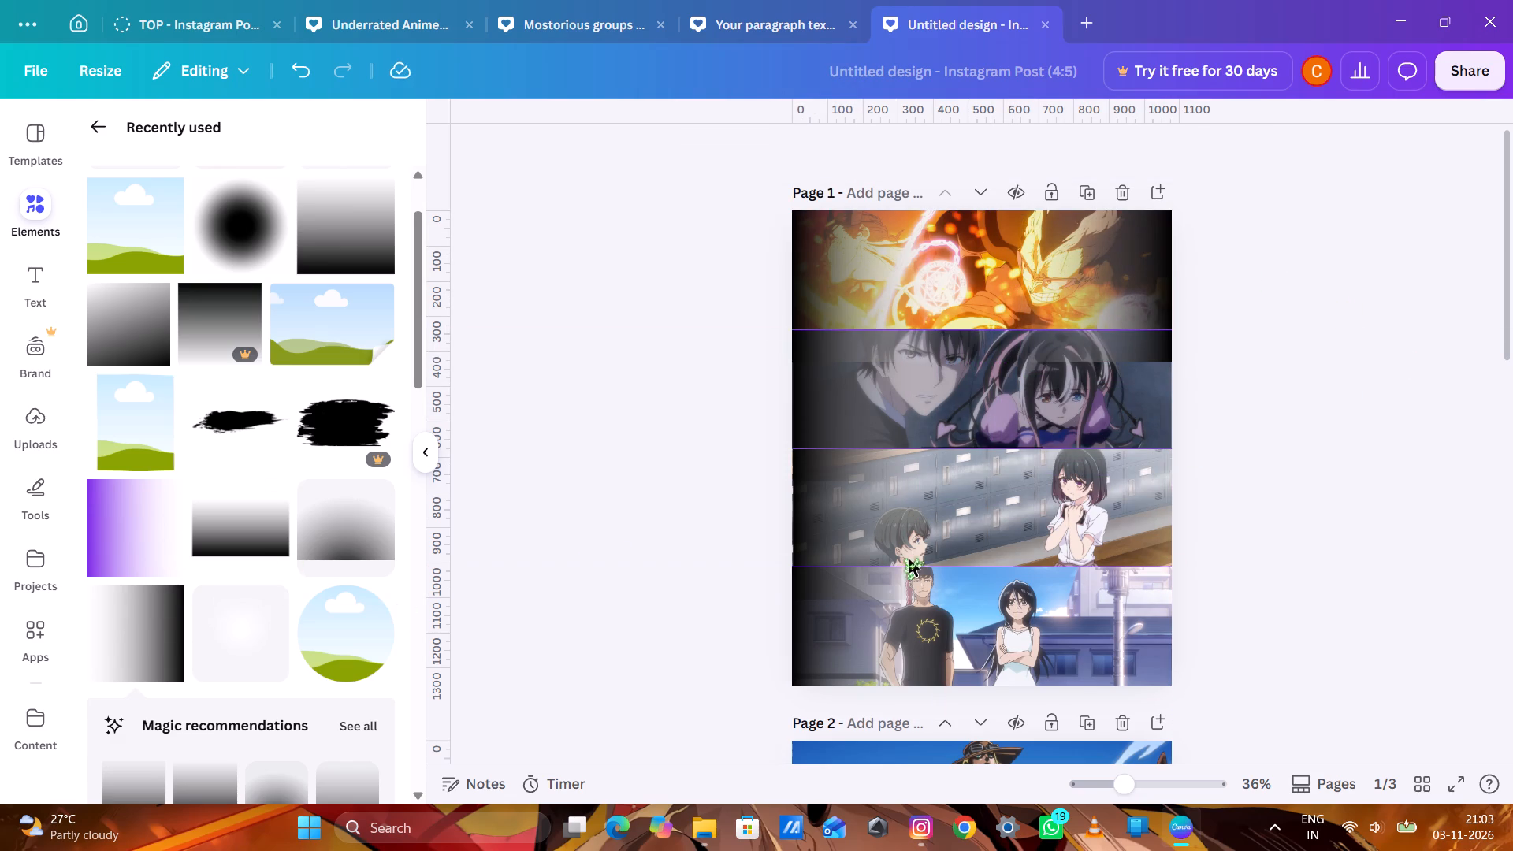
{"action": "left_click", "coordinate": [170, 638]}
{"action": "left_click_drag", "start_coordinate": [1041, 414], "coordinate": [1076, 405]}
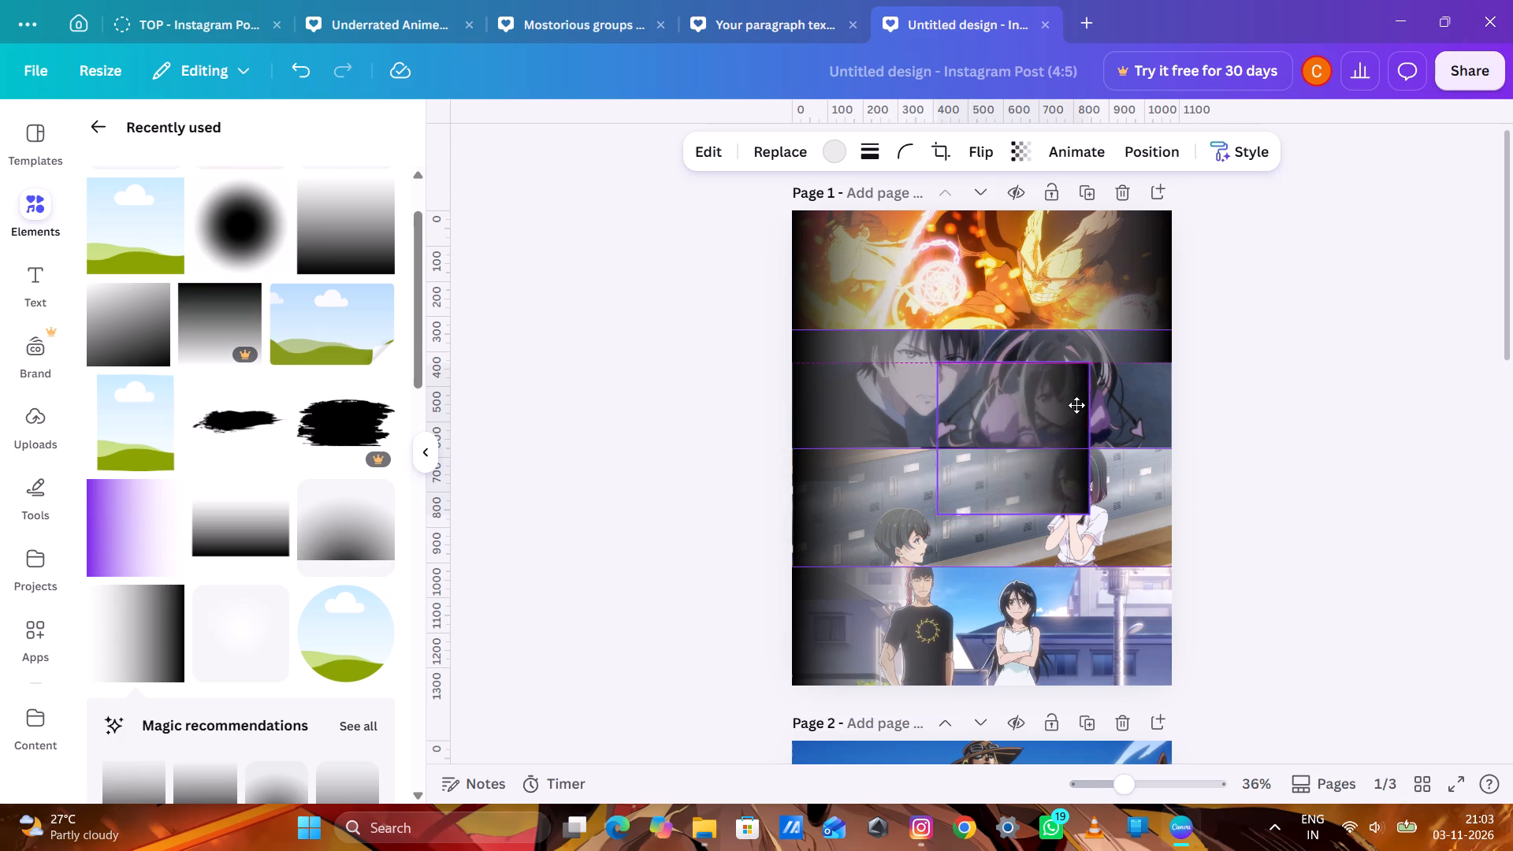
{"action": "left_click_drag", "start_coordinate": [1076, 405], "coordinate": [1156, 374]}
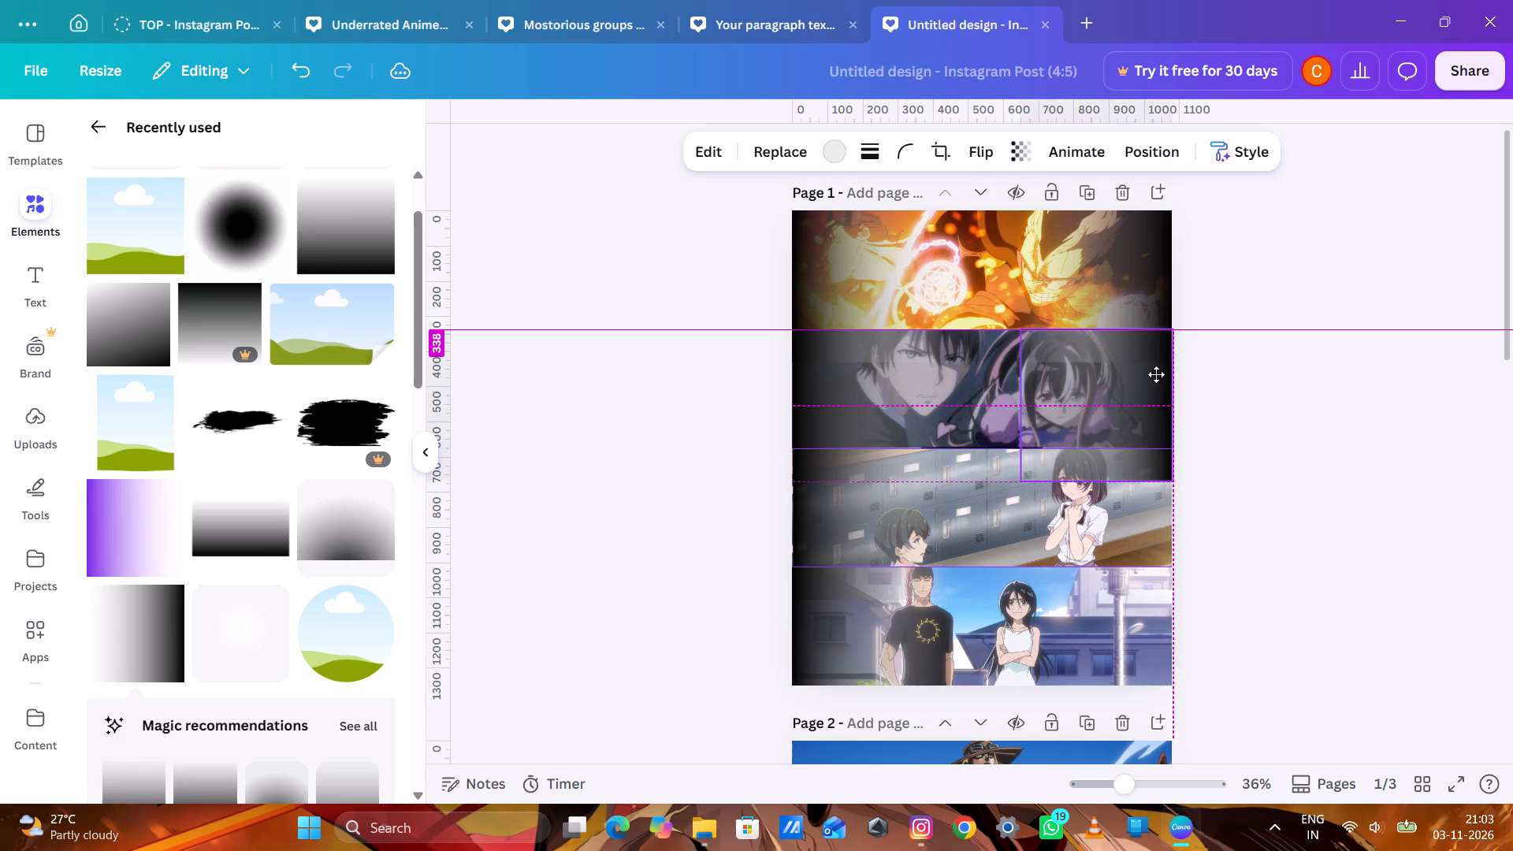
{"action": "left_click_drag", "start_coordinate": [1156, 374], "coordinate": [1154, 375]}
{"action": "left_click", "coordinate": [1327, 373]}
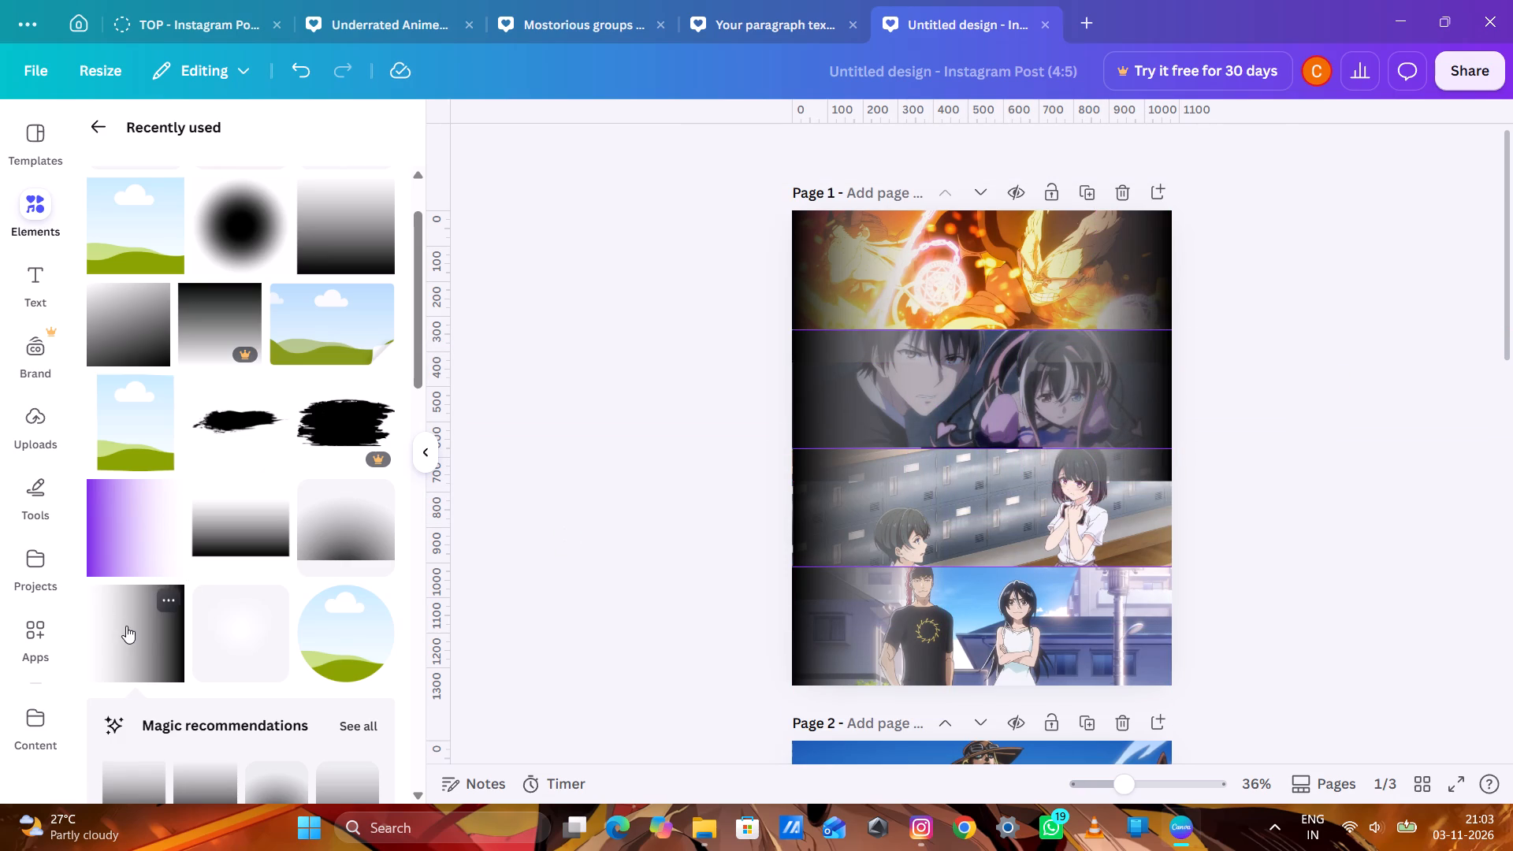
Add the black gradient that darkens toward its right side and place it at page 1's right edge, directly below the second picture's gradient.
{"action": "left_click", "coordinate": [149, 626]}
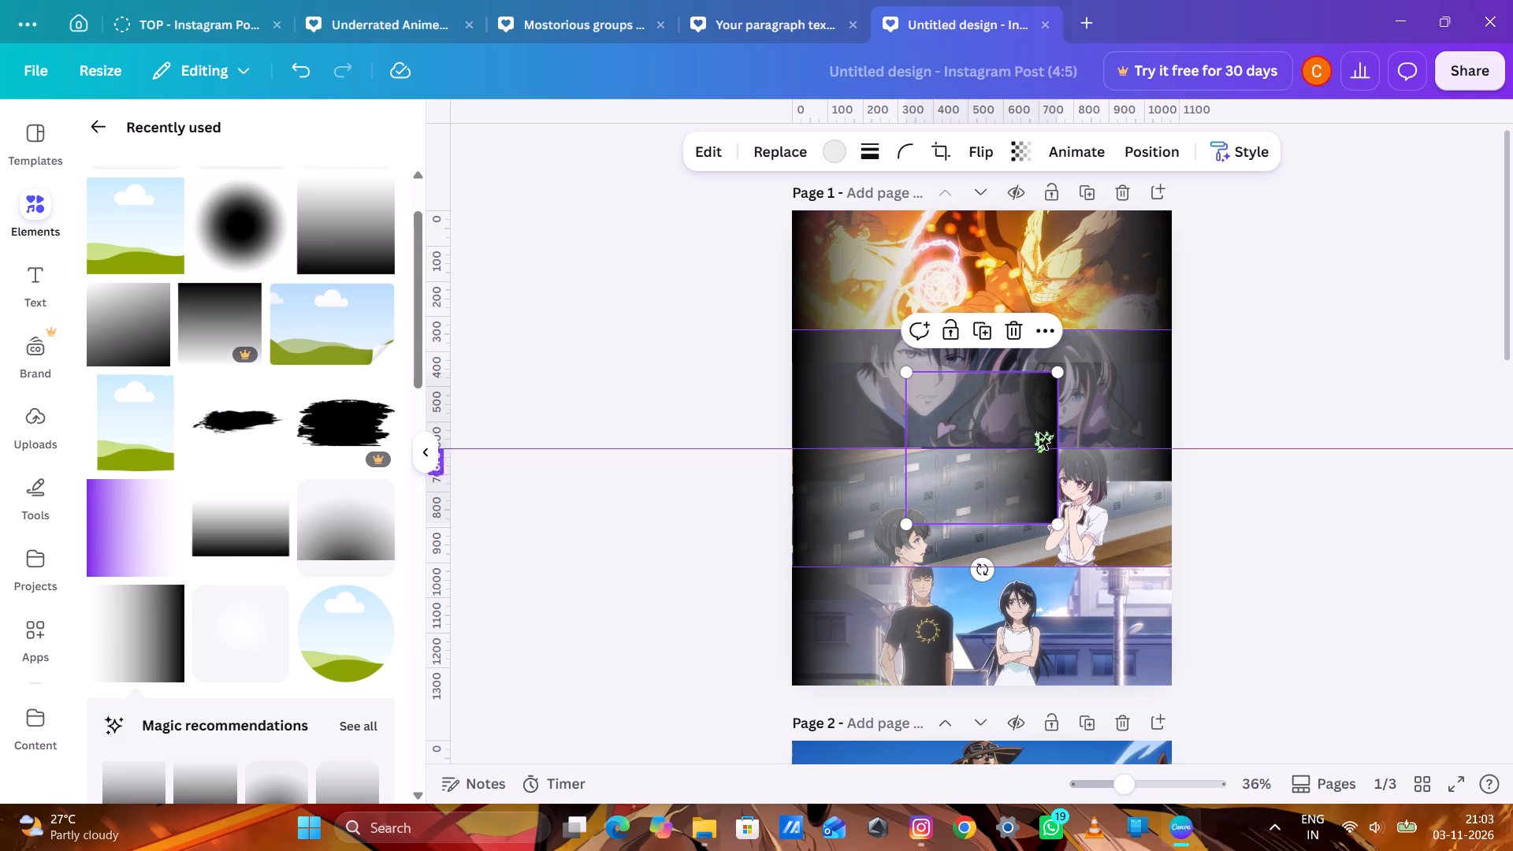
{"action": "left_click_drag", "start_coordinate": [986, 449], "coordinate": [1096, 491]}
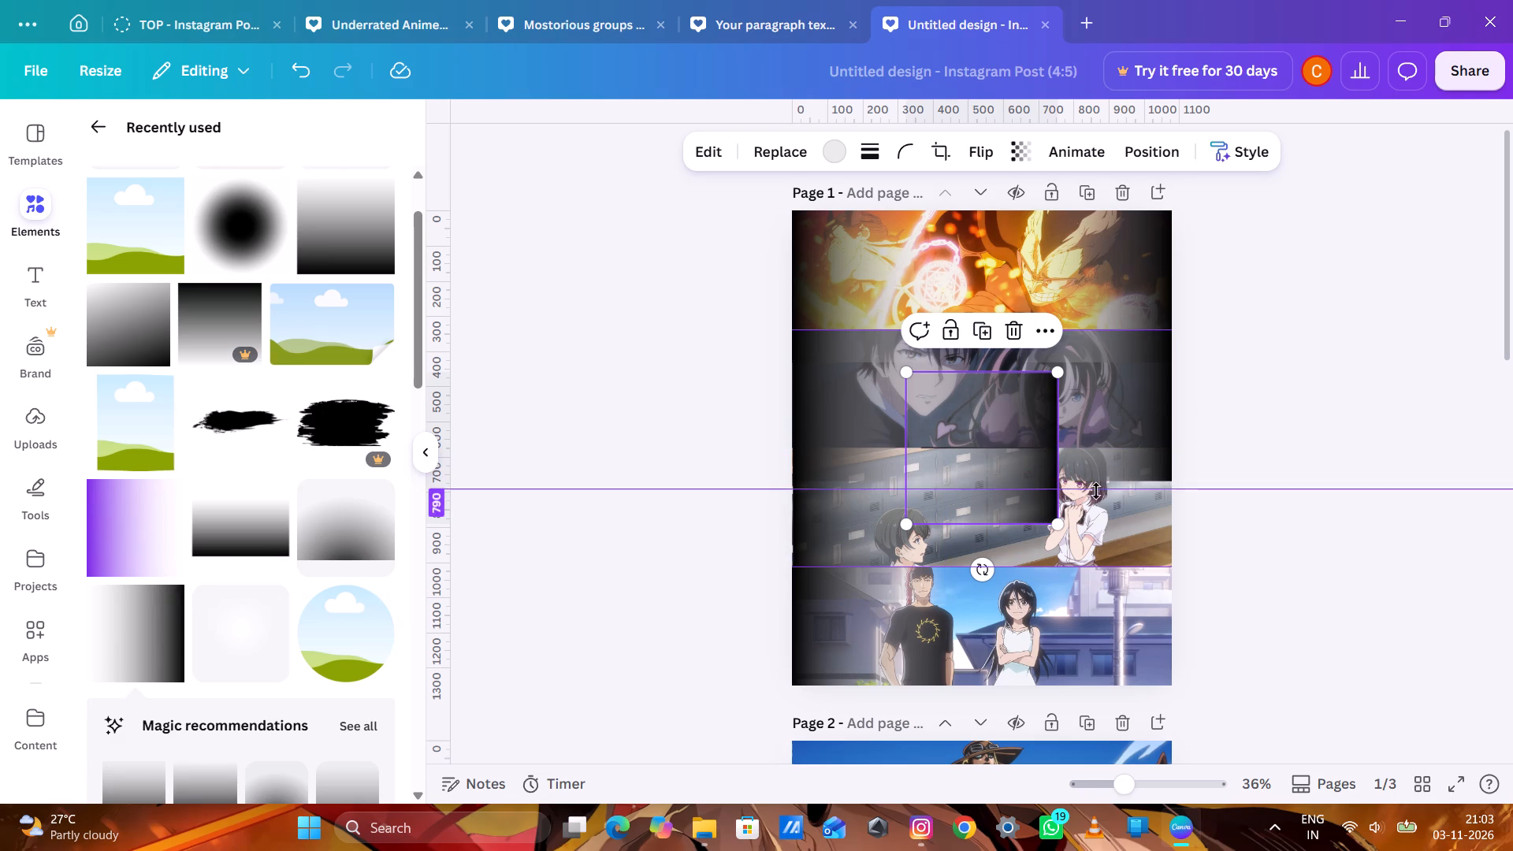
{"action": "left_click_drag", "start_coordinate": [1096, 491], "coordinate": [1093, 452]}
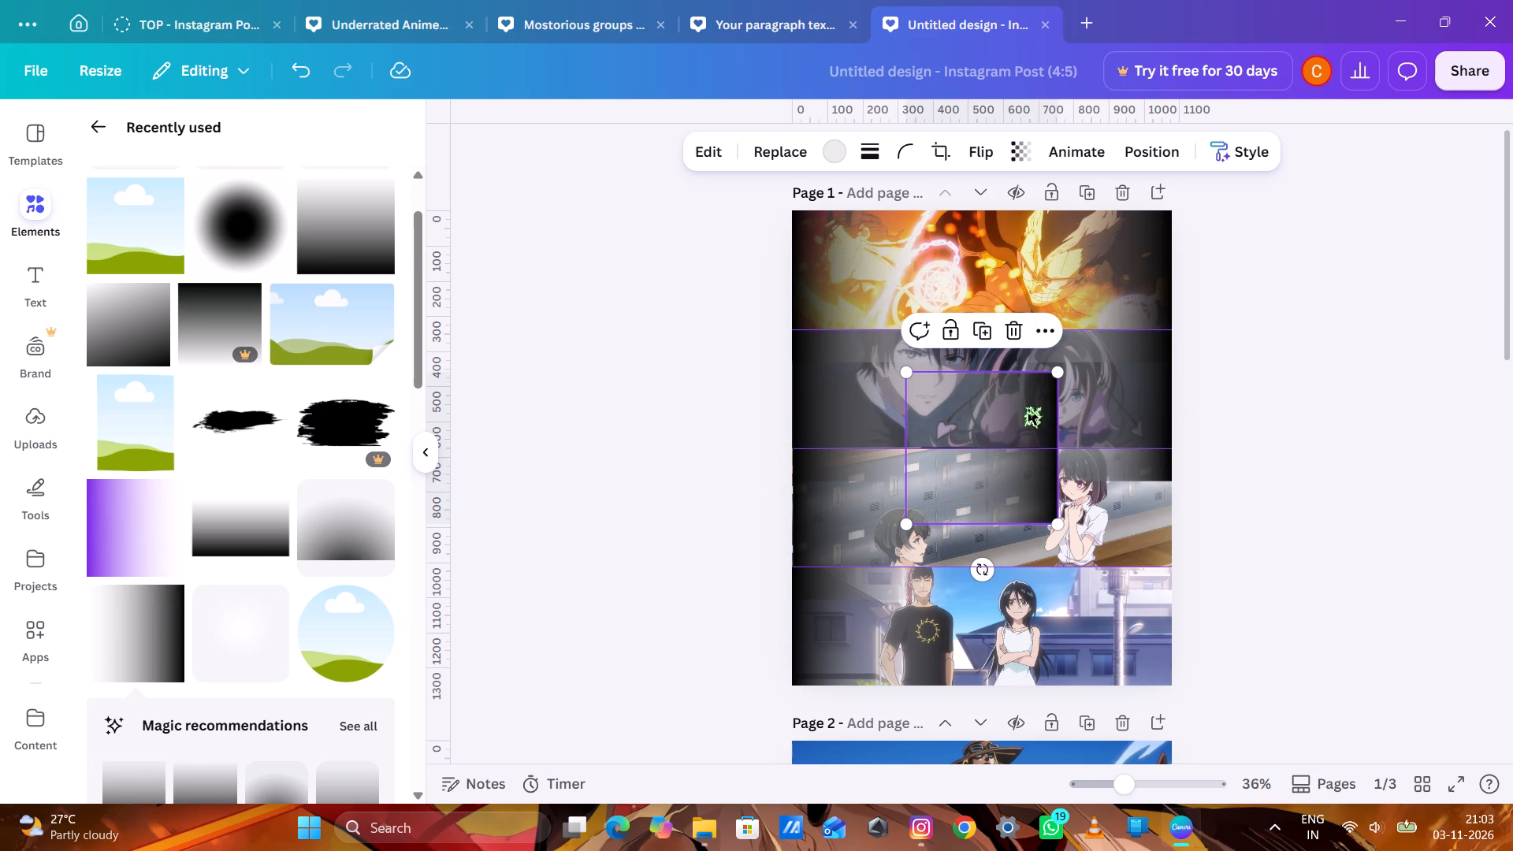
{"action": "left_click_drag", "start_coordinate": [998, 387], "coordinate": [1110, 498]}
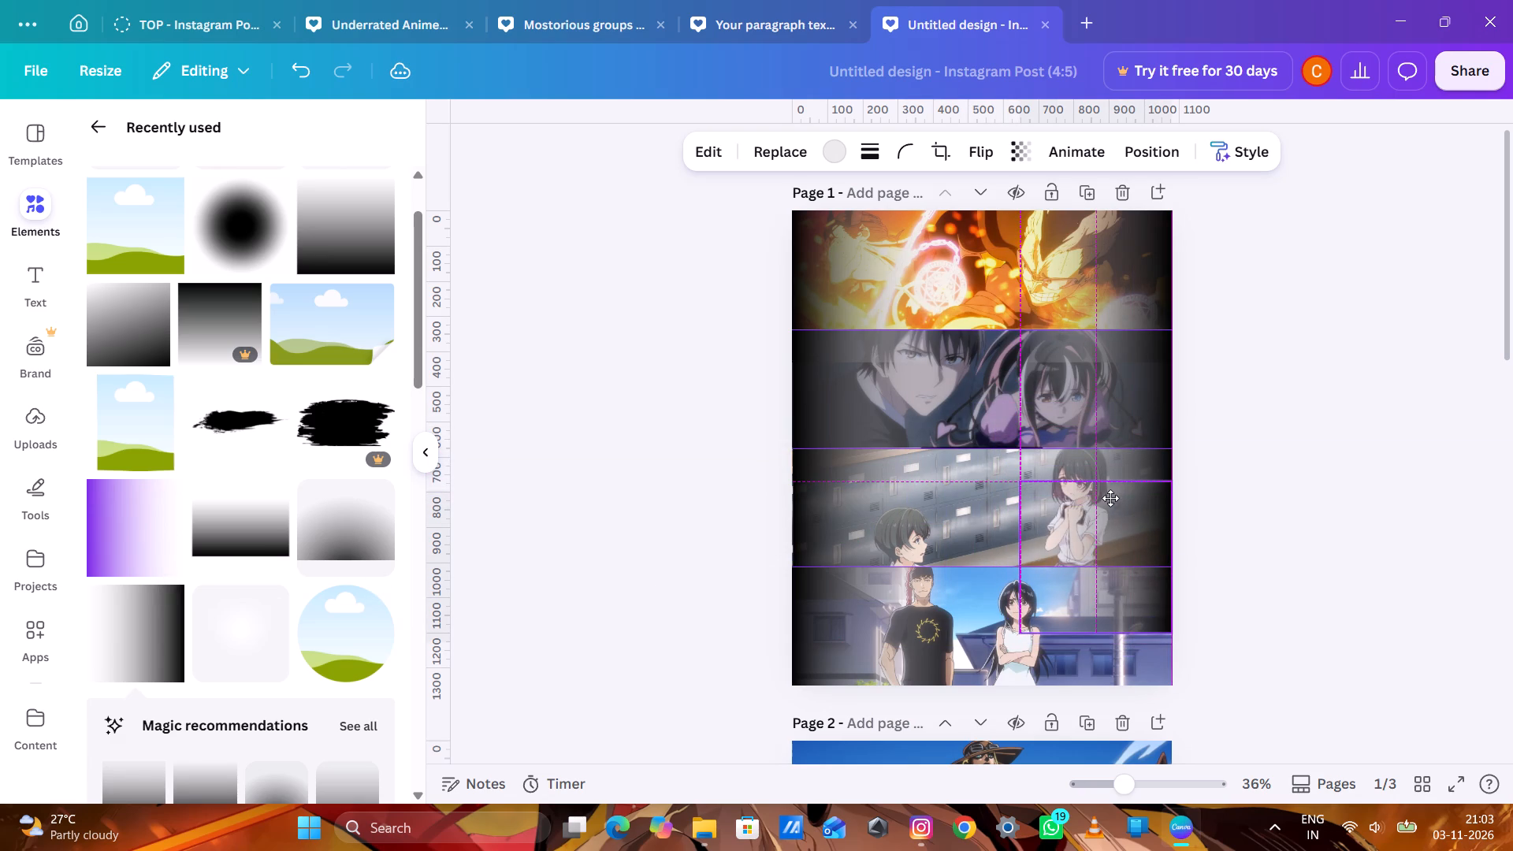
{"action": "left_click_drag", "start_coordinate": [1110, 498], "coordinate": [1110, 495]}
{"action": "left_click", "coordinate": [1307, 463]}
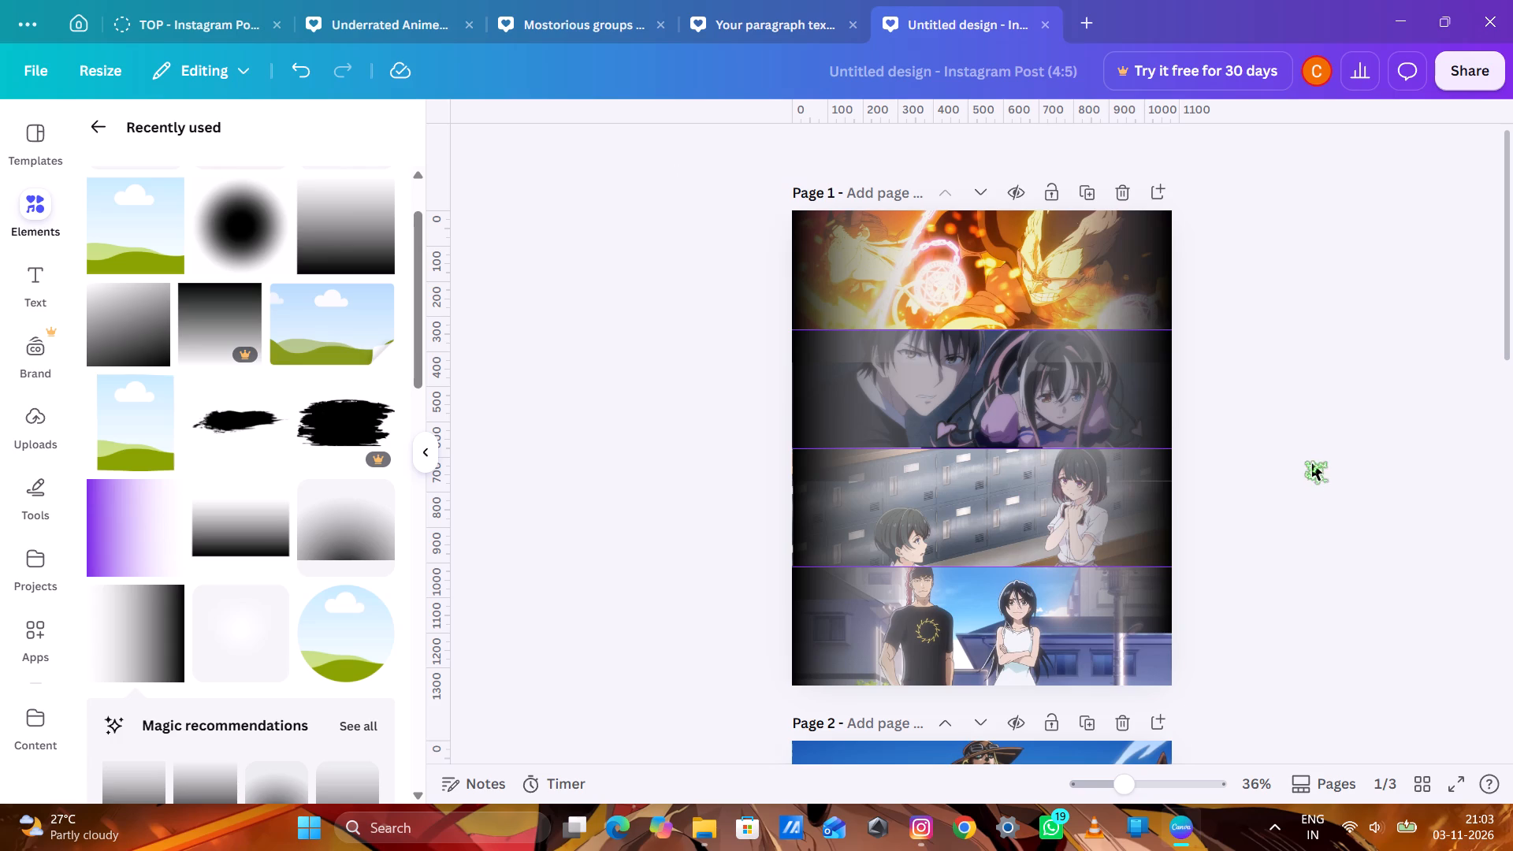
{"action": "left_click", "coordinate": [1143, 501]}
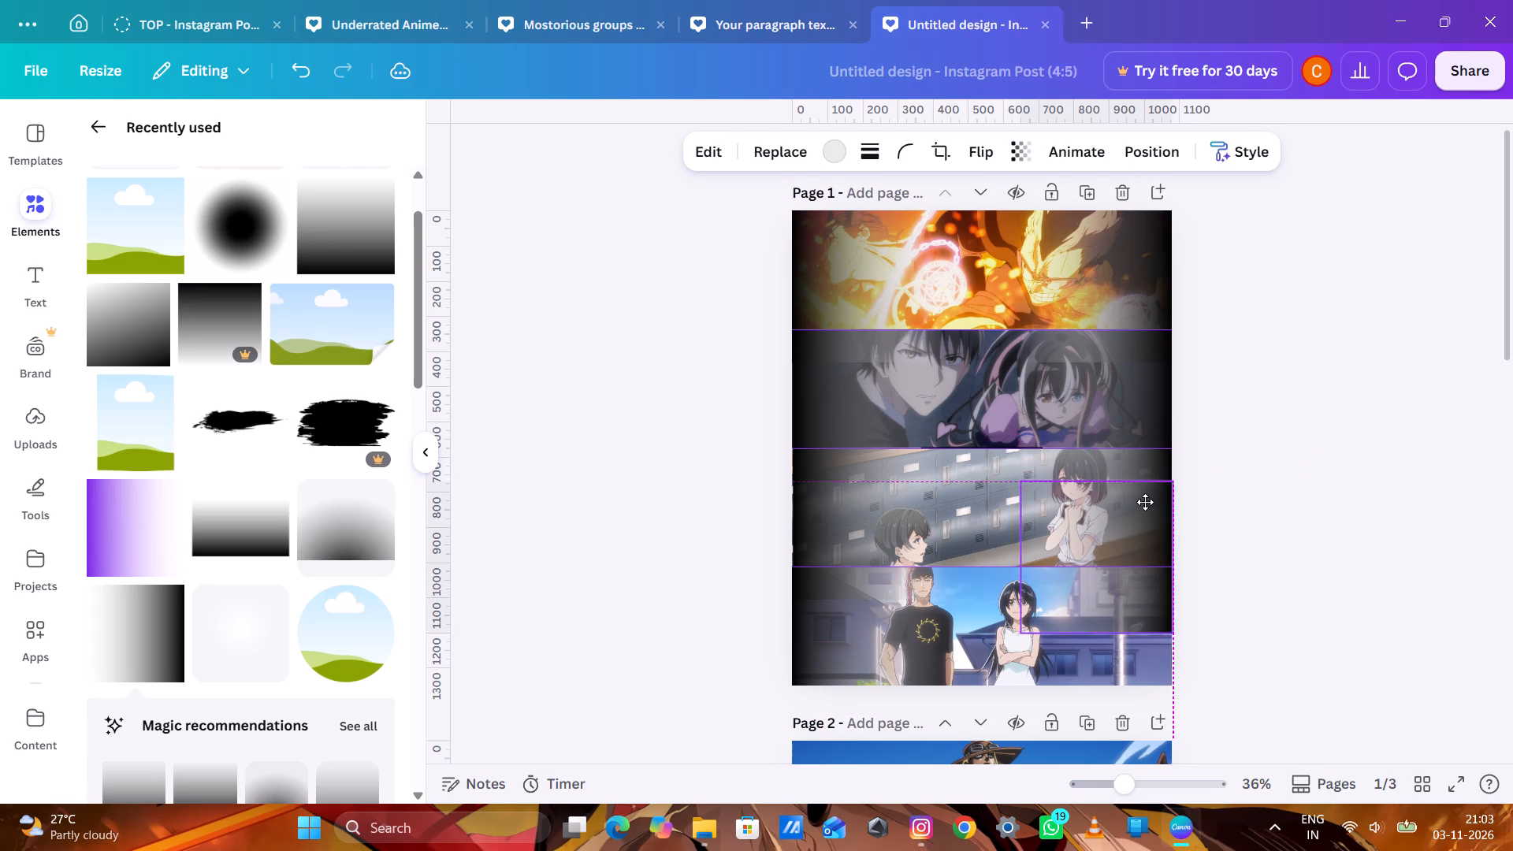
{"action": "left_click", "coordinate": [1236, 457]}
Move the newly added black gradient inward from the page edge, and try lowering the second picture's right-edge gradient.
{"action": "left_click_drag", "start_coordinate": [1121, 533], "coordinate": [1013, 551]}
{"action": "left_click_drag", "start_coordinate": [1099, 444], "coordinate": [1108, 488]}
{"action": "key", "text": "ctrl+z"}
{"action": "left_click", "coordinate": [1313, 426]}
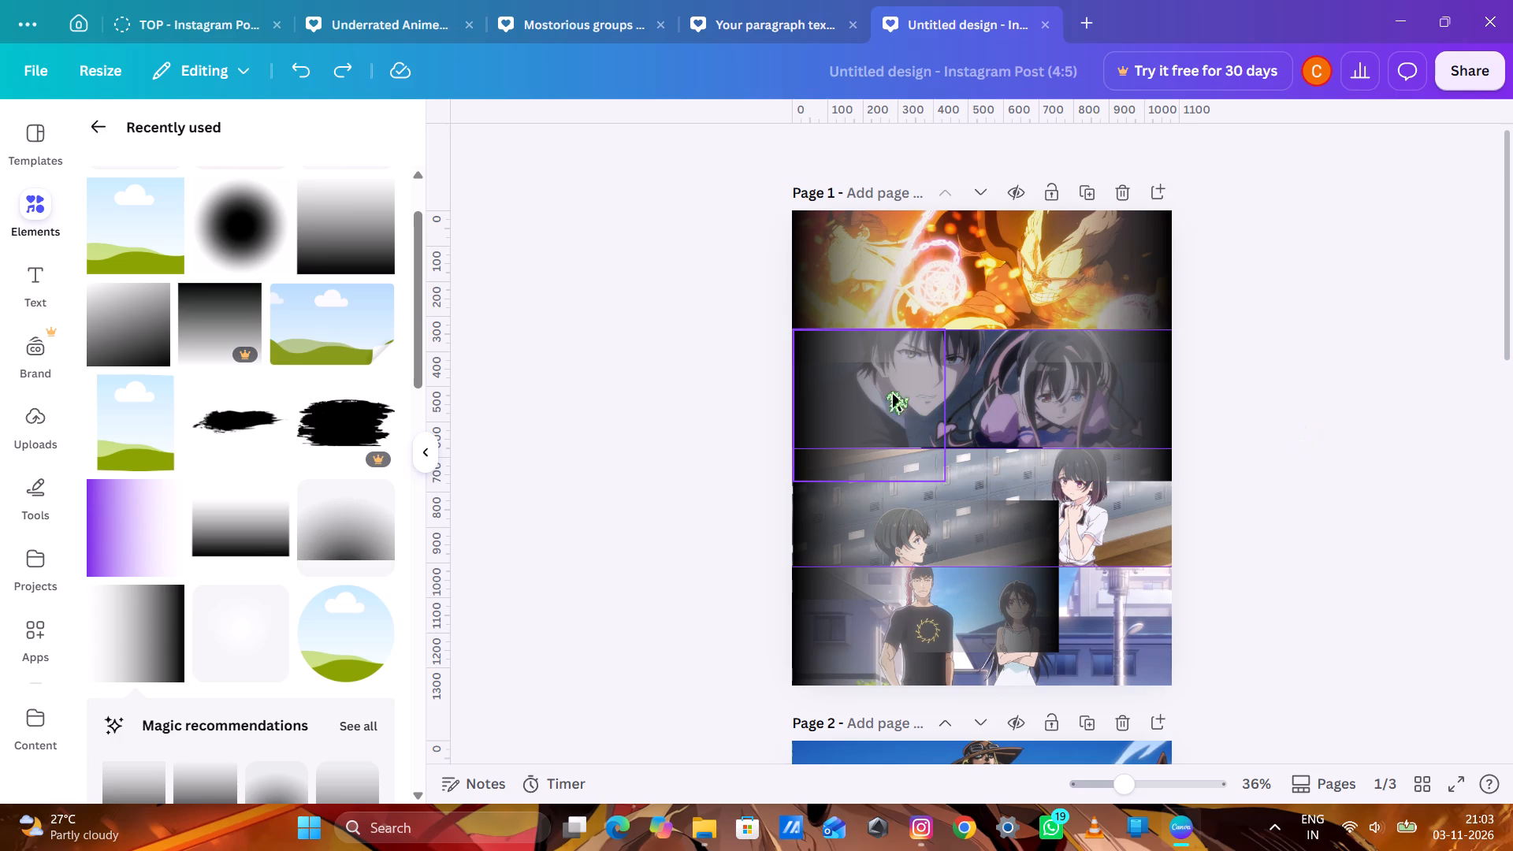
Lower the second left-edge black gradient so it sits flush beneath the top left-edge gradient.
{"action": "left_click_drag", "start_coordinate": [891, 394], "coordinate": [889, 433]}
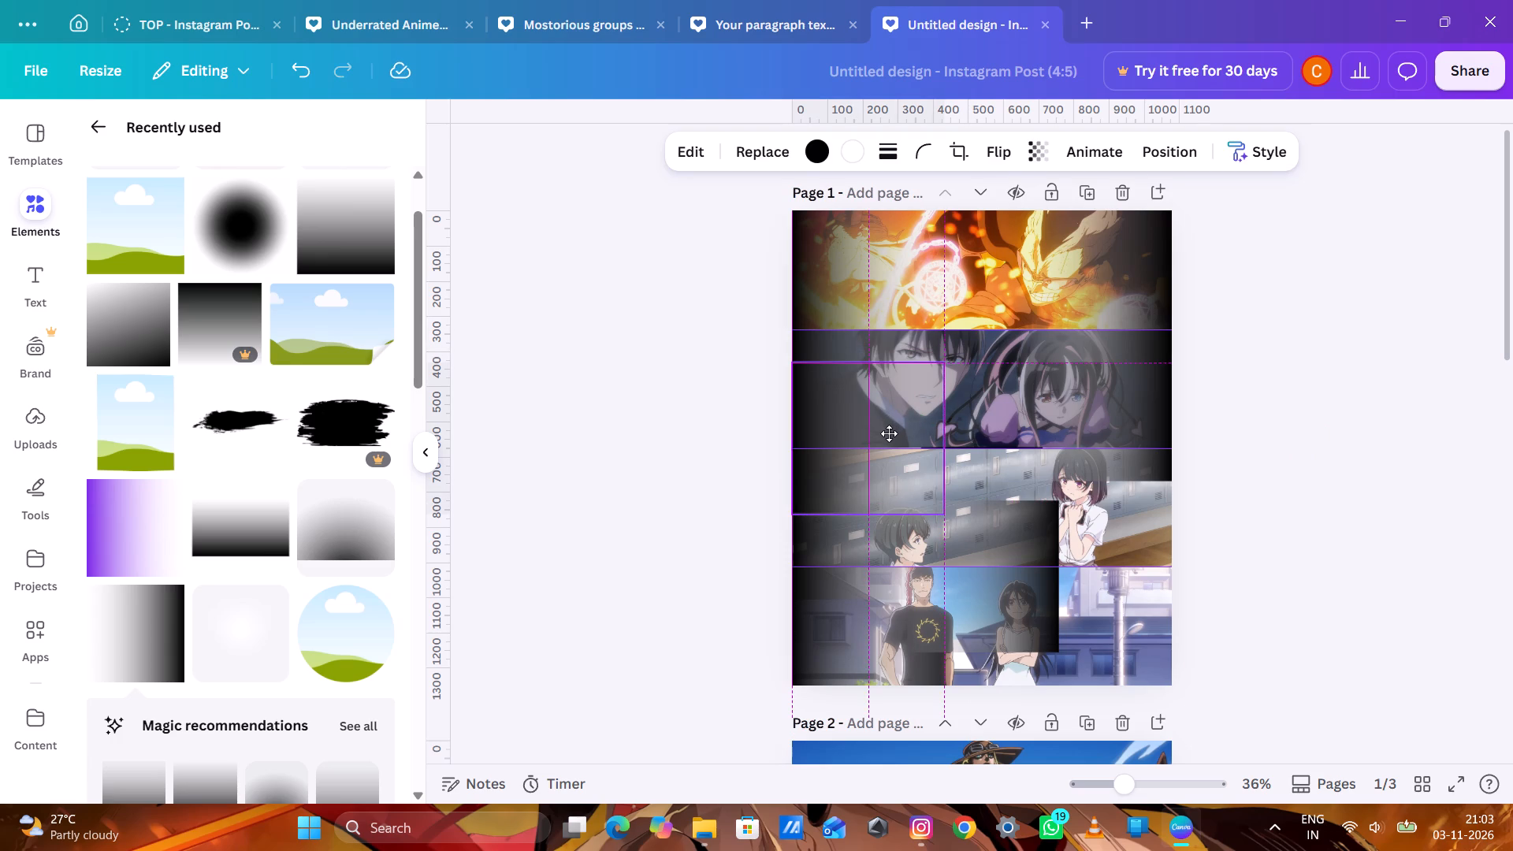
{"action": "left_click_drag", "start_coordinate": [889, 433], "coordinate": [887, 428]}
{"action": "left_click", "coordinate": [1270, 354]}
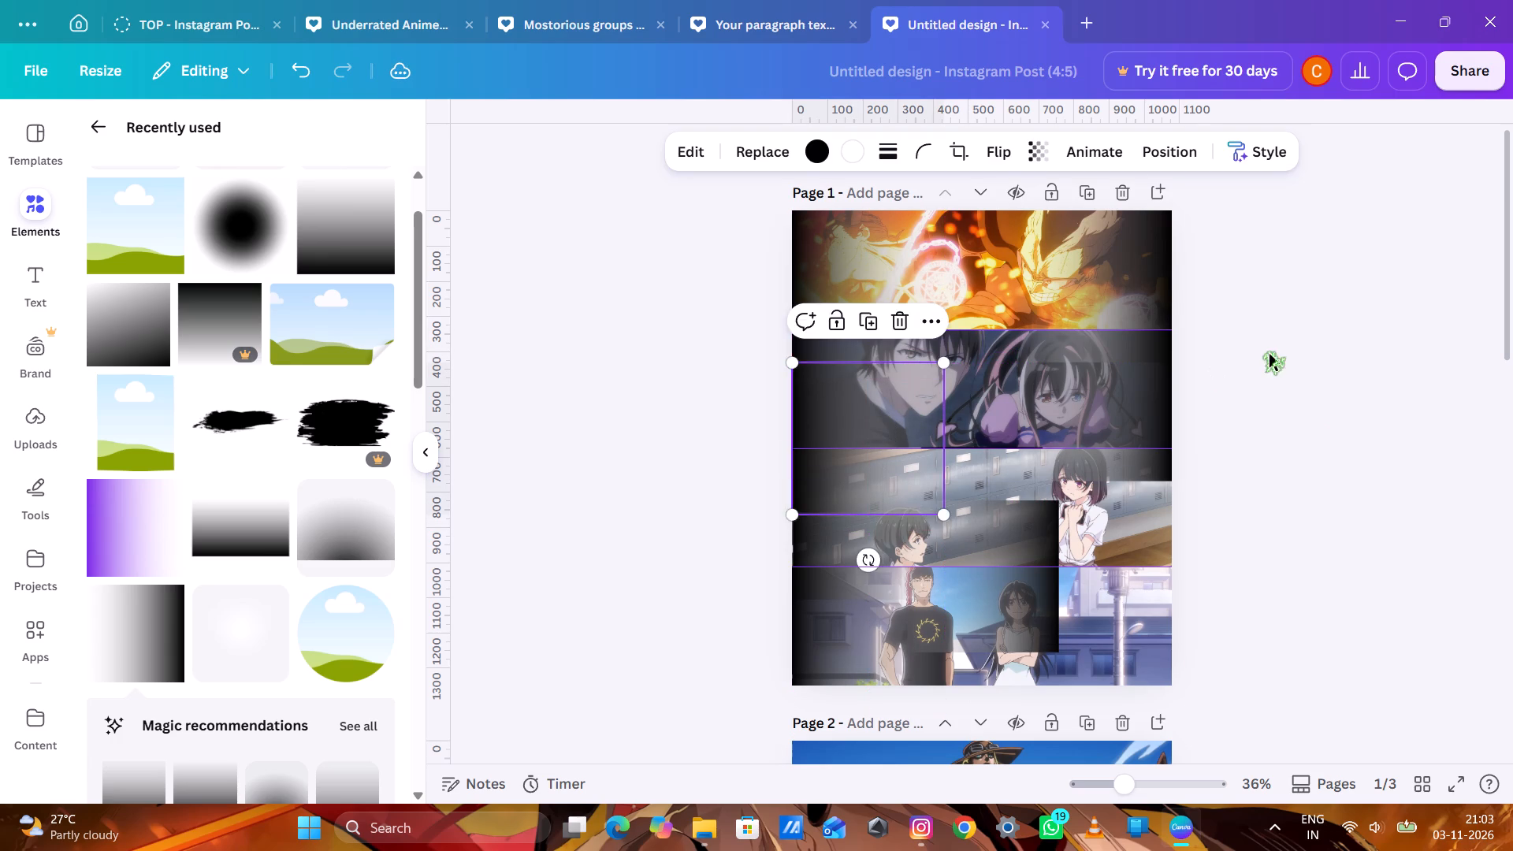
Move the displaced black gradient back over the right end of the third picture.
{"action": "left_click_drag", "start_coordinate": [984, 541], "coordinate": [1088, 492]}
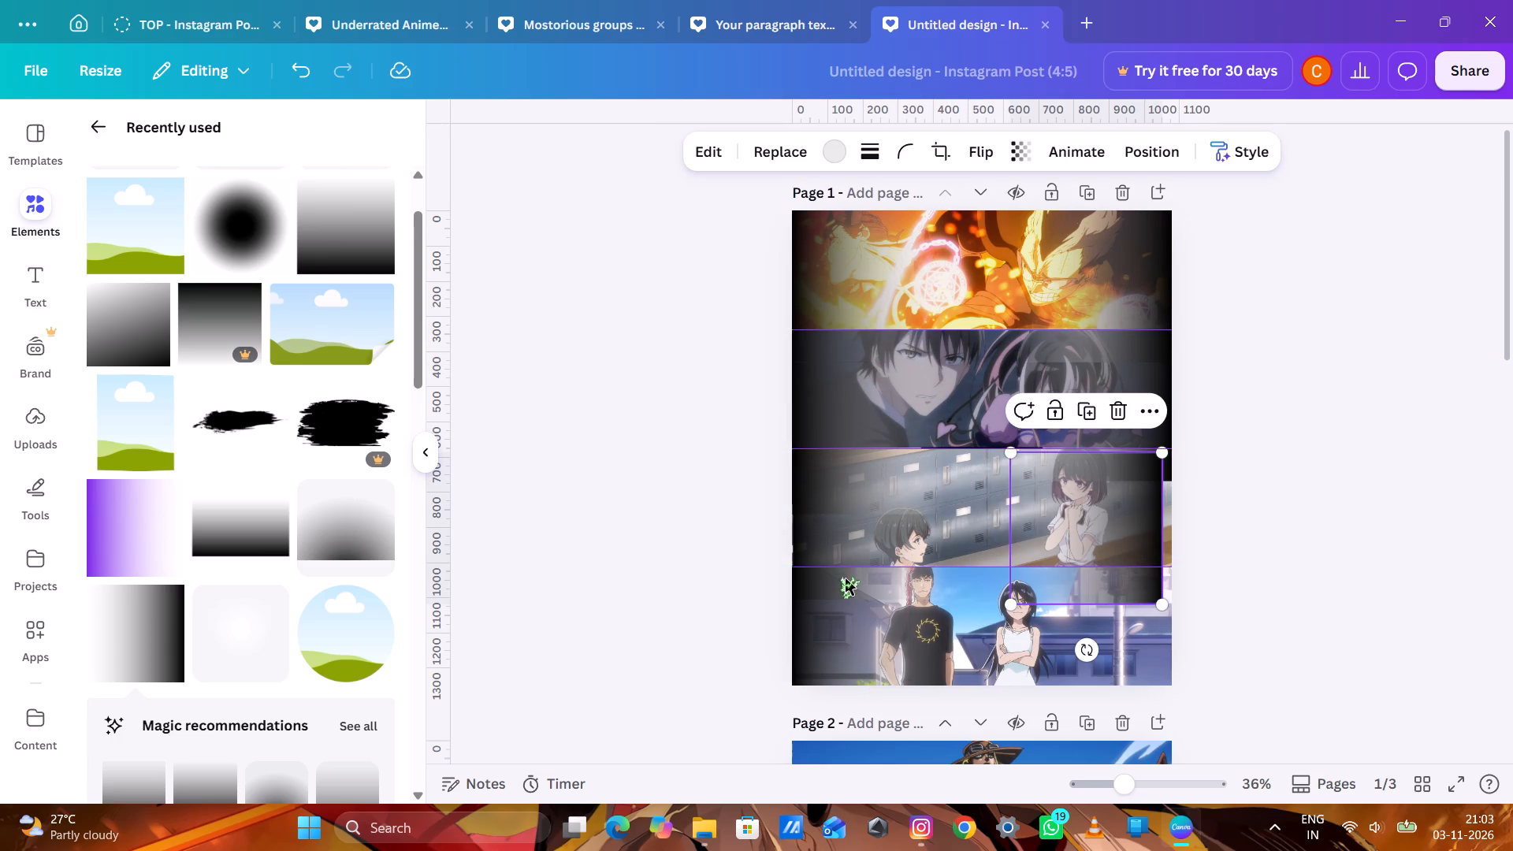
Shift the lowest left-edge black gradient outward and down at the fourth picture's left end.
{"action": "left_click_drag", "start_coordinate": [851, 633], "coordinate": [753, 633]}
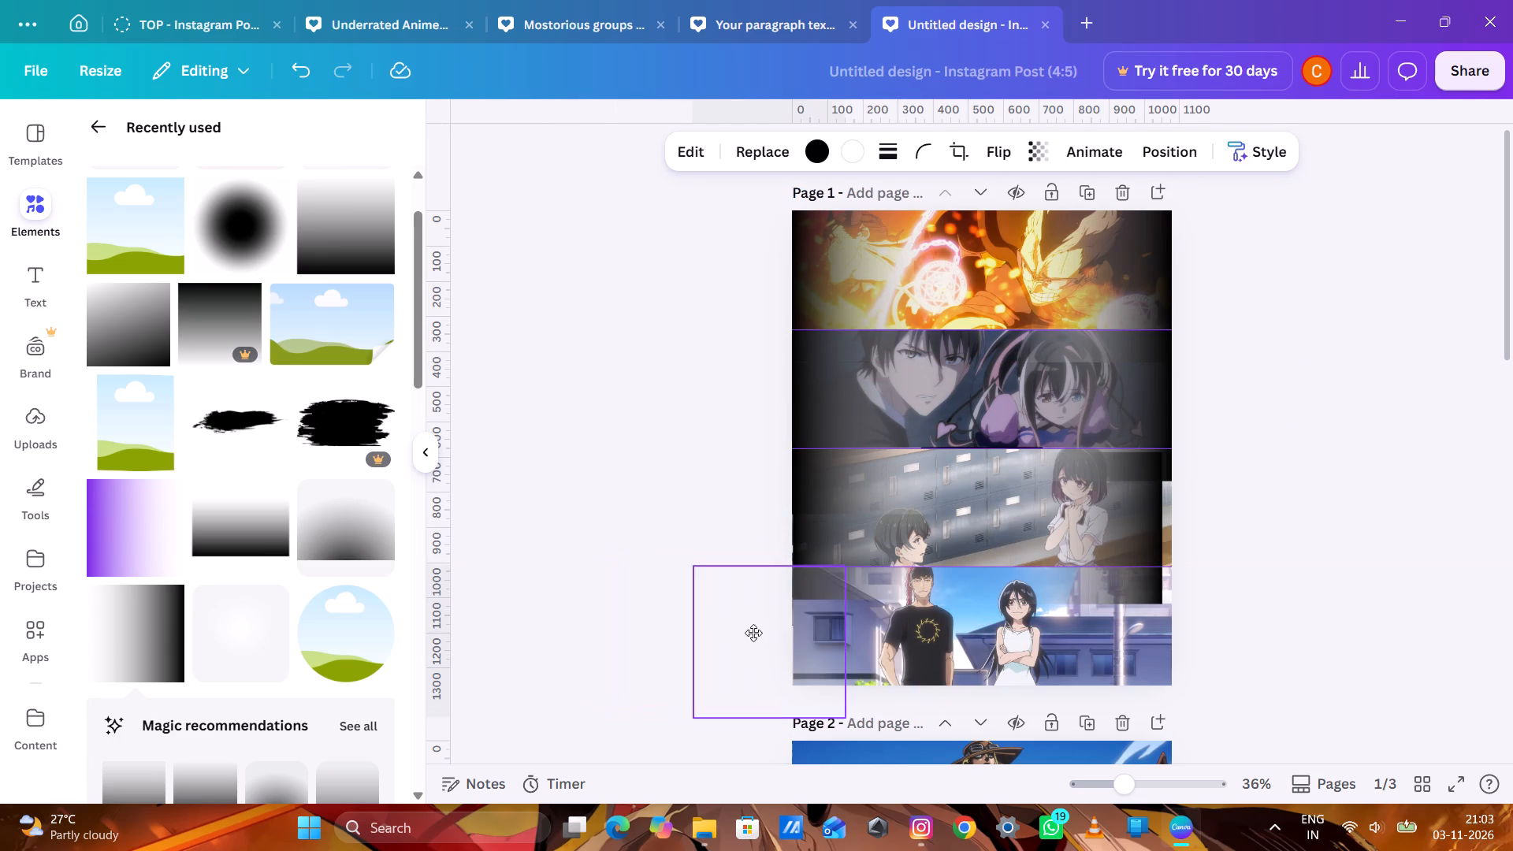
{"action": "left_click_drag", "start_coordinate": [753, 633], "coordinate": [809, 687]}
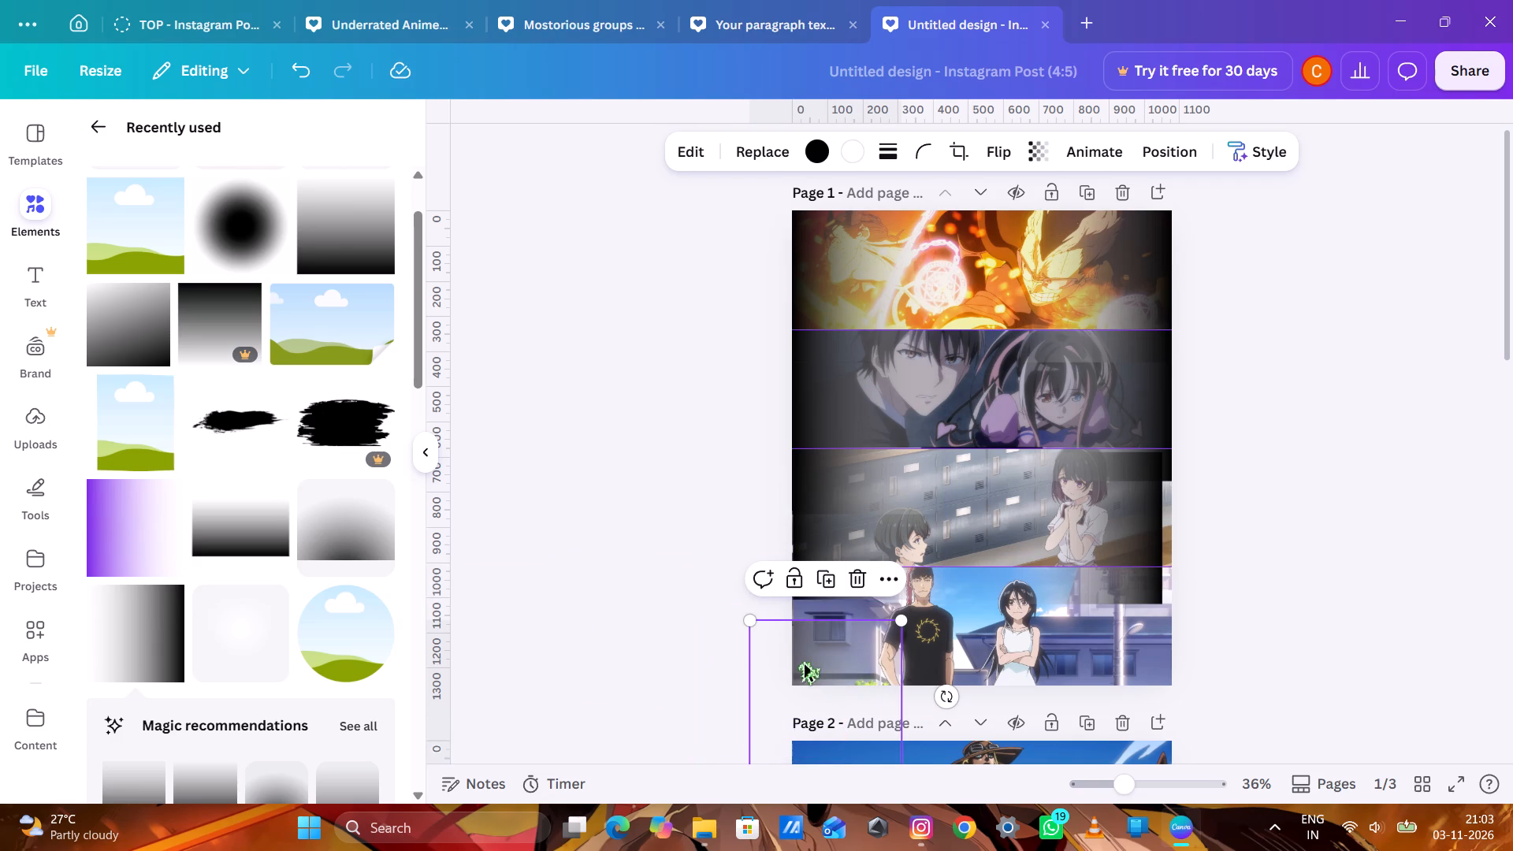
Move the lowest left-edge black gradient flush with page 1's left edge, overlapping the lower third and most of the fourth picture.
{"action": "left_click_drag", "start_coordinate": [783, 652], "coordinate": [534, 587]}
{"action": "left_click_drag", "start_coordinate": [861, 501], "coordinate": [874, 552]}
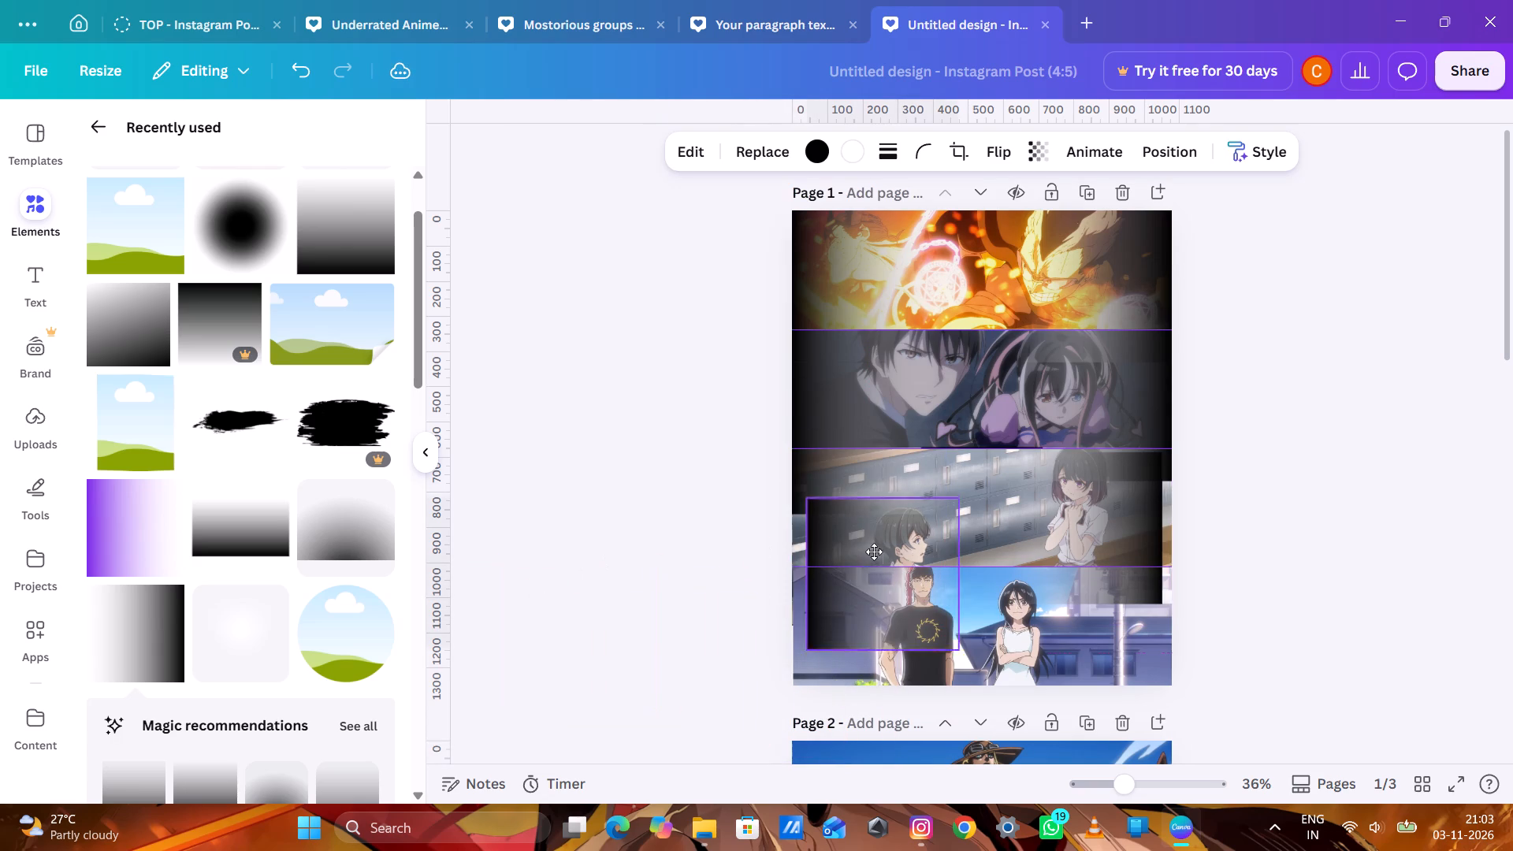
{"action": "left_click_drag", "start_coordinate": [874, 552], "coordinate": [853, 564]}
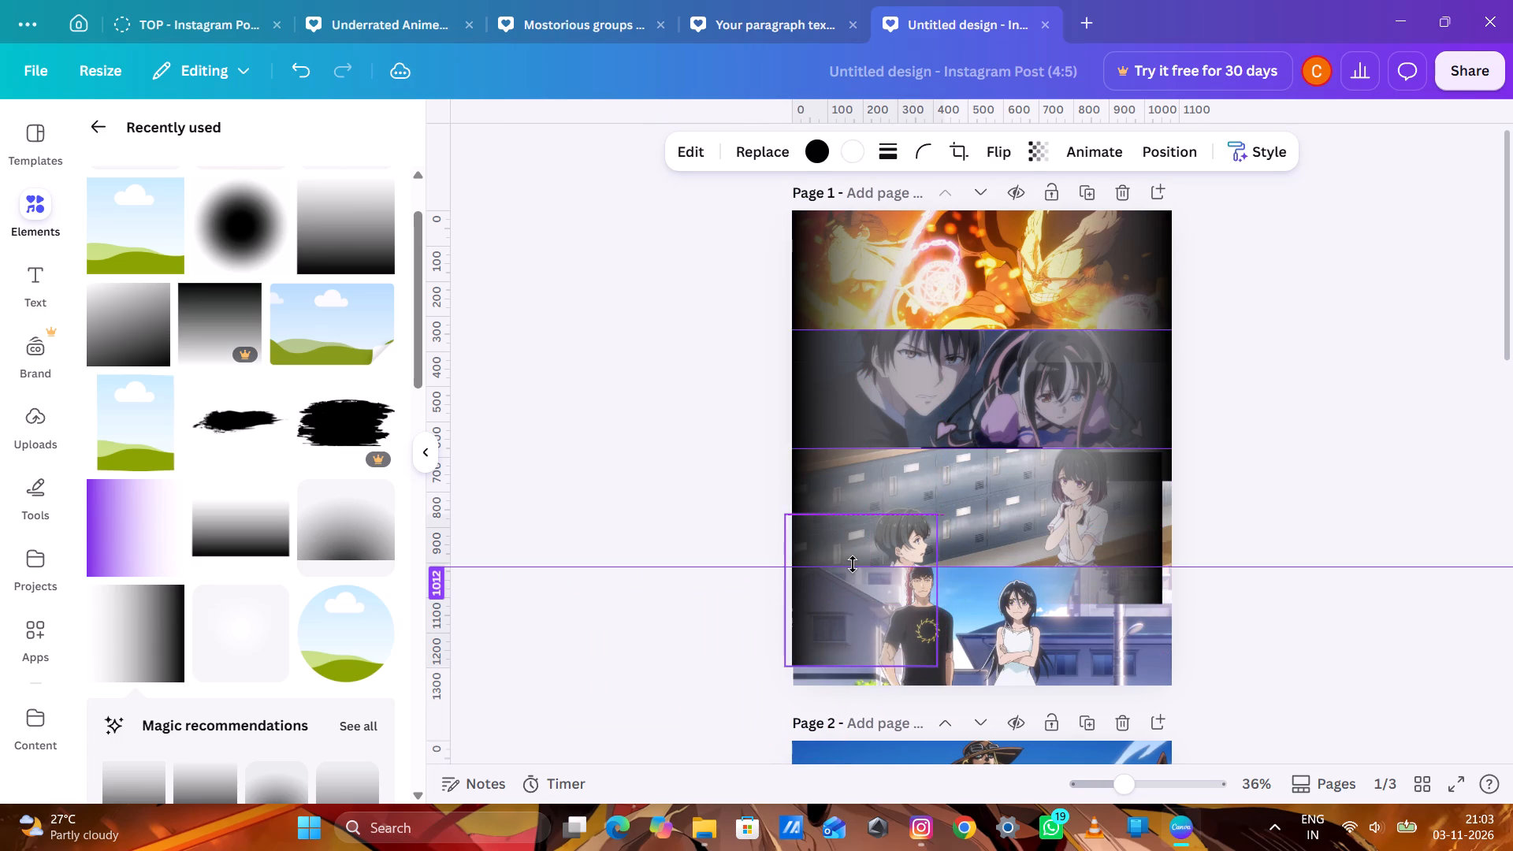
{"action": "left_click_drag", "start_coordinate": [853, 564], "coordinate": [854, 564]}
{"action": "left_click", "coordinate": [648, 492]}
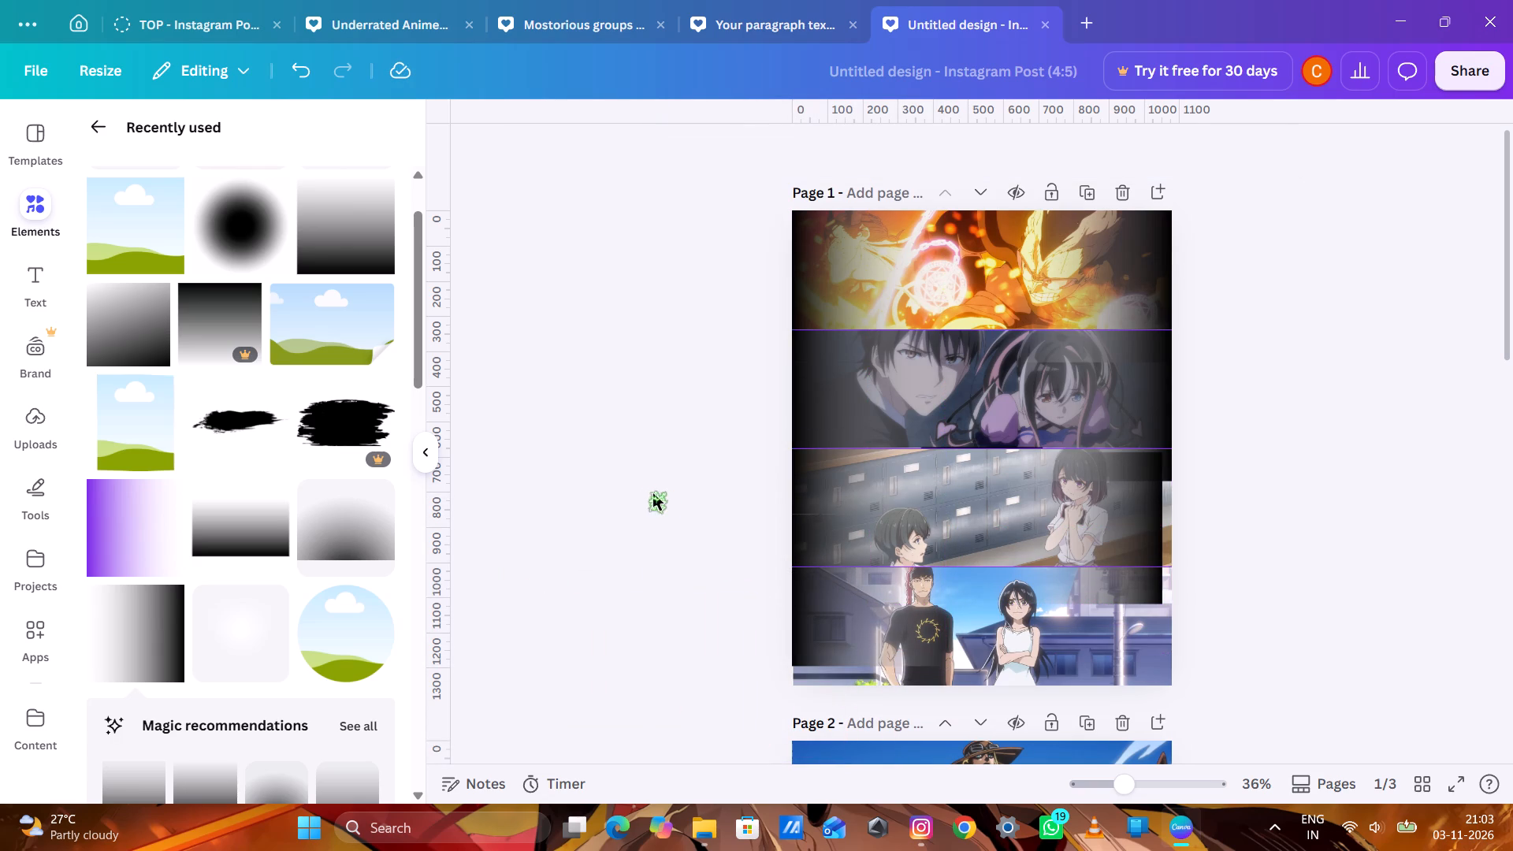
{"action": "left_click", "coordinate": [868, 574]}
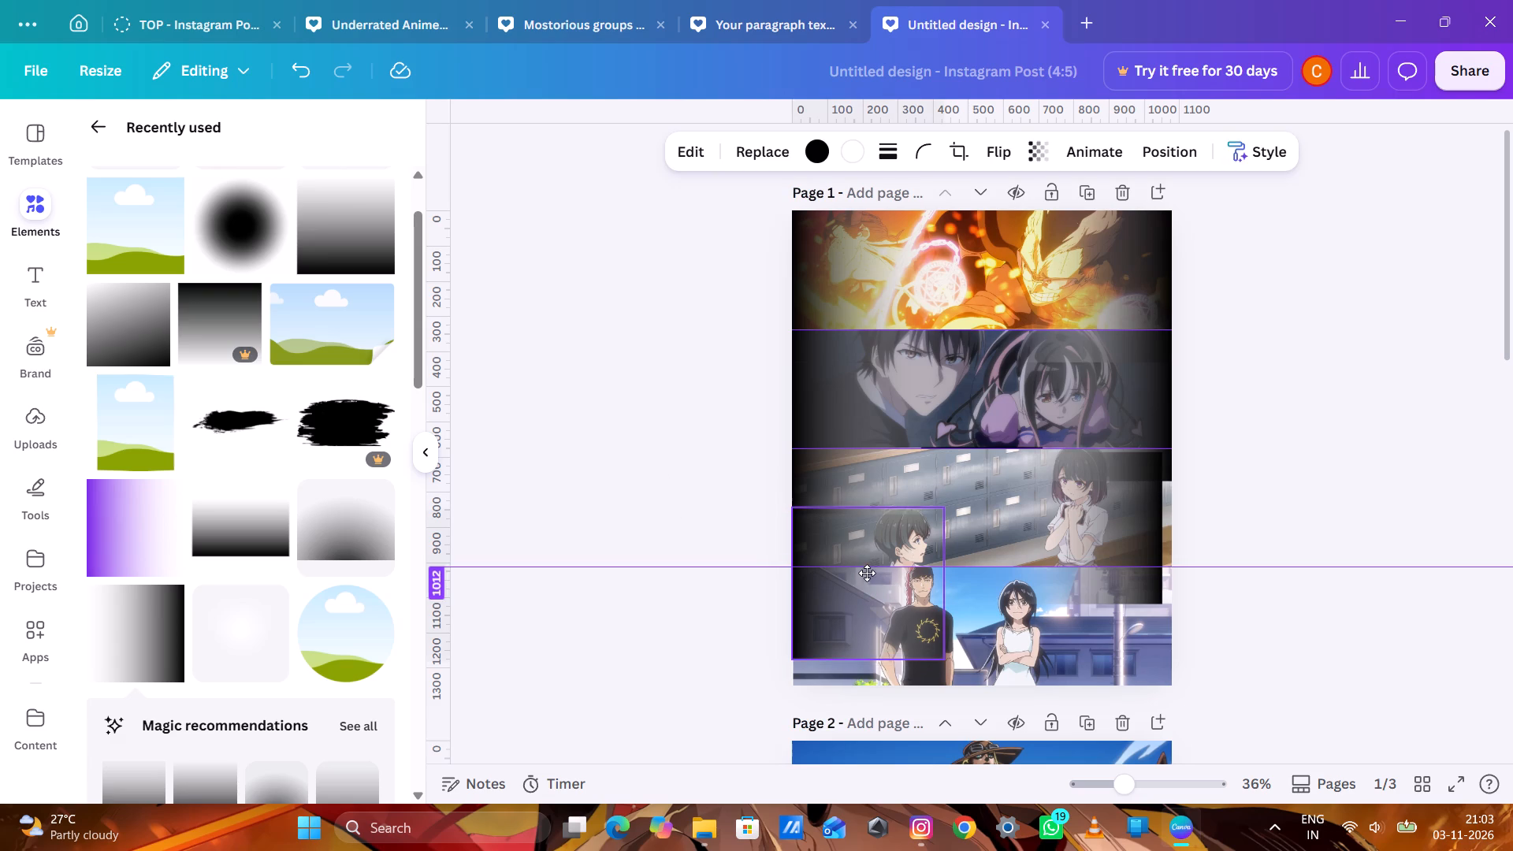
{"action": "left_click", "coordinate": [696, 542]}
{"action": "left_click", "coordinate": [878, 570]}
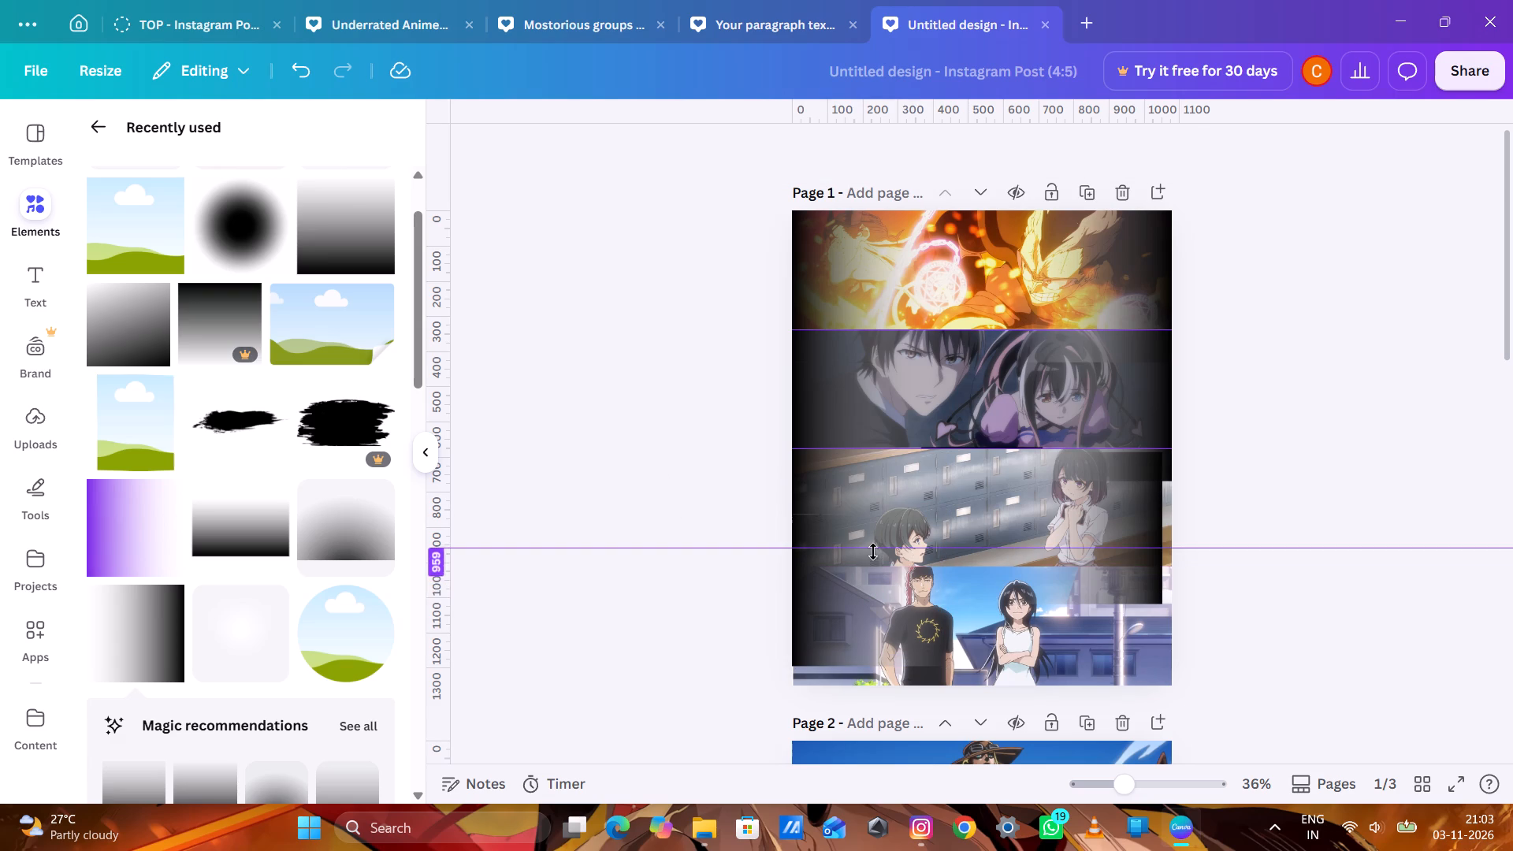
{"action": "left_click", "coordinate": [656, 547]}
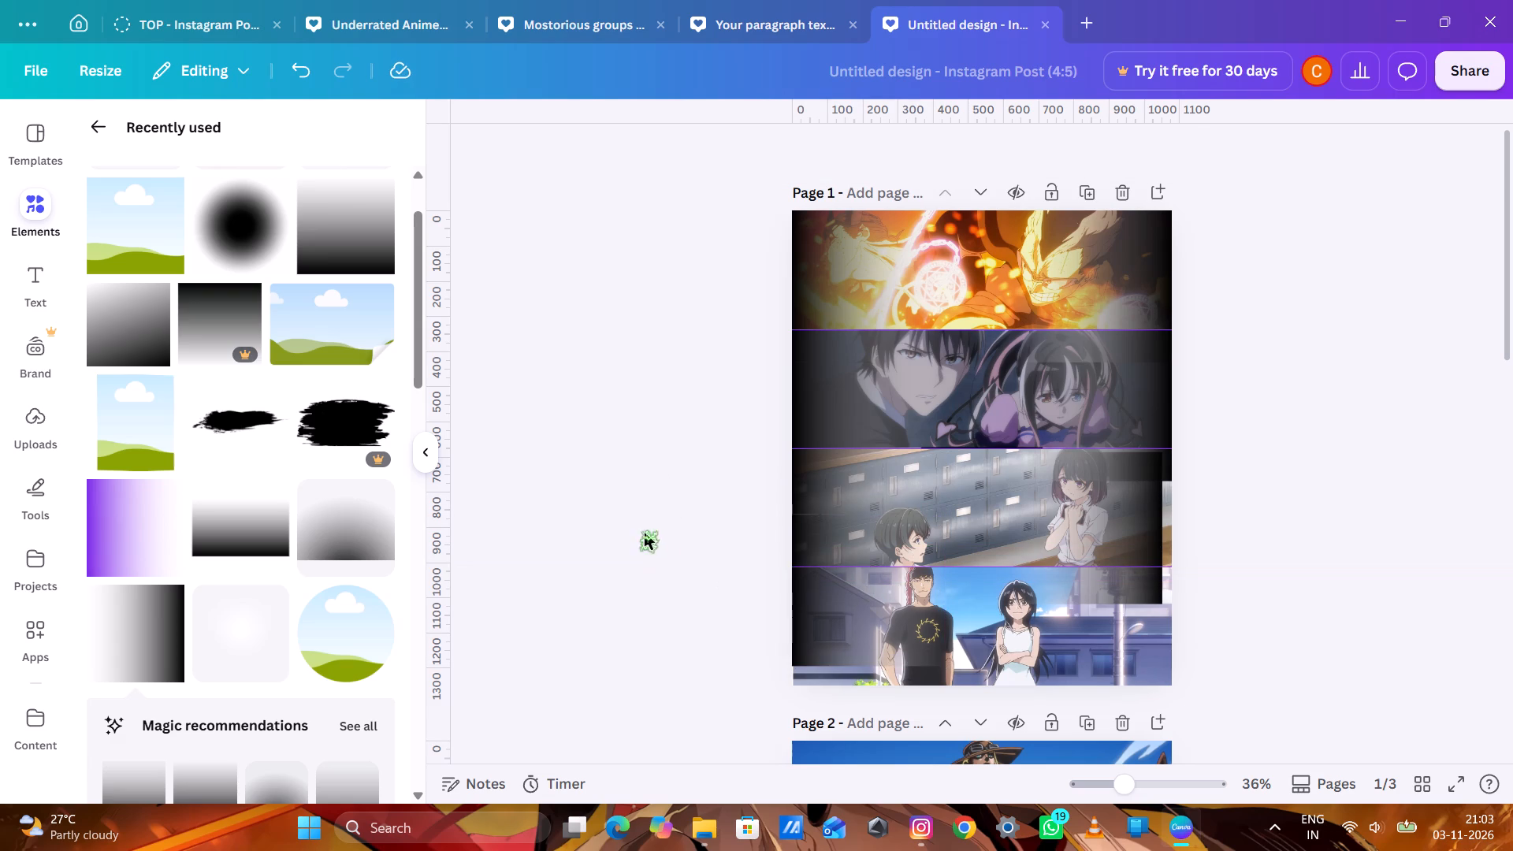
{"action": "left_click", "coordinate": [845, 634]}
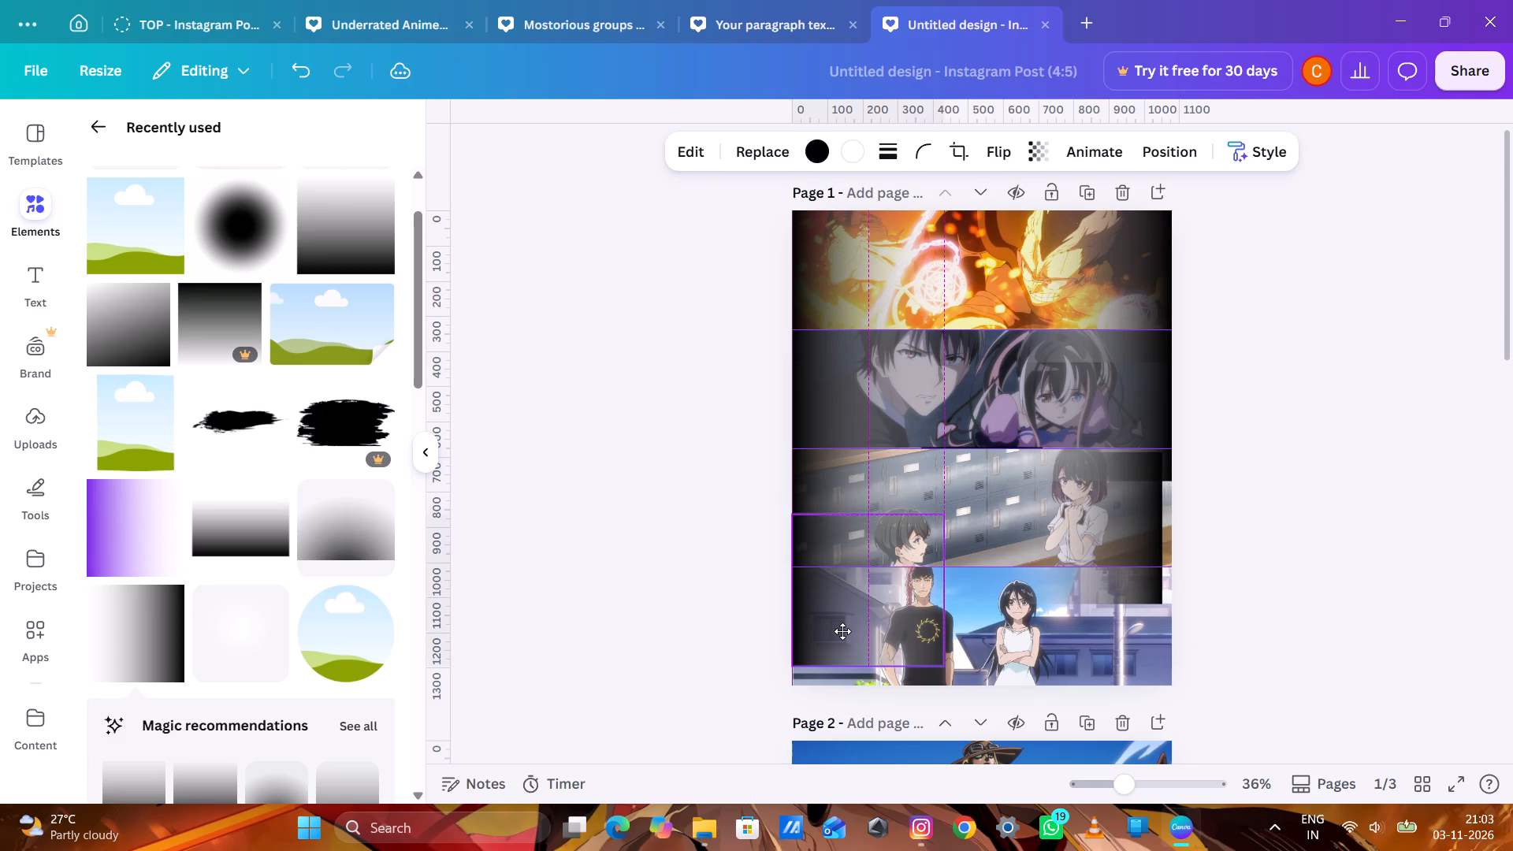
{"action": "left_click", "coordinate": [634, 504]}
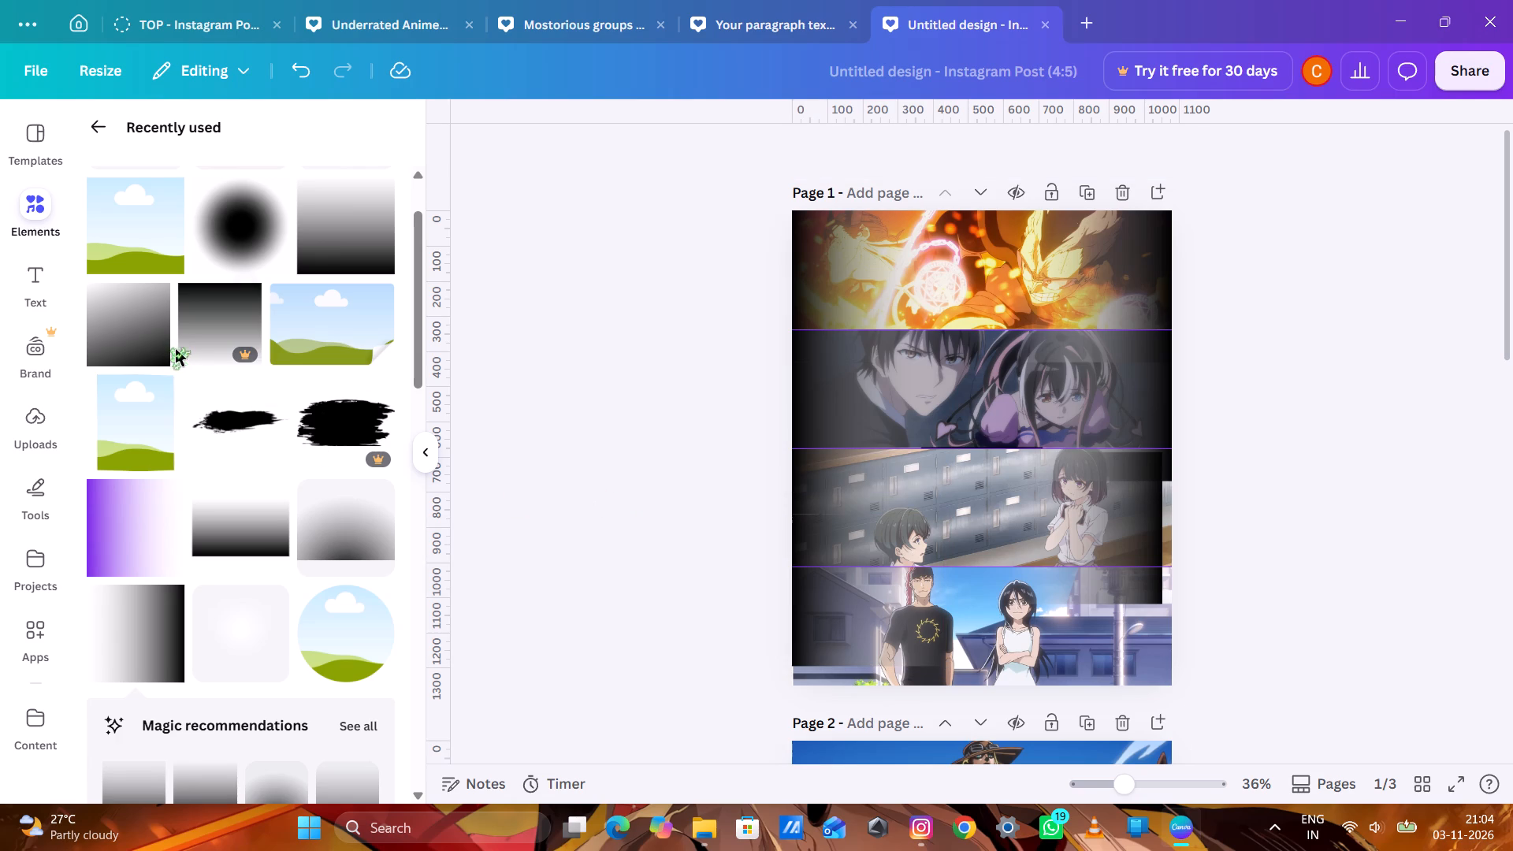
Add the purple side-fading gradient at page 1's bottom-left corner, beneath the other left-edge gradients, and recolour it black.
{"action": "left_click", "coordinate": [140, 530]}
{"action": "left_click_drag", "start_coordinate": [964, 398], "coordinate": [1004, 455]}
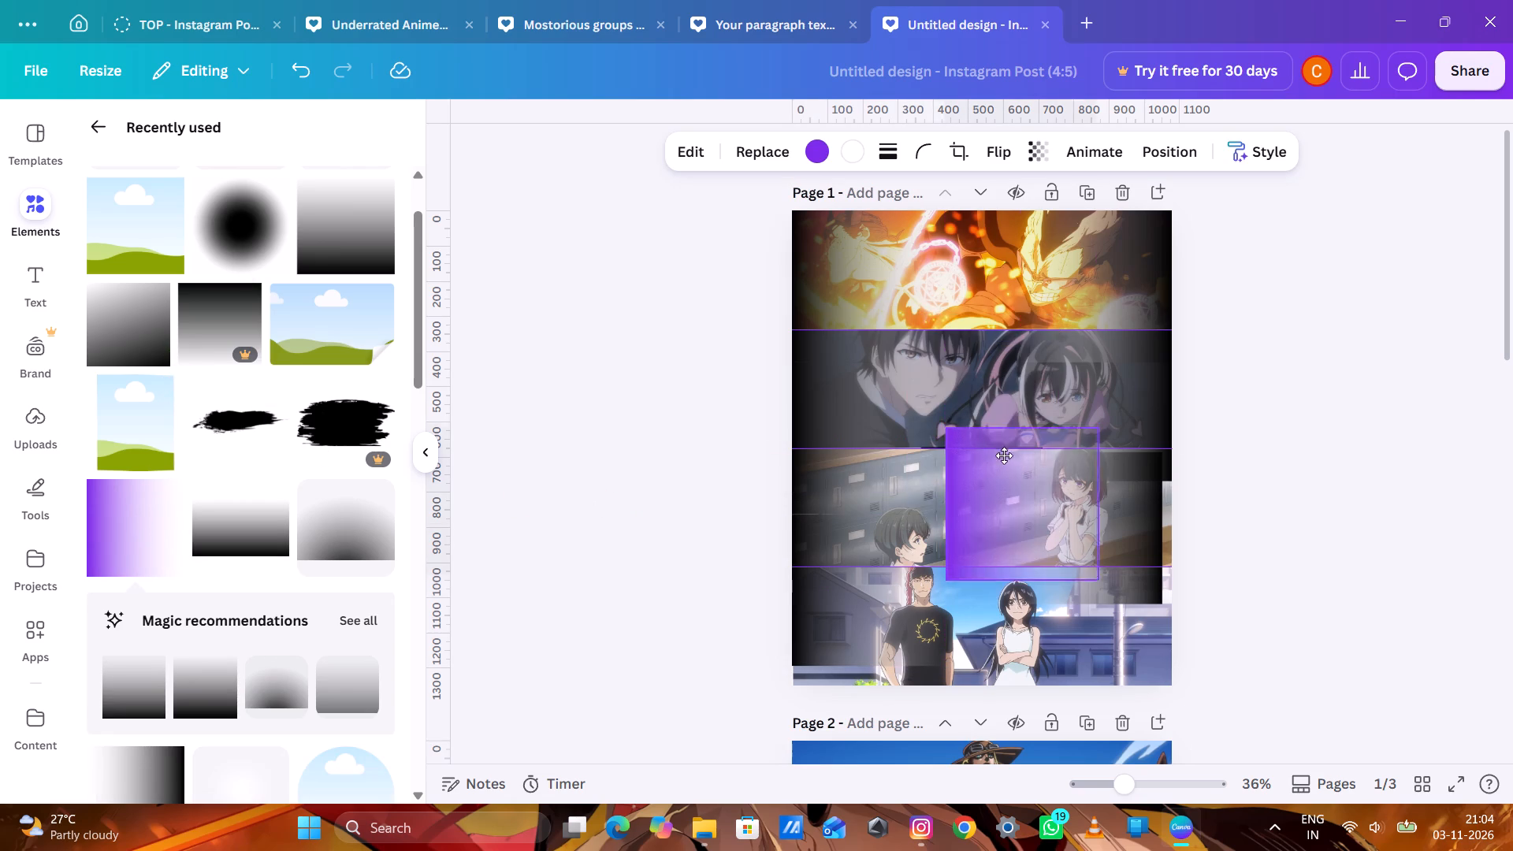
{"action": "left_click_drag", "start_coordinate": [1004, 455], "coordinate": [874, 708]}
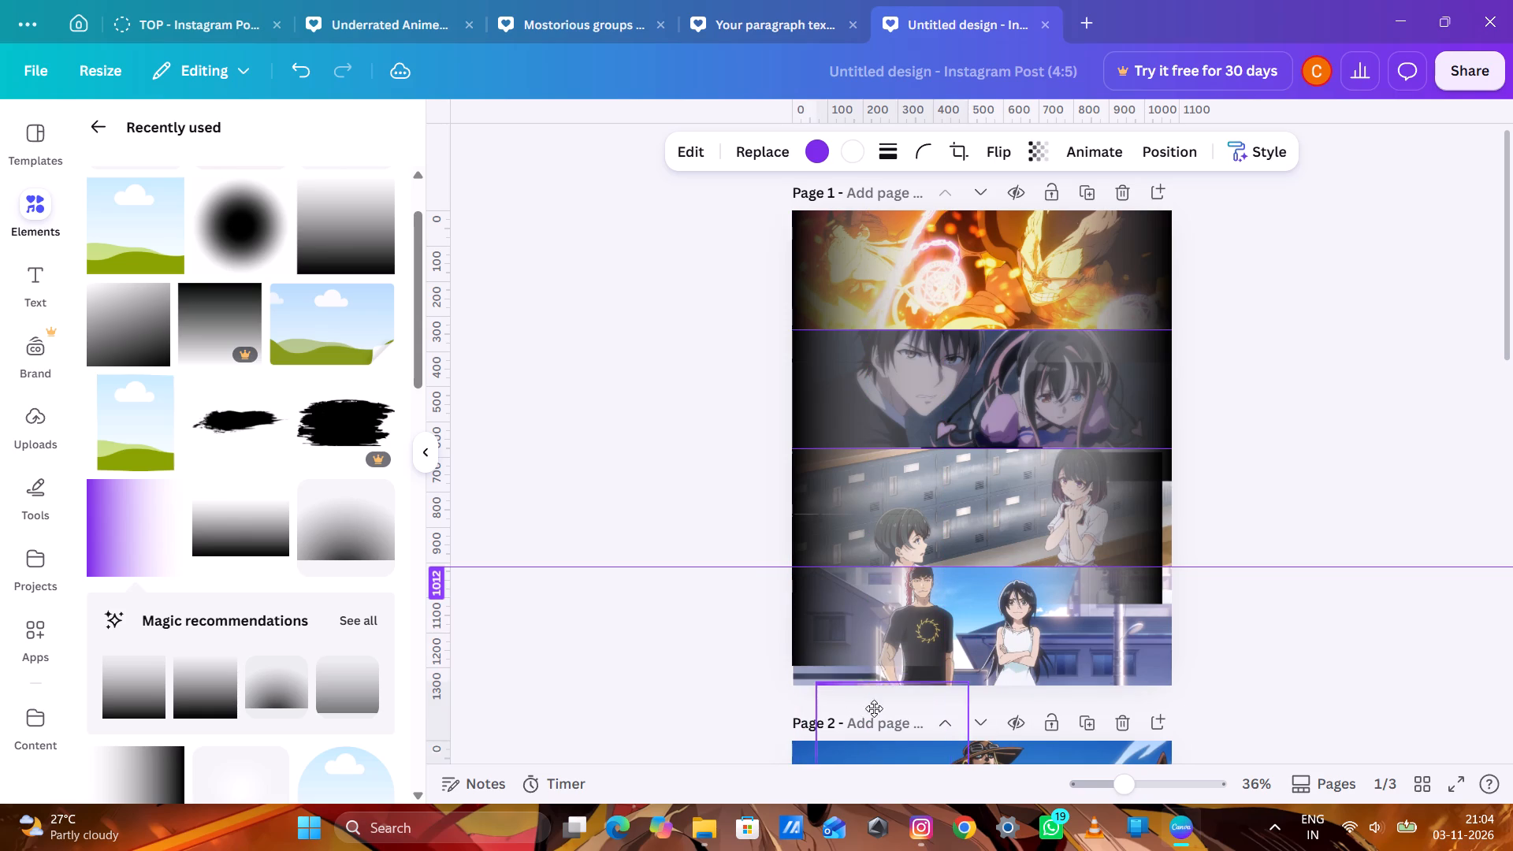
{"action": "left_click_drag", "start_coordinate": [874, 708], "coordinate": [854, 696]}
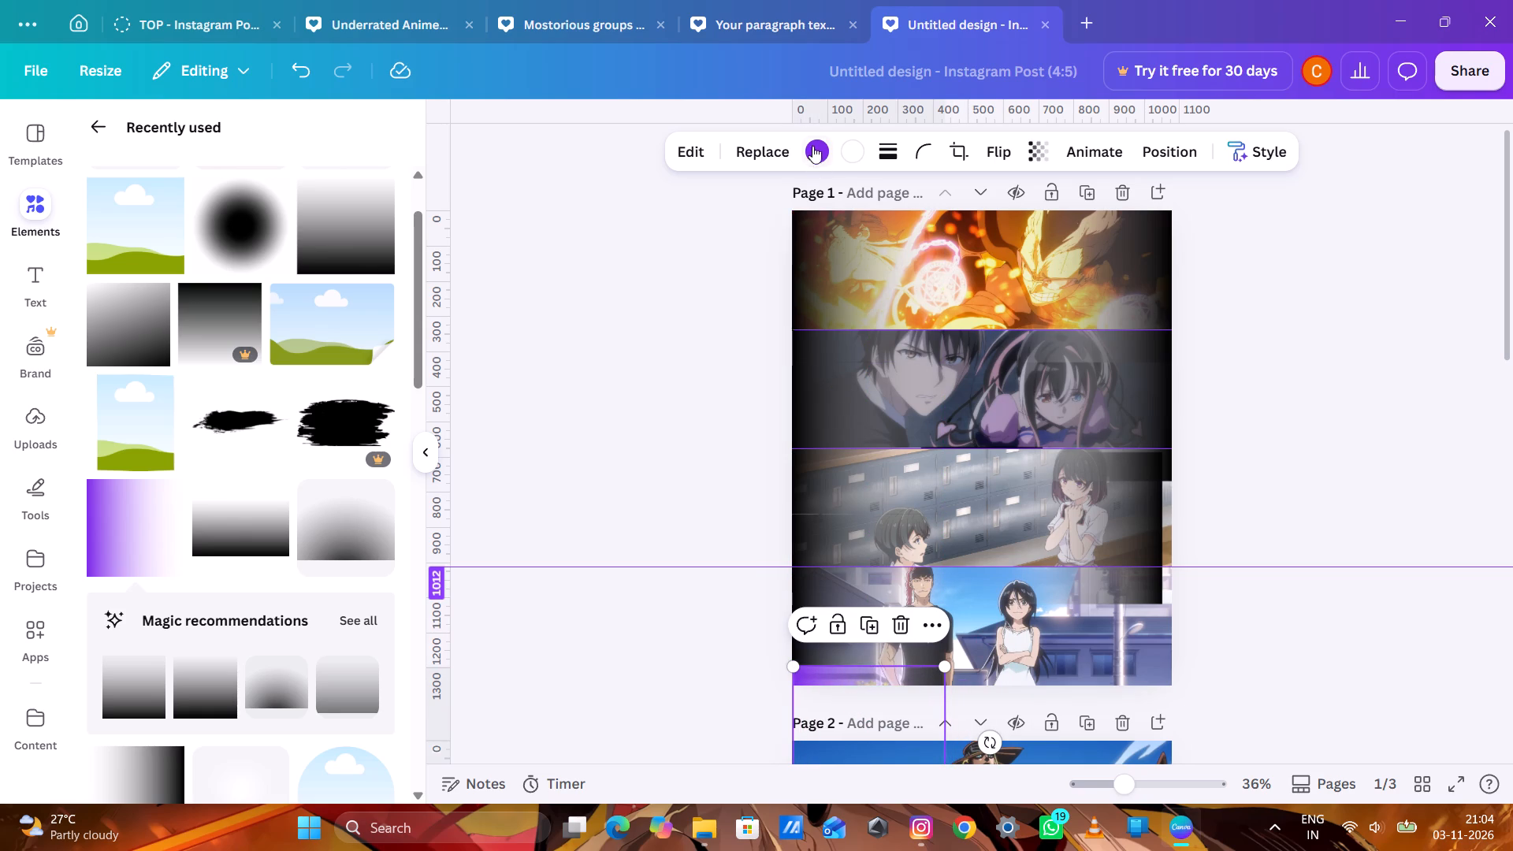
{"action": "left_click", "coordinate": [812, 143]}
{"action": "left_click", "coordinate": [332, 277]}
{"action": "double_click", "coordinate": [664, 356]}
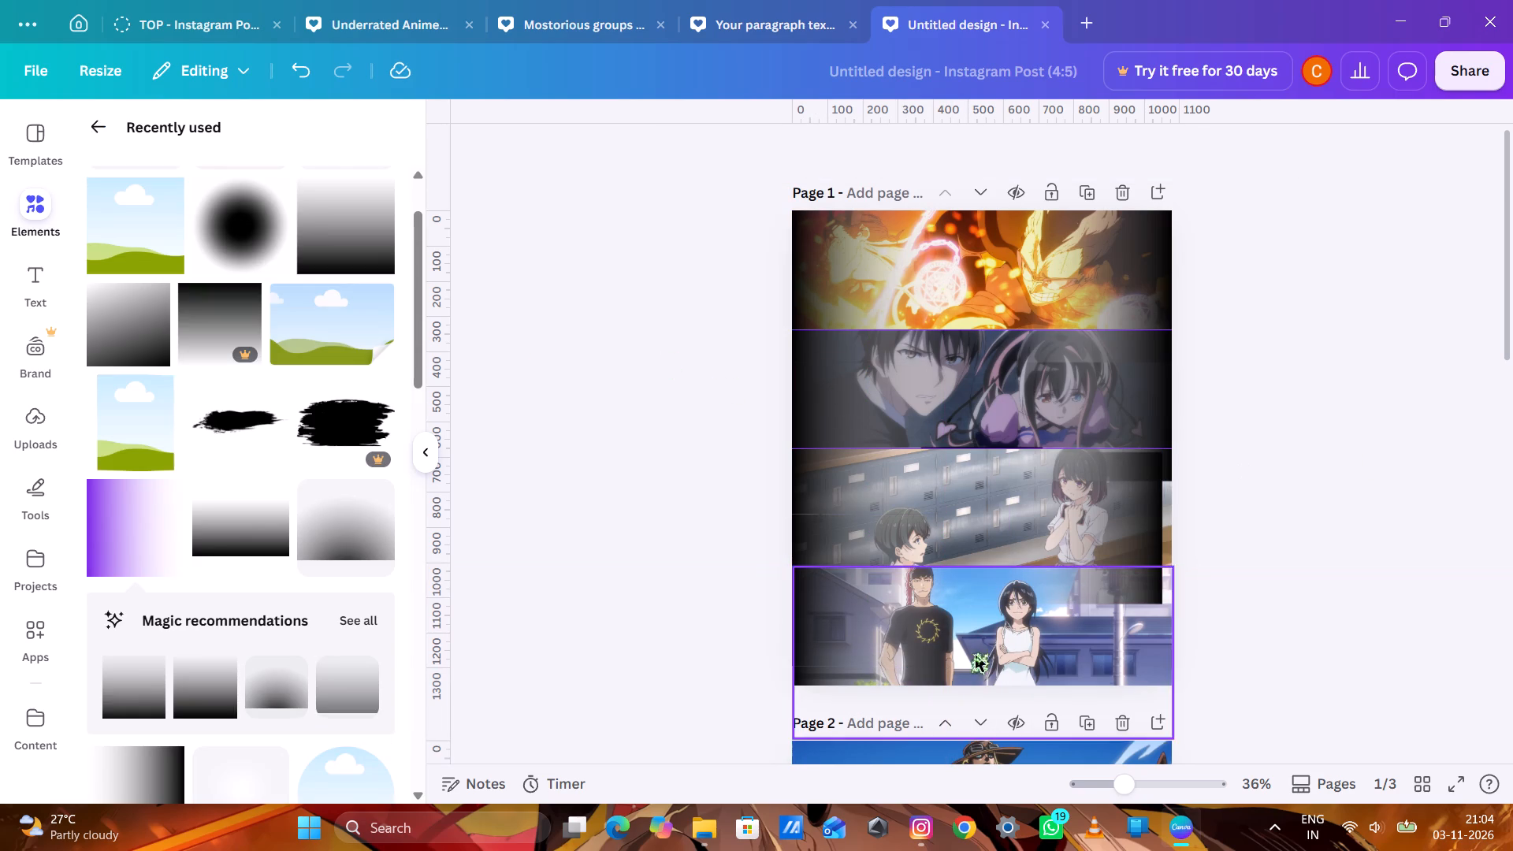
Nudge the bottom-left black gradient up so it closes the gap beneath the left-edge gradient above it.
{"action": "left_click_drag", "start_coordinate": [844, 698], "coordinate": [837, 694]}
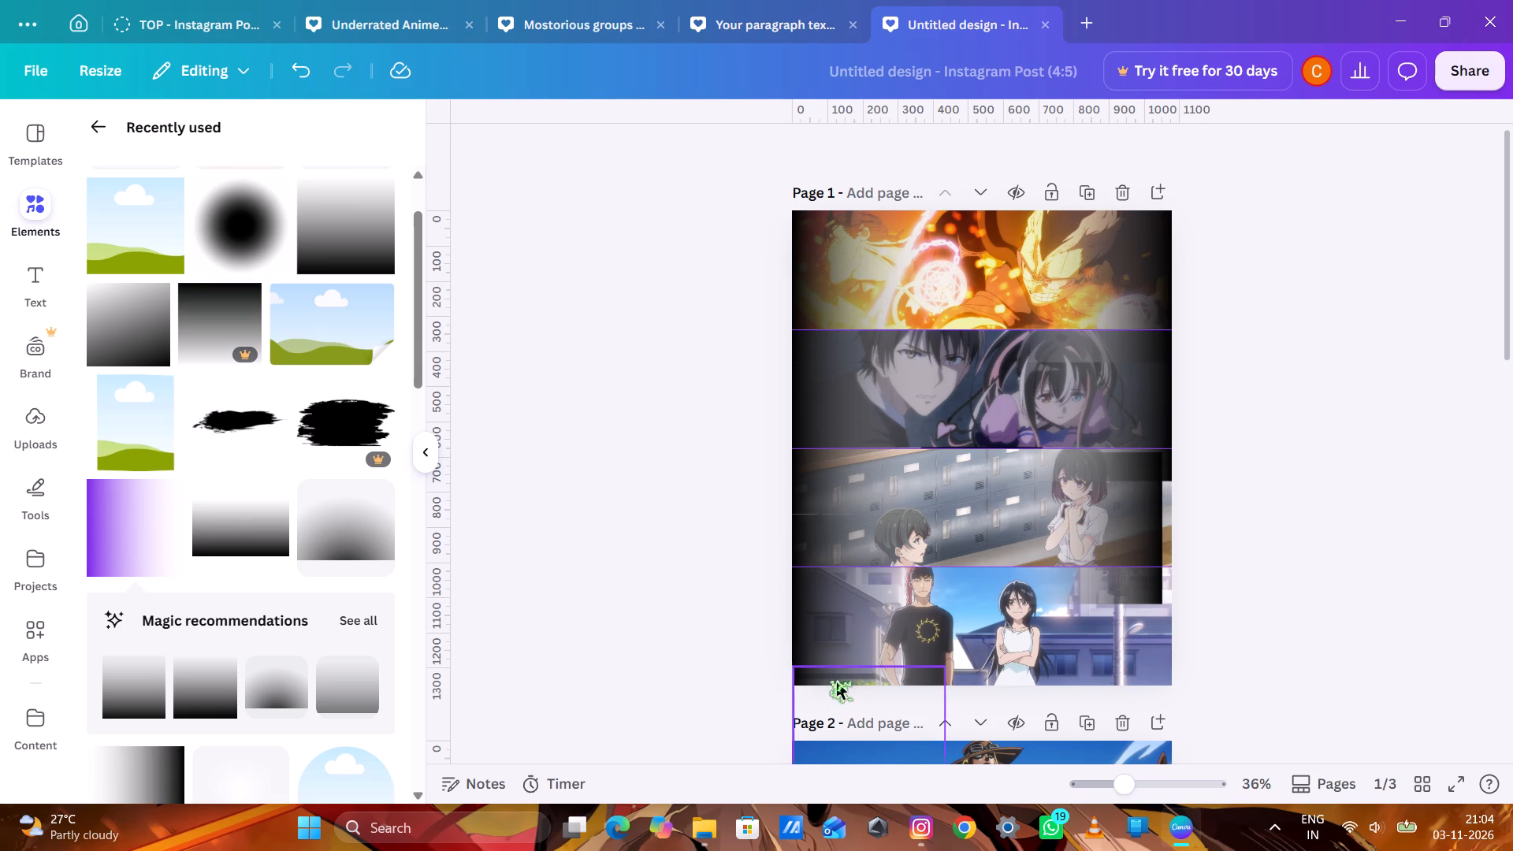
{"action": "left_click", "coordinate": [838, 678]}
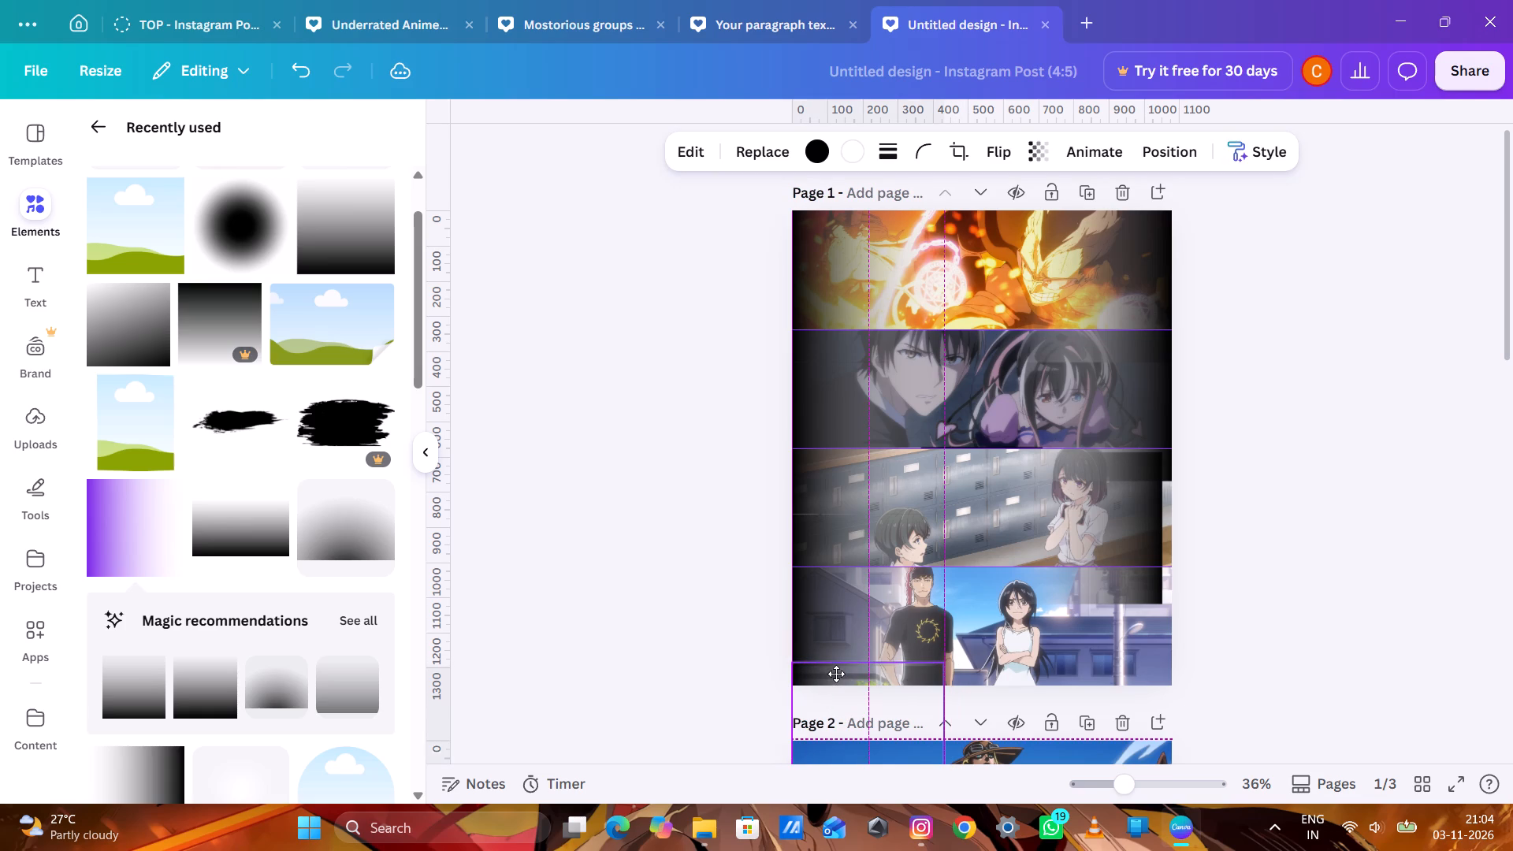
{"action": "left_click", "coordinate": [732, 612]}
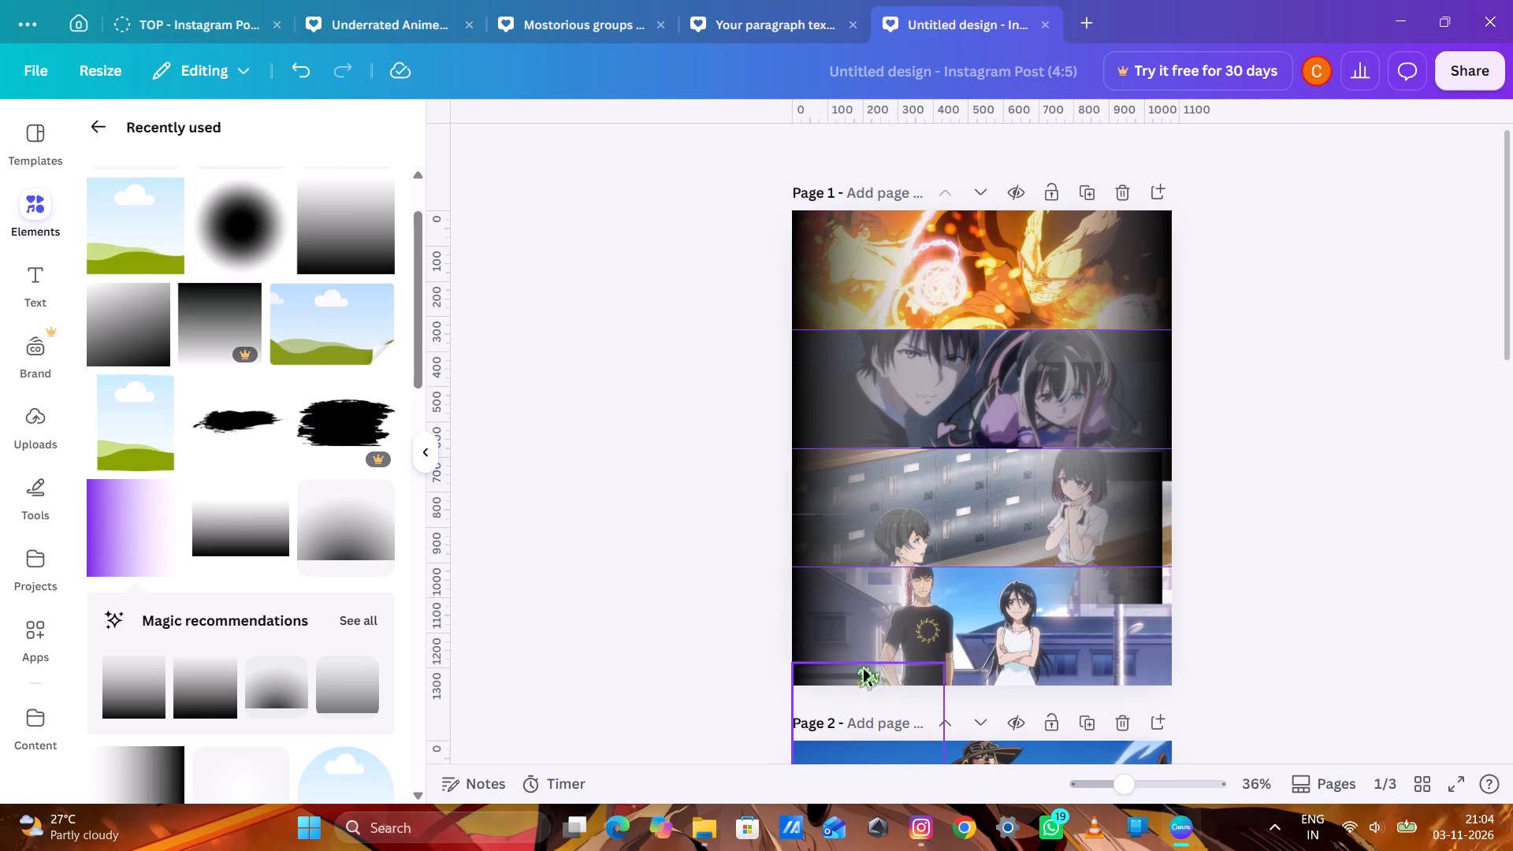
{"action": "left_click", "coordinate": [851, 688]}
{"action": "left_click", "coordinate": [854, 678]}
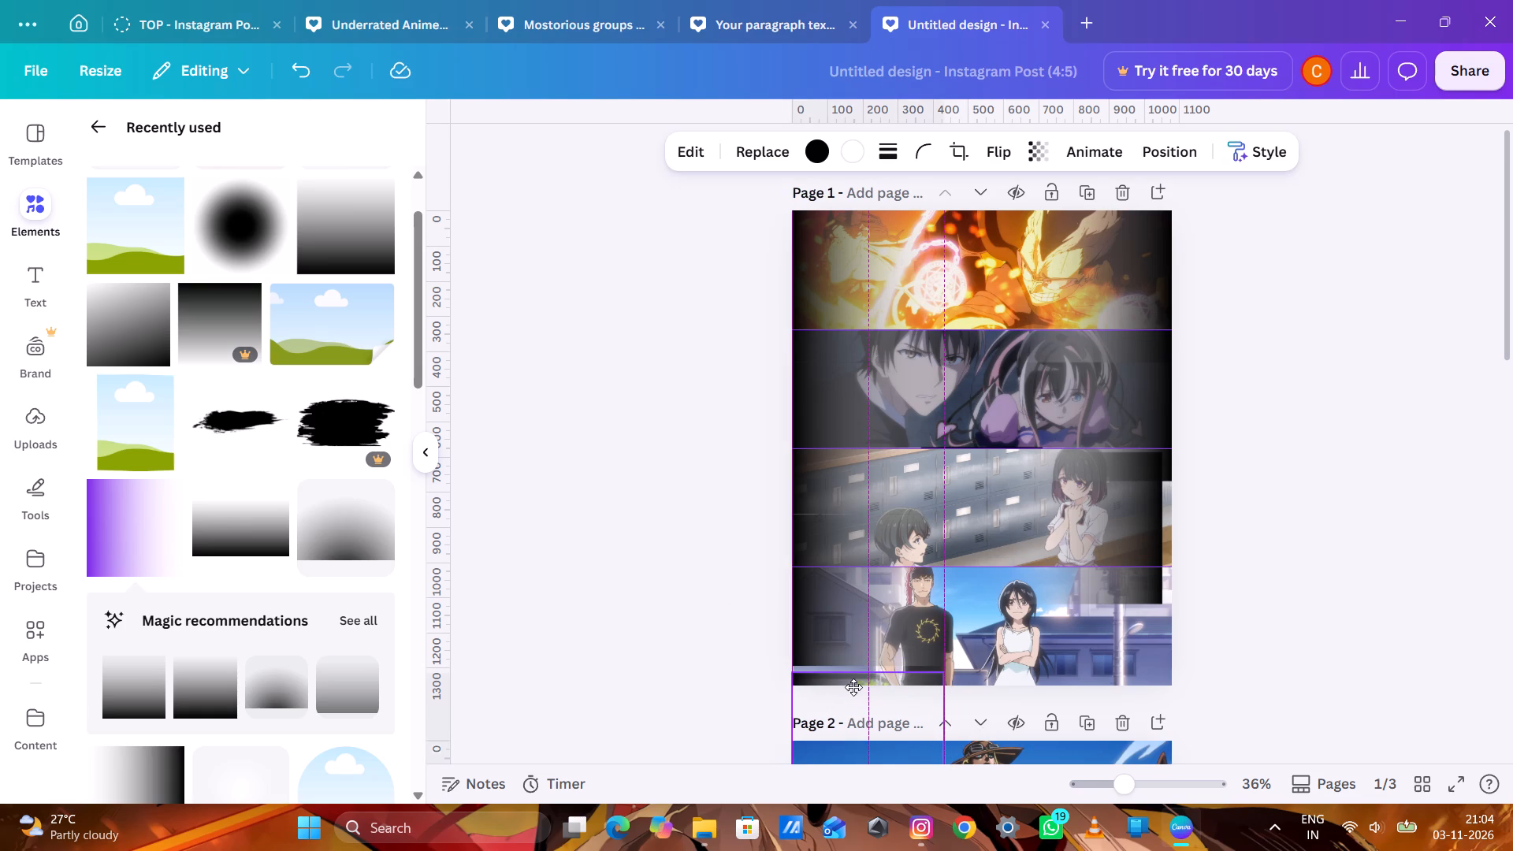
{"action": "left_click", "coordinate": [747, 600]}
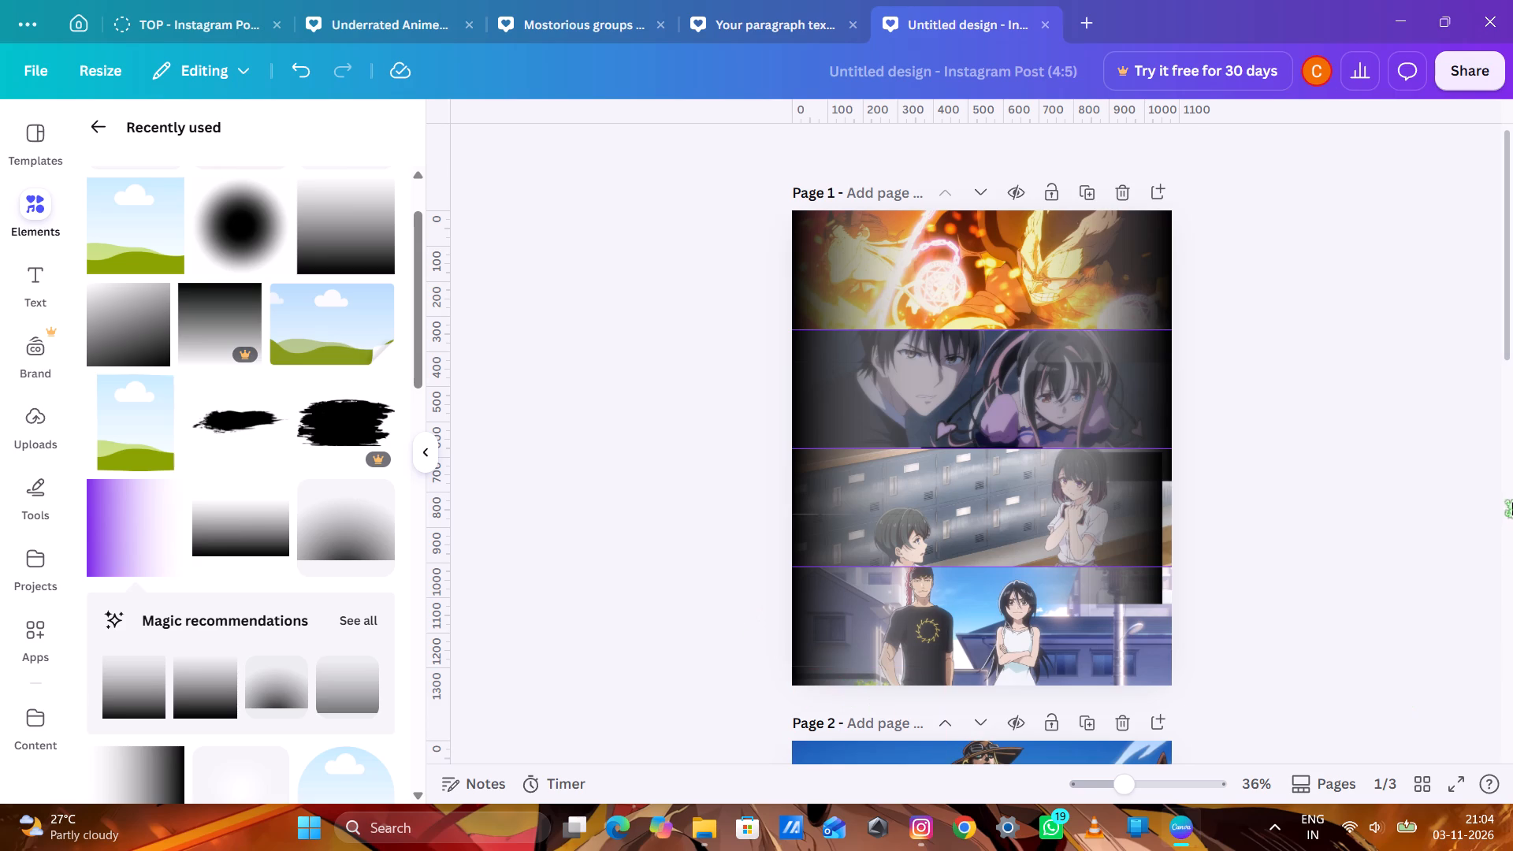
{"action": "left_click", "coordinate": [842, 530]}
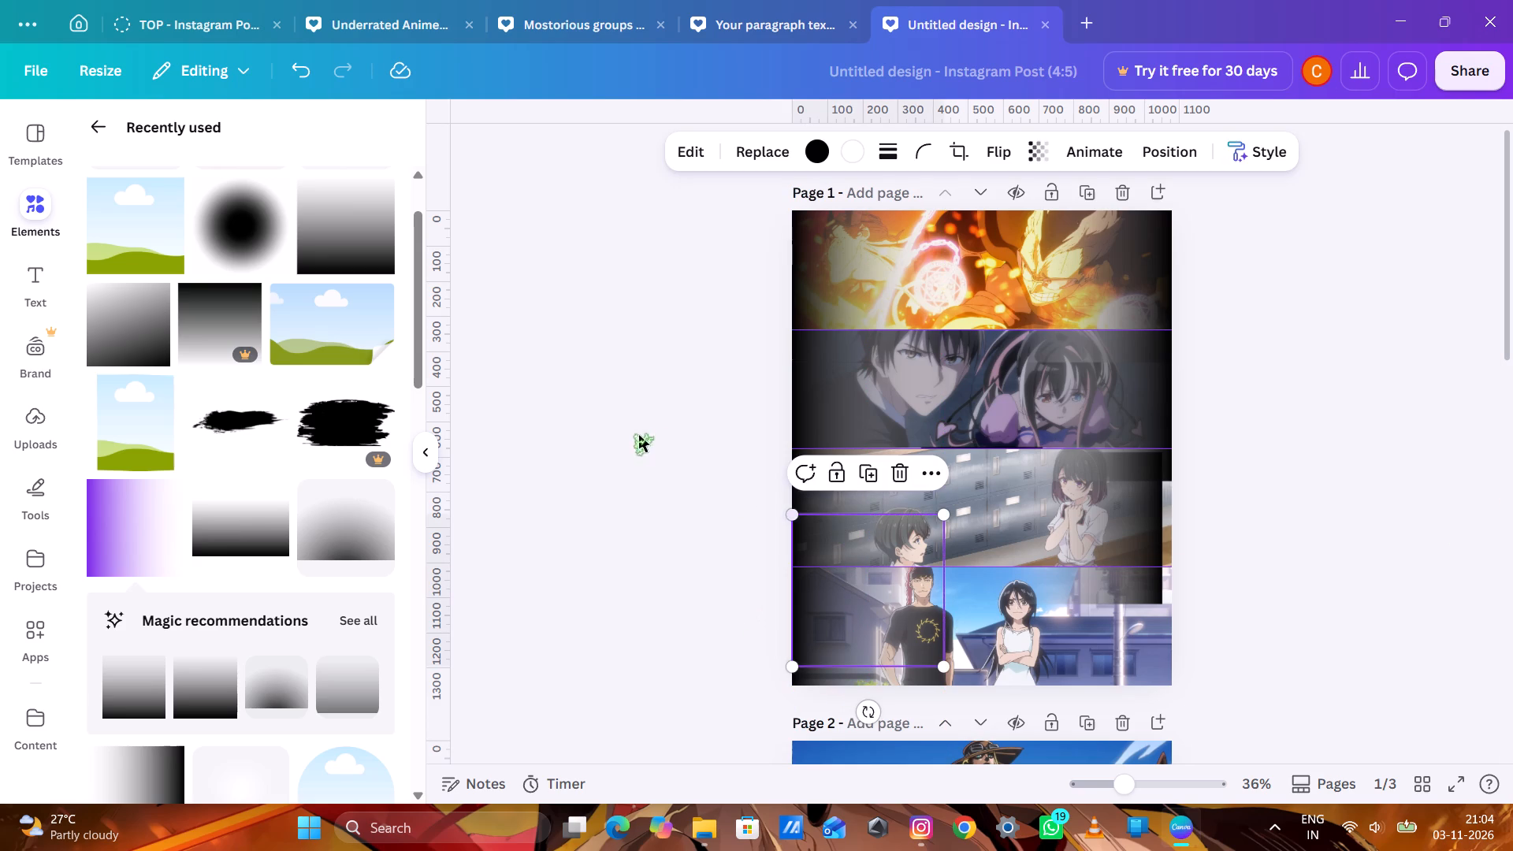
{"action": "left_click", "coordinate": [639, 435]}
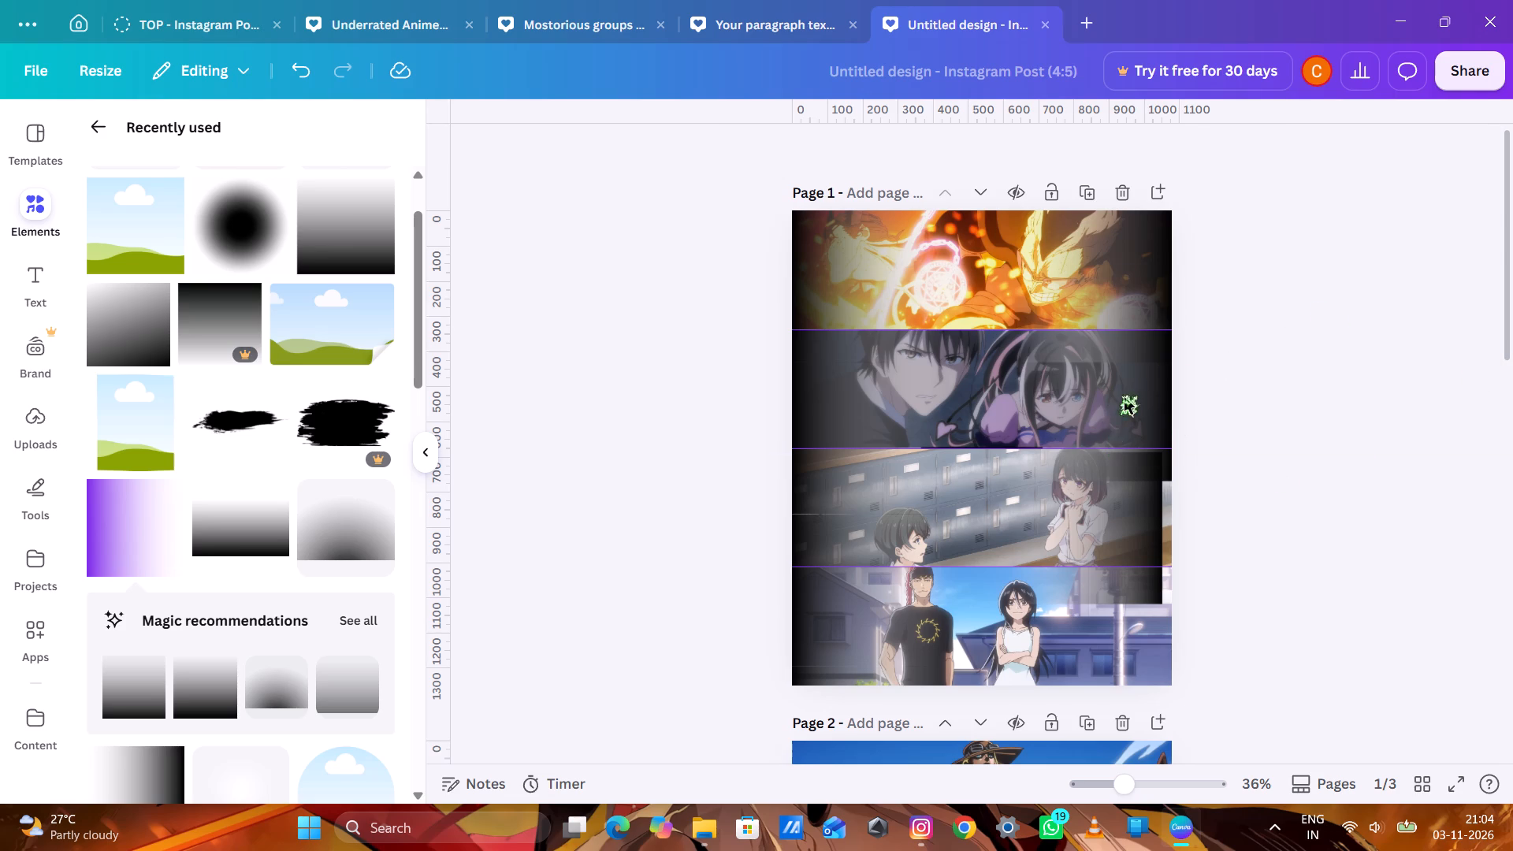
Lower the second right-edge black gradient so it sits directly beneath the top right-edge gradient.
{"action": "left_click_drag", "start_coordinate": [1125, 397], "coordinate": [1128, 432]}
{"action": "left_click", "coordinate": [1345, 412]}
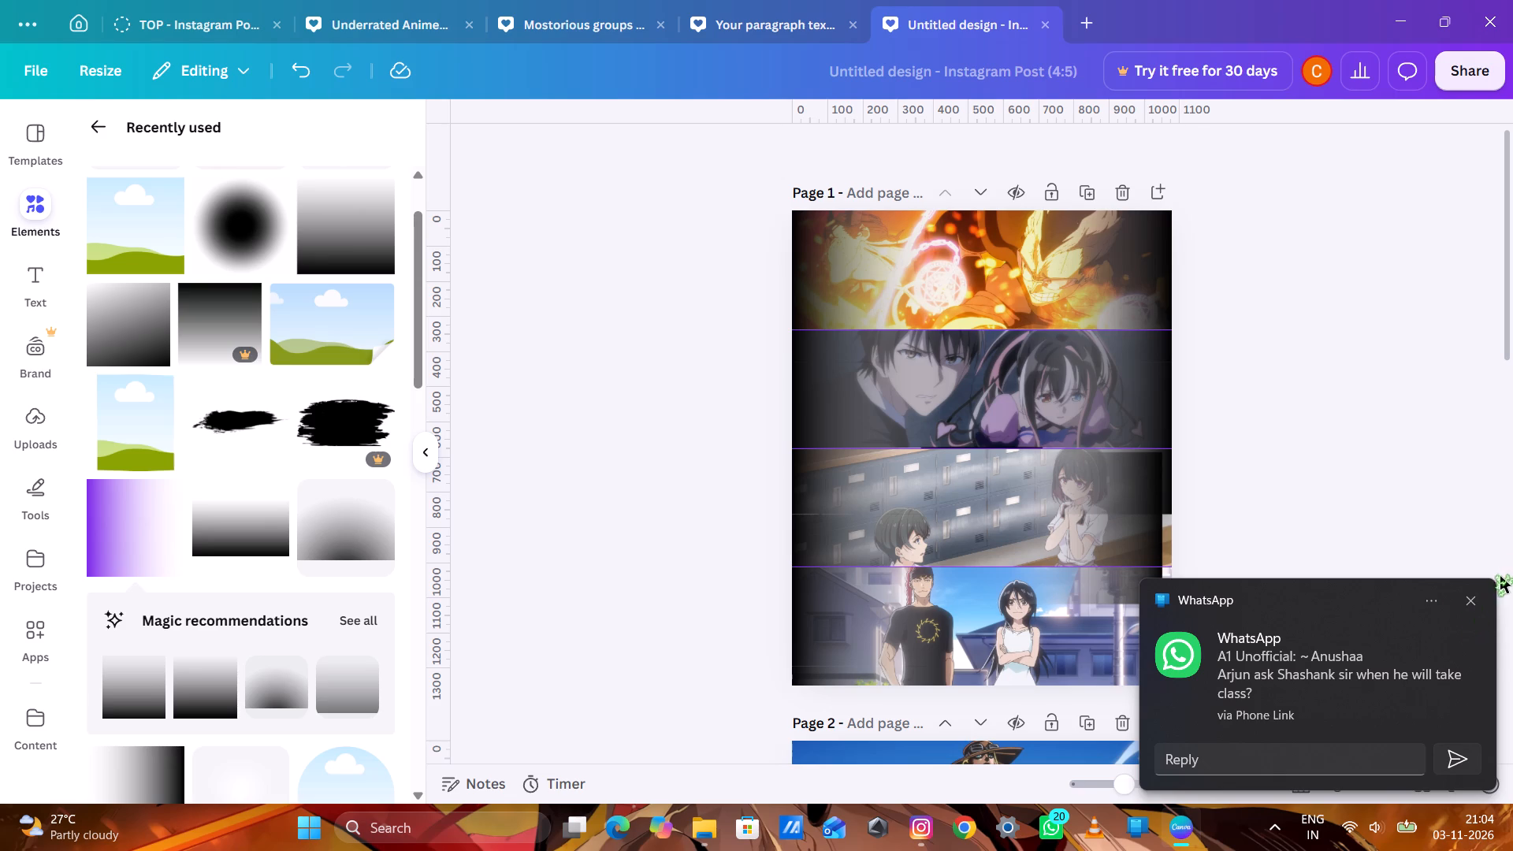
{"action": "left_click", "coordinate": [1470, 601]}
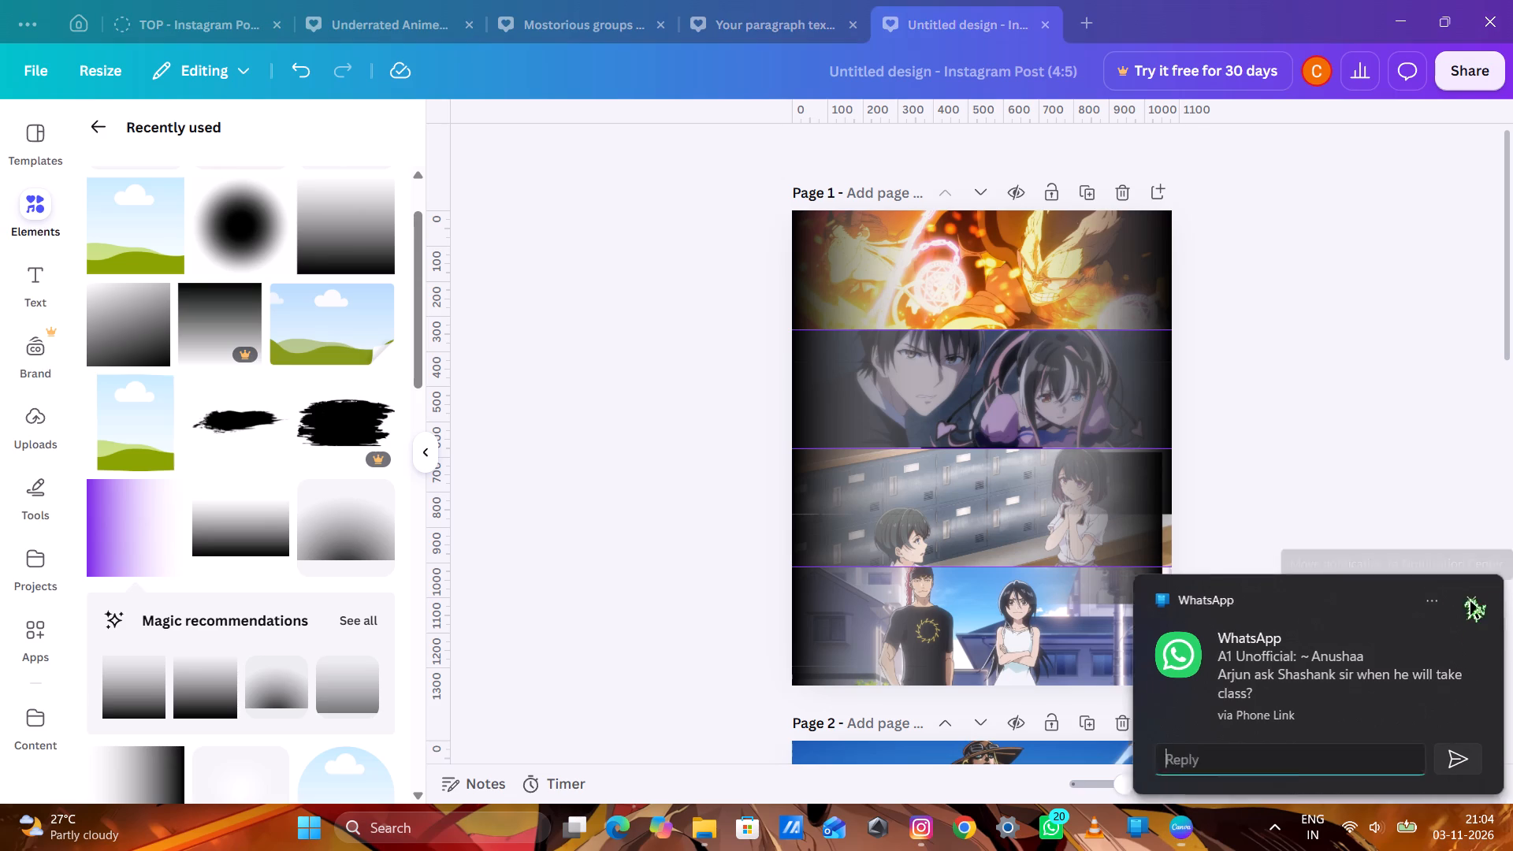
Move the lowest right-edge black gradient flush with the page's right edge, directly beneath the second right-edge gradient.
{"action": "left_click", "coordinate": [1123, 559]}
{"action": "left_click_drag", "start_coordinate": [1111, 541], "coordinate": [1122, 539]}
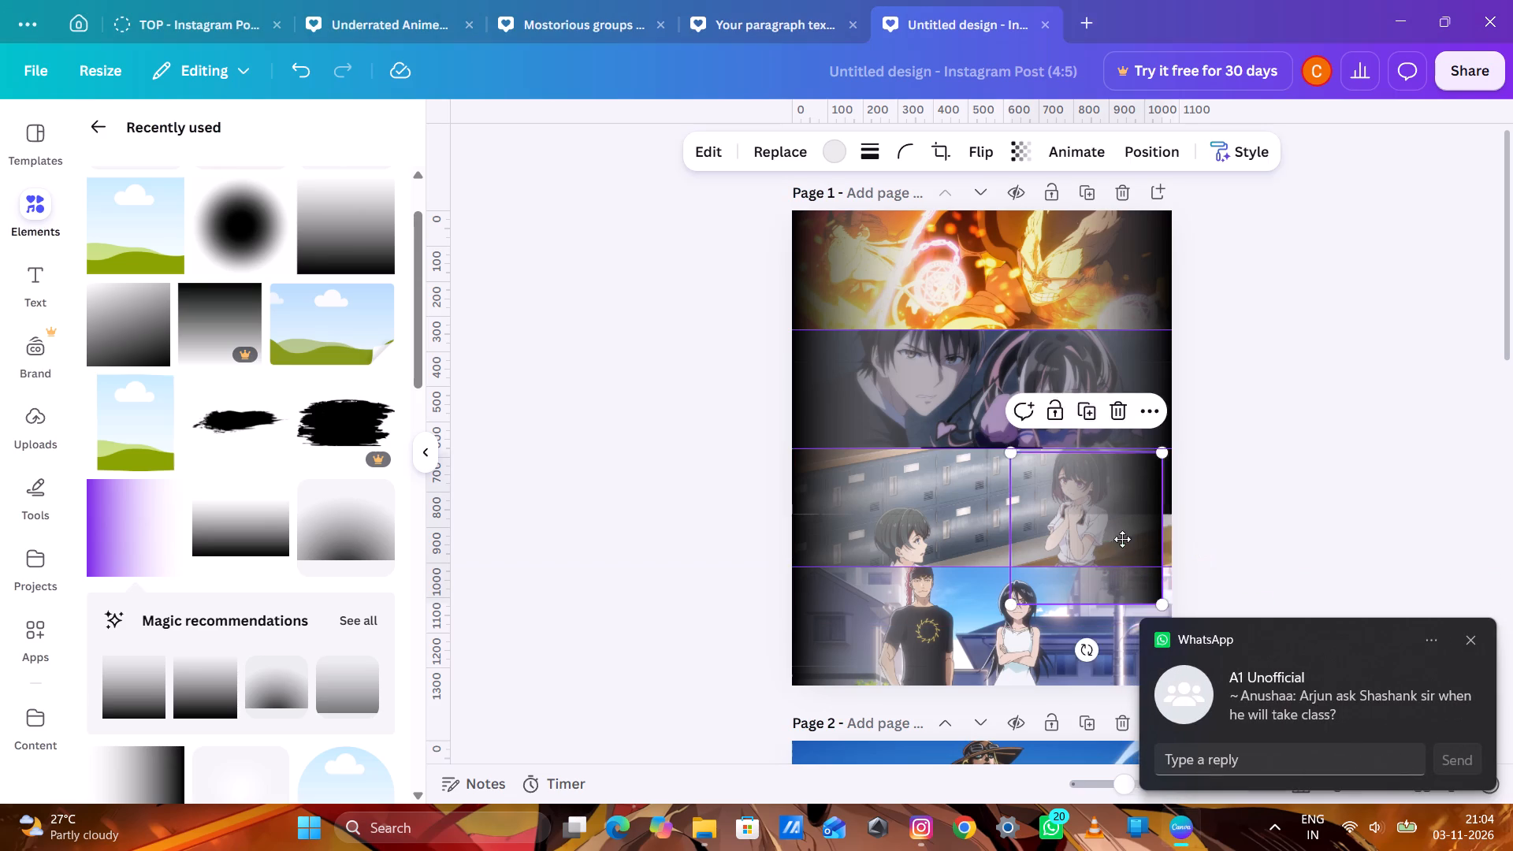
{"action": "left_click_drag", "start_coordinate": [1122, 539], "coordinate": [1128, 537]}
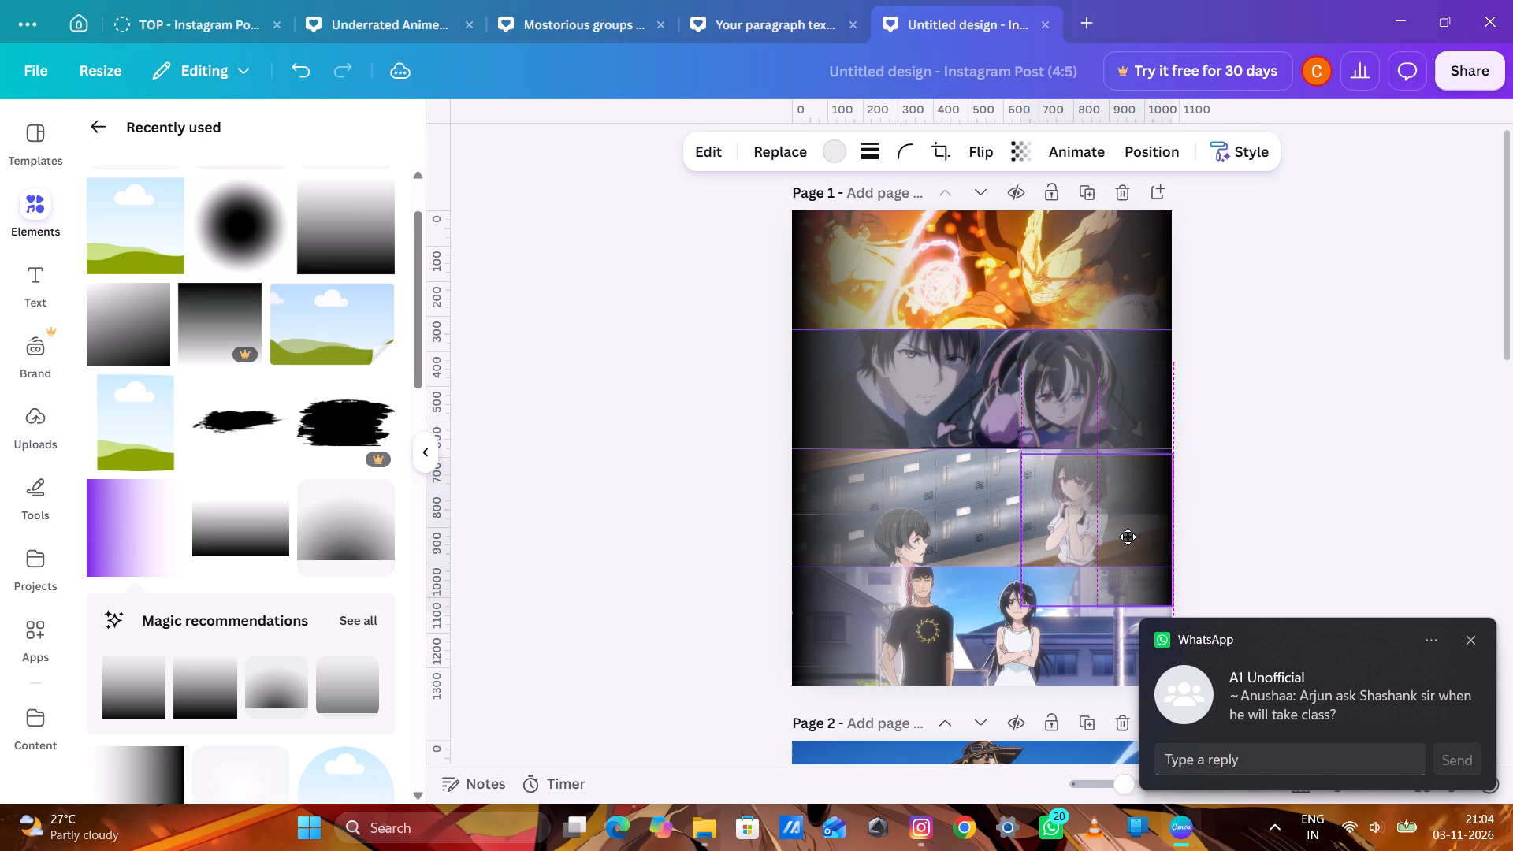
{"action": "left_click_drag", "start_coordinate": [1128, 537], "coordinate": [1130, 545]}
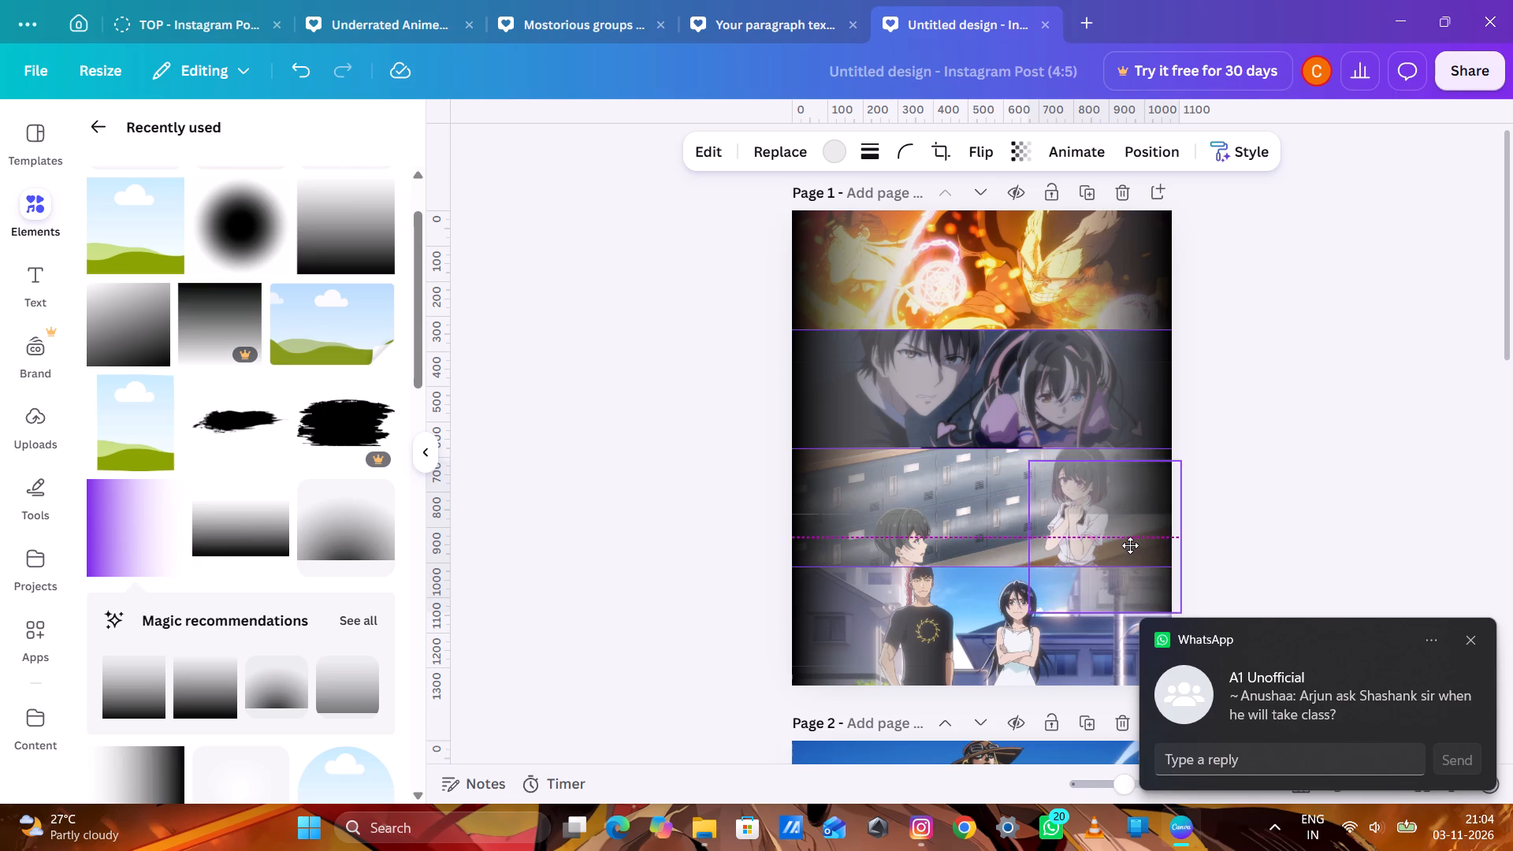
{"action": "left_click_drag", "start_coordinate": [1130, 545], "coordinate": [1173, 554]}
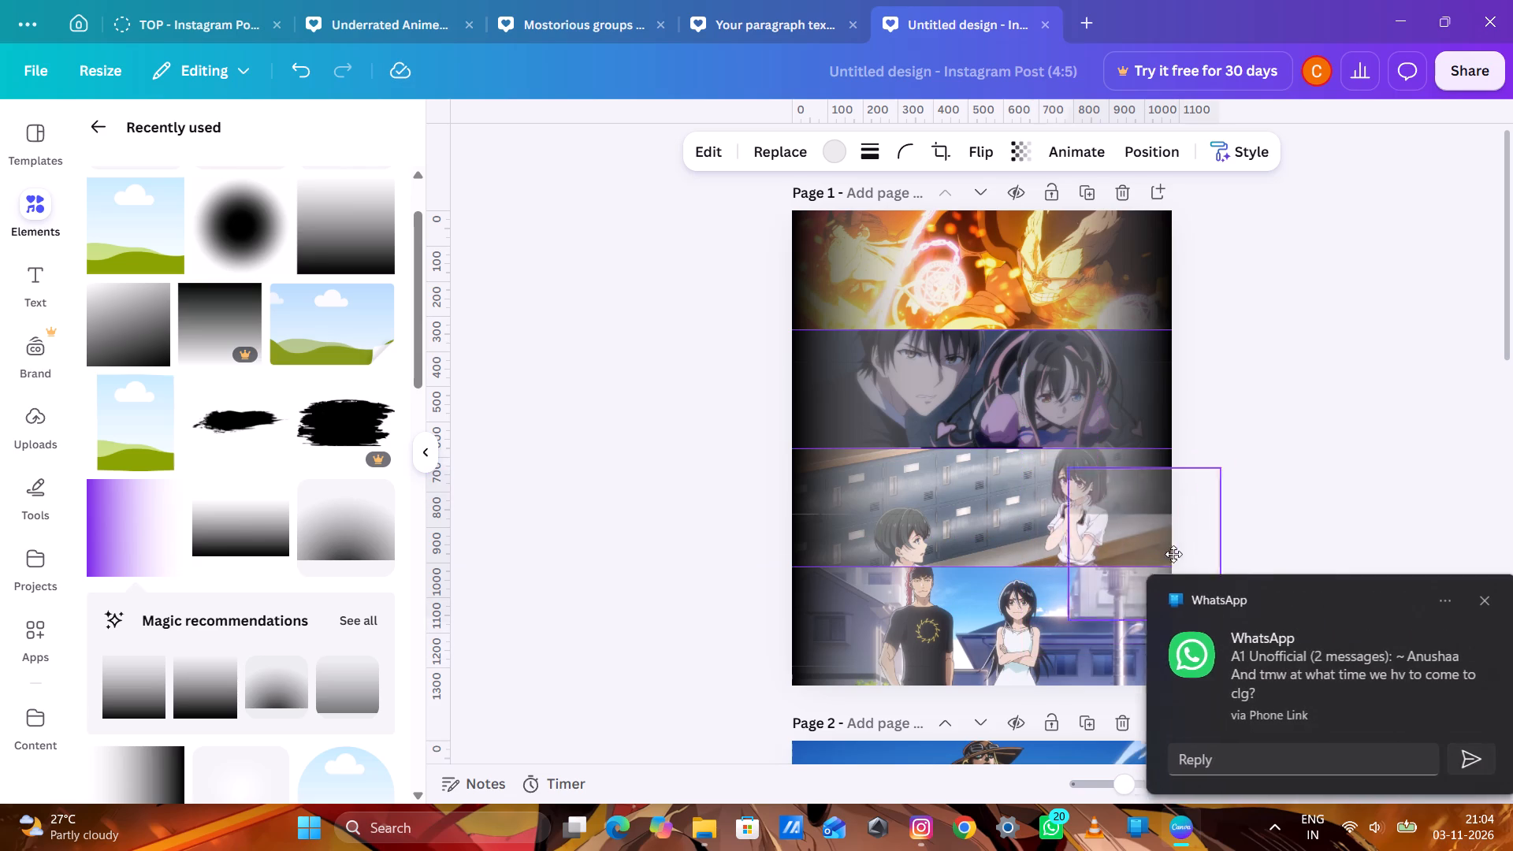
{"action": "left_click_drag", "start_coordinate": [1173, 554], "coordinate": [1127, 607]}
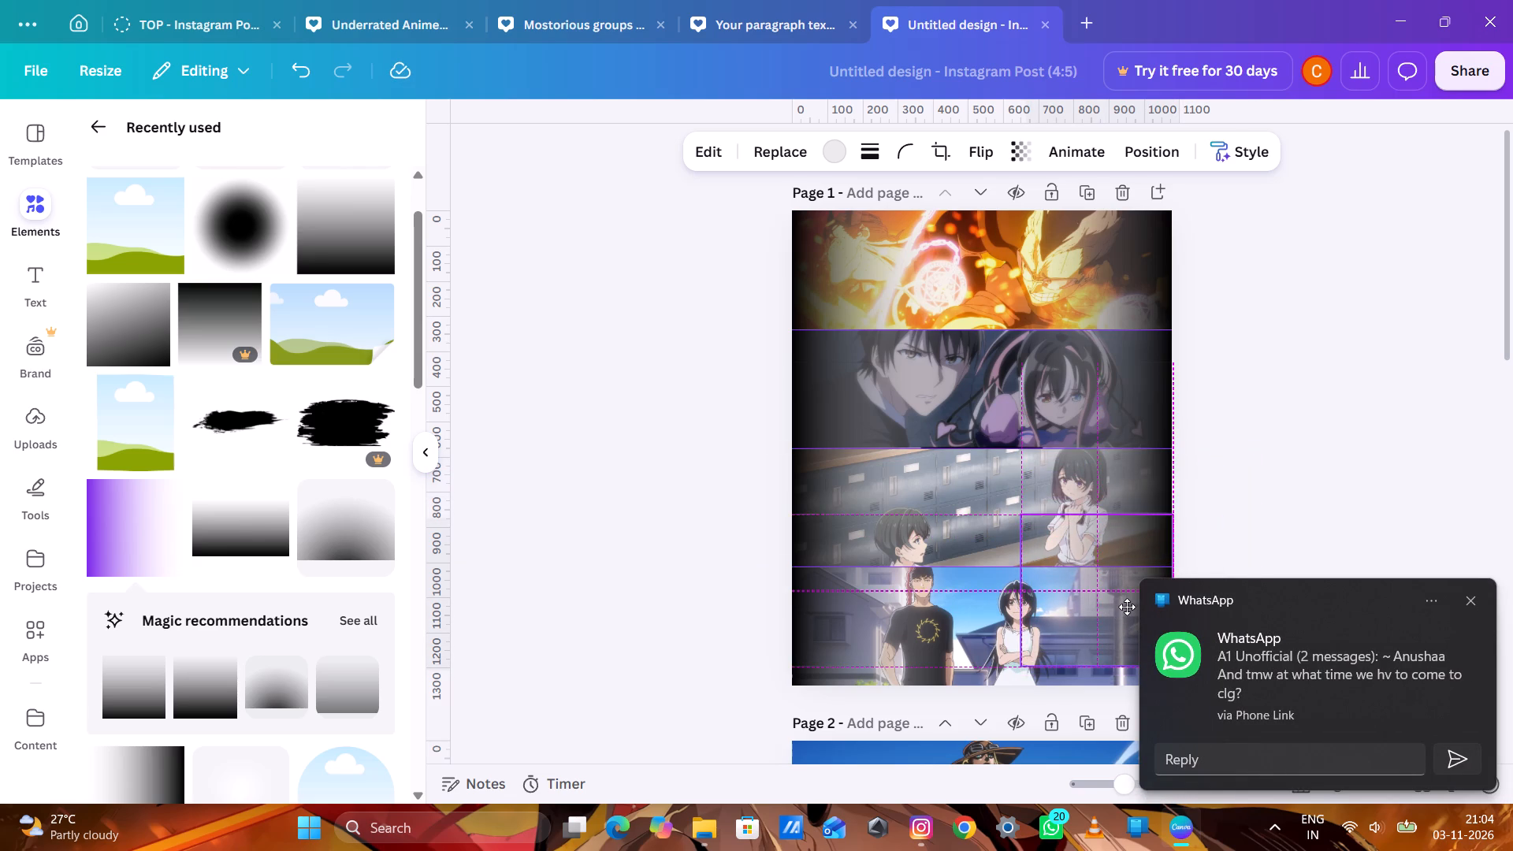
{"action": "left_click_drag", "start_coordinate": [1127, 607], "coordinate": [1127, 630]}
{"action": "left_click", "coordinate": [1121, 403]}
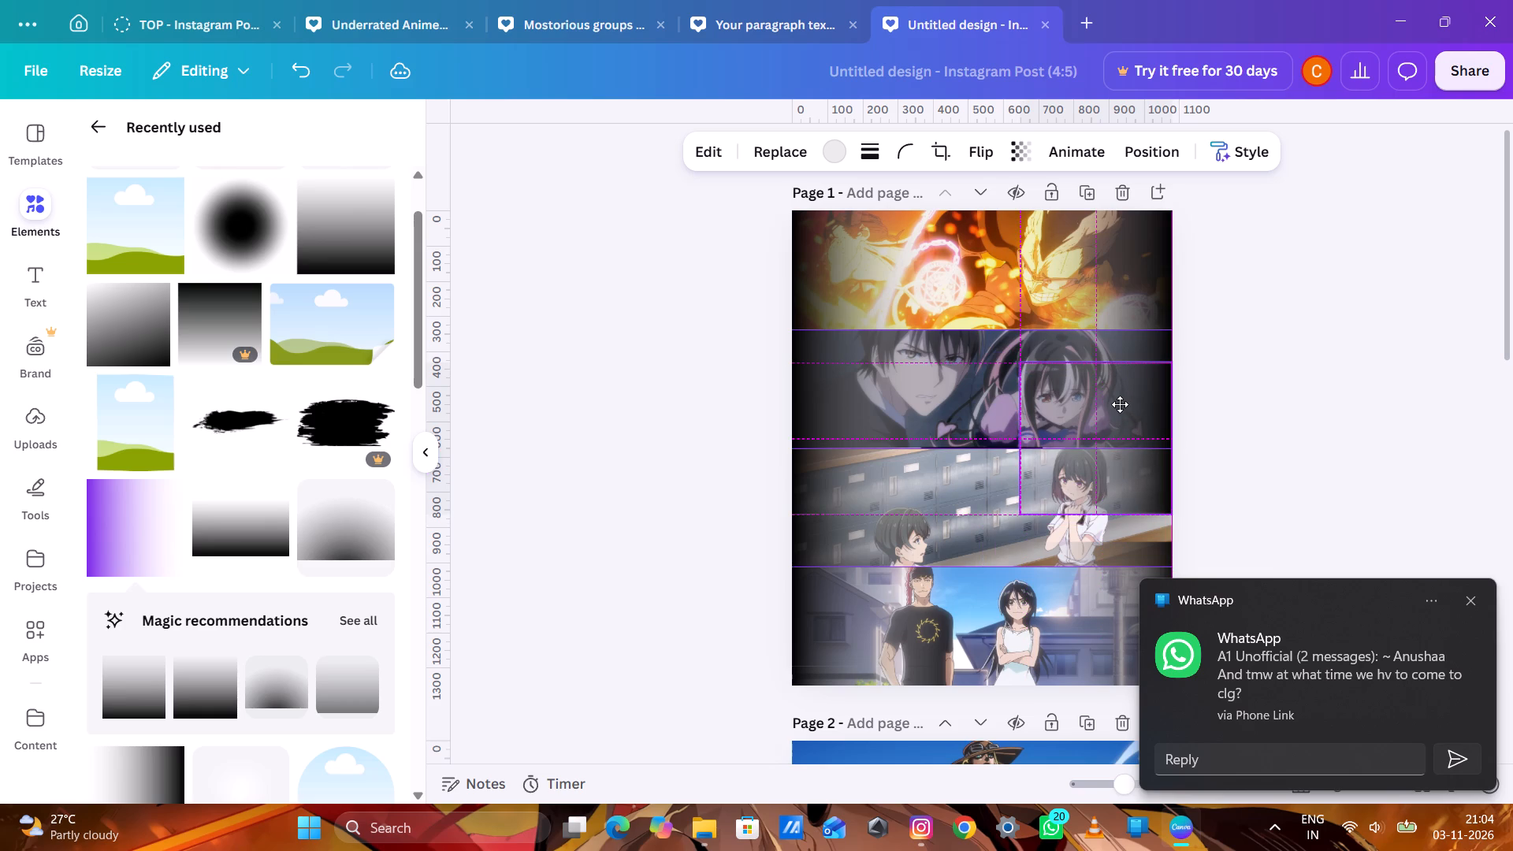
{"action": "left_click", "coordinate": [1305, 330]}
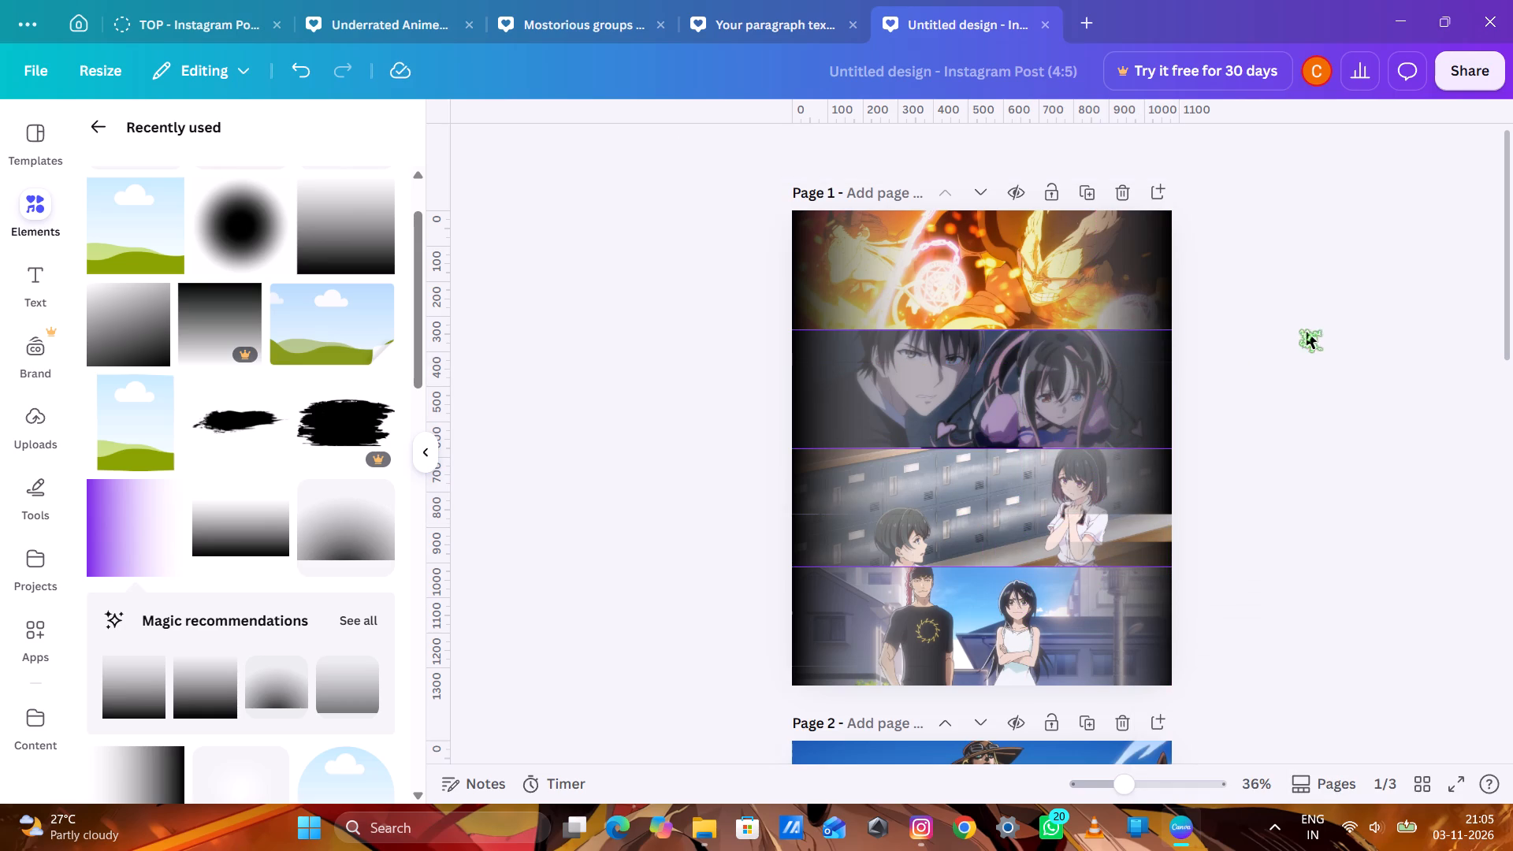
{"action": "left_click_drag", "start_coordinate": [1113, 626], "coordinate": [1169, 637]}
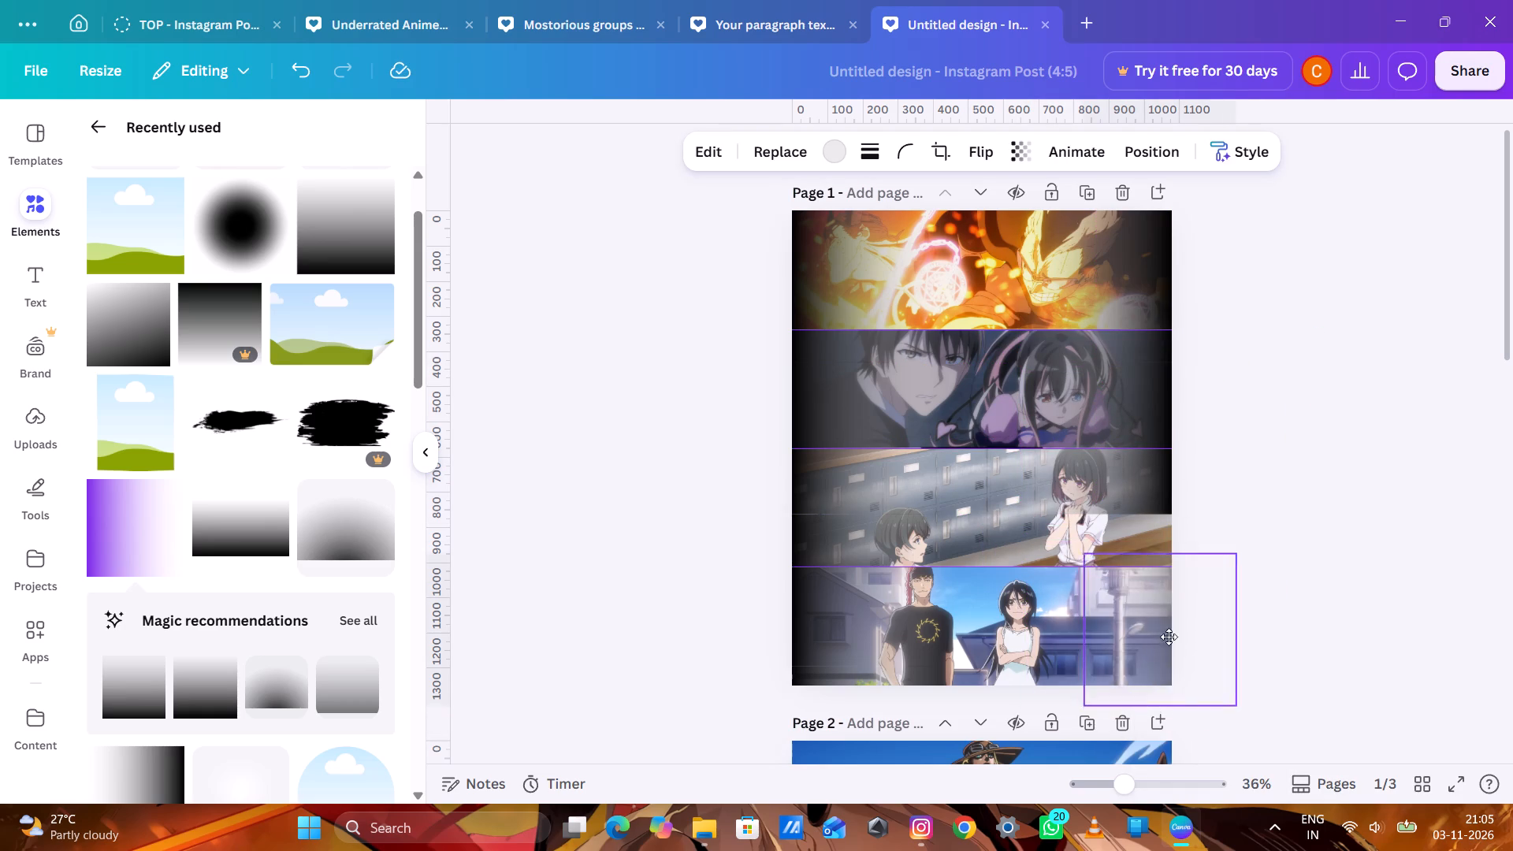
{"action": "left_click_drag", "start_coordinate": [1169, 637], "coordinate": [1110, 600]}
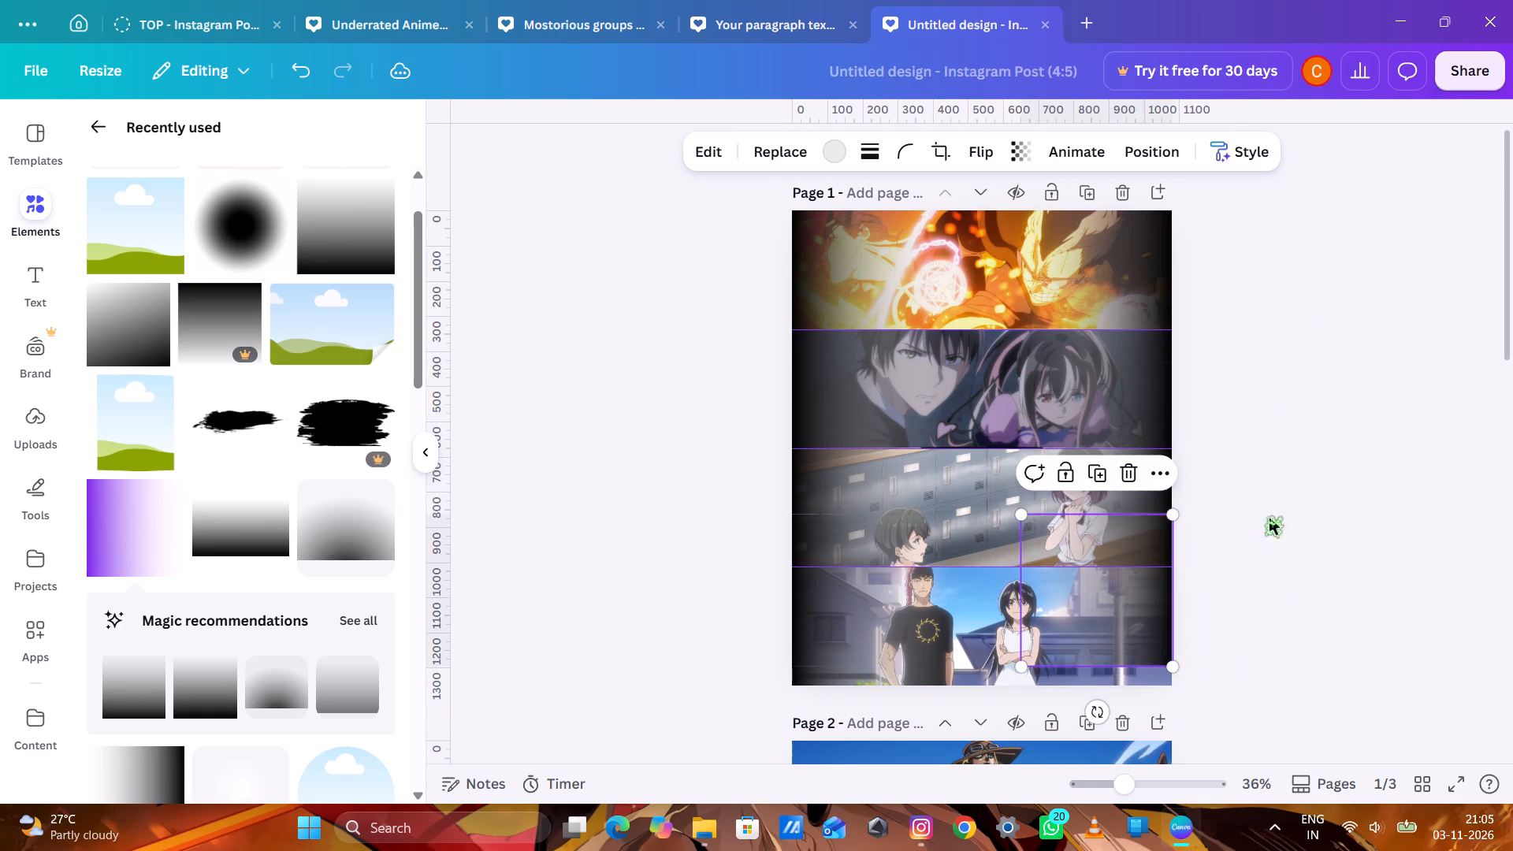
{"action": "left_click", "coordinate": [1318, 478]}
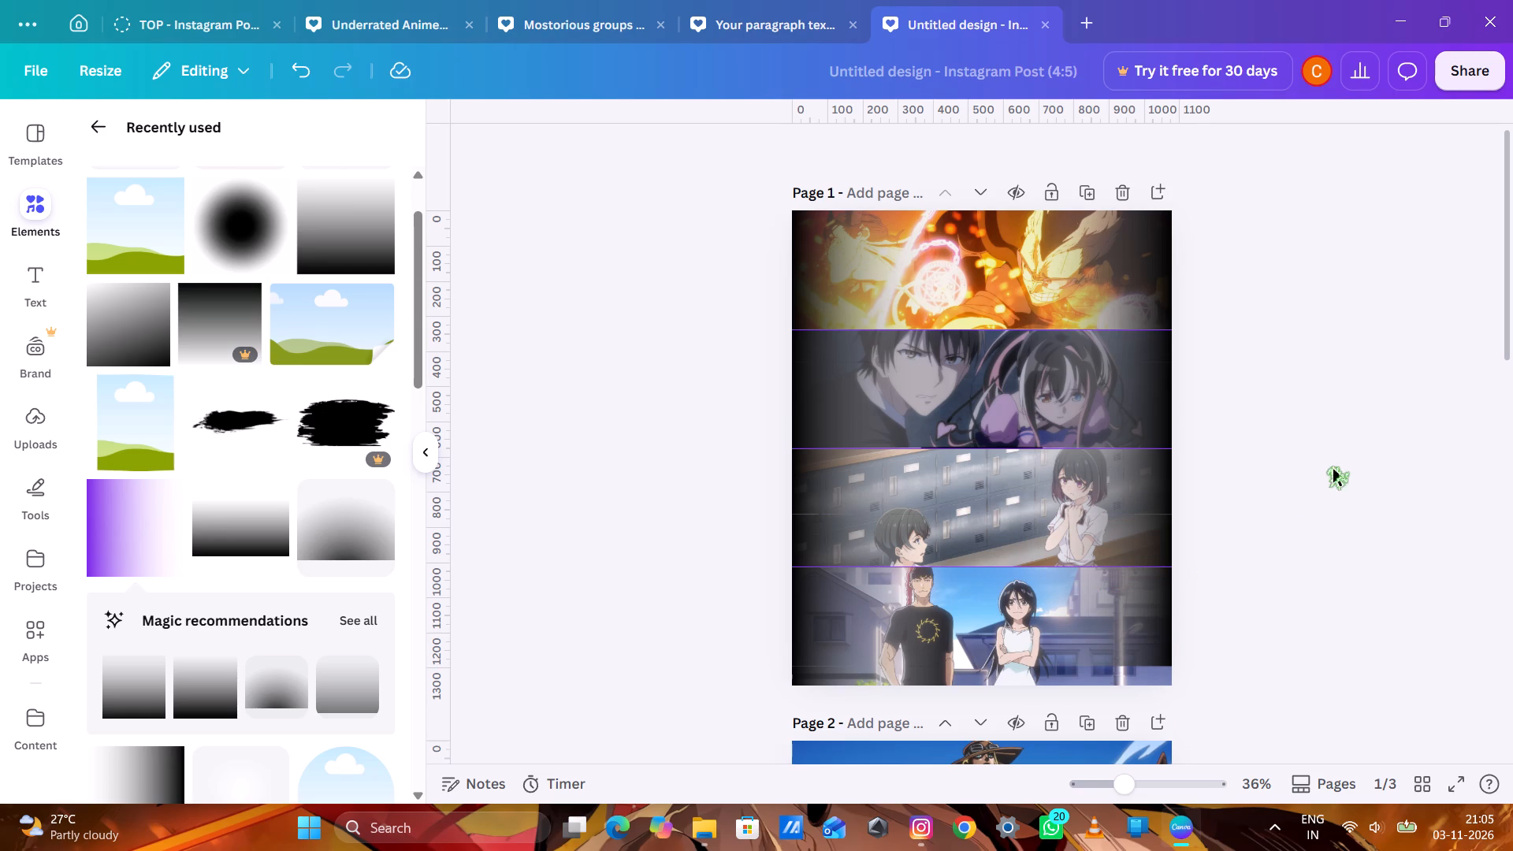
Duplicate the lowest right-edge black gradient and place the copy beneath it, over the fourth picture's bottom-right corner.
{"action": "scroll", "coordinate": [482, 432], "scroll_direction": "down", "scroll_amount": 1}
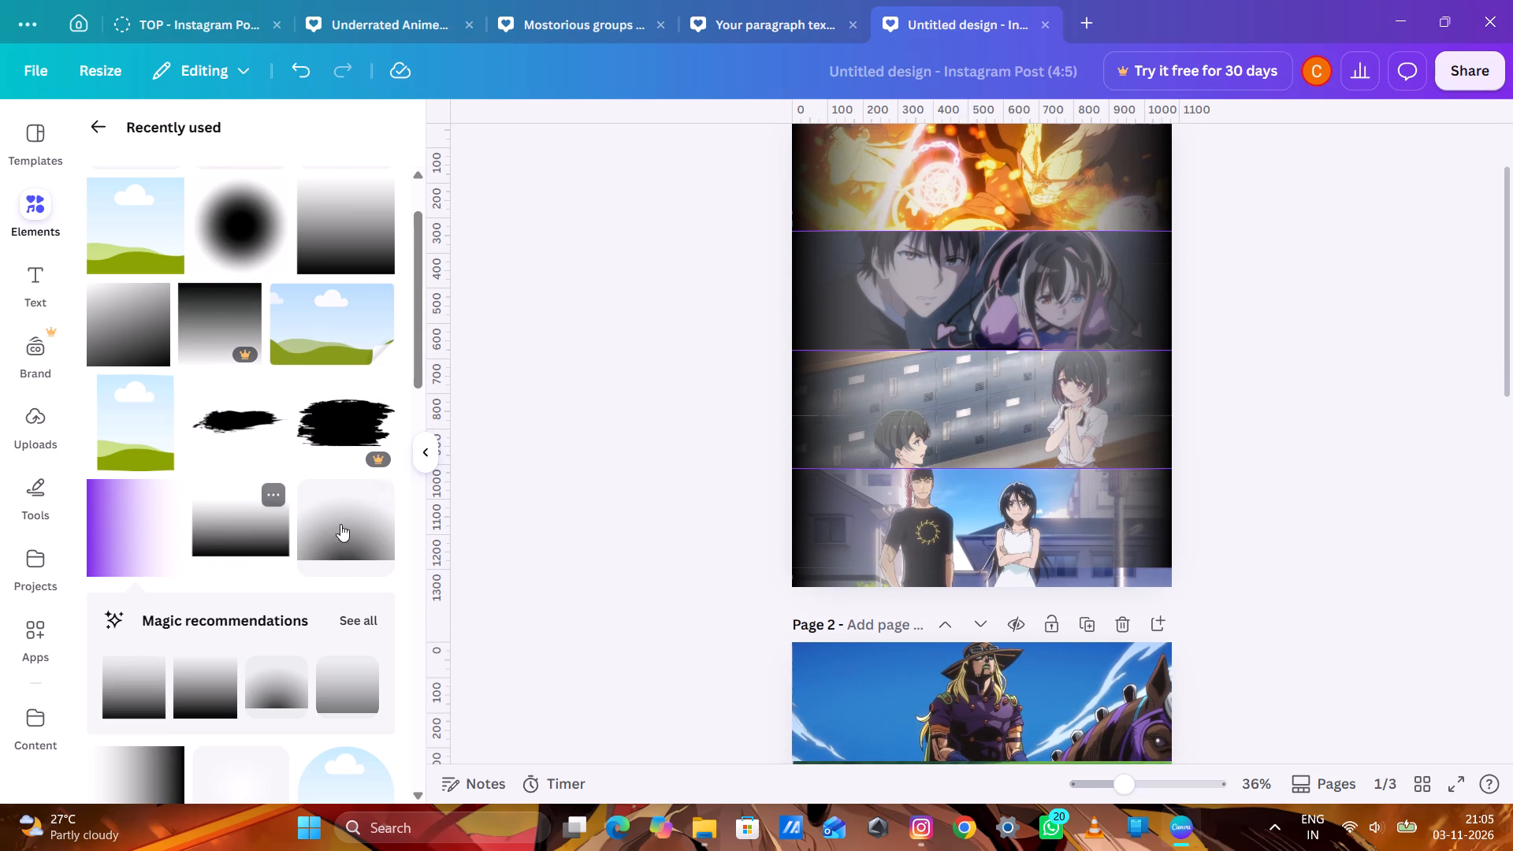
{"action": "key", "text": "ctrl+c"}
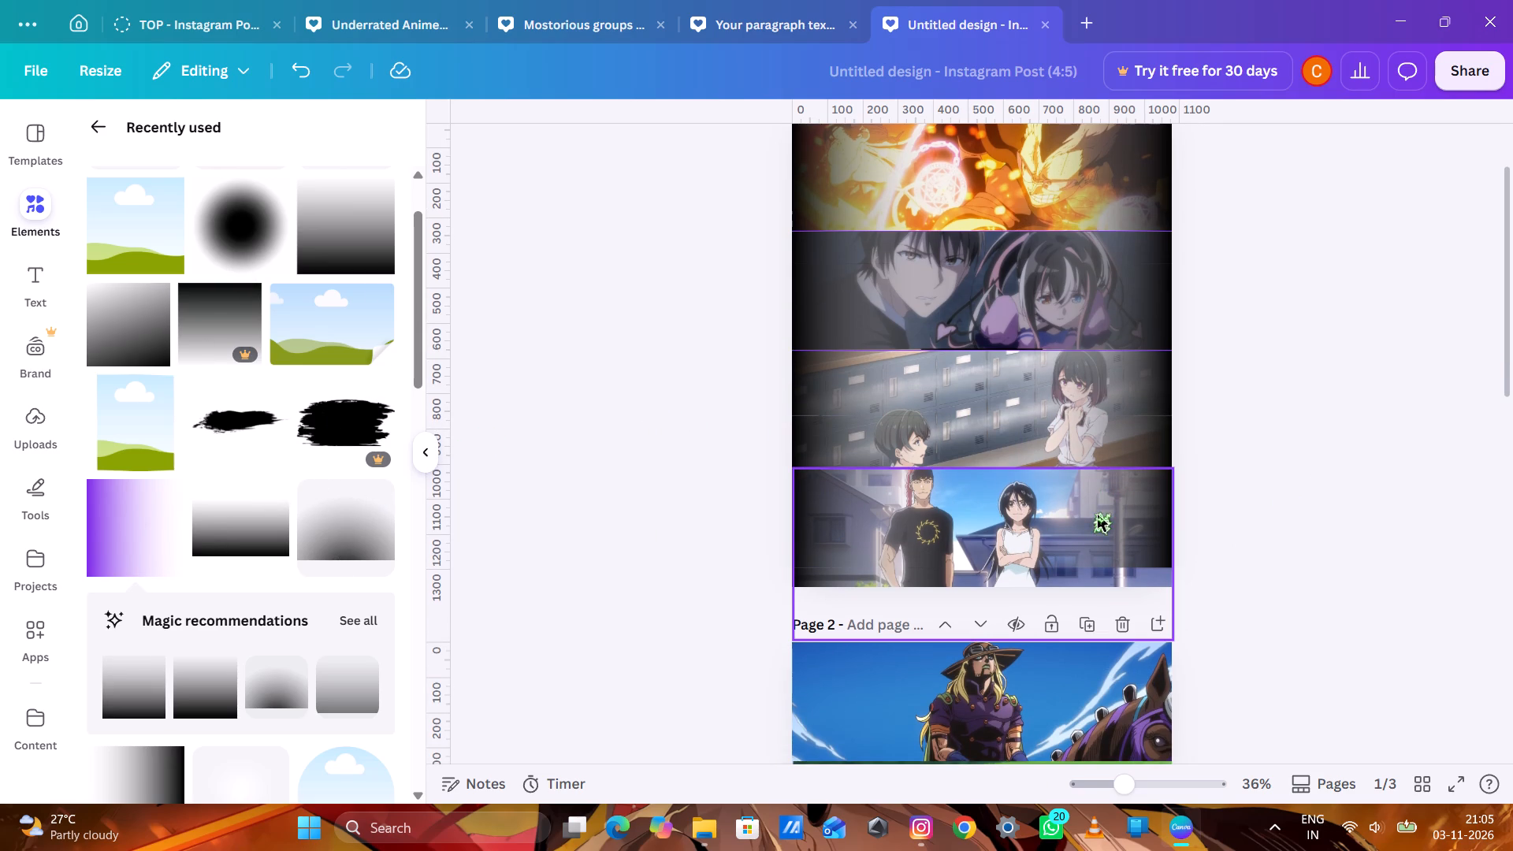
{"action": "left_click", "coordinate": [1098, 515]}
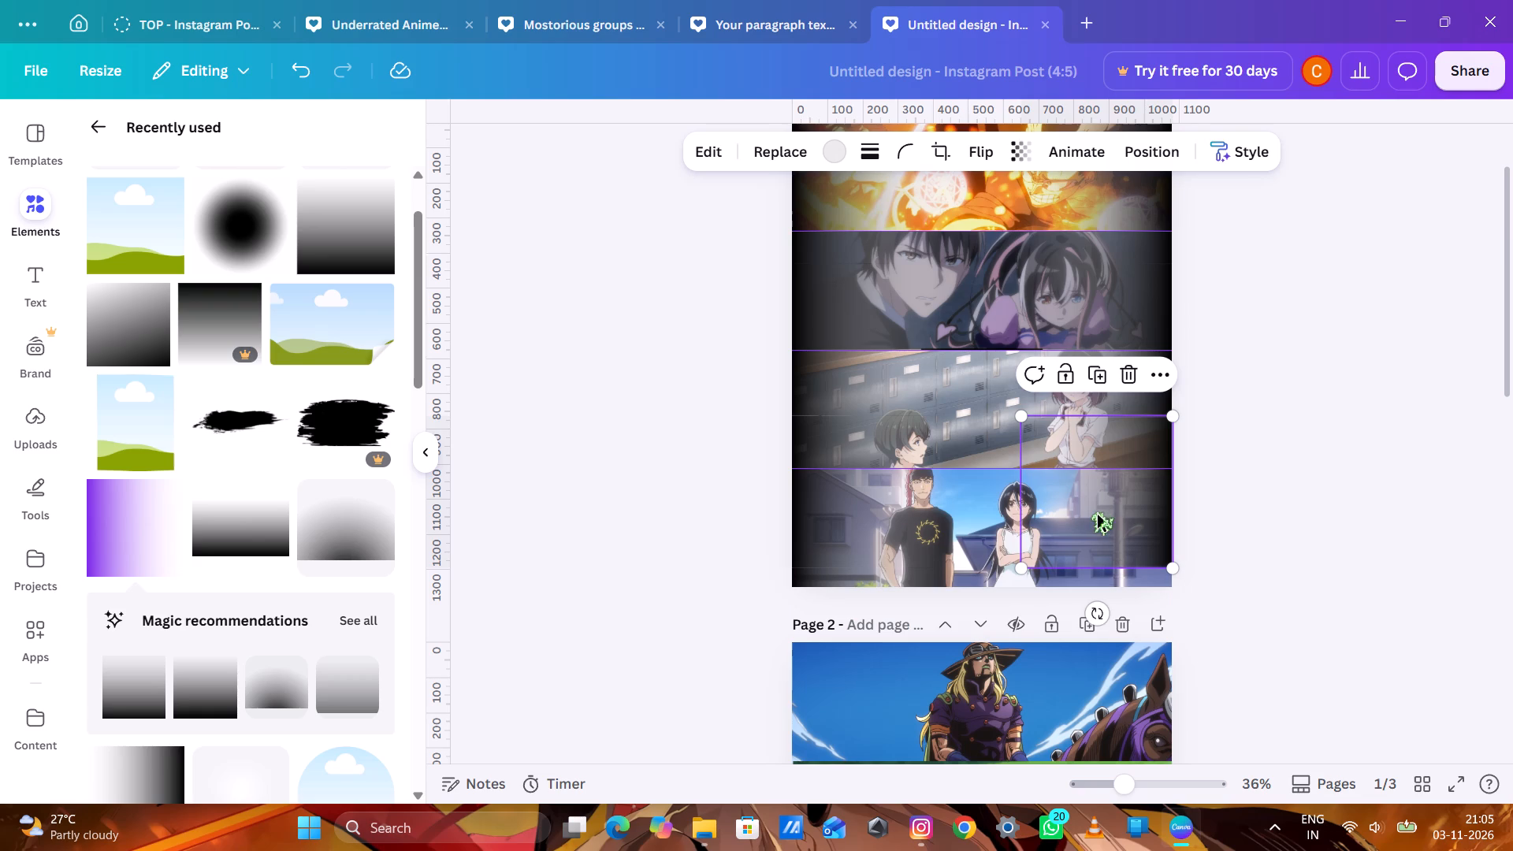
{"action": "key", "text": "ctrl+c"}
{"action": "key", "text": "ctrl+v"}
{"action": "left_click", "coordinate": [1292, 491]}
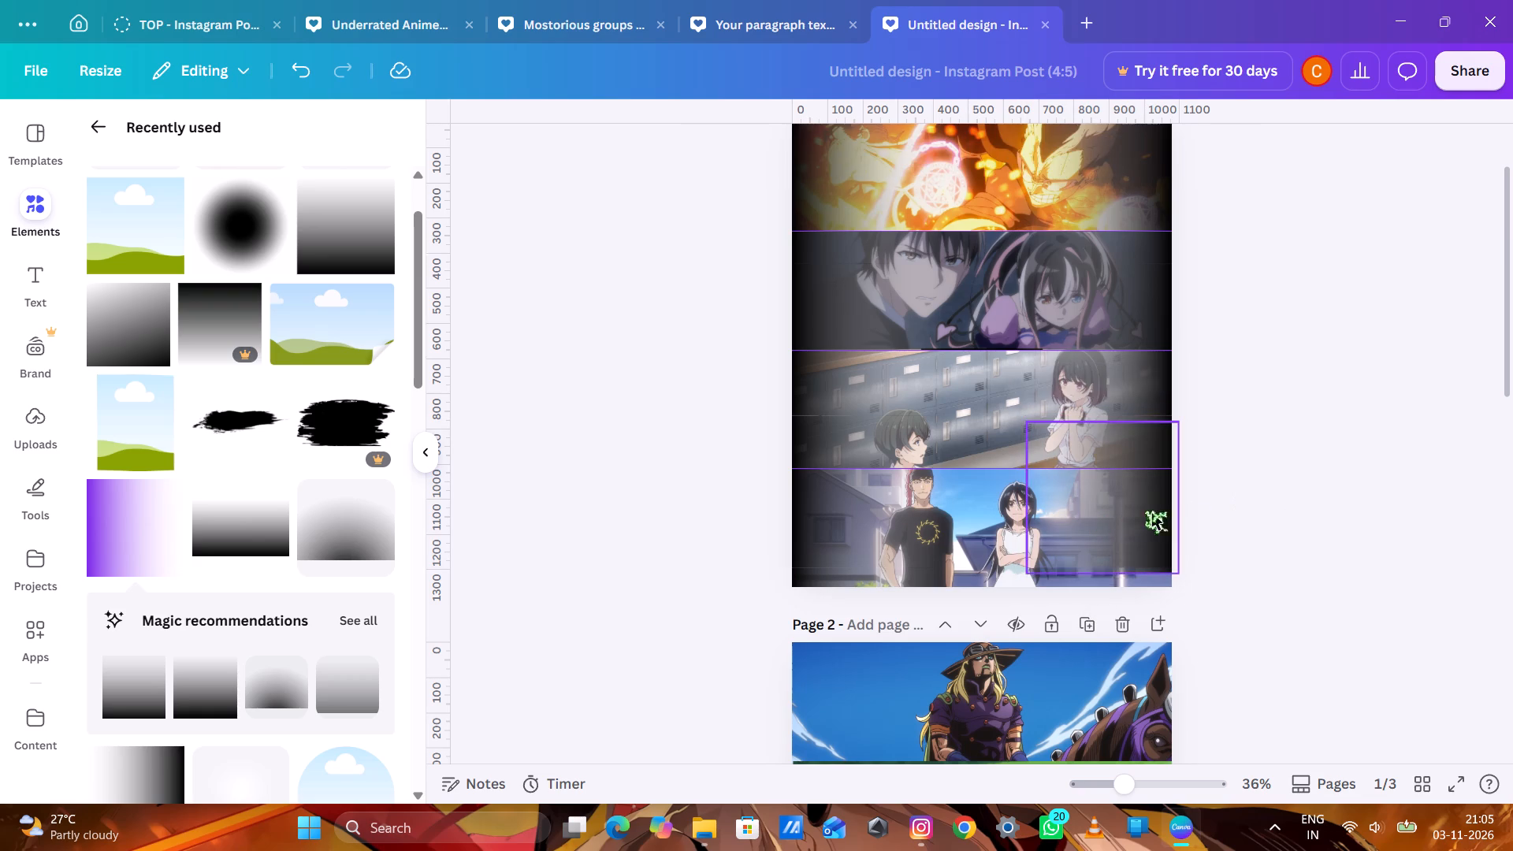
{"action": "left_click_drag", "start_coordinate": [1132, 506], "coordinate": [1125, 659]}
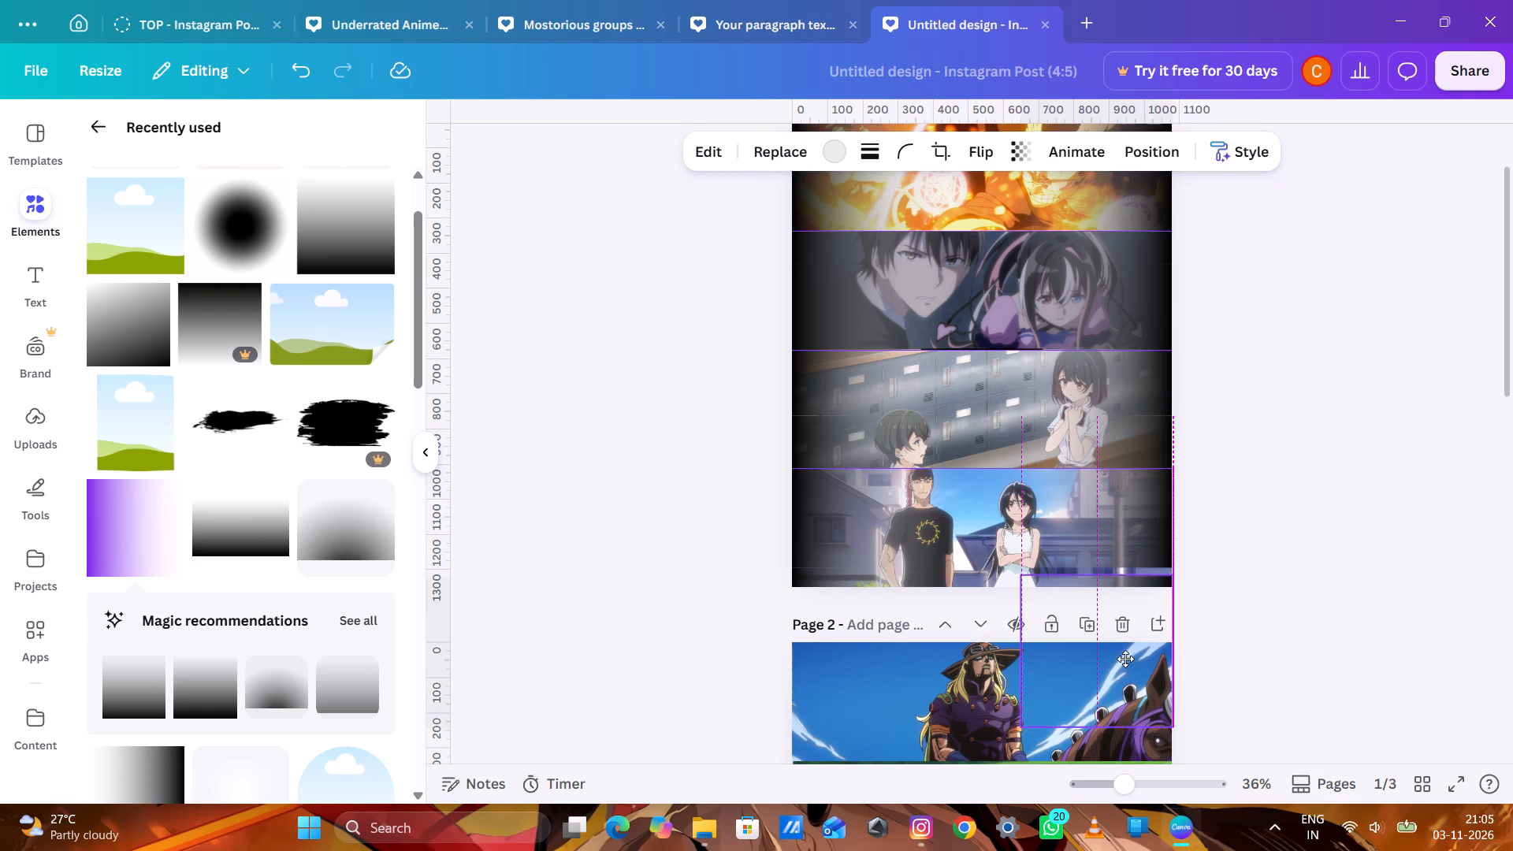
{"action": "left_click_drag", "start_coordinate": [1125, 659], "coordinate": [1125, 654]}
{"action": "left_click", "coordinate": [1275, 556]}
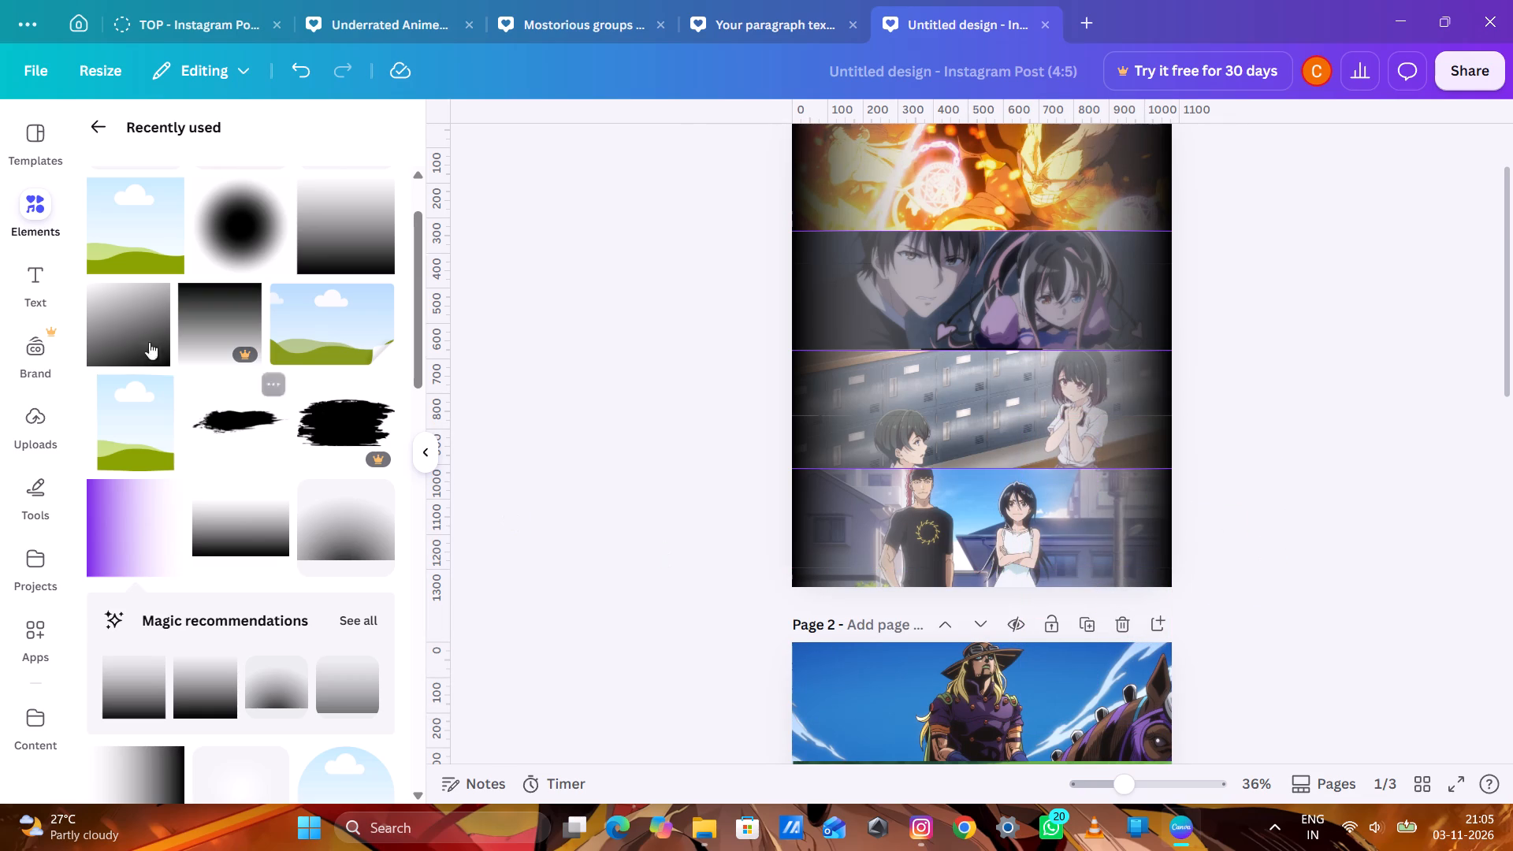
Open the options for the uploaded image of the white-haired character.
{"action": "left_click", "coordinate": [53, 420]}
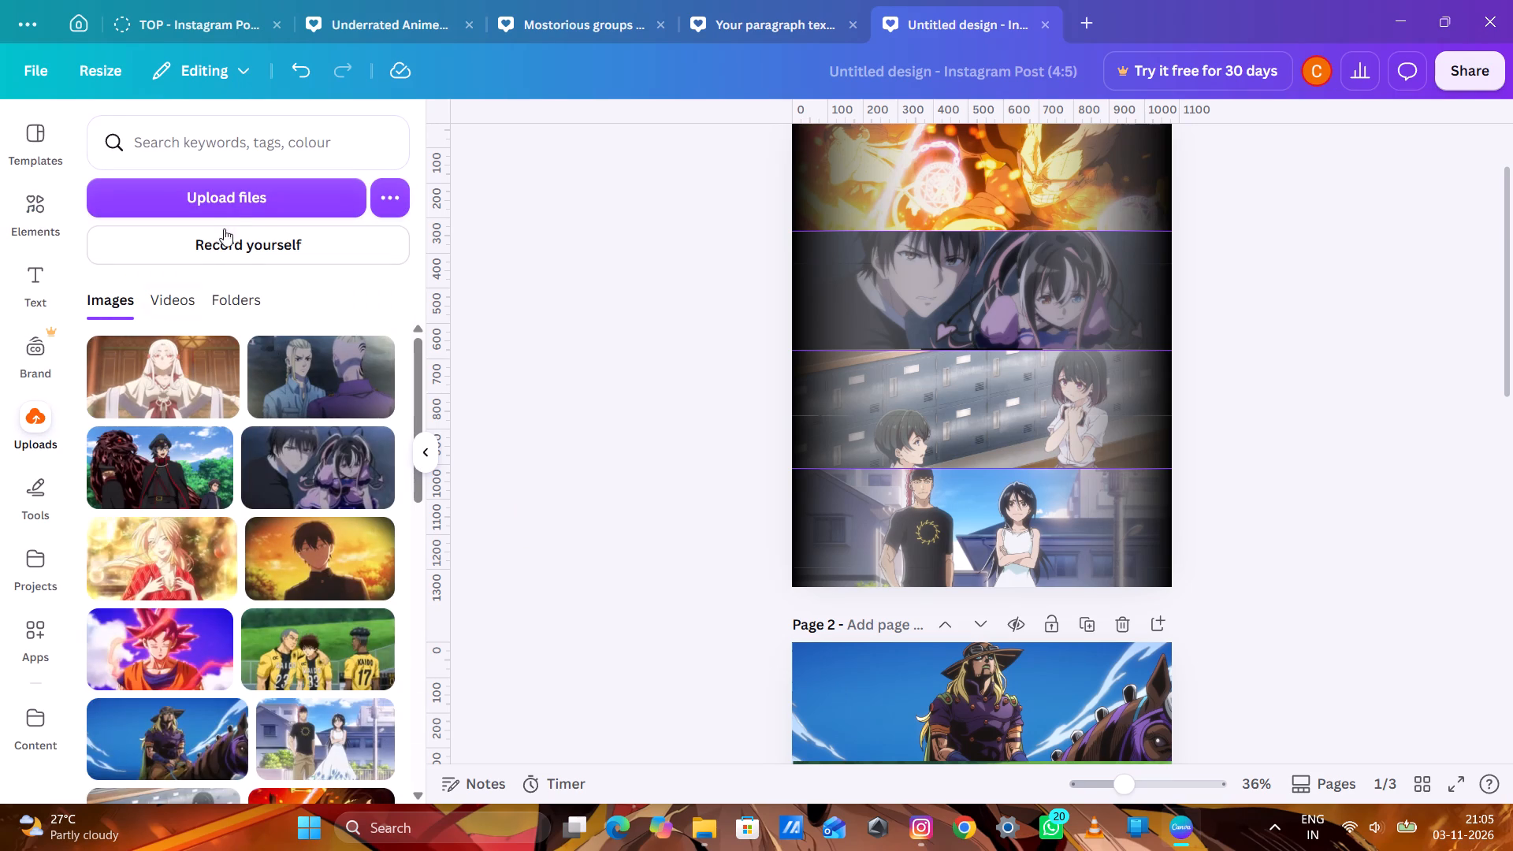
{"action": "scroll", "coordinate": [154, 318], "scroll_direction": "down", "scroll_amount": 3}
{"action": "left_click", "coordinate": [208, 359]}
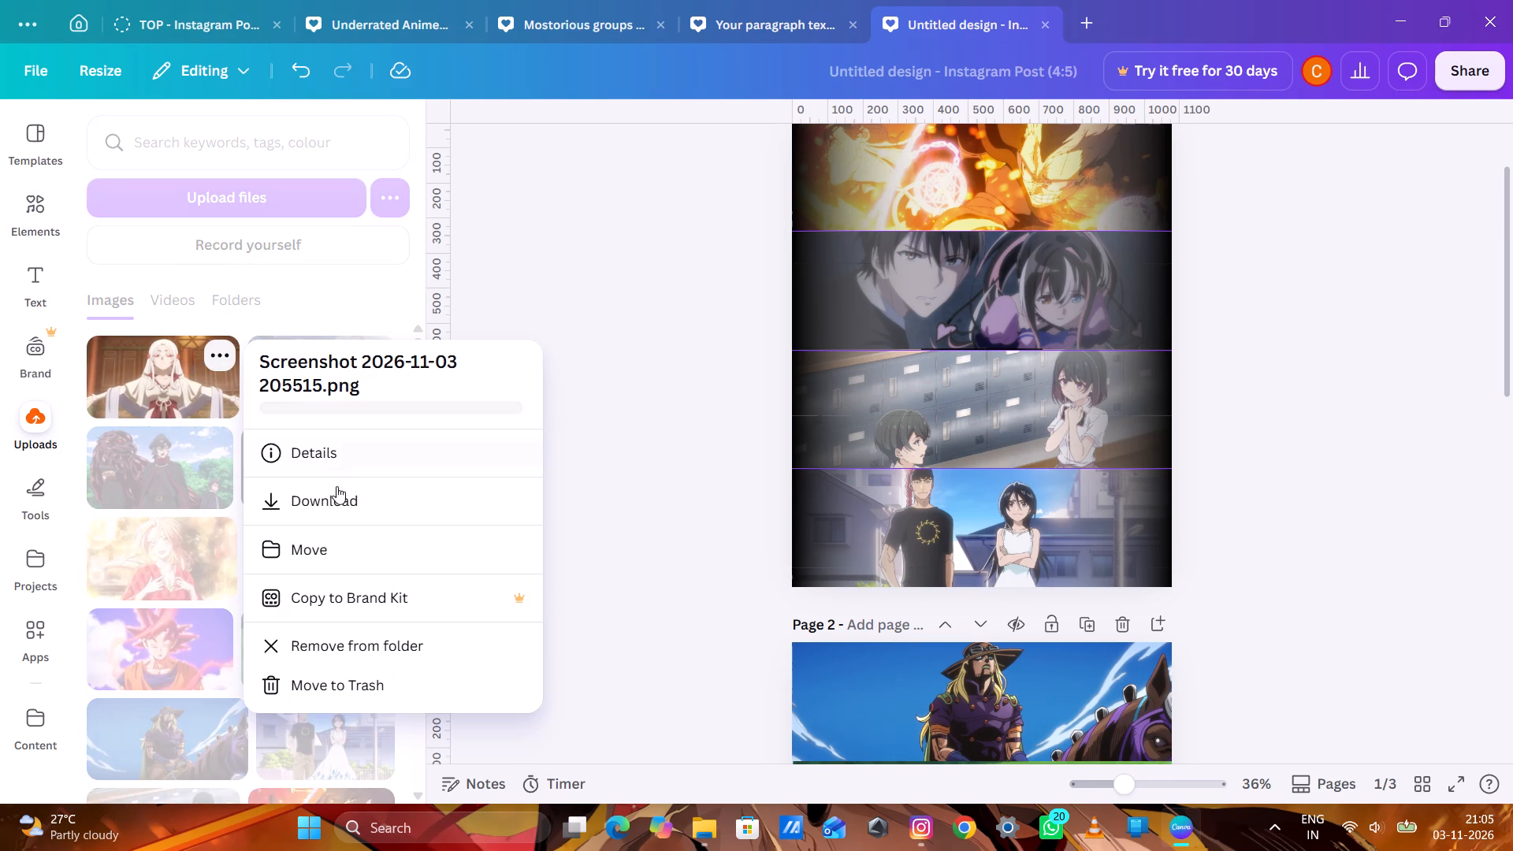
Move the uploaded screenshot of the white-haired woman to the trash.
{"action": "left_click", "coordinate": [326, 677]}
Select the twelve anime picture uploads listed ahead of the IMDb logo and move them all to the trash.
{"action": "left_click", "coordinate": [110, 347]}
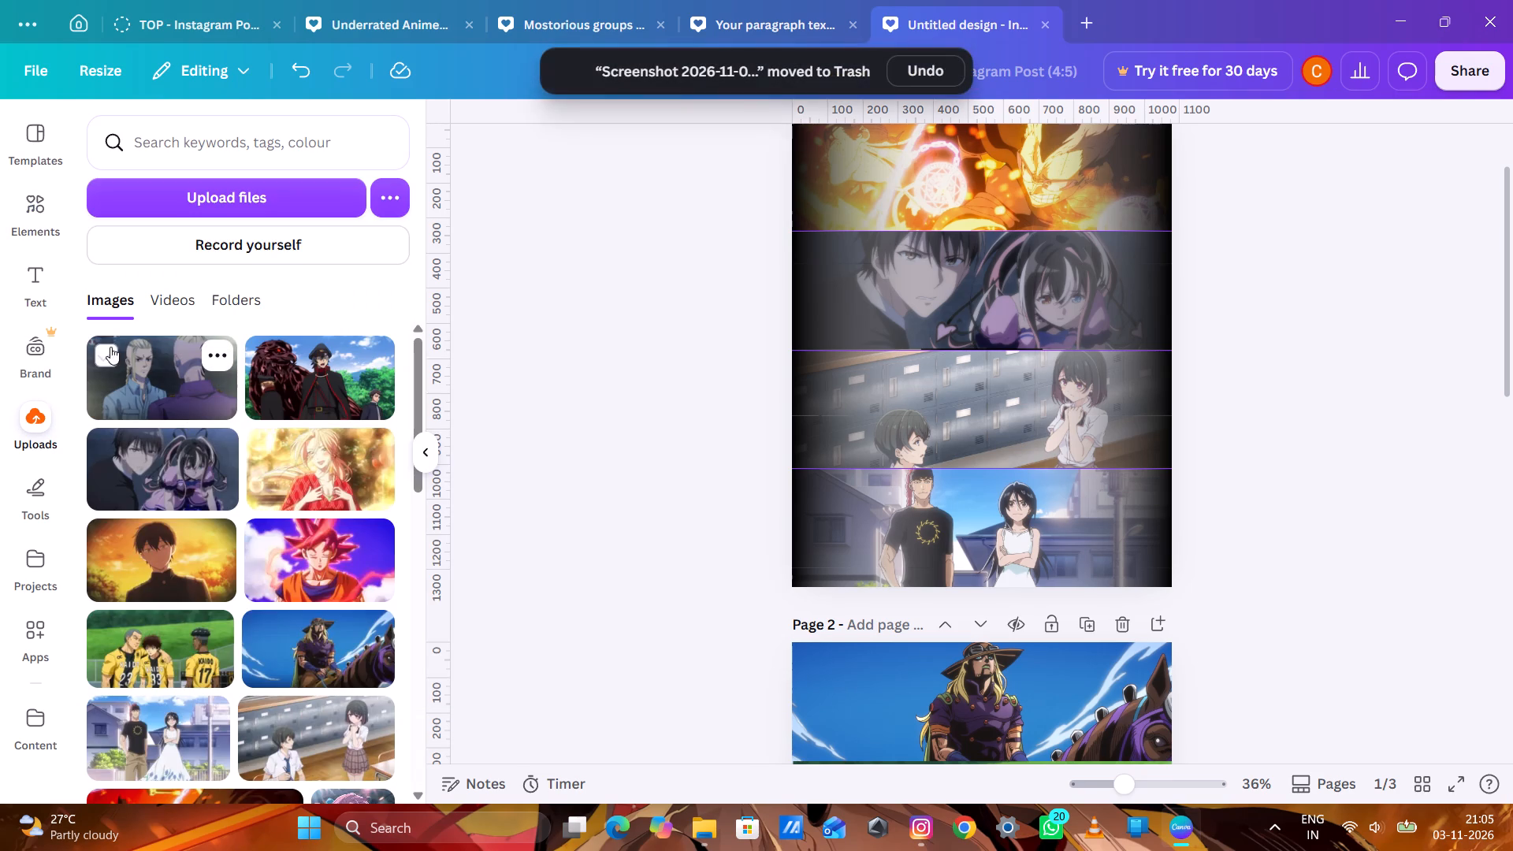
{"action": "left_click", "coordinate": [247, 355]}
{"action": "left_click", "coordinate": [97, 447]}
{"action": "left_click", "coordinate": [251, 442]}
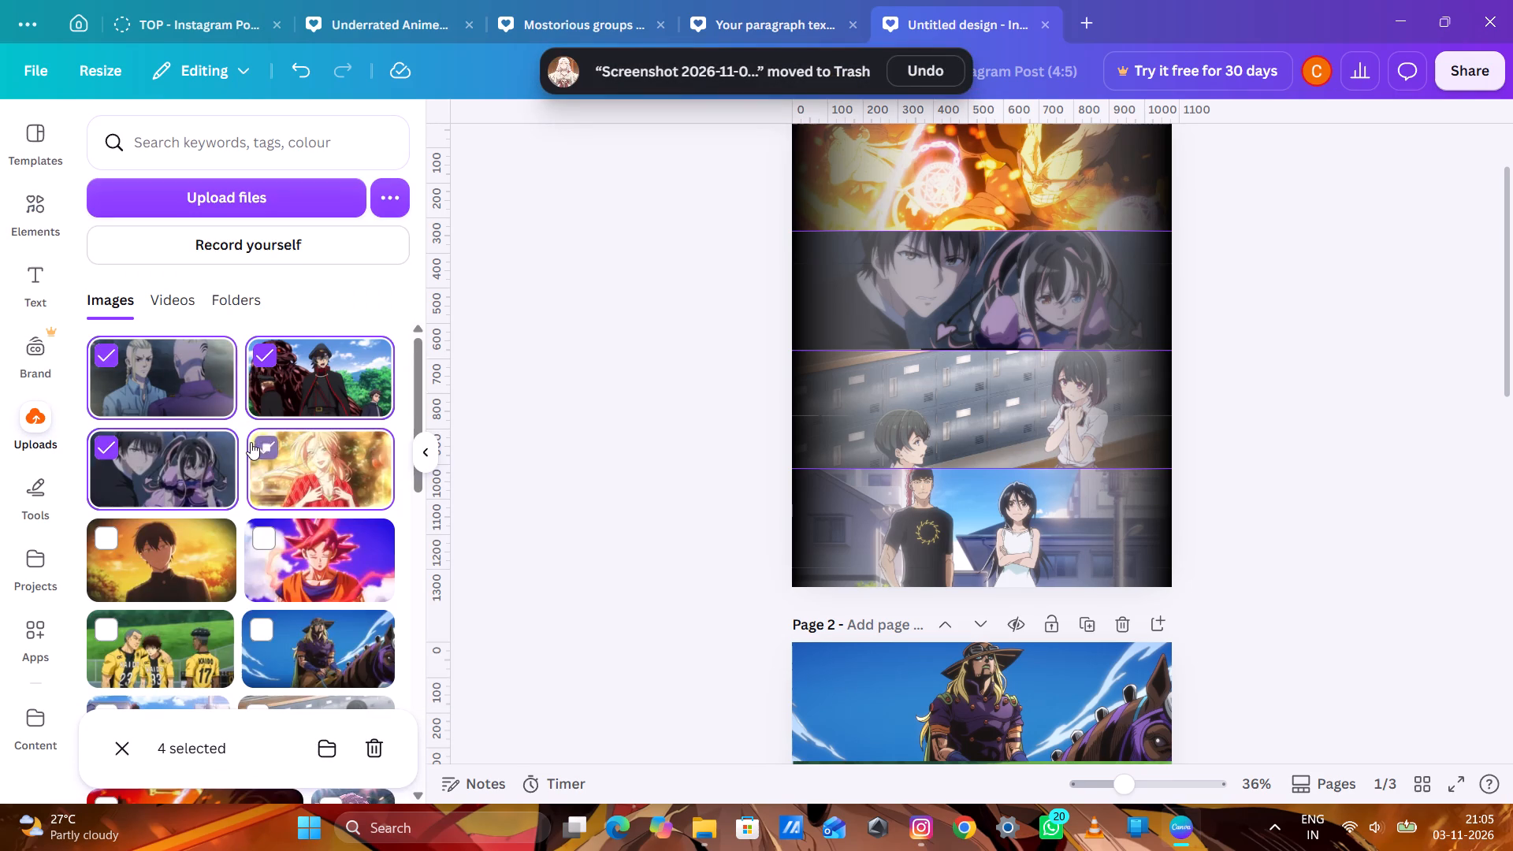
{"action": "scroll", "coordinate": [251, 442], "scroll_direction": "down", "scroll_amount": 1}
{"action": "left_click", "coordinate": [84, 439]}
{"action": "left_click", "coordinate": [110, 440]}
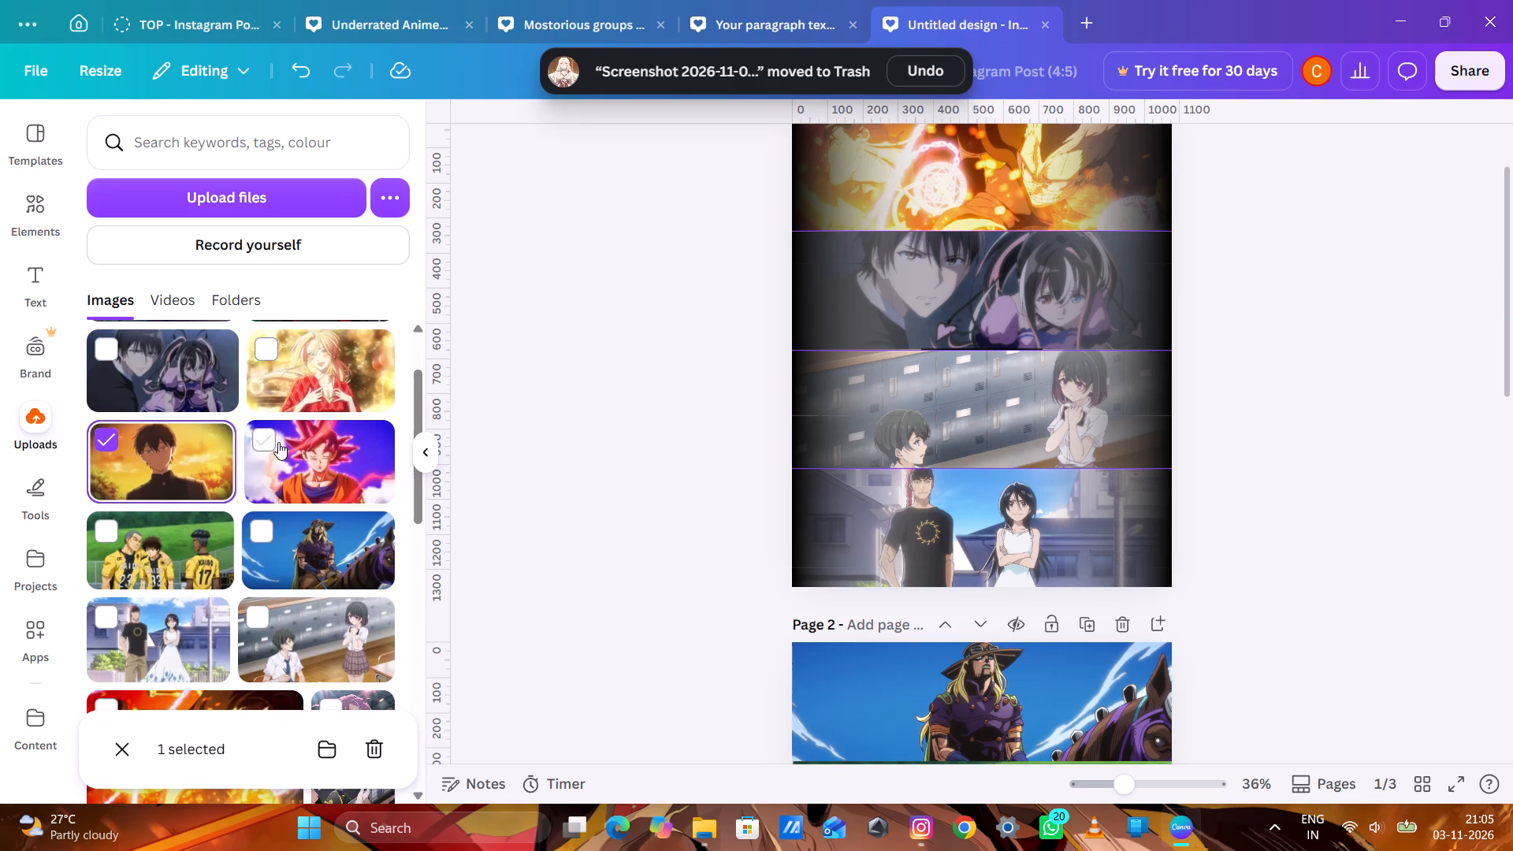
{"action": "left_click", "coordinate": [274, 442]}
{"action": "left_click", "coordinate": [267, 348]}
{"action": "left_click", "coordinate": [96, 351]}
{"action": "scroll", "coordinate": [107, 348], "scroll_direction": "up", "scroll_amount": 1}
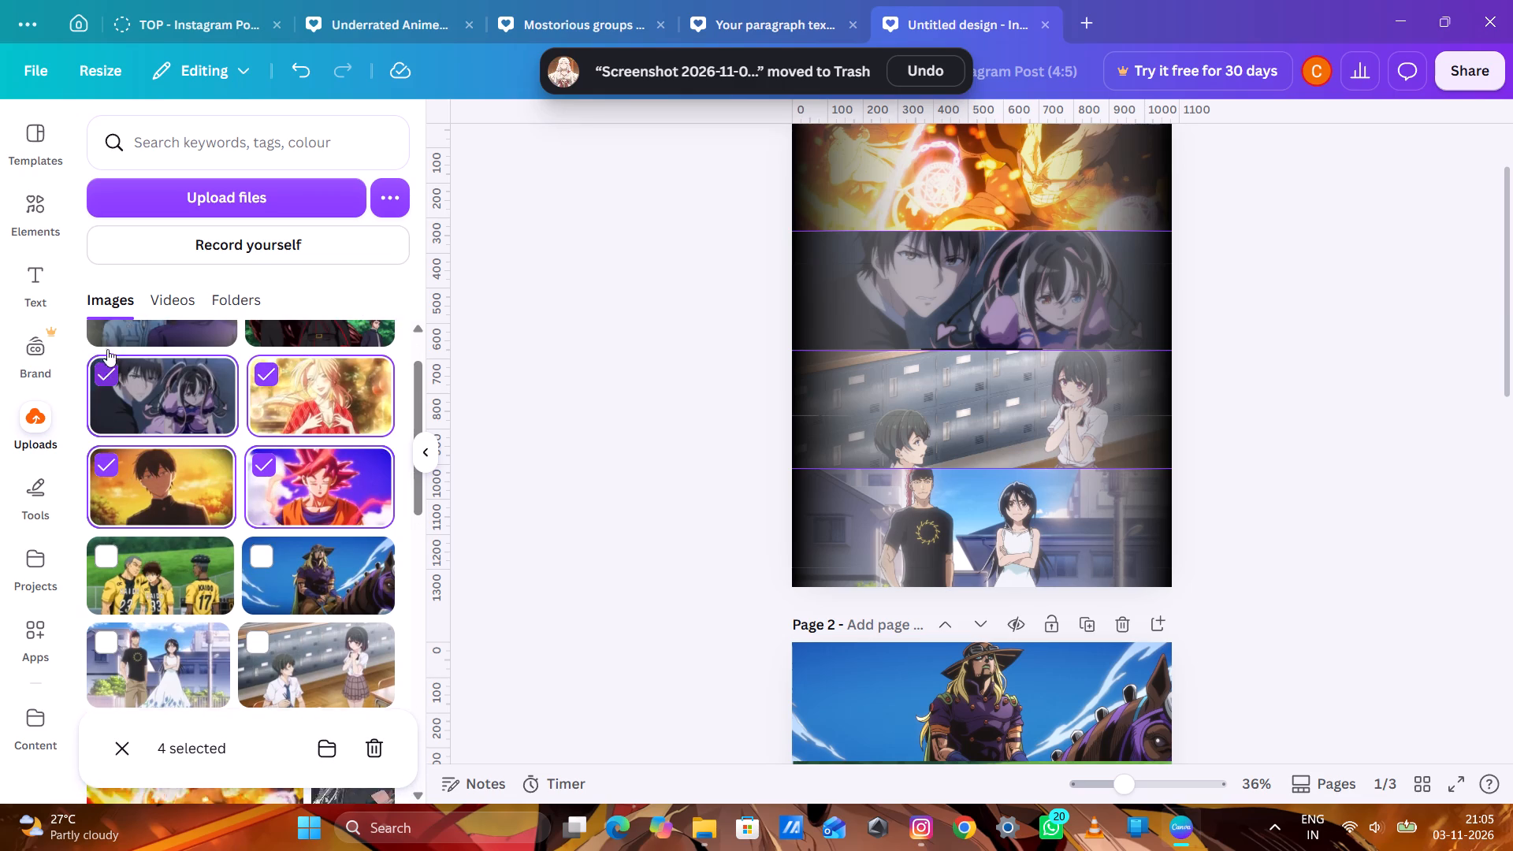
{"action": "left_click", "coordinate": [107, 358]}
{"action": "left_click", "coordinate": [270, 351]}
{"action": "scroll", "coordinate": [257, 396], "scroll_direction": "down", "scroll_amount": 2}
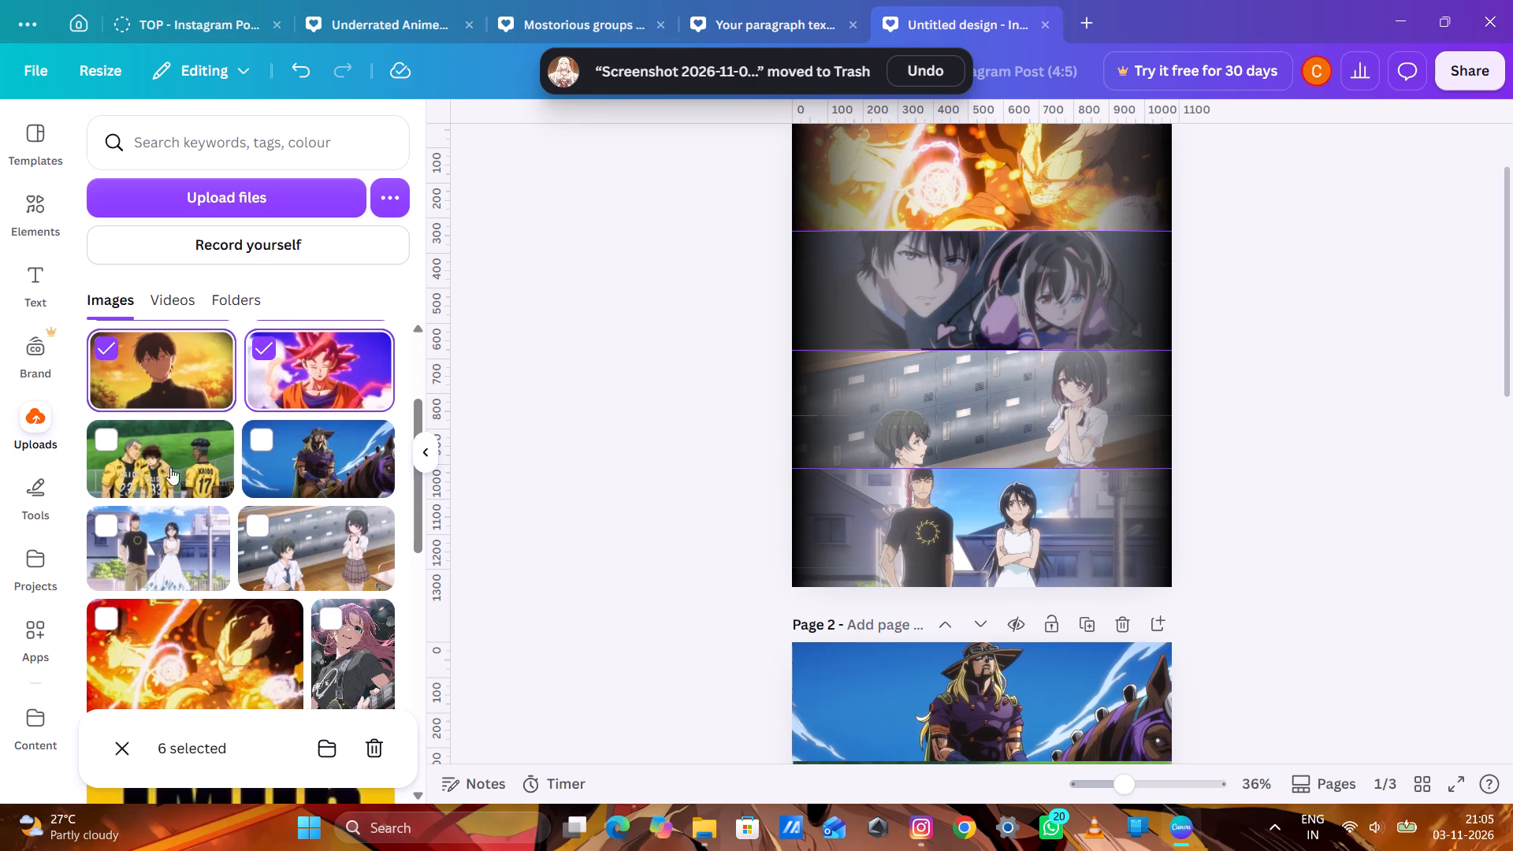
{"action": "left_click", "coordinate": [106, 421]}
{"action": "left_click", "coordinate": [271, 434]}
{"action": "left_click", "coordinate": [124, 507]}
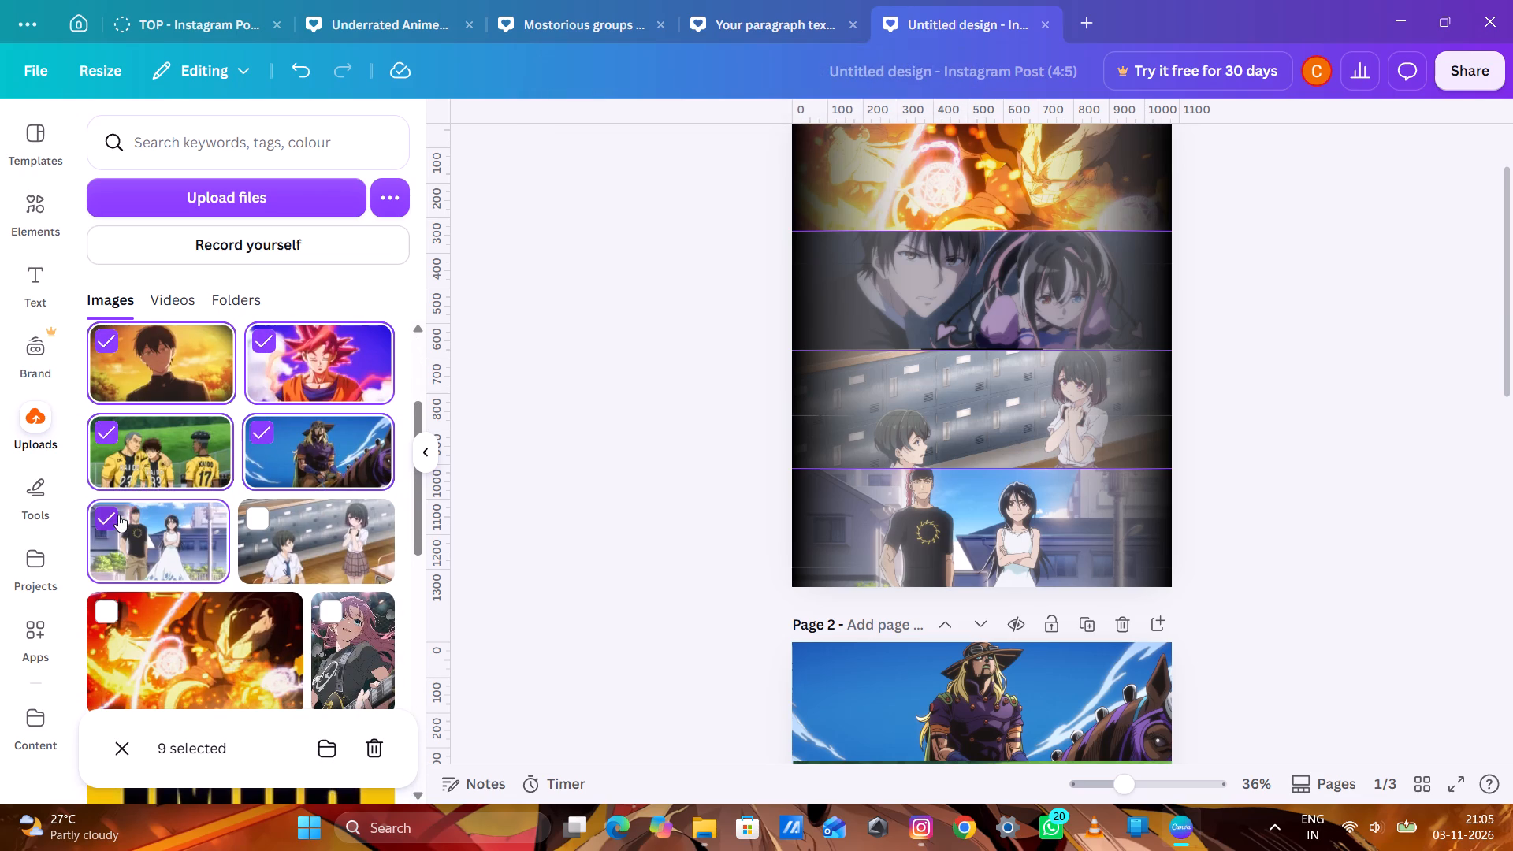
{"action": "left_click", "coordinate": [270, 507]}
{"action": "scroll", "coordinate": [240, 530], "scroll_direction": "down", "scroll_amount": 1}
{"action": "left_click", "coordinate": [103, 507]}
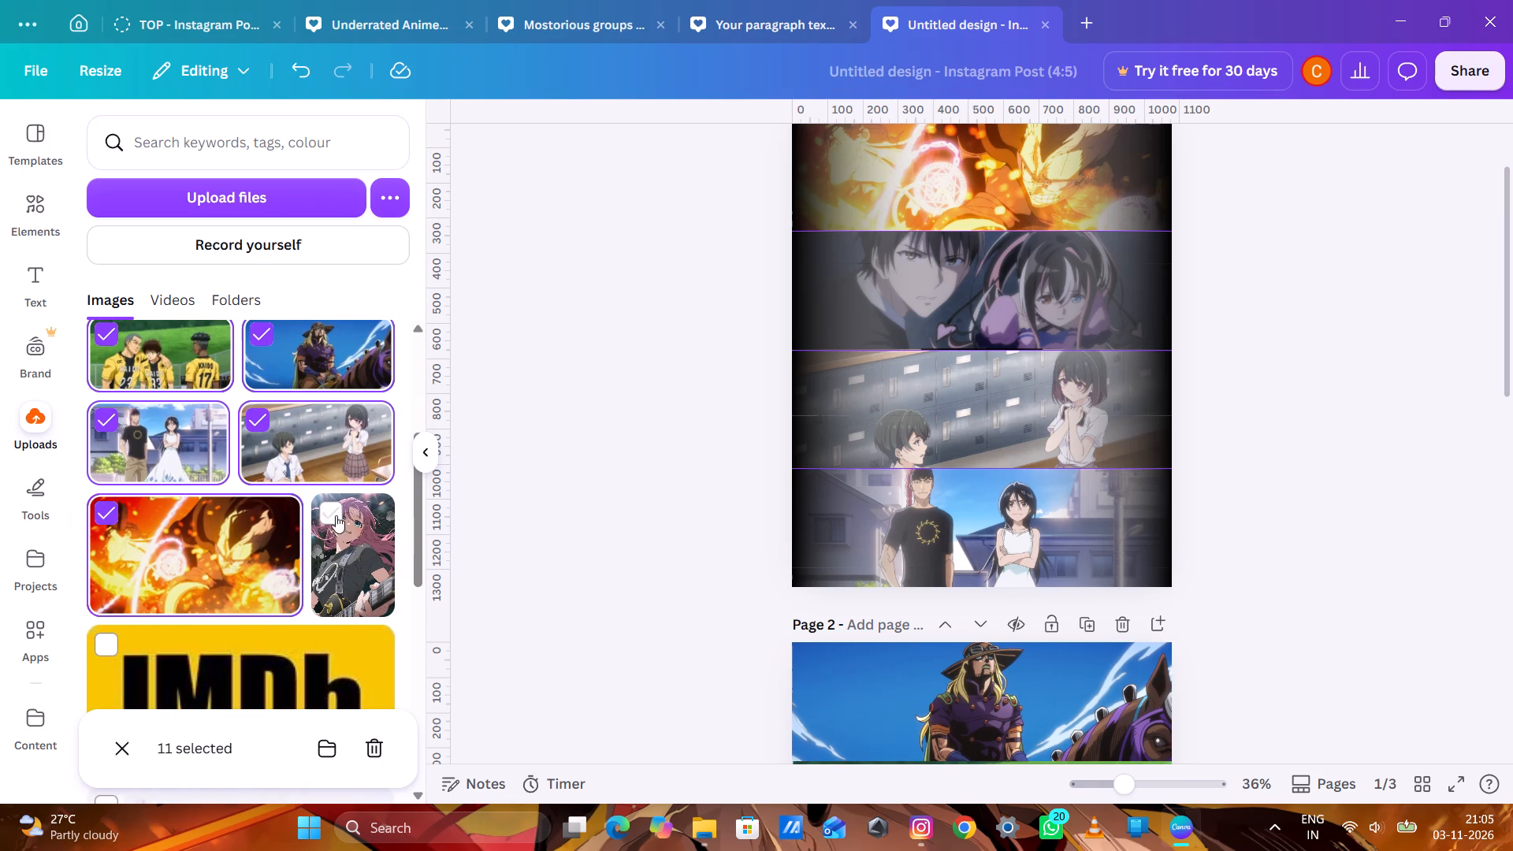
{"action": "left_click", "coordinate": [329, 515]}
{"action": "scroll", "coordinate": [263, 653], "scroll_direction": "down", "scroll_amount": 2}
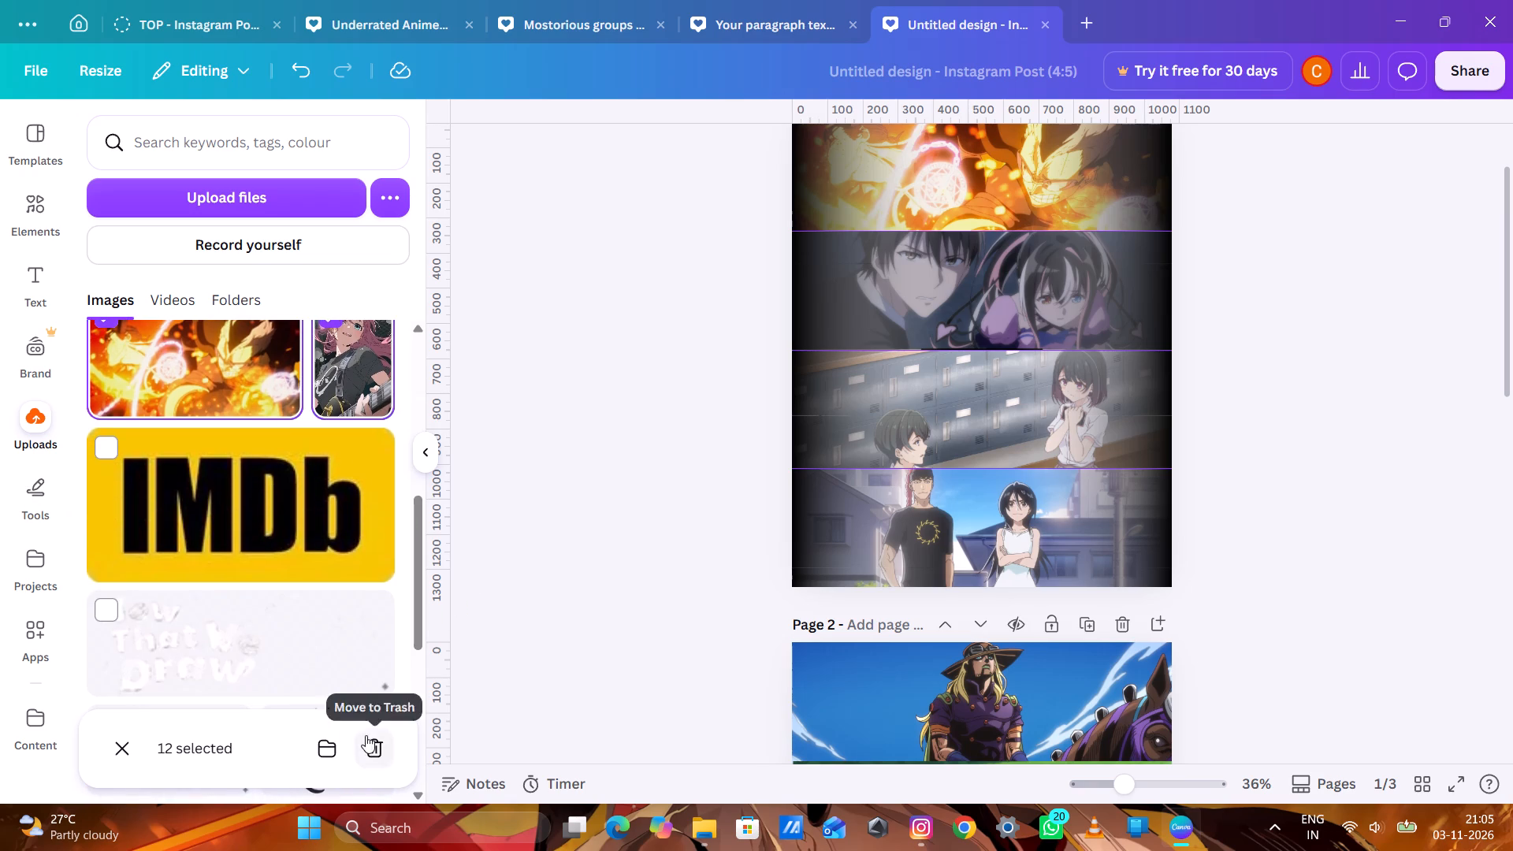
{"action": "left_click", "coordinate": [366, 735]}
{"action": "left_click", "coordinate": [821, 474]}
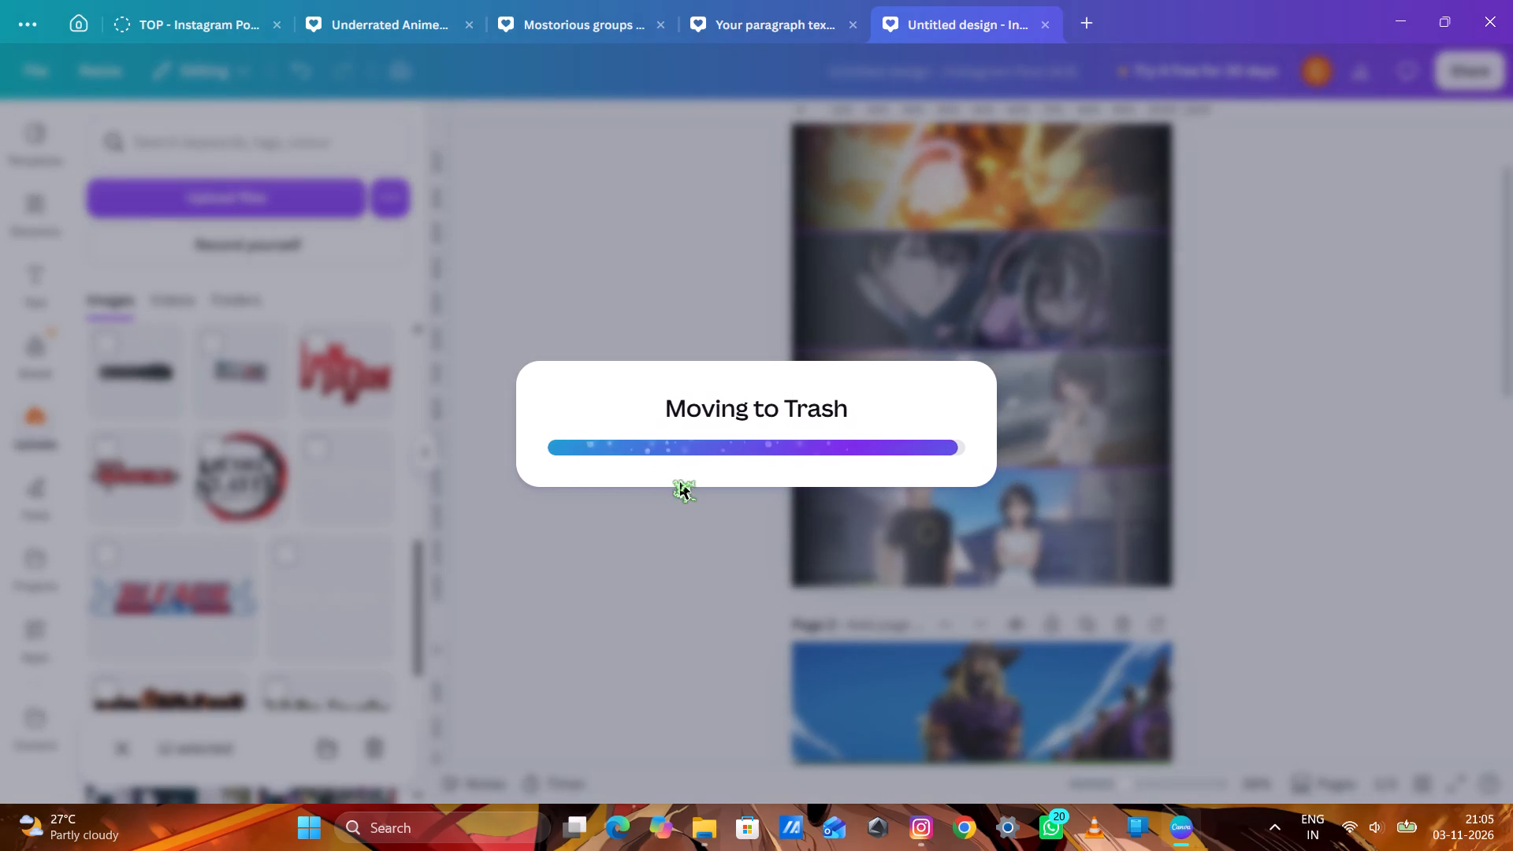
Look through the uploaded anime logos for the Black Clover title logo.
{"action": "scroll", "coordinate": [358, 498], "scroll_direction": "down", "scroll_amount": 2}
{"action": "scroll", "coordinate": [573, 455], "scroll_direction": "up", "scroll_amount": 2}
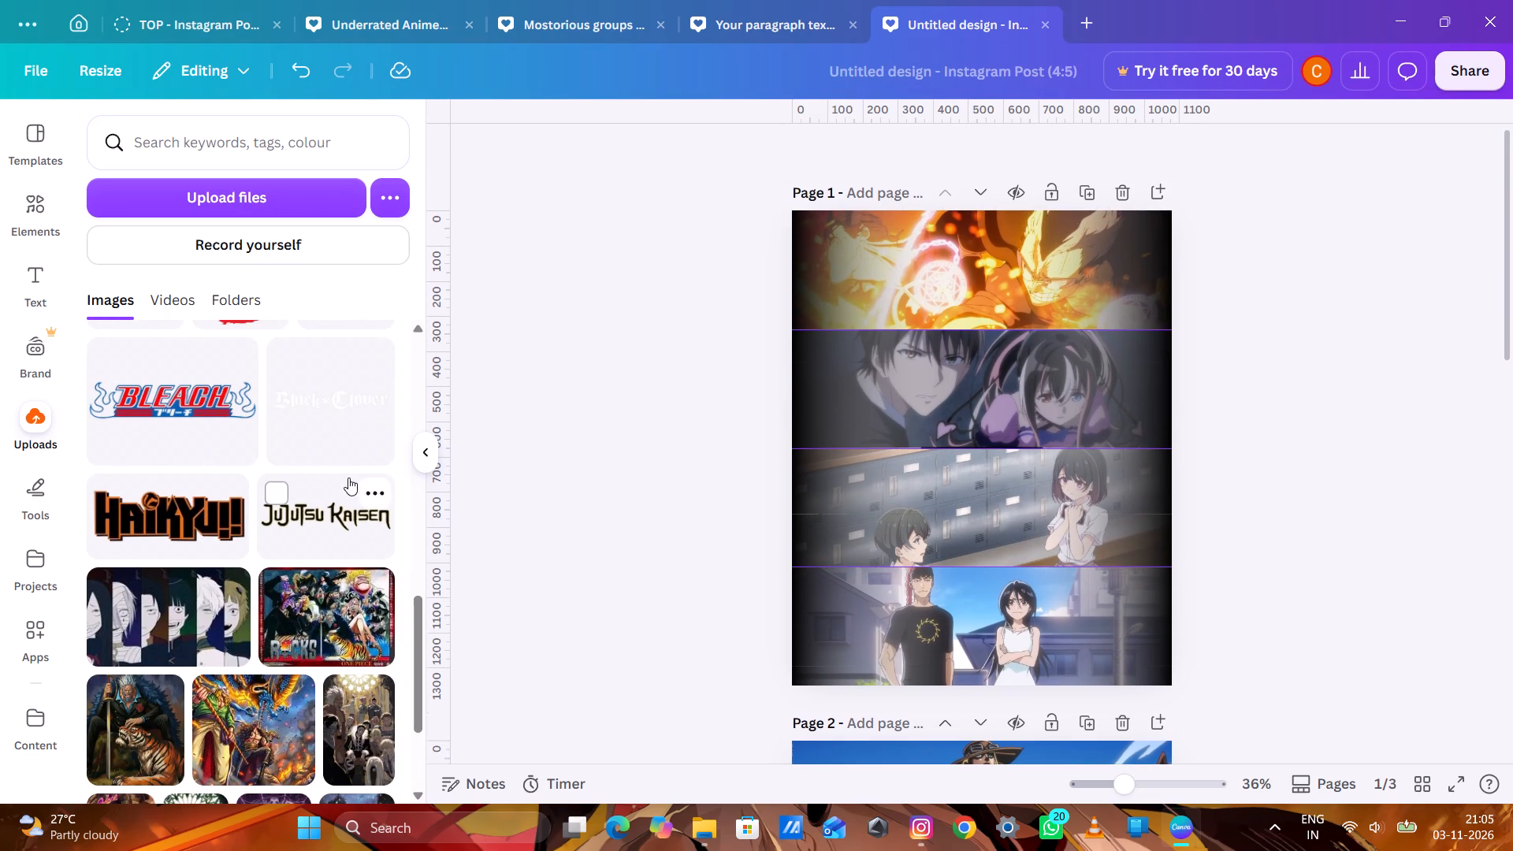
{"action": "scroll", "coordinate": [348, 478], "scroll_direction": "down", "scroll_amount": 2}
{"action": "scroll", "coordinate": [348, 478], "scroll_direction": "up", "scroll_amount": 4}
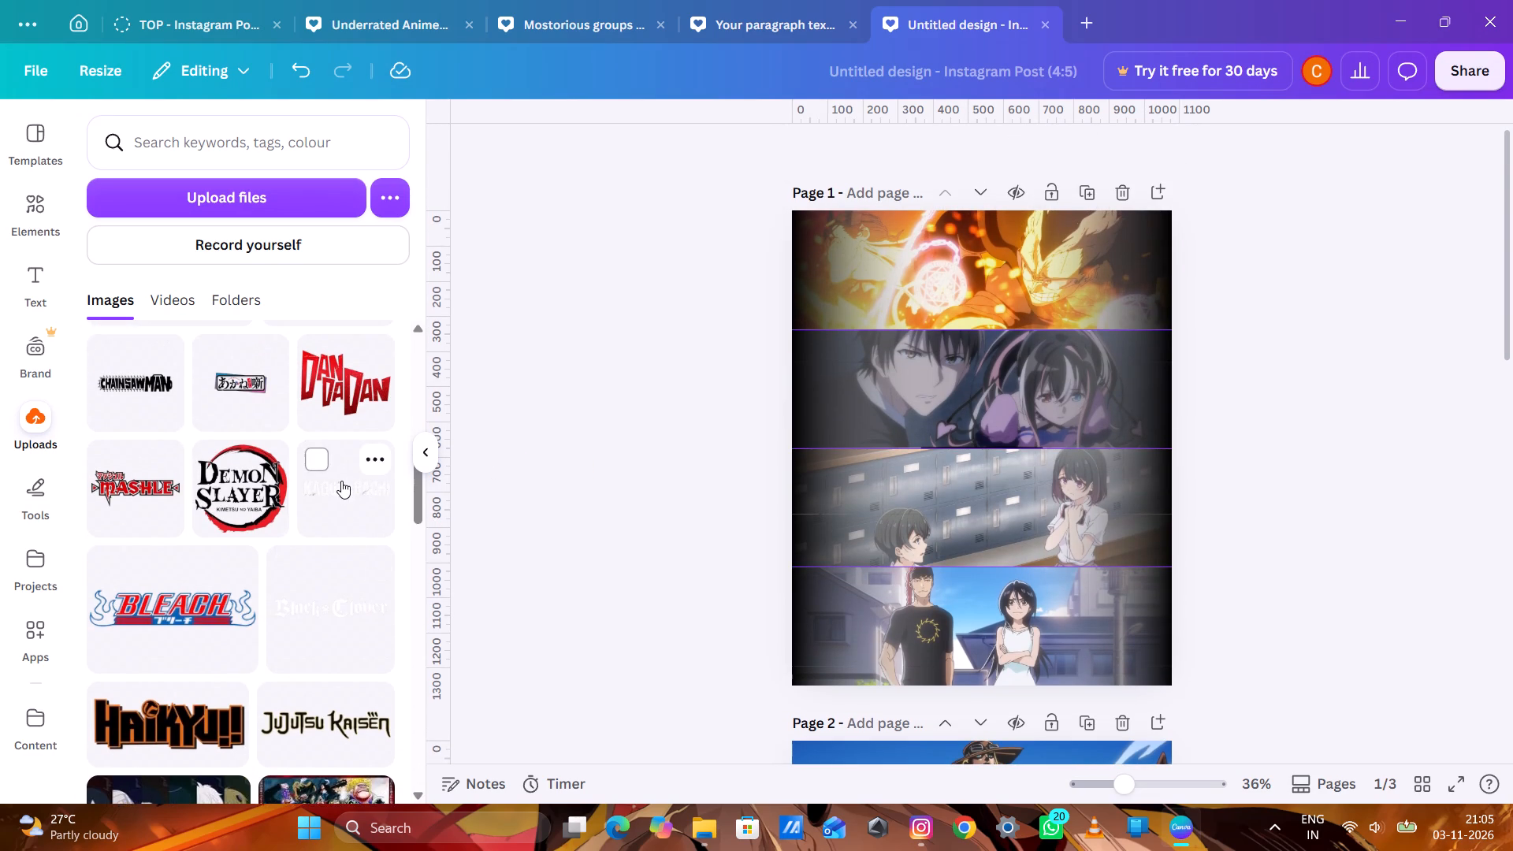
{"action": "scroll", "coordinate": [341, 481], "scroll_direction": "up", "scroll_amount": 1}
{"action": "scroll", "coordinate": [203, 556], "scroll_direction": "up", "scroll_amount": 1}
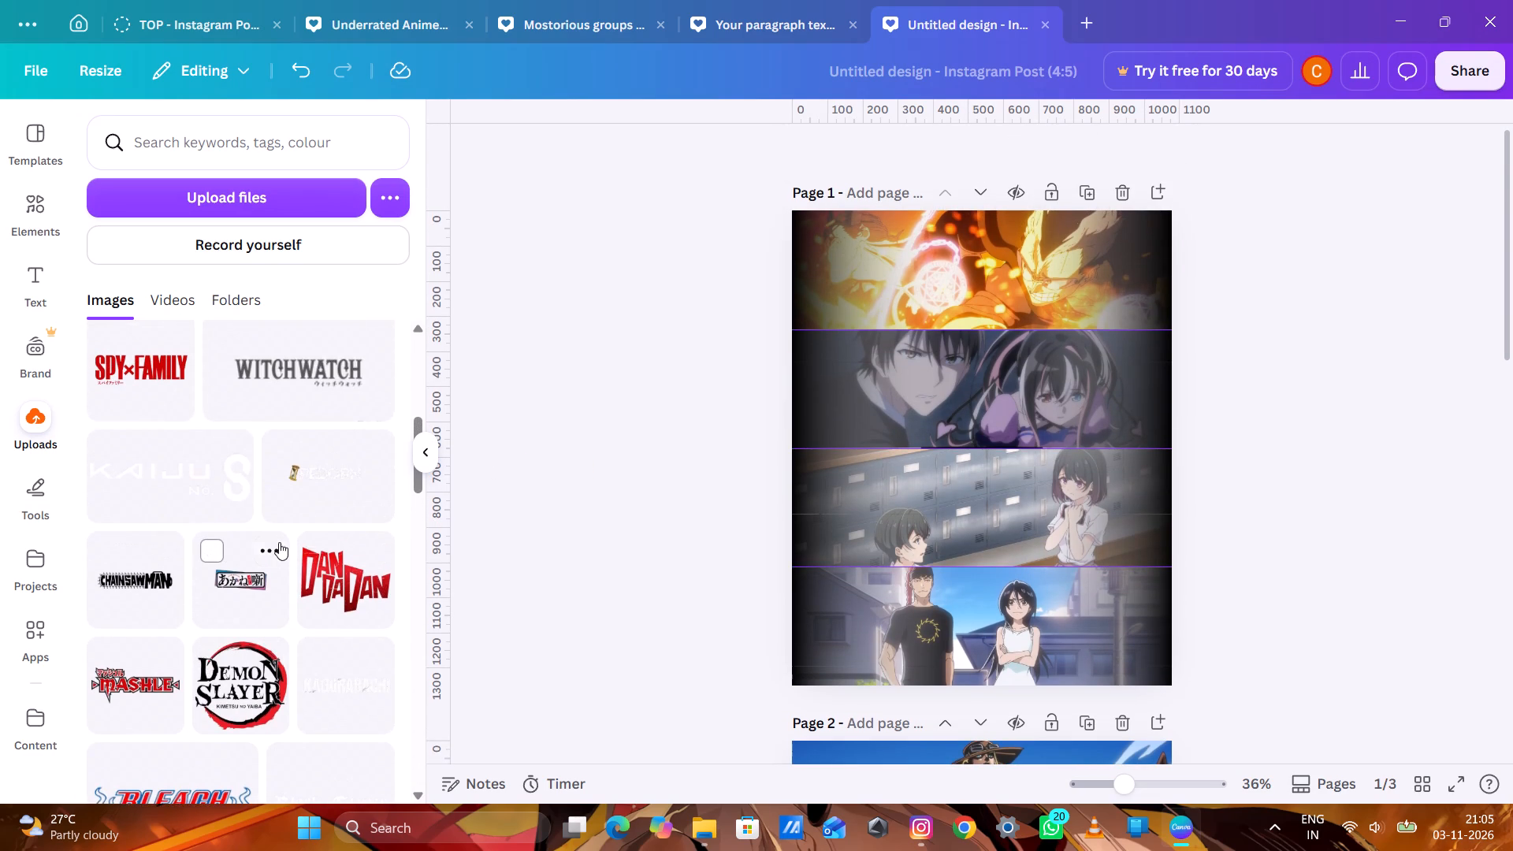
{"action": "scroll", "coordinate": [279, 542], "scroll_direction": "up", "scroll_amount": 6}
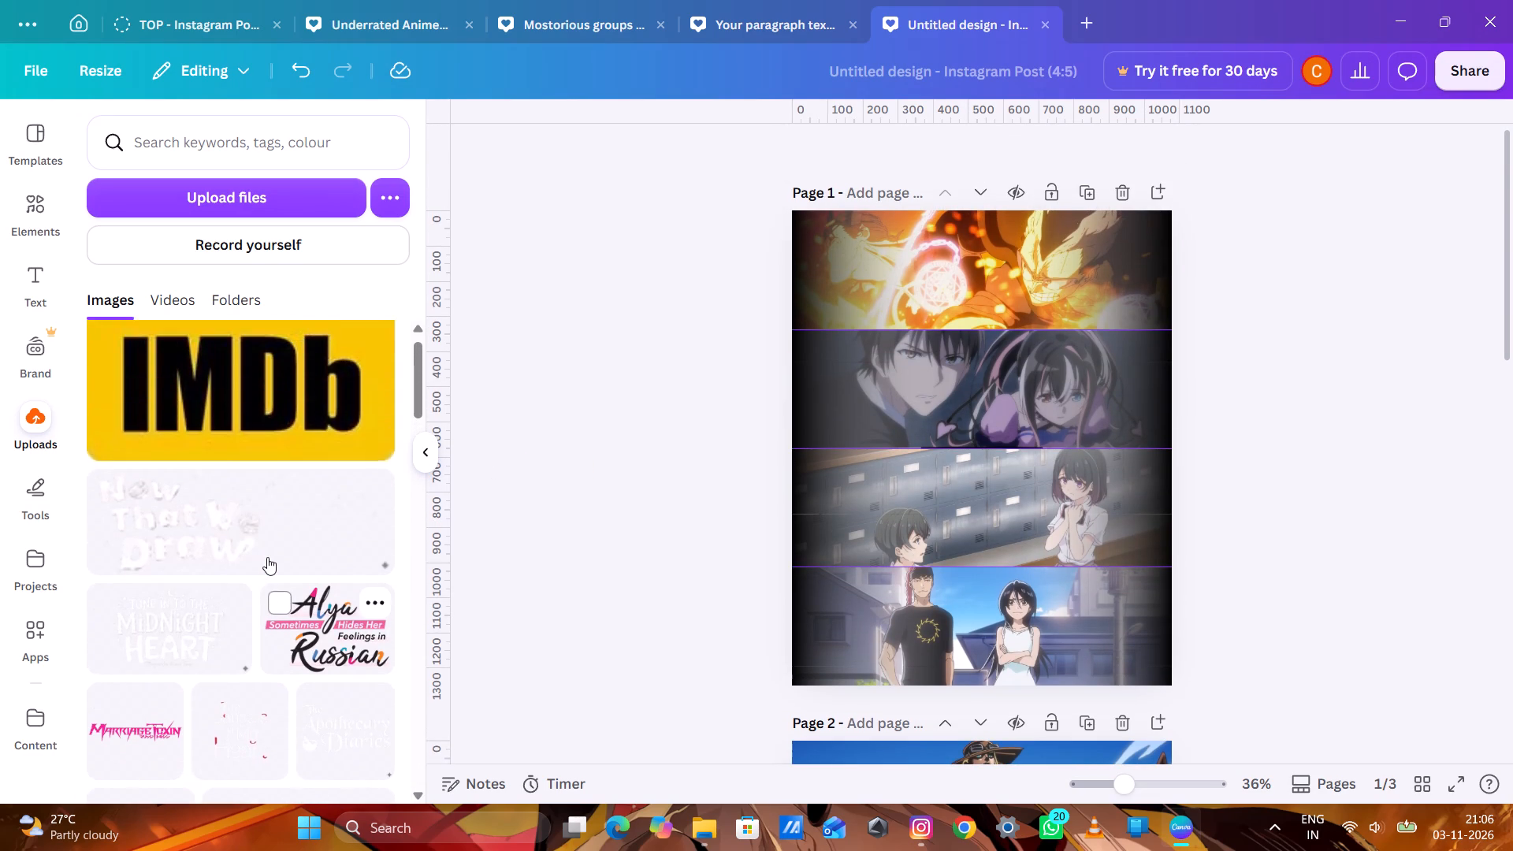
{"action": "scroll", "coordinate": [267, 557], "scroll_direction": "down", "scroll_amount": 3}
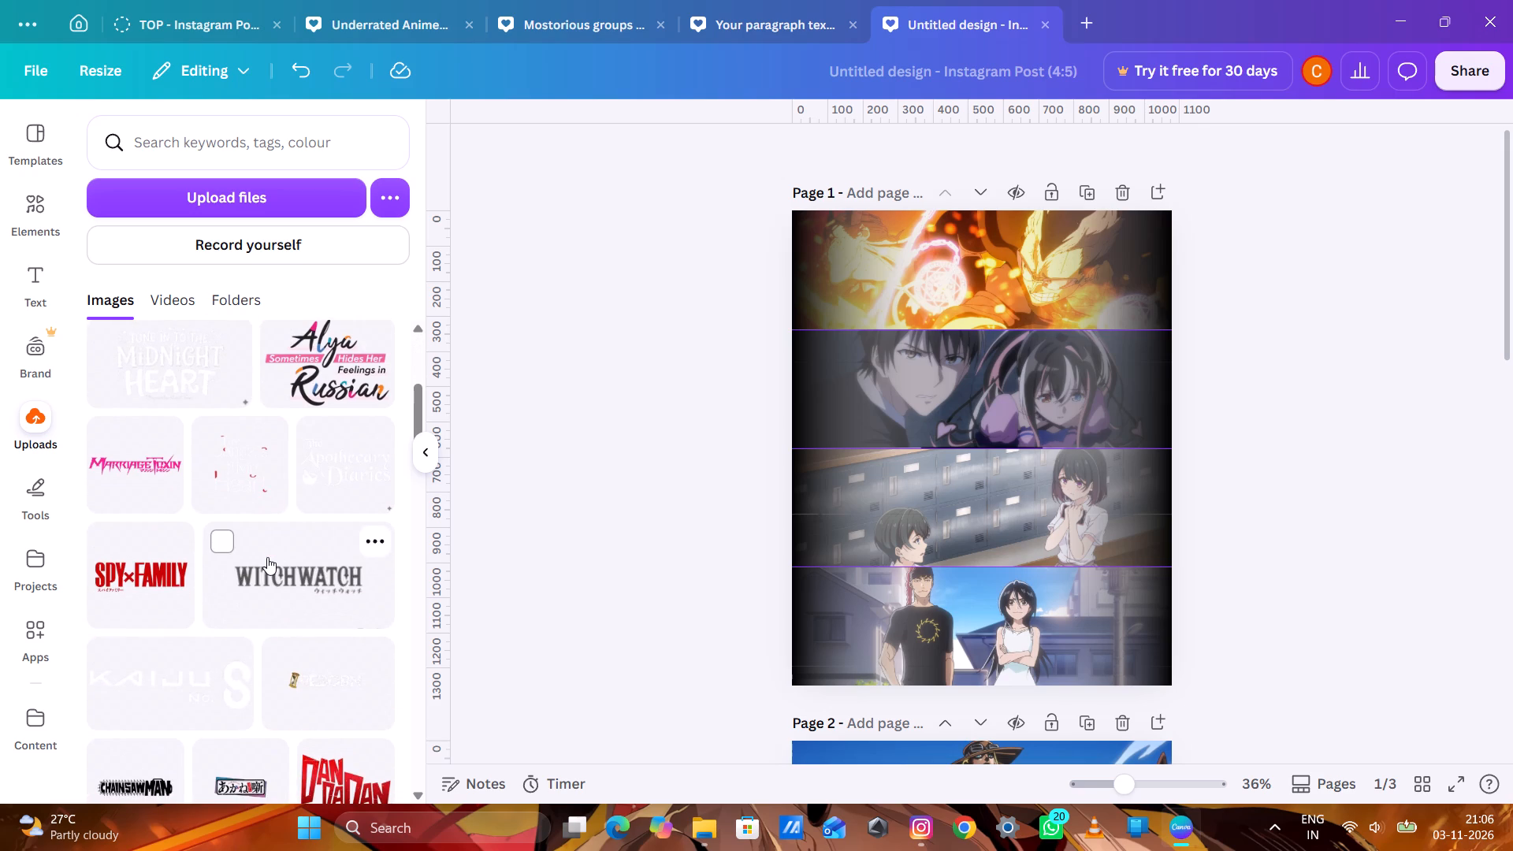
{"action": "scroll", "coordinate": [267, 557], "scroll_direction": "down", "scroll_amount": 3}
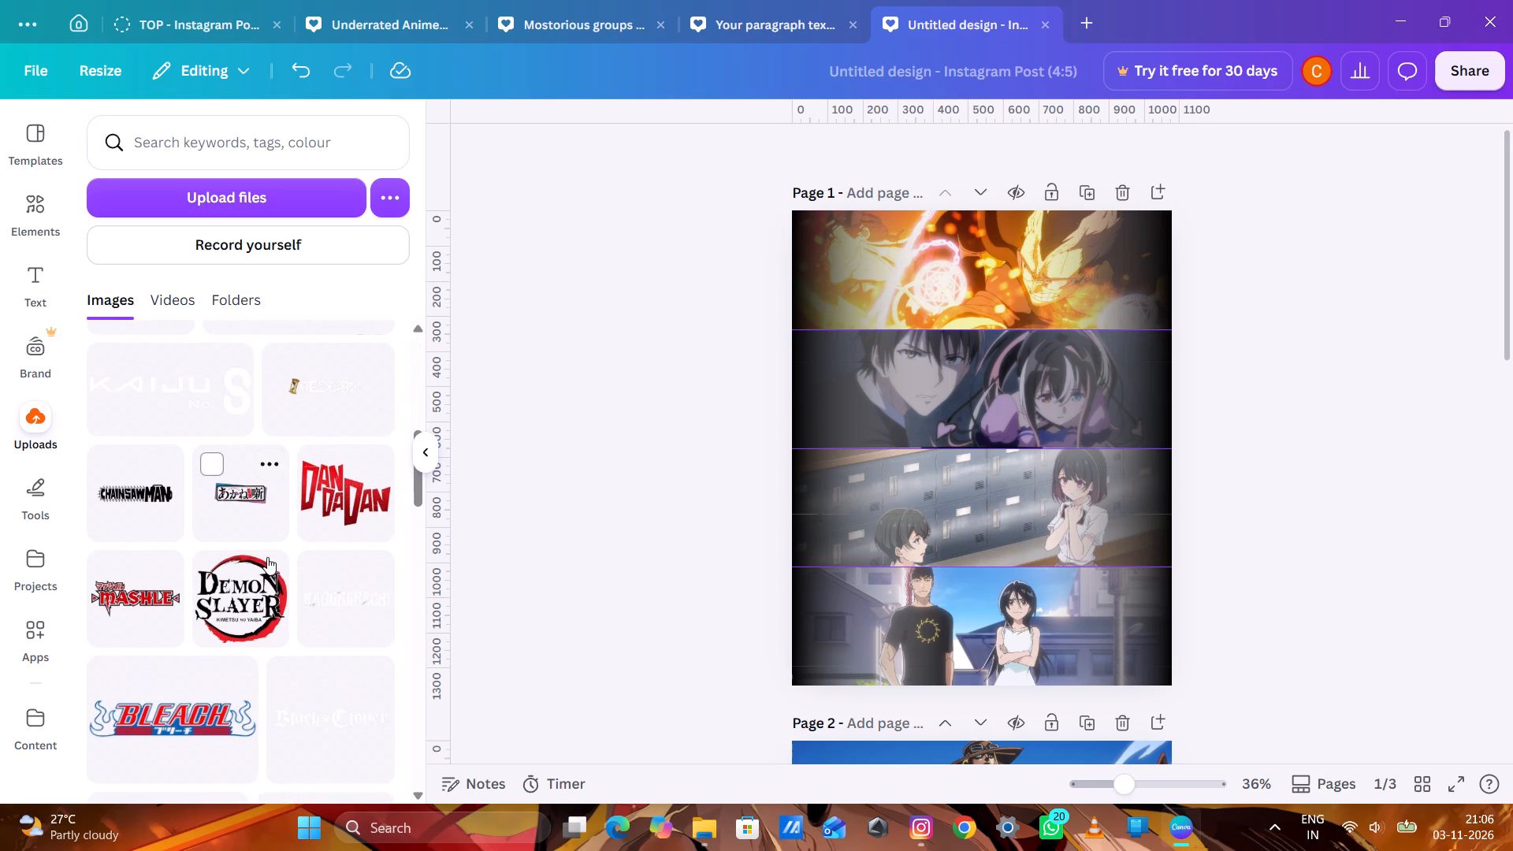
Add the white Black Clover title logo from the uploads to page 1 and move it onto the top picture.
{"action": "scroll", "coordinate": [267, 557], "scroll_direction": "down", "scroll_amount": 2}
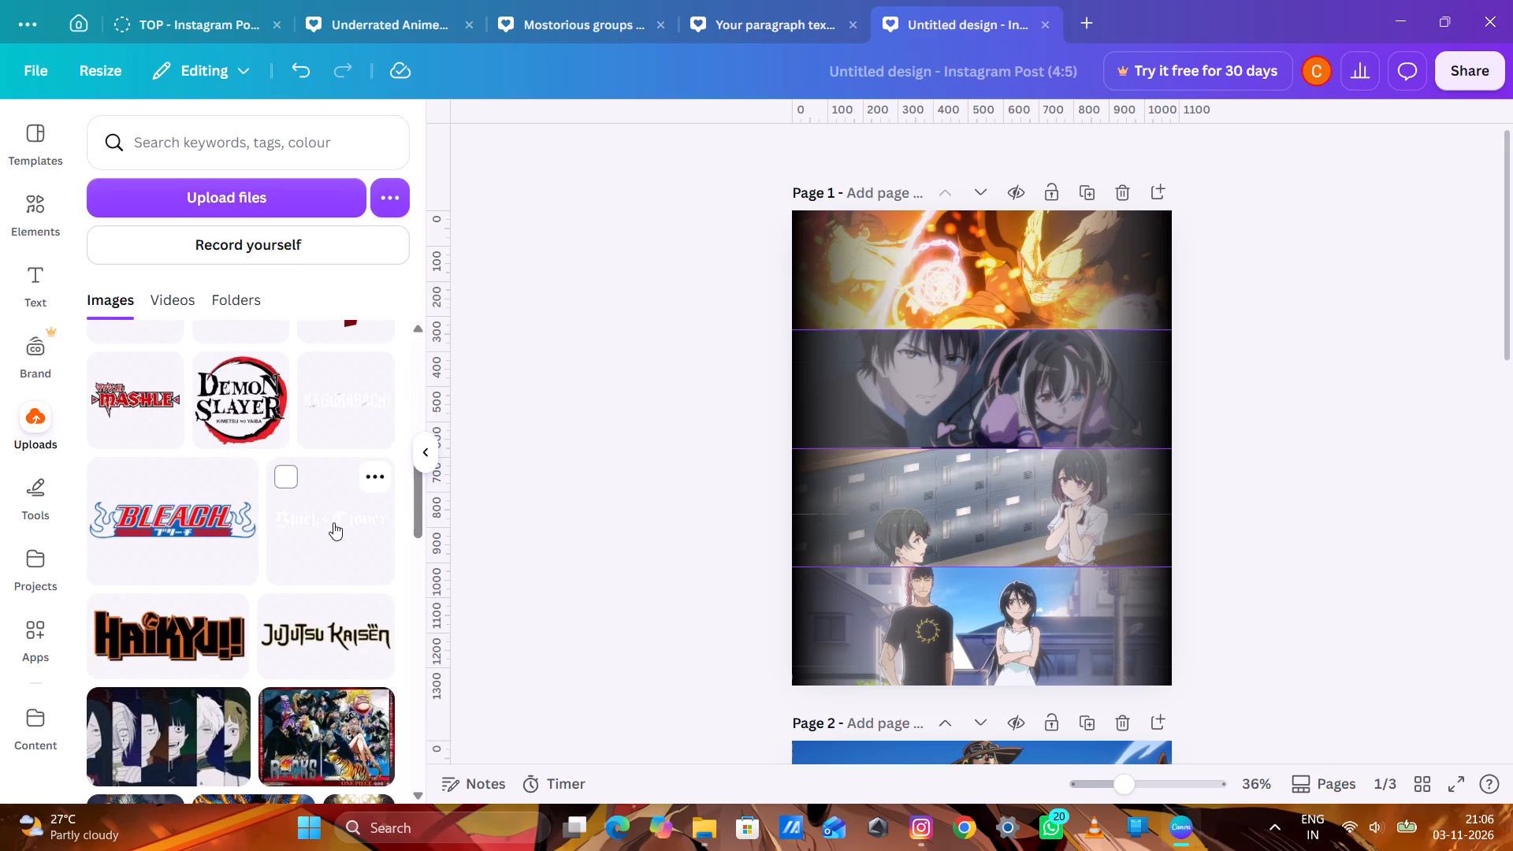
{"action": "left_click", "coordinate": [333, 522]}
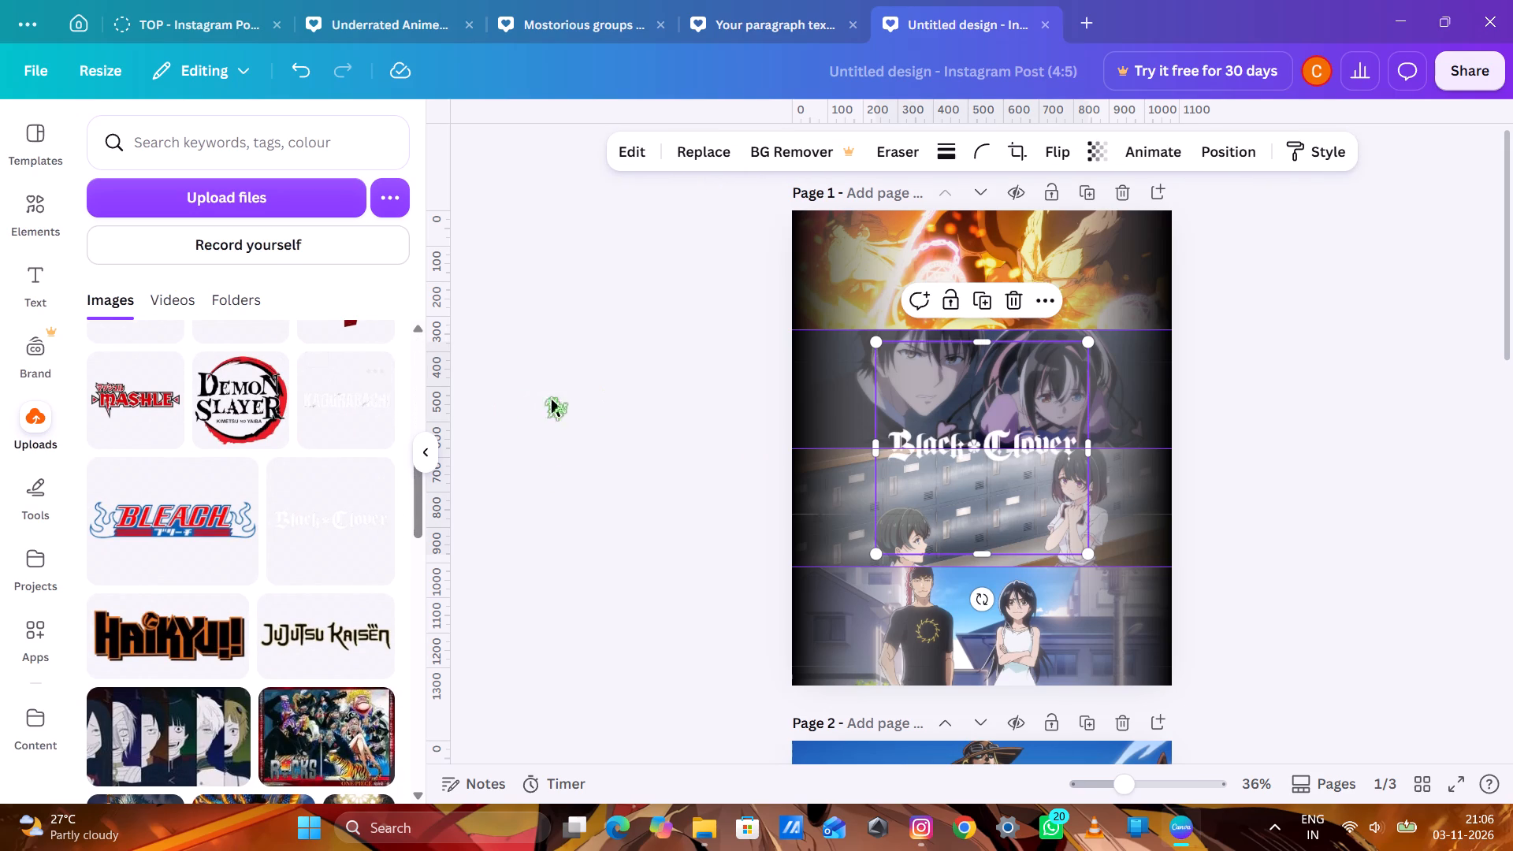
{"action": "left_click", "coordinate": [552, 399]}
{"action": "left_click", "coordinate": [970, 428]}
{"action": "left_click_drag", "start_coordinate": [975, 412], "coordinate": [972, 387]}
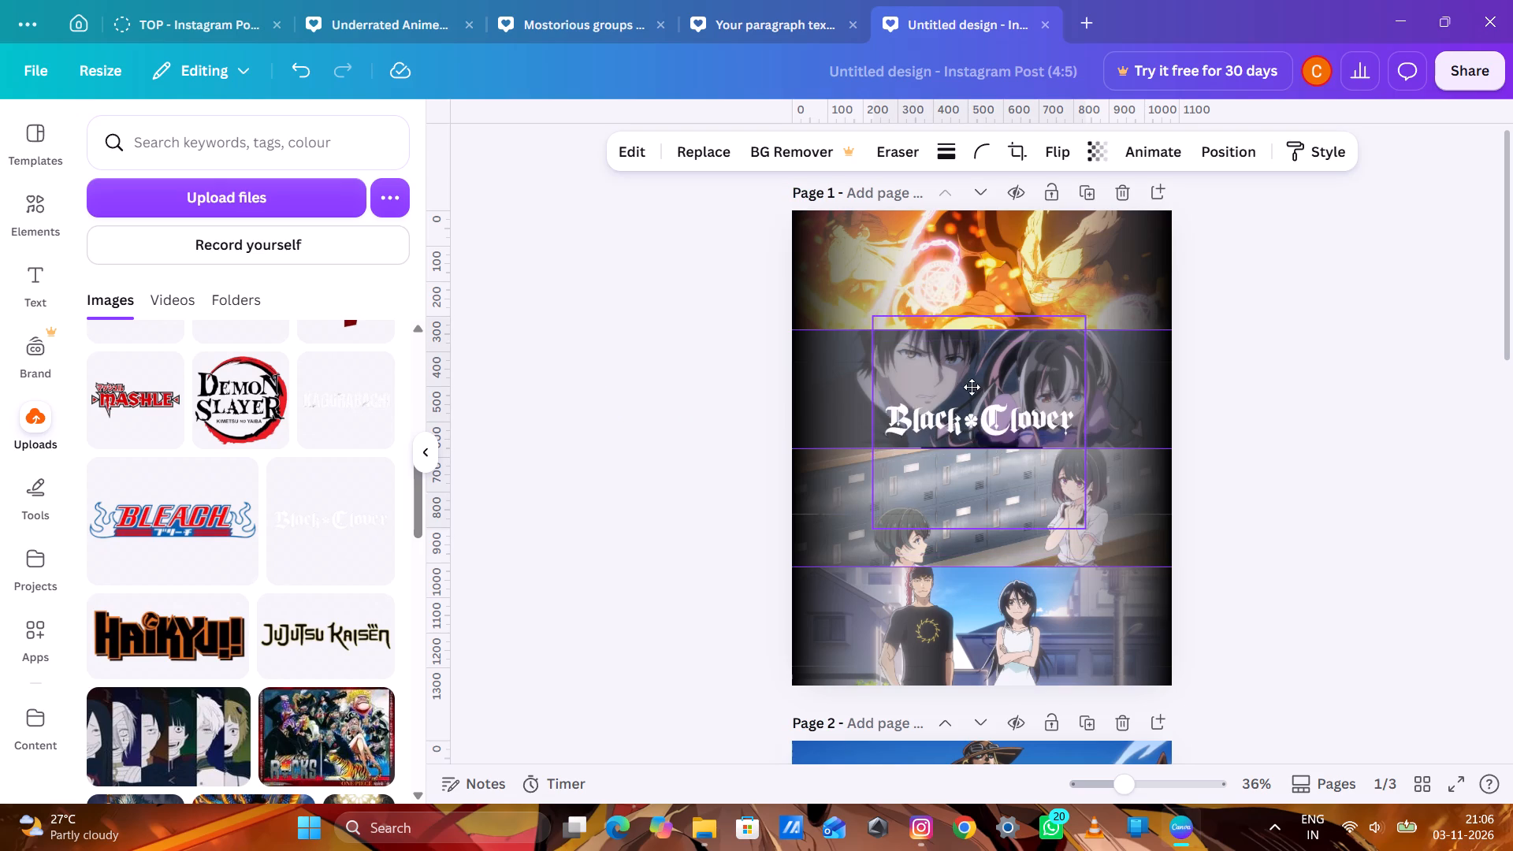
{"action": "left_click_drag", "start_coordinate": [972, 387], "coordinate": [905, 237]}
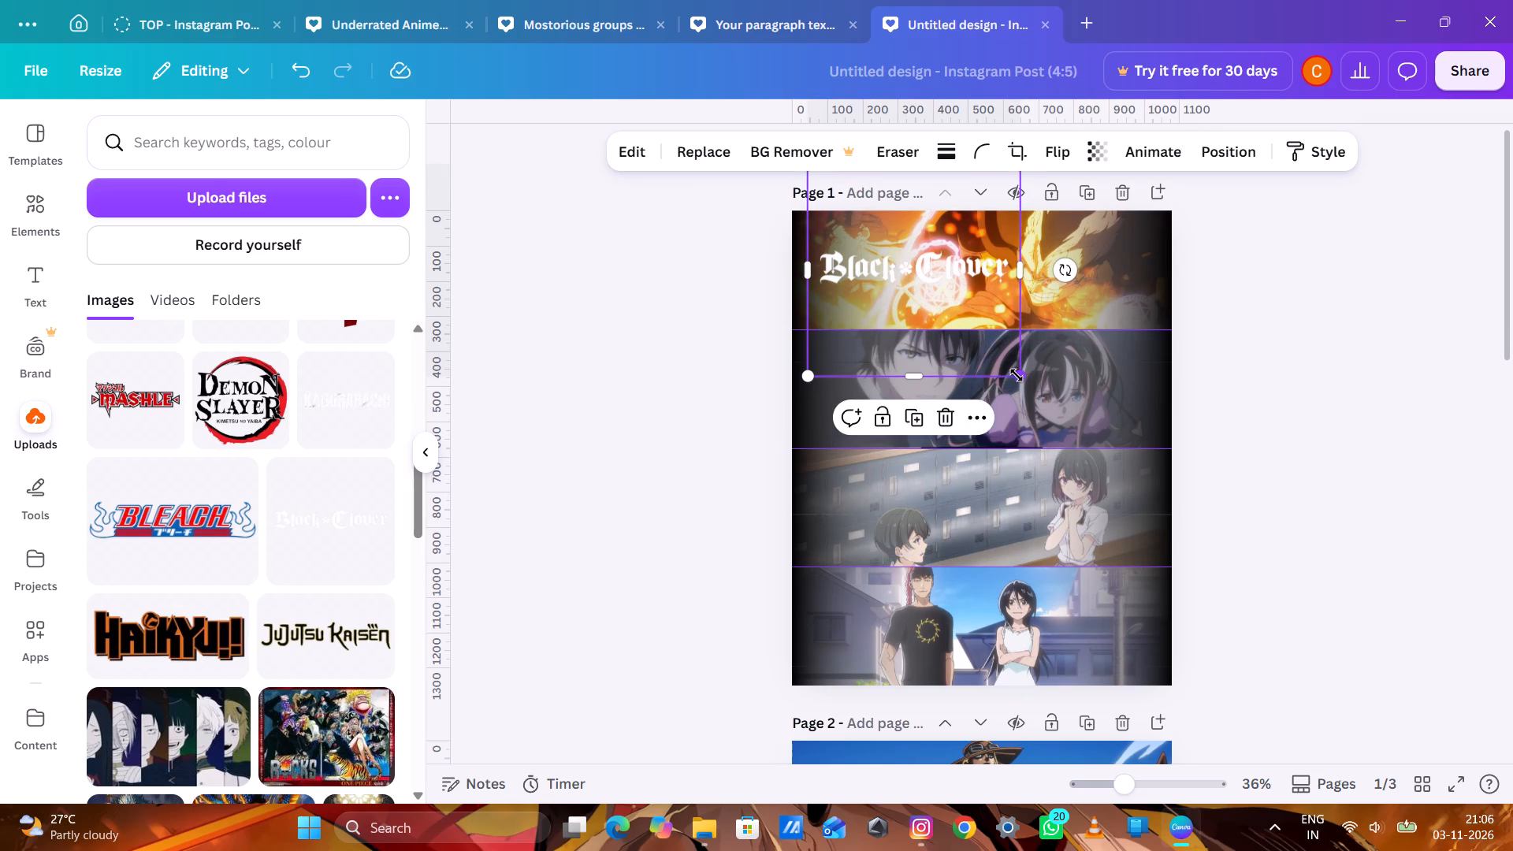
Shrink the Black Clover logo to about a third of the page width and place it at the top picture's left end, vertically centred.
{"action": "left_click_drag", "start_coordinate": [1017, 375], "coordinate": [908, 320]}
{"action": "left_click_drag", "start_coordinate": [877, 225], "coordinate": [866, 234]}
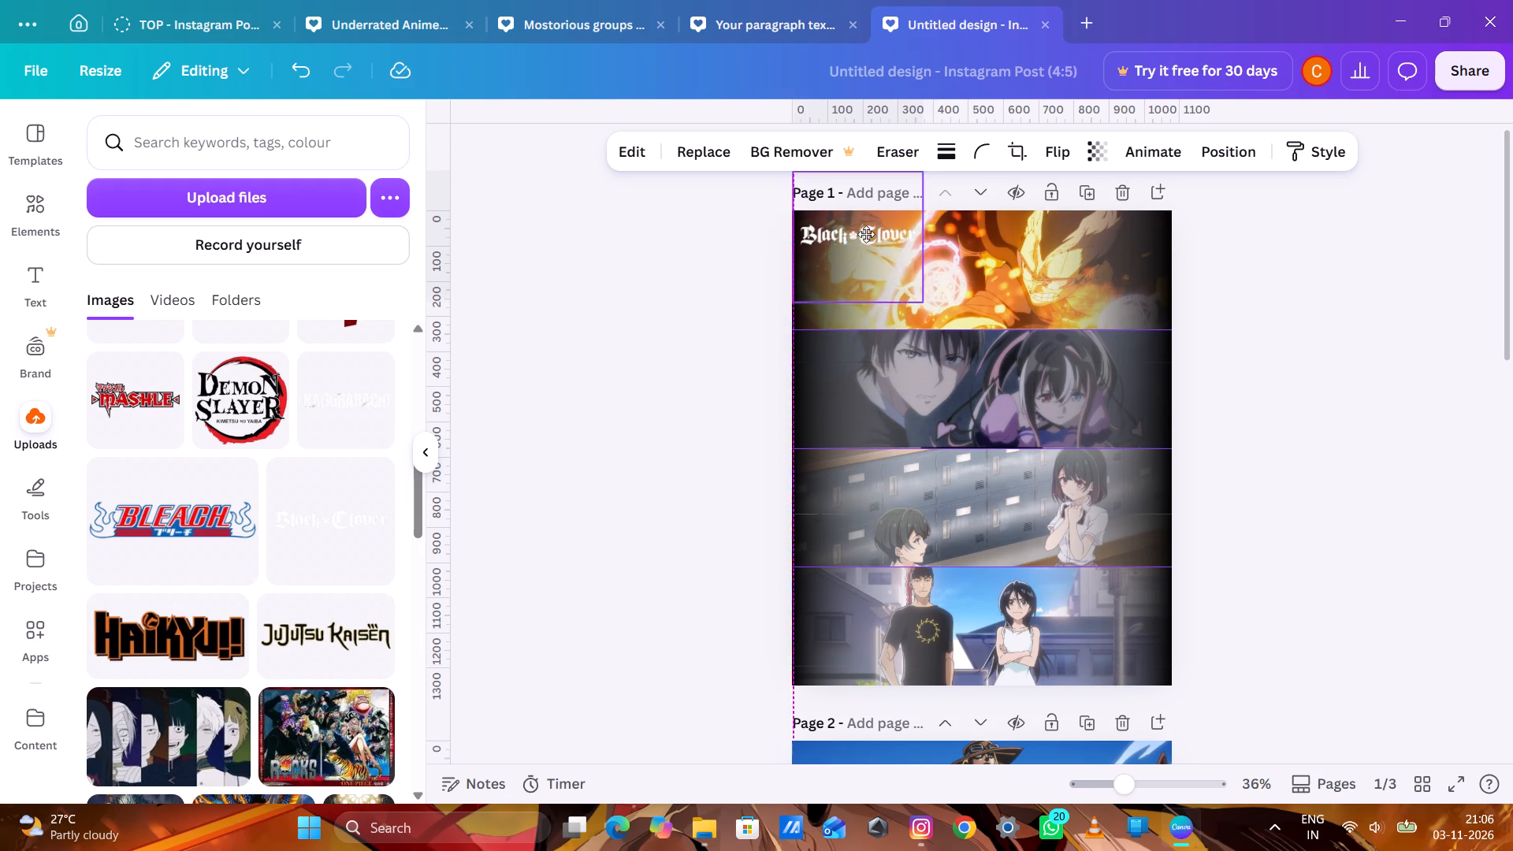
{"action": "left_click_drag", "start_coordinate": [866, 234], "coordinate": [861, 259]}
{"action": "left_click", "coordinate": [1352, 272]}
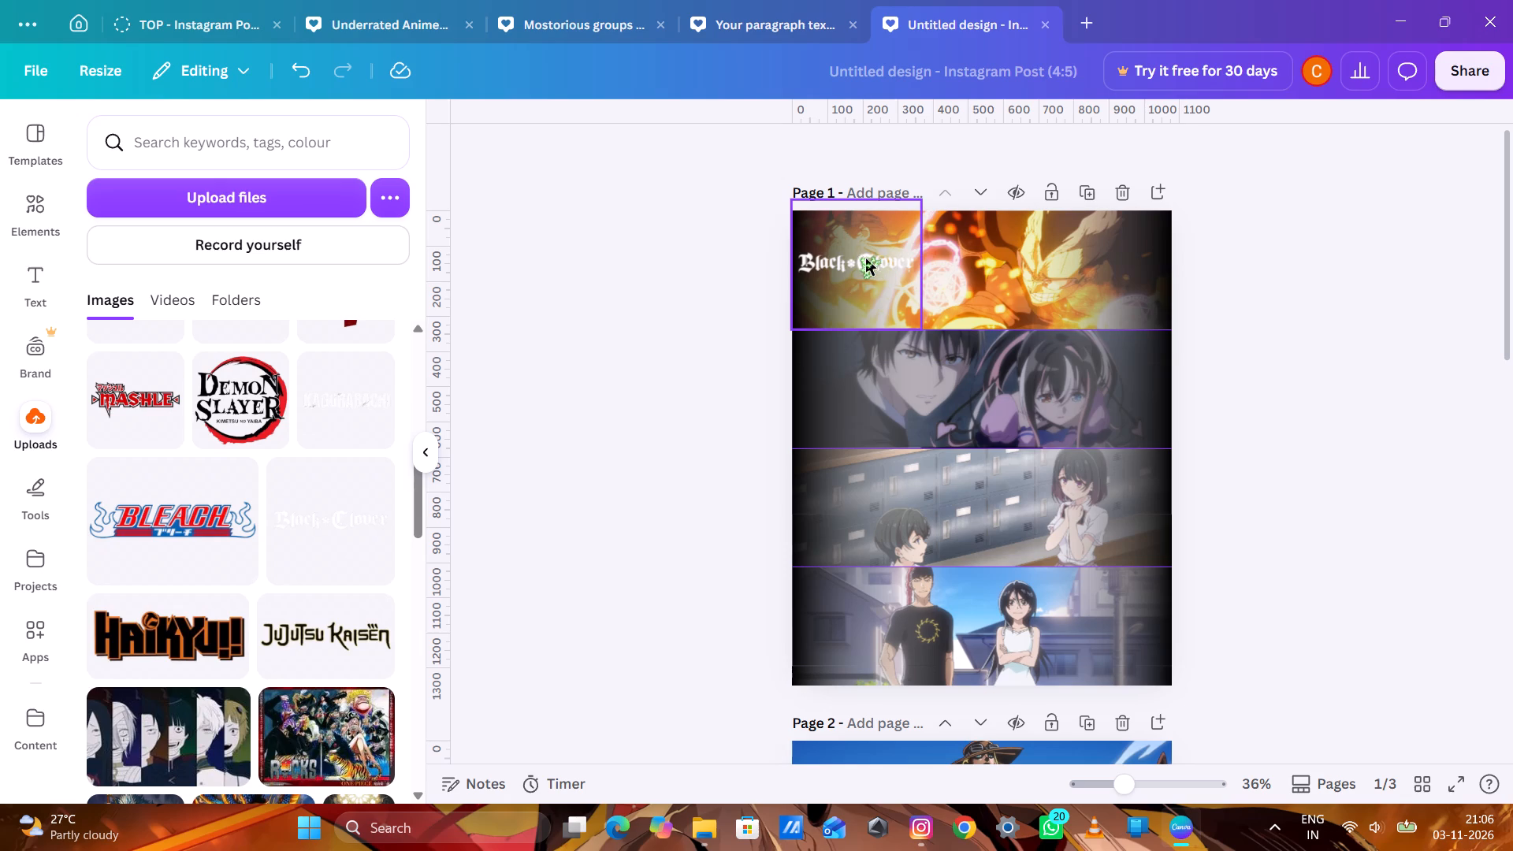
{"action": "left_click_drag", "start_coordinate": [866, 258], "coordinate": [868, 269]}
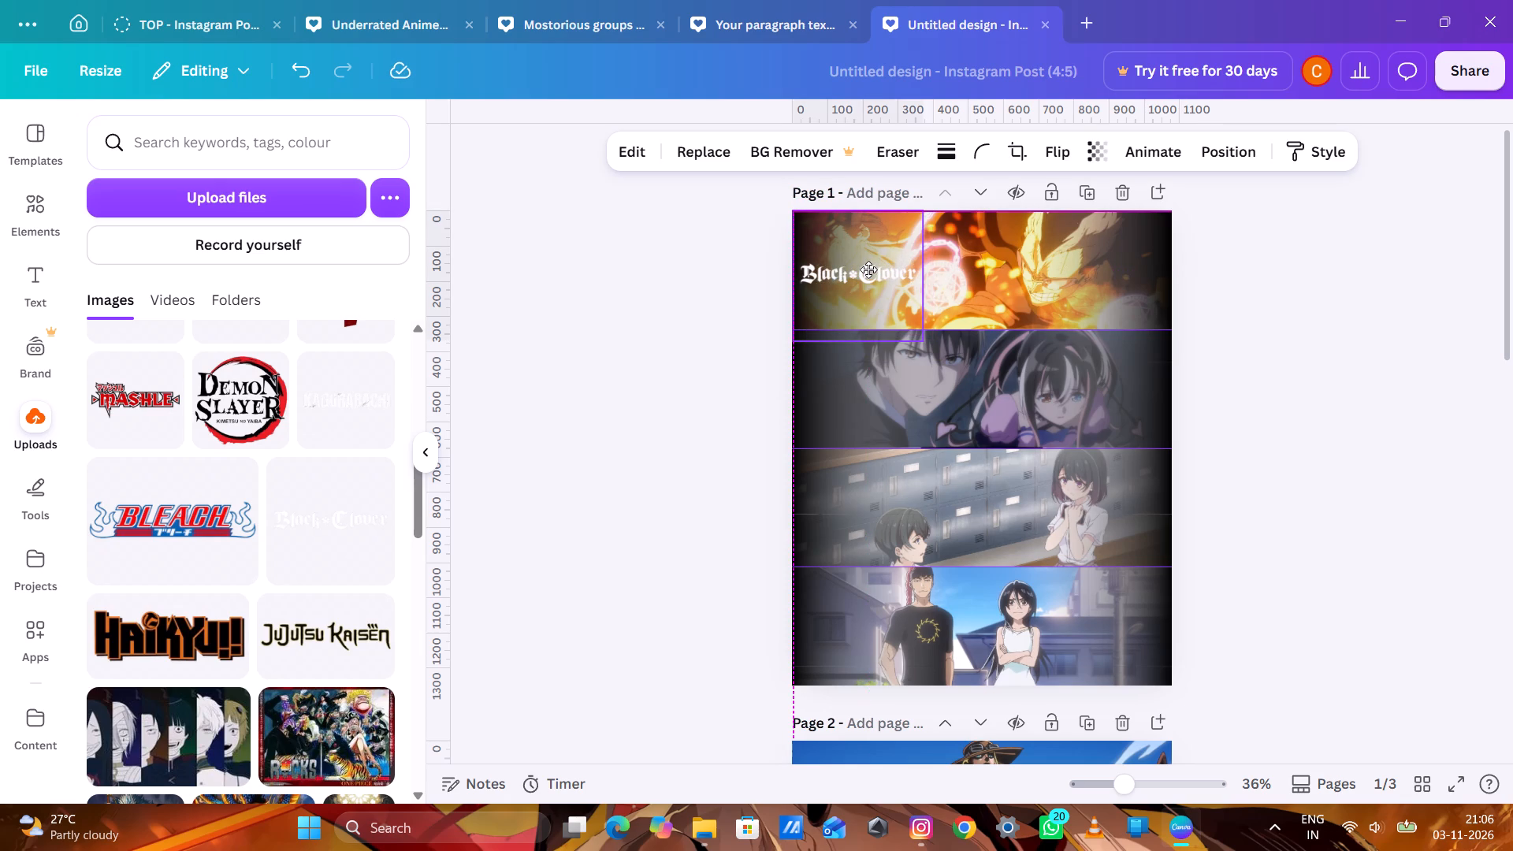
{"action": "left_click_drag", "start_coordinate": [868, 269], "coordinate": [860, 273]}
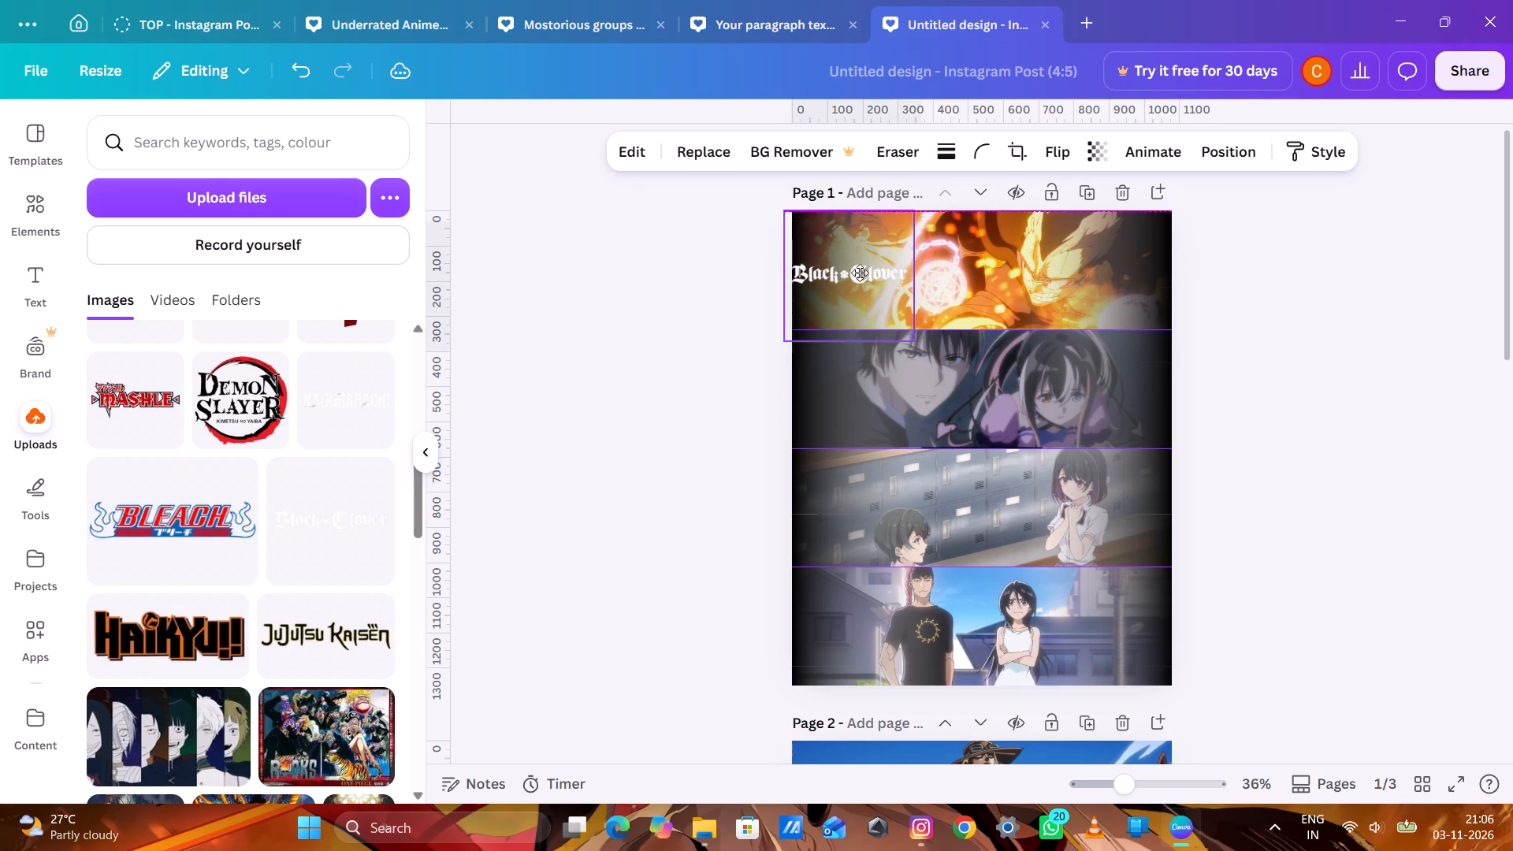
{"action": "left_click_drag", "start_coordinate": [860, 273], "coordinate": [861, 266]}
{"action": "left_click", "coordinate": [696, 285]}
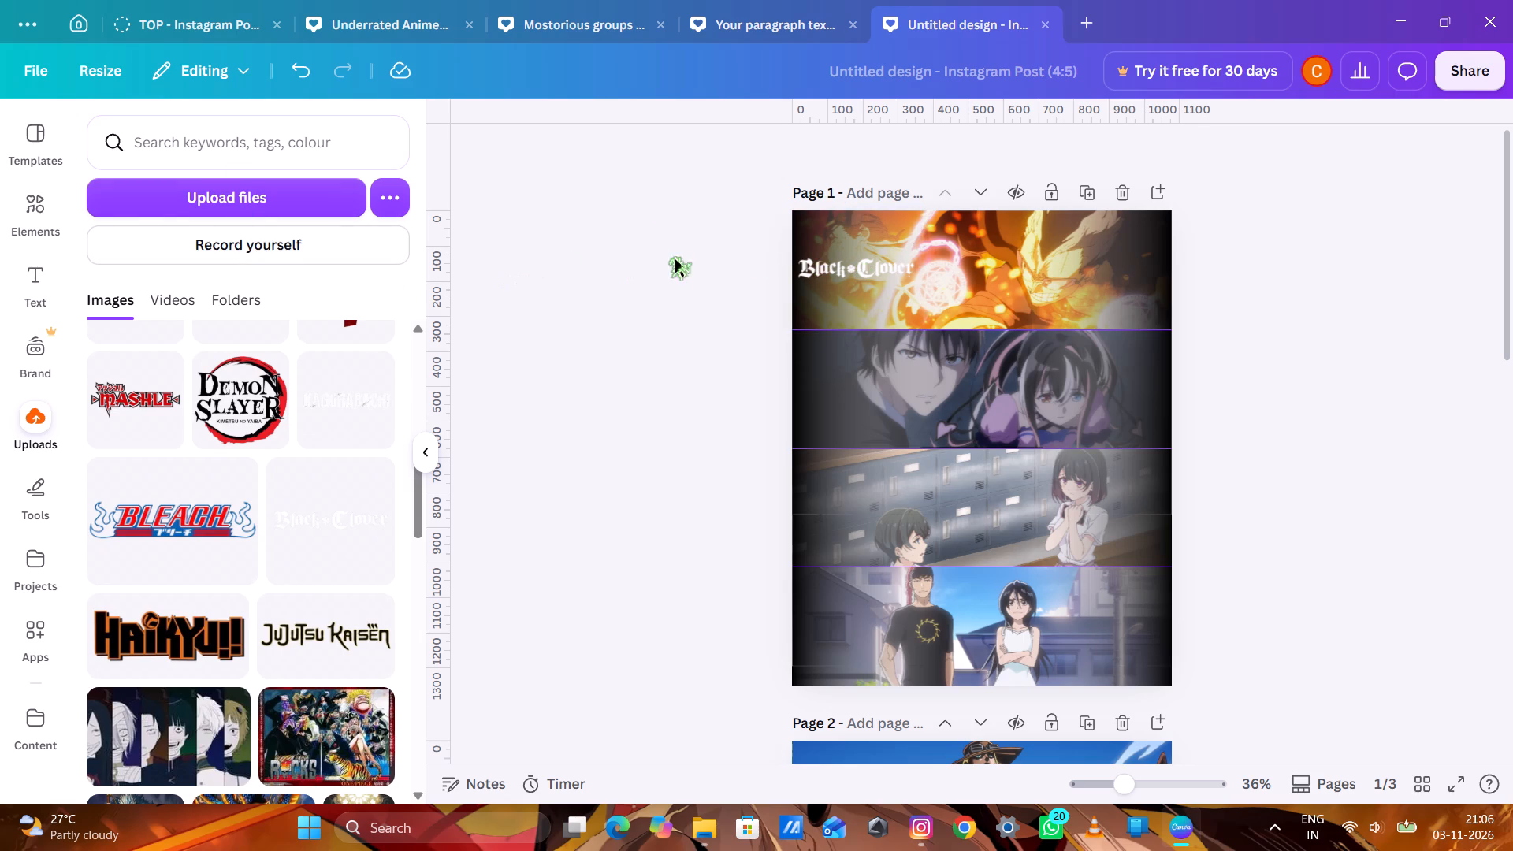
Position the white Black Clover logo at the left end of page 1's first picture, slightly above its vertical middle.
{"action": "left_click_drag", "start_coordinate": [840, 260], "coordinate": [845, 259]}
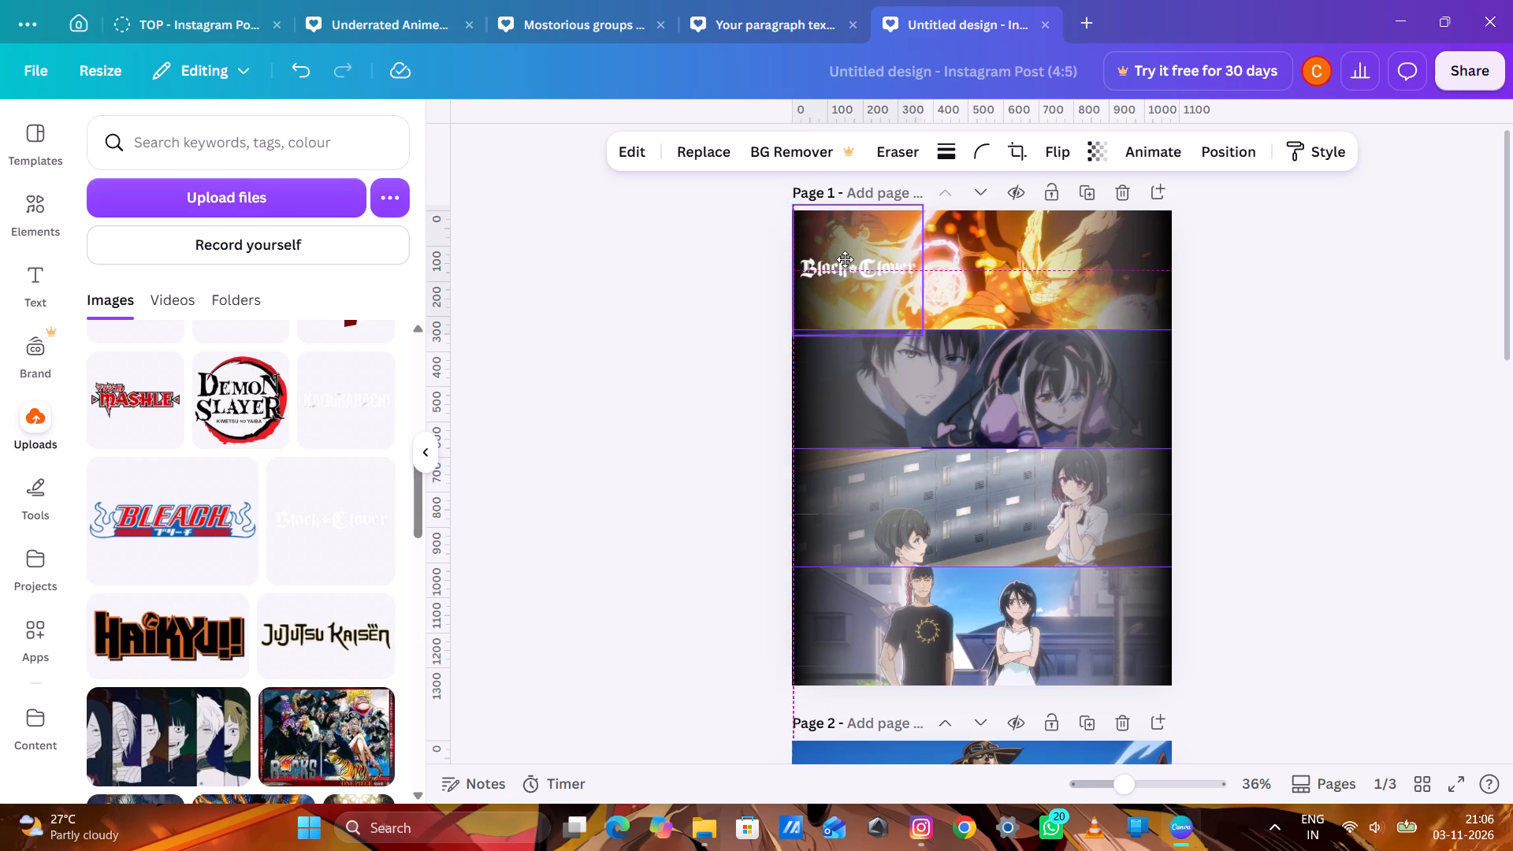
{"action": "left_click_drag", "start_coordinate": [845, 259], "coordinate": [839, 243]}
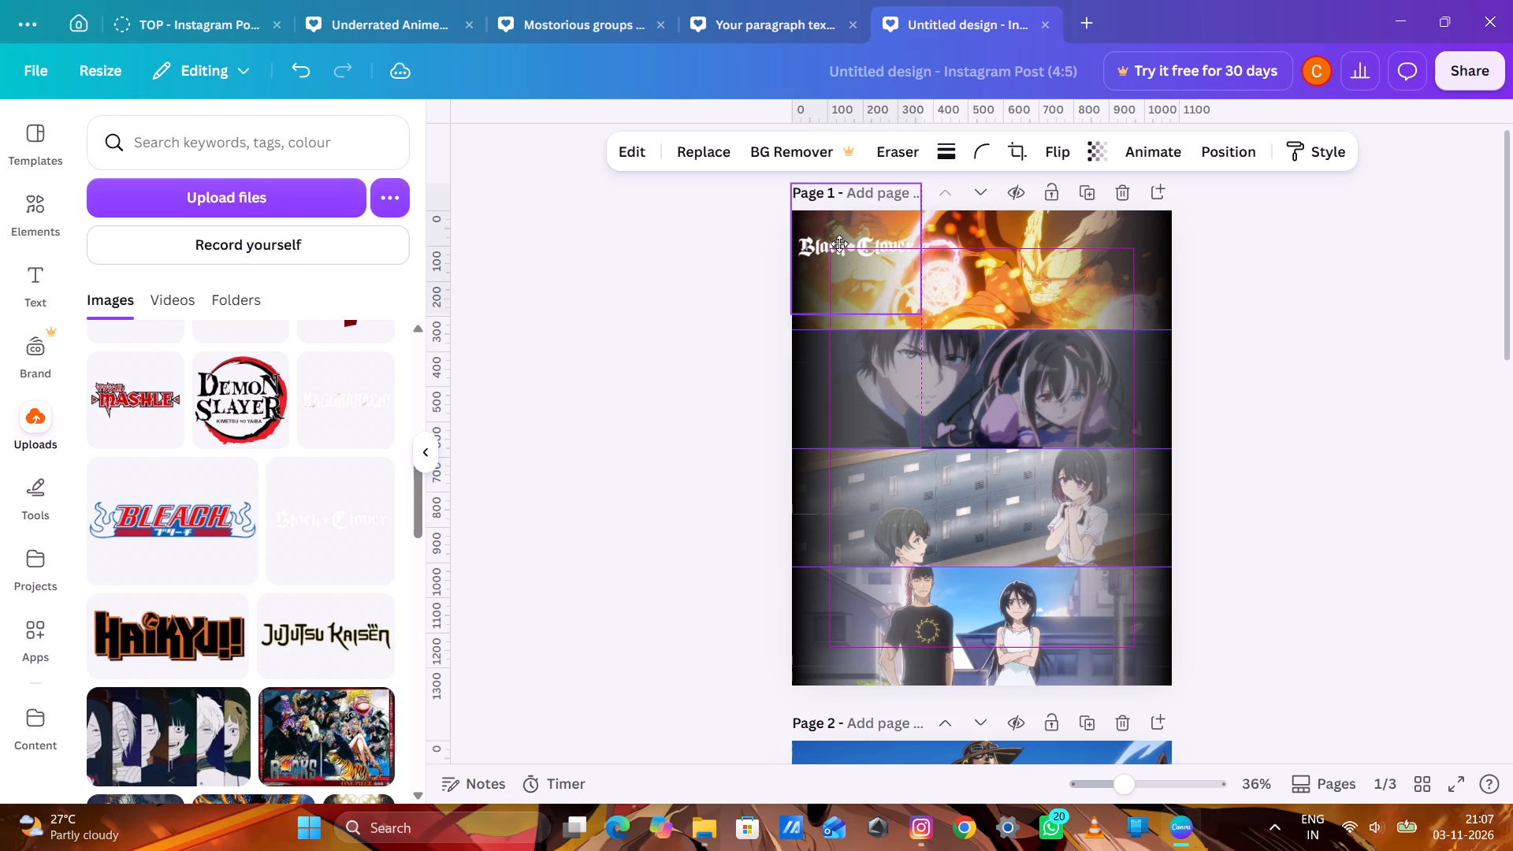
{"action": "left_click_drag", "start_coordinate": [839, 243], "coordinate": [838, 249]}
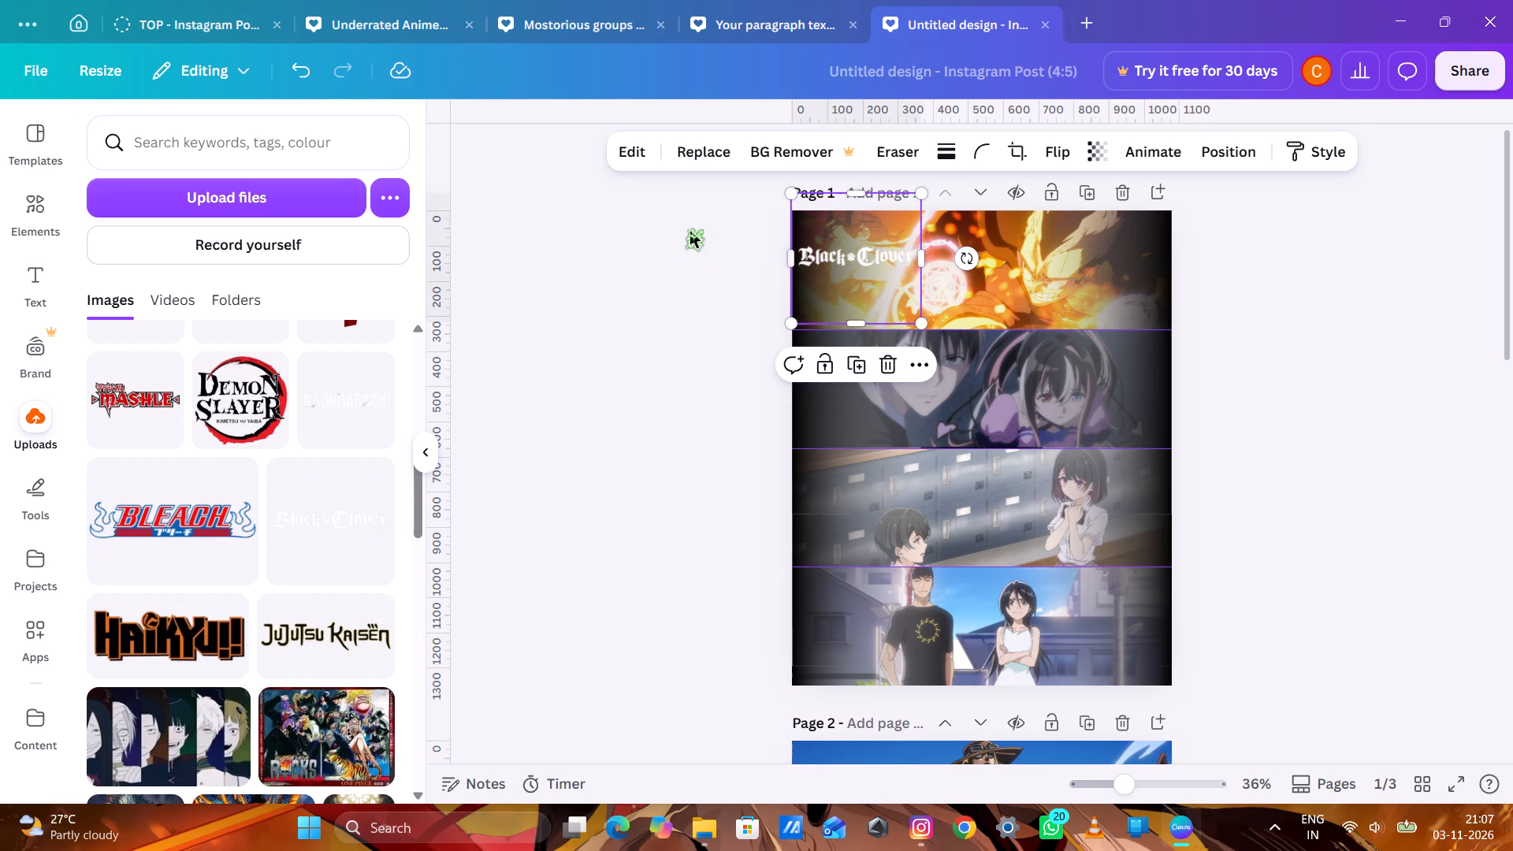
{"action": "left_click", "coordinate": [690, 231]}
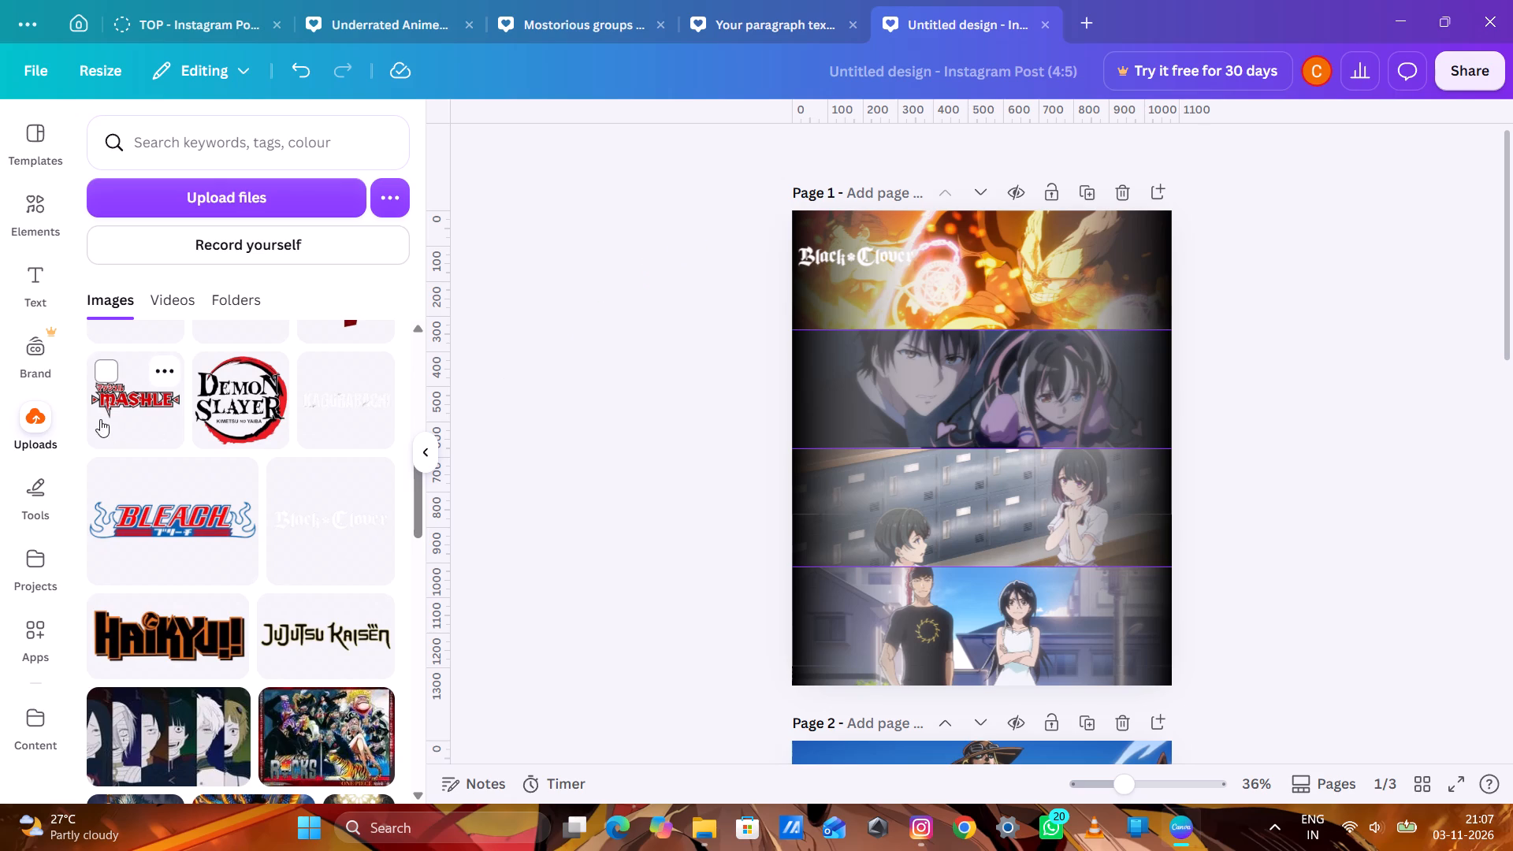
Add the orange BLEACH logo from the uploads and place it over the left end of page 1's fourth picture.
{"action": "scroll", "coordinate": [117, 392], "scroll_direction": "down", "scroll_amount": 1}
{"action": "scroll", "coordinate": [193, 405], "scroll_direction": "up", "scroll_amount": 4}
{"action": "scroll", "coordinate": [221, 424], "scroll_direction": "down", "scroll_amount": 3}
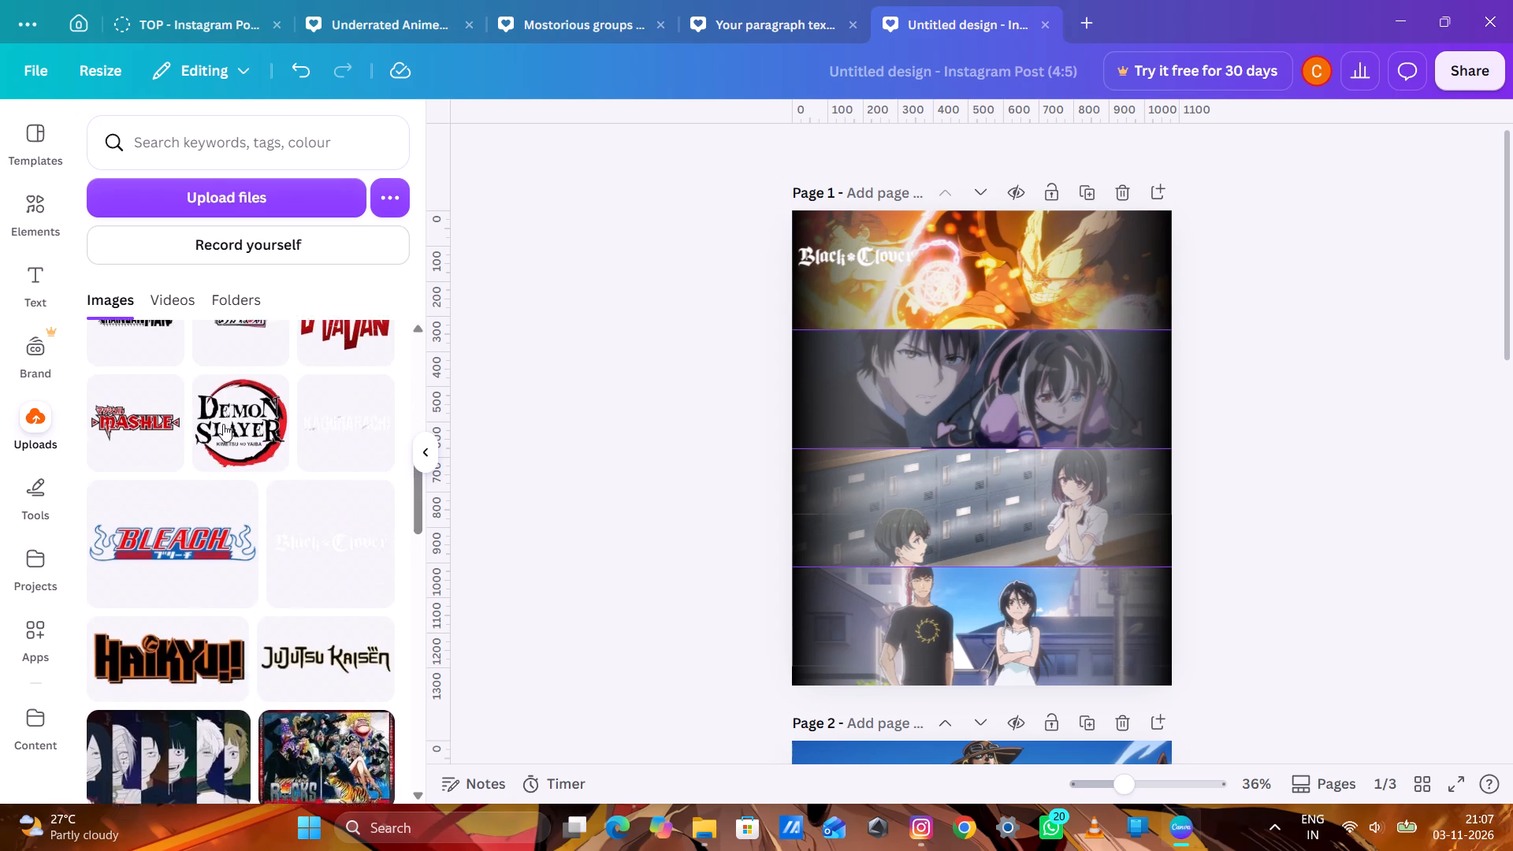
{"action": "scroll", "coordinate": [223, 424], "scroll_direction": "up", "scroll_amount": 3}
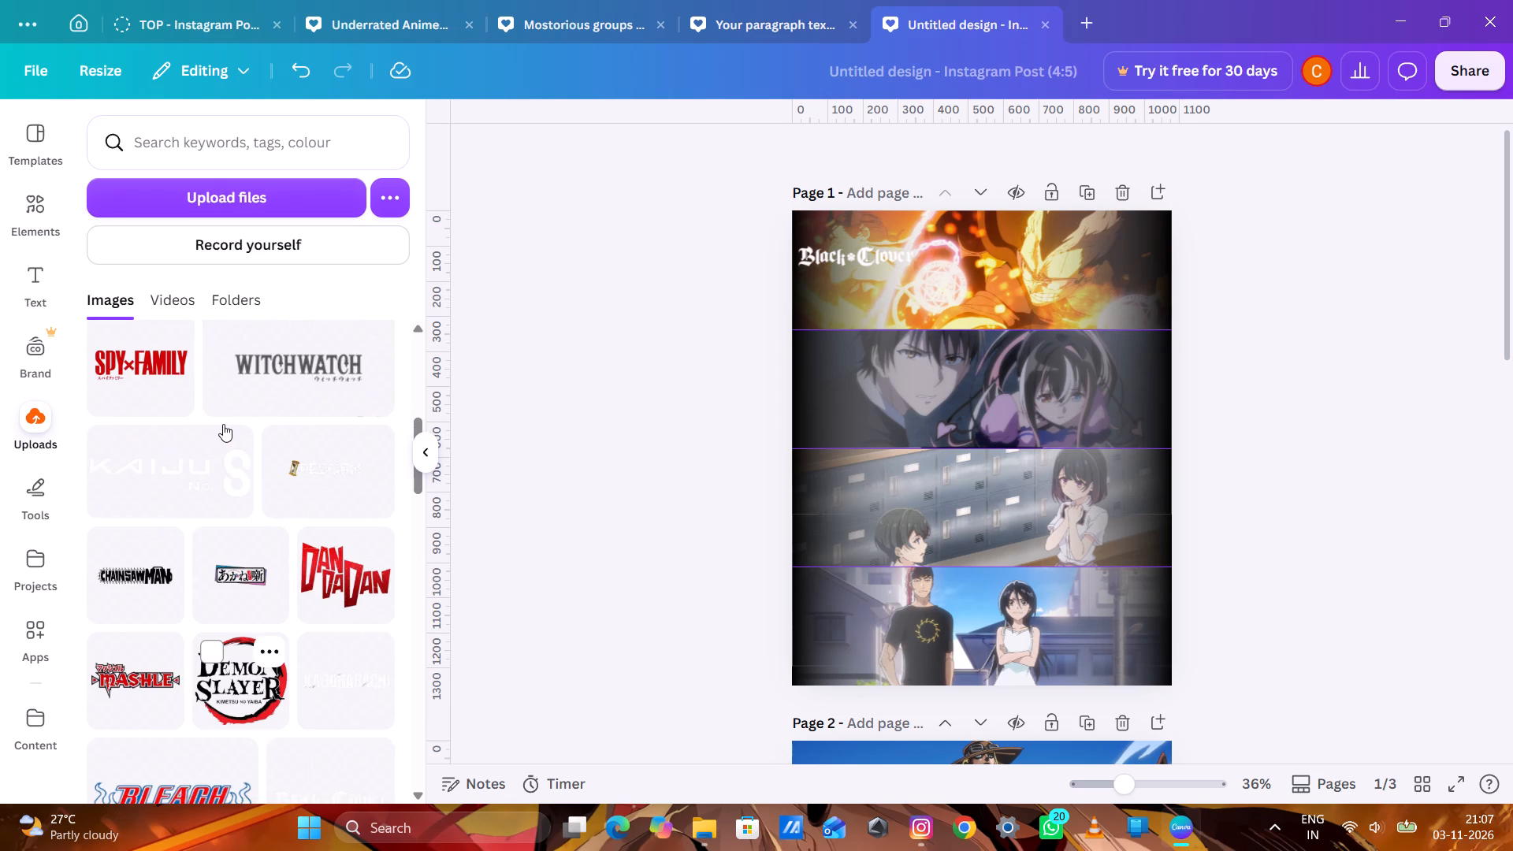
{"action": "scroll", "coordinate": [223, 424], "scroll_direction": "up", "scroll_amount": 3}
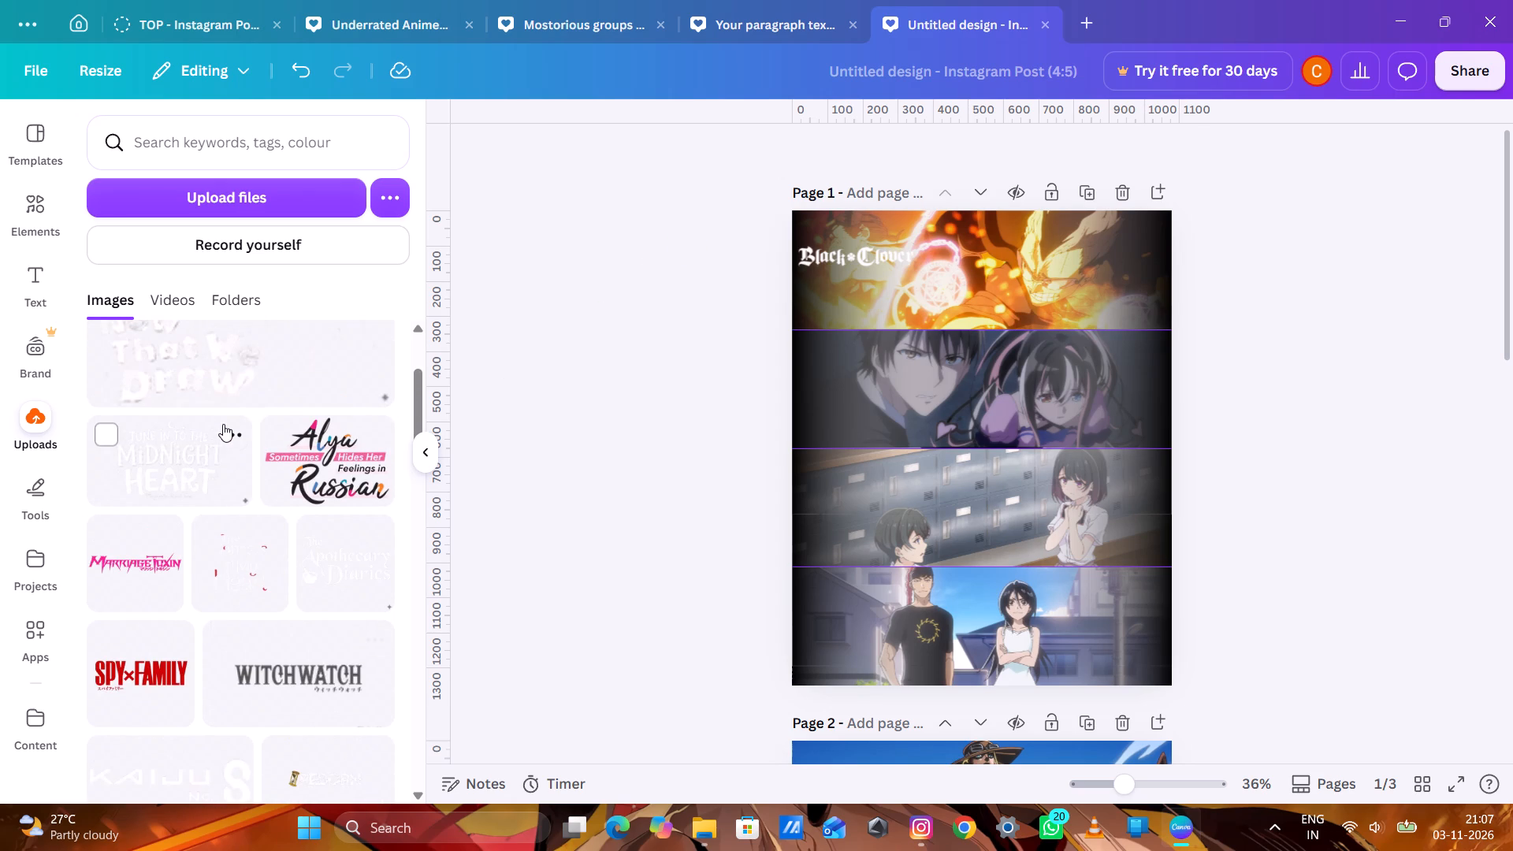
{"action": "scroll", "coordinate": [223, 424], "scroll_direction": "up", "scroll_amount": 3}
{"action": "scroll", "coordinate": [223, 424], "scroll_direction": "down", "scroll_amount": 12}
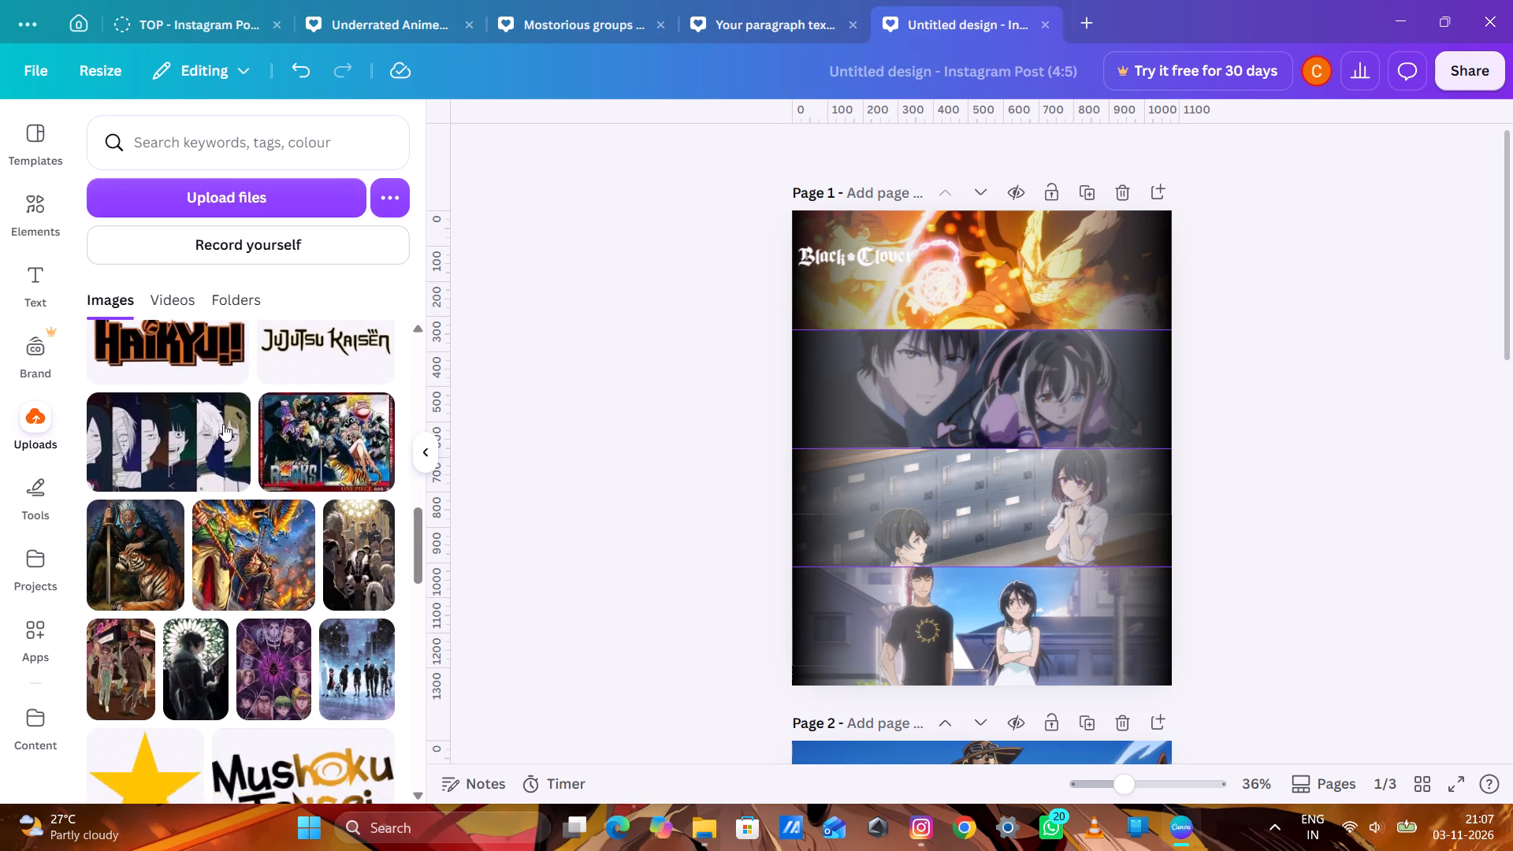
{"action": "scroll", "coordinate": [223, 424], "scroll_direction": "down", "scroll_amount": 15}
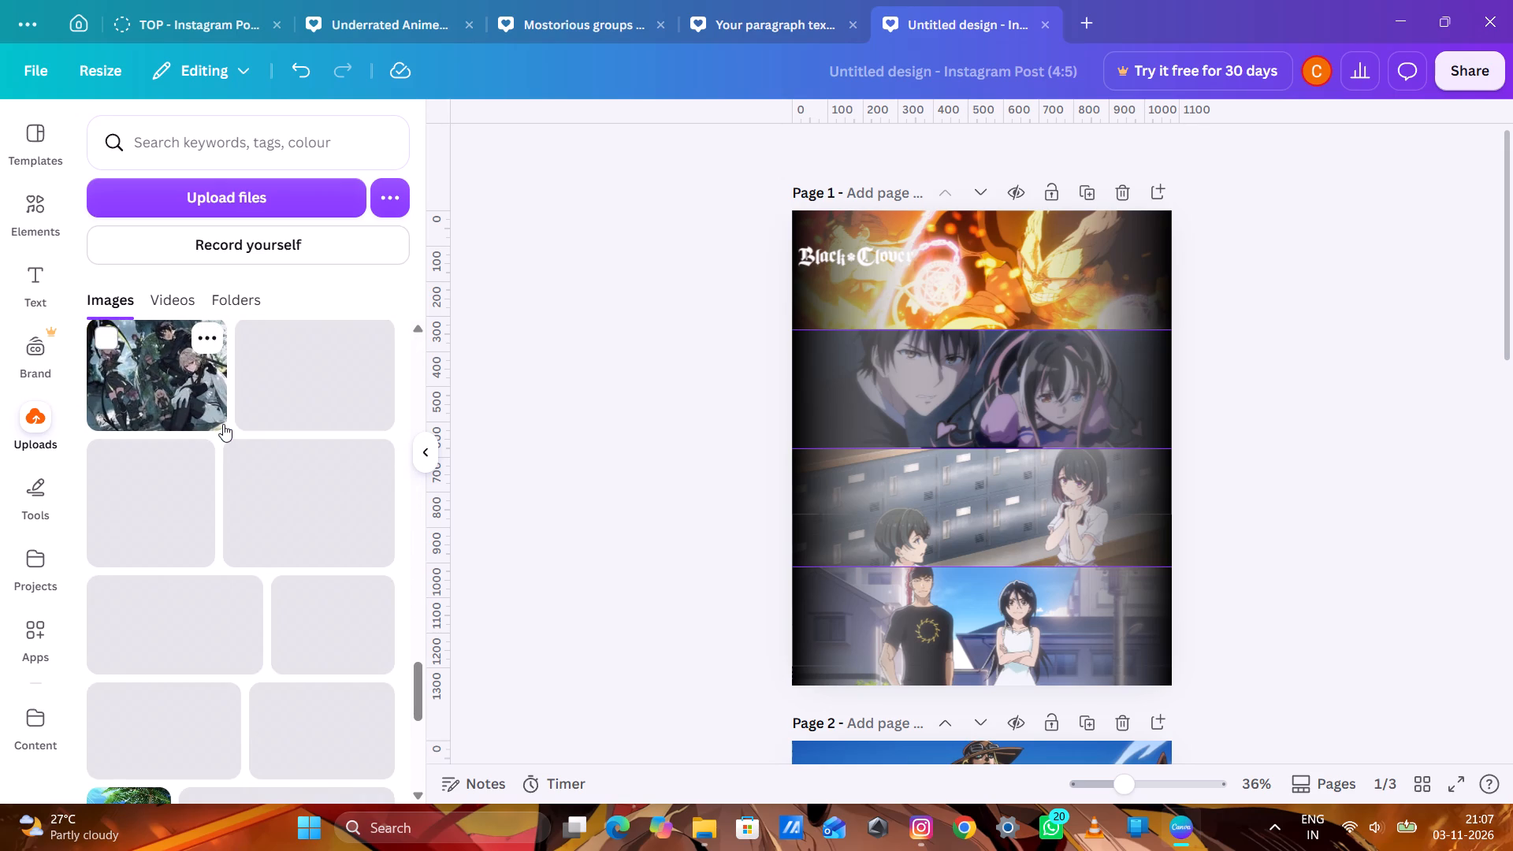
{"action": "scroll", "coordinate": [223, 424], "scroll_direction": "up", "scroll_amount": 14}
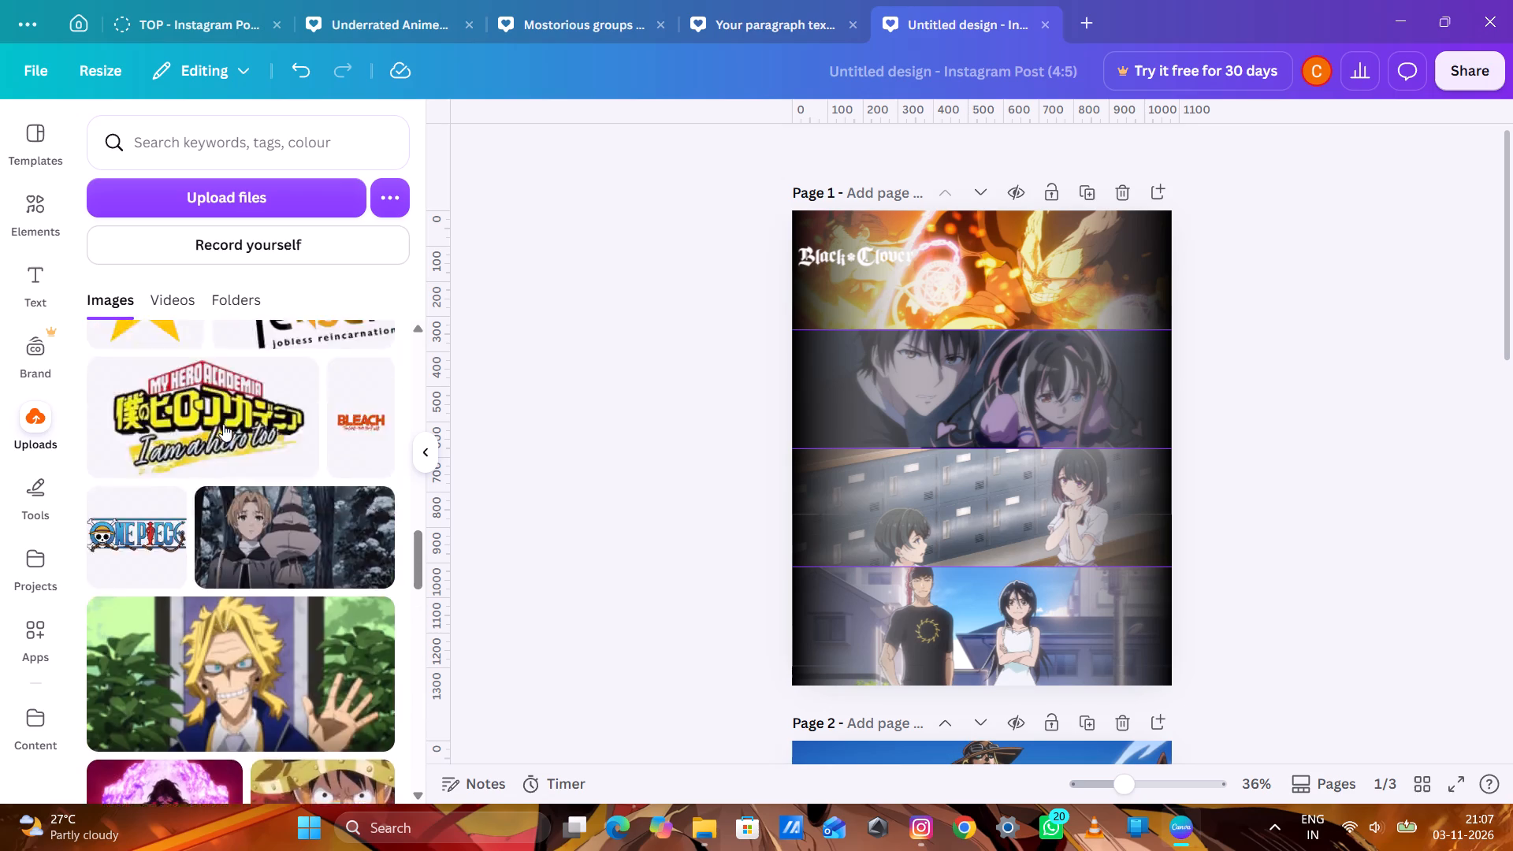
{"action": "scroll", "coordinate": [223, 424], "scroll_direction": "down", "scroll_amount": 1}
{"action": "left_click", "coordinate": [348, 602]}
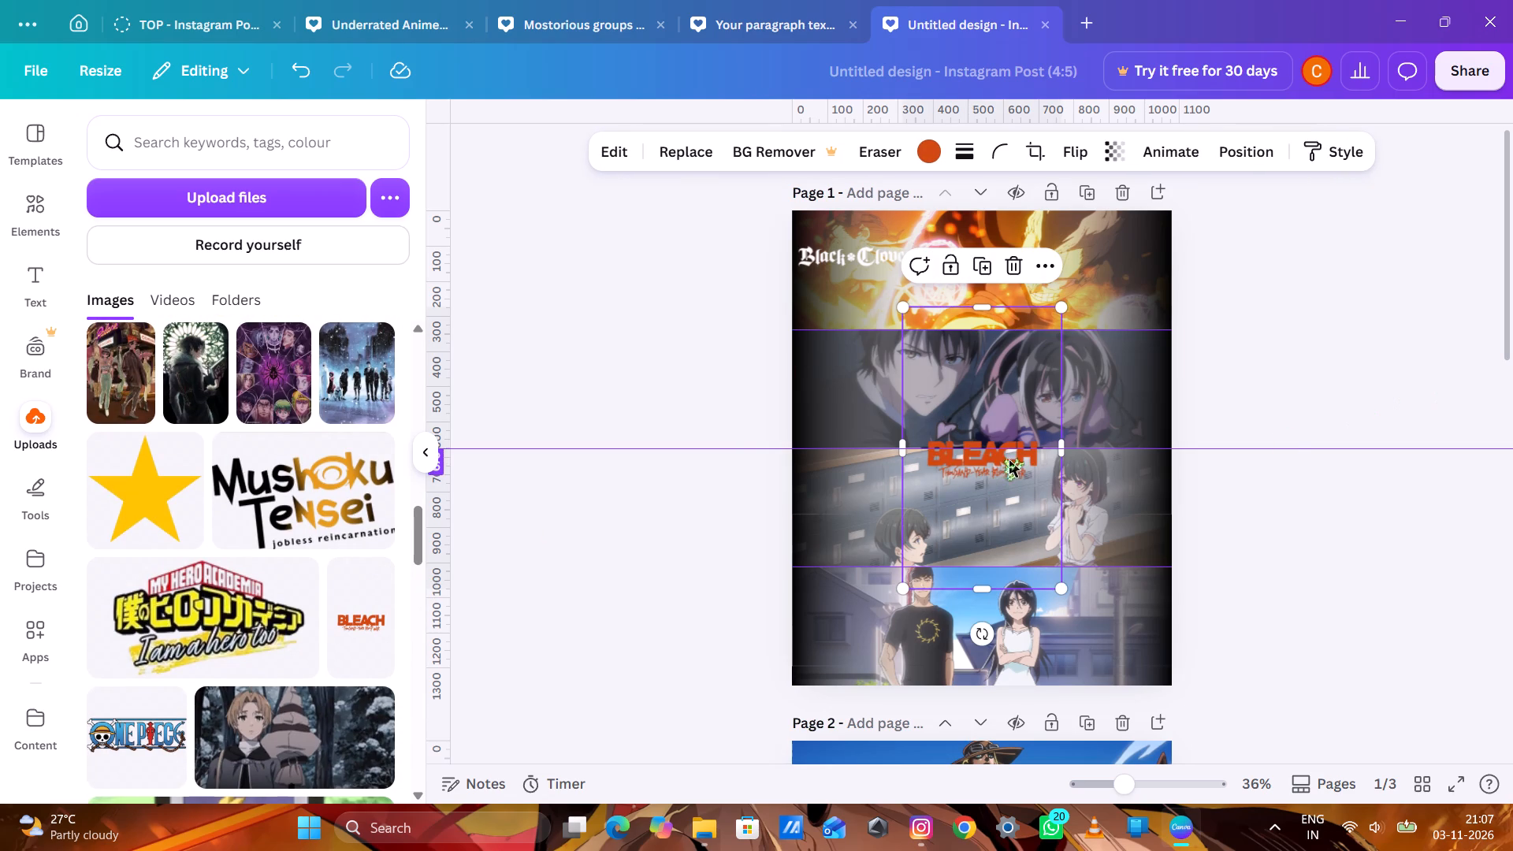
{"action": "left_click_drag", "start_coordinate": [984, 463], "coordinate": [858, 614]}
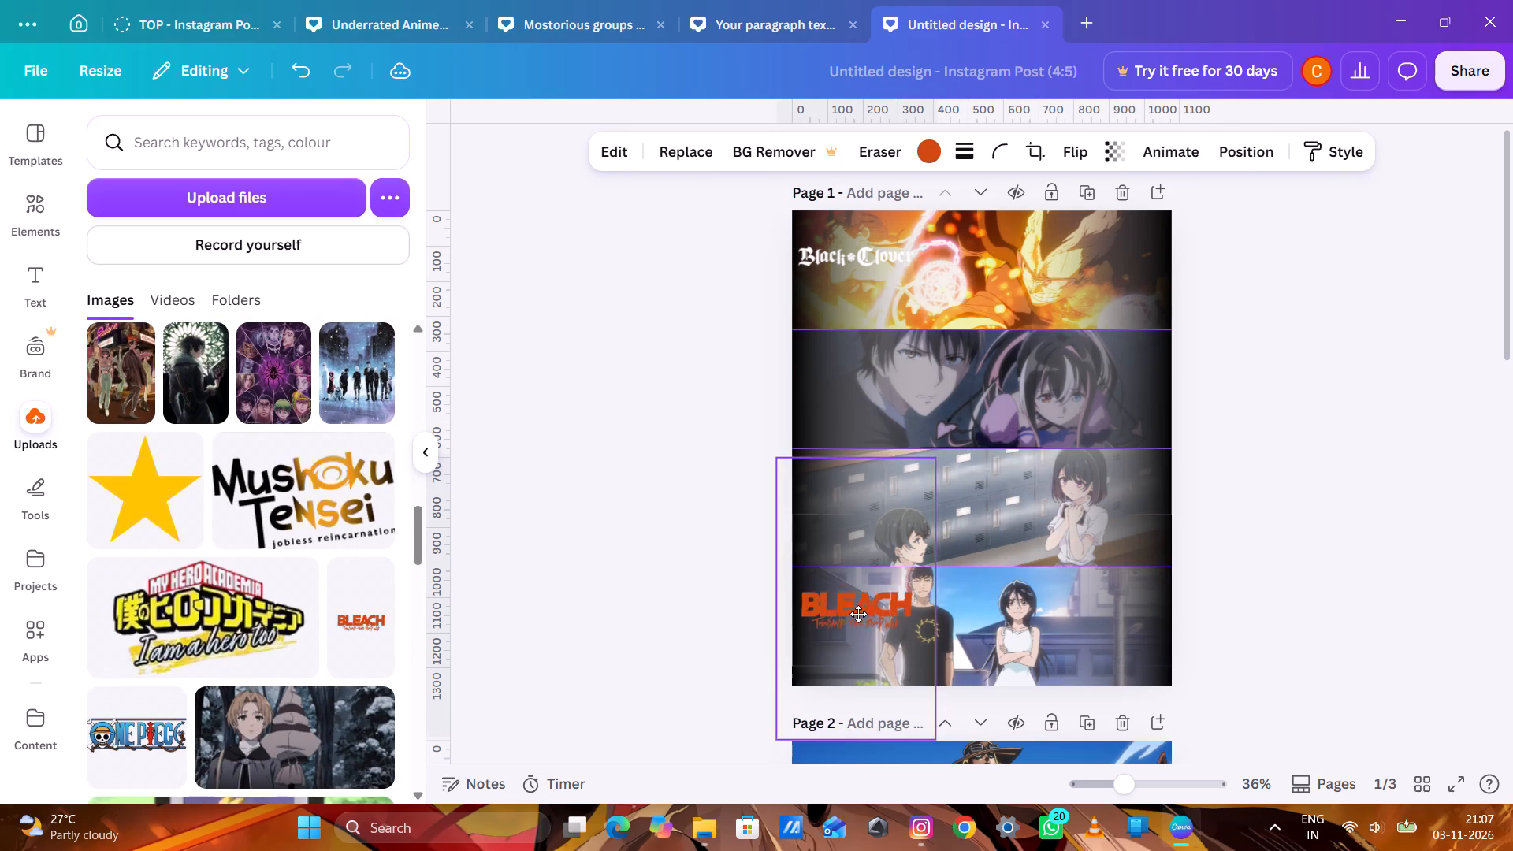
{"action": "left_click_drag", "start_coordinate": [858, 614], "coordinate": [861, 624]}
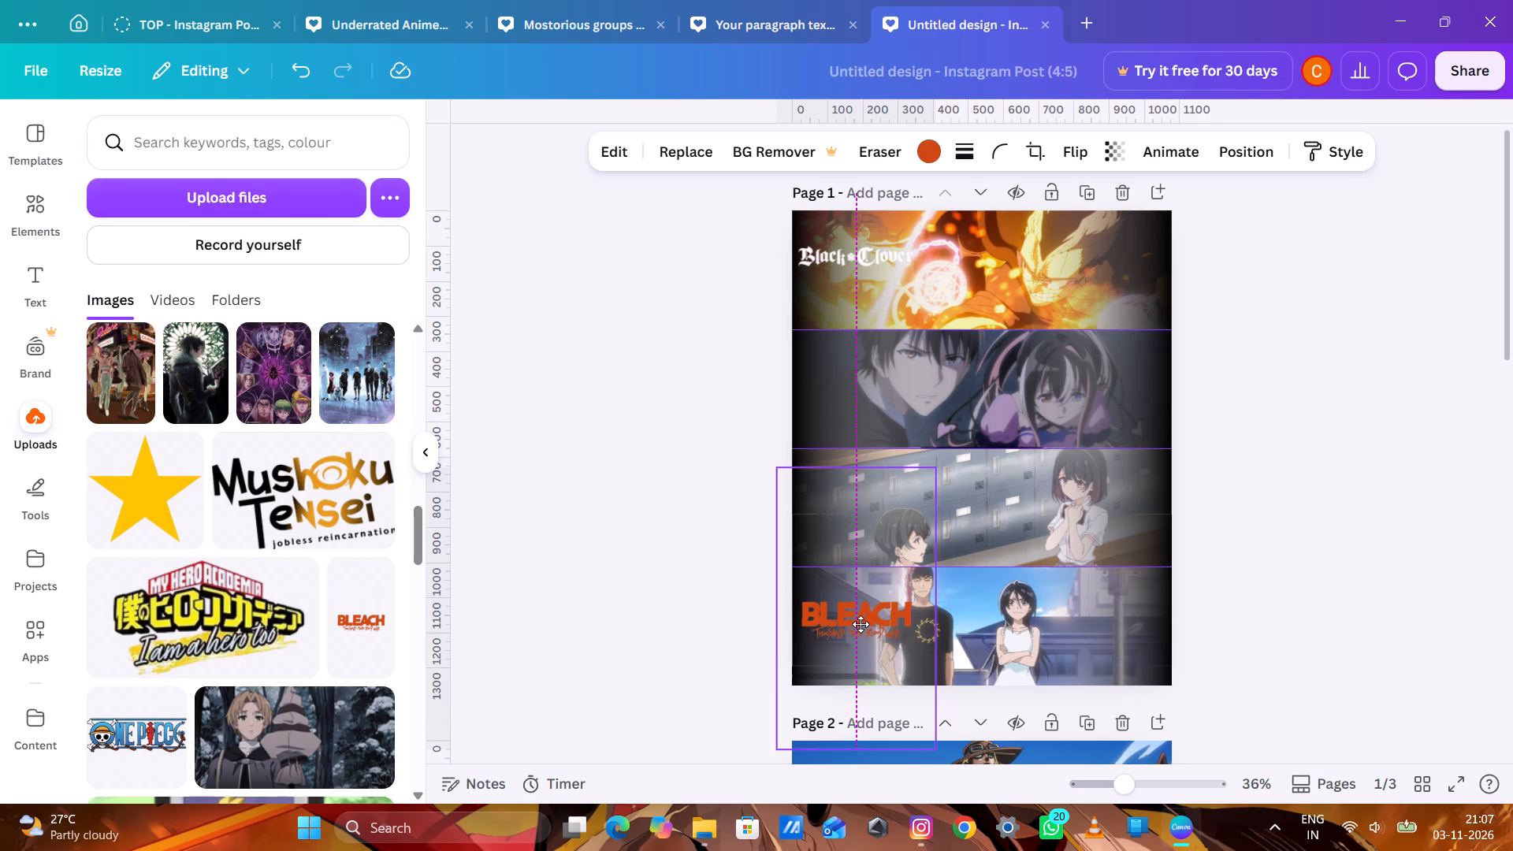
{"action": "left_click_drag", "start_coordinate": [861, 624], "coordinate": [864, 624]}
Shrink the BLEACH logo slightly and reposition it near the left edge of the fourth picture, just above its vertical middle.
{"action": "left_click_drag", "start_coordinate": [783, 463], "coordinate": [786, 488]}
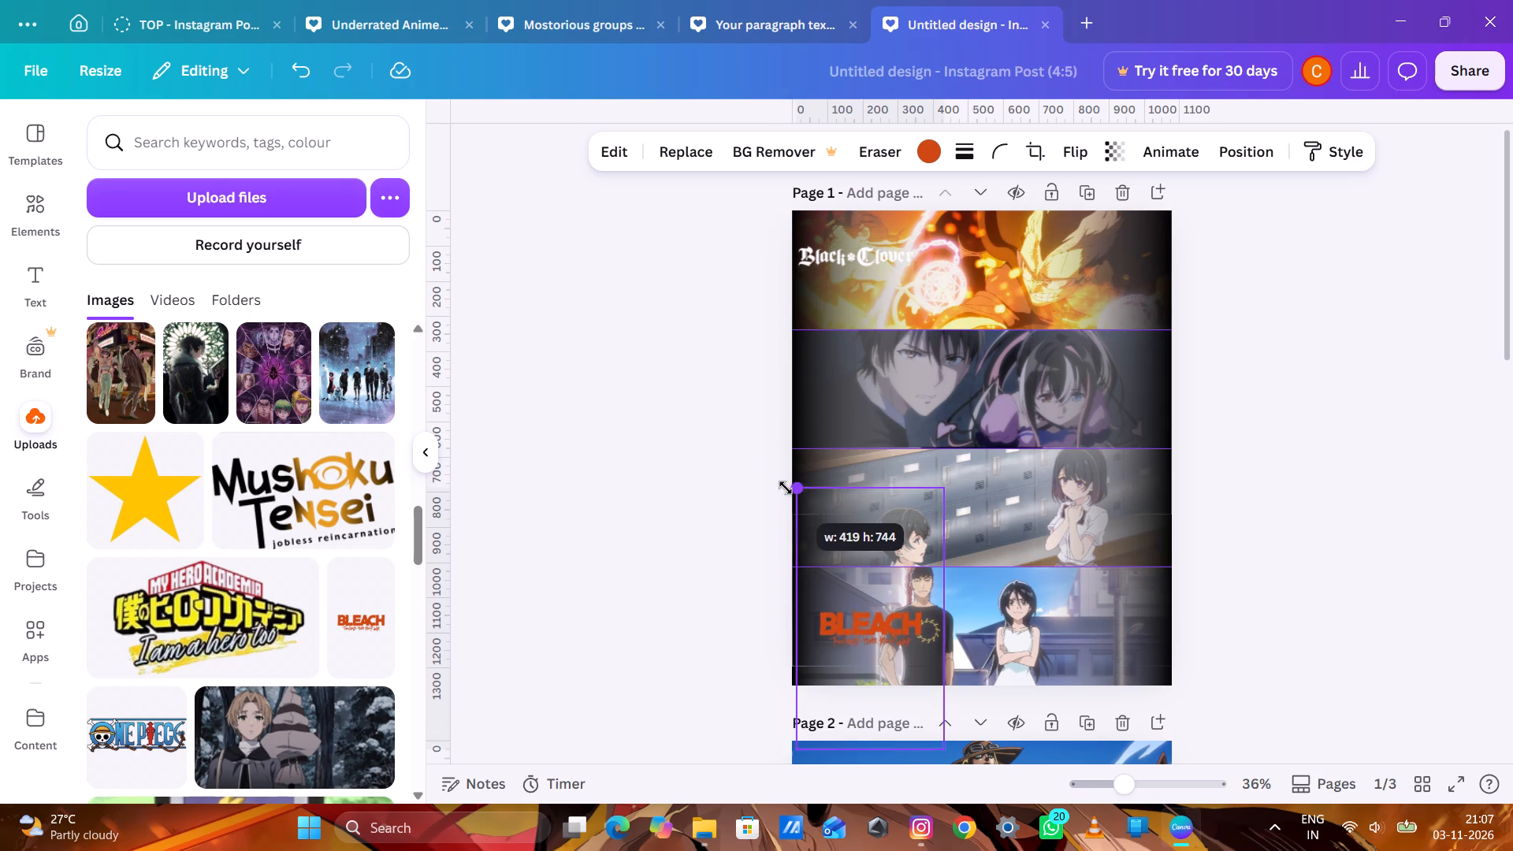
{"action": "left_click_drag", "start_coordinate": [786, 488], "coordinate": [786, 496]}
{"action": "left_click", "coordinate": [698, 474]}
{"action": "left_click_drag", "start_coordinate": [869, 626], "coordinate": [855, 621]}
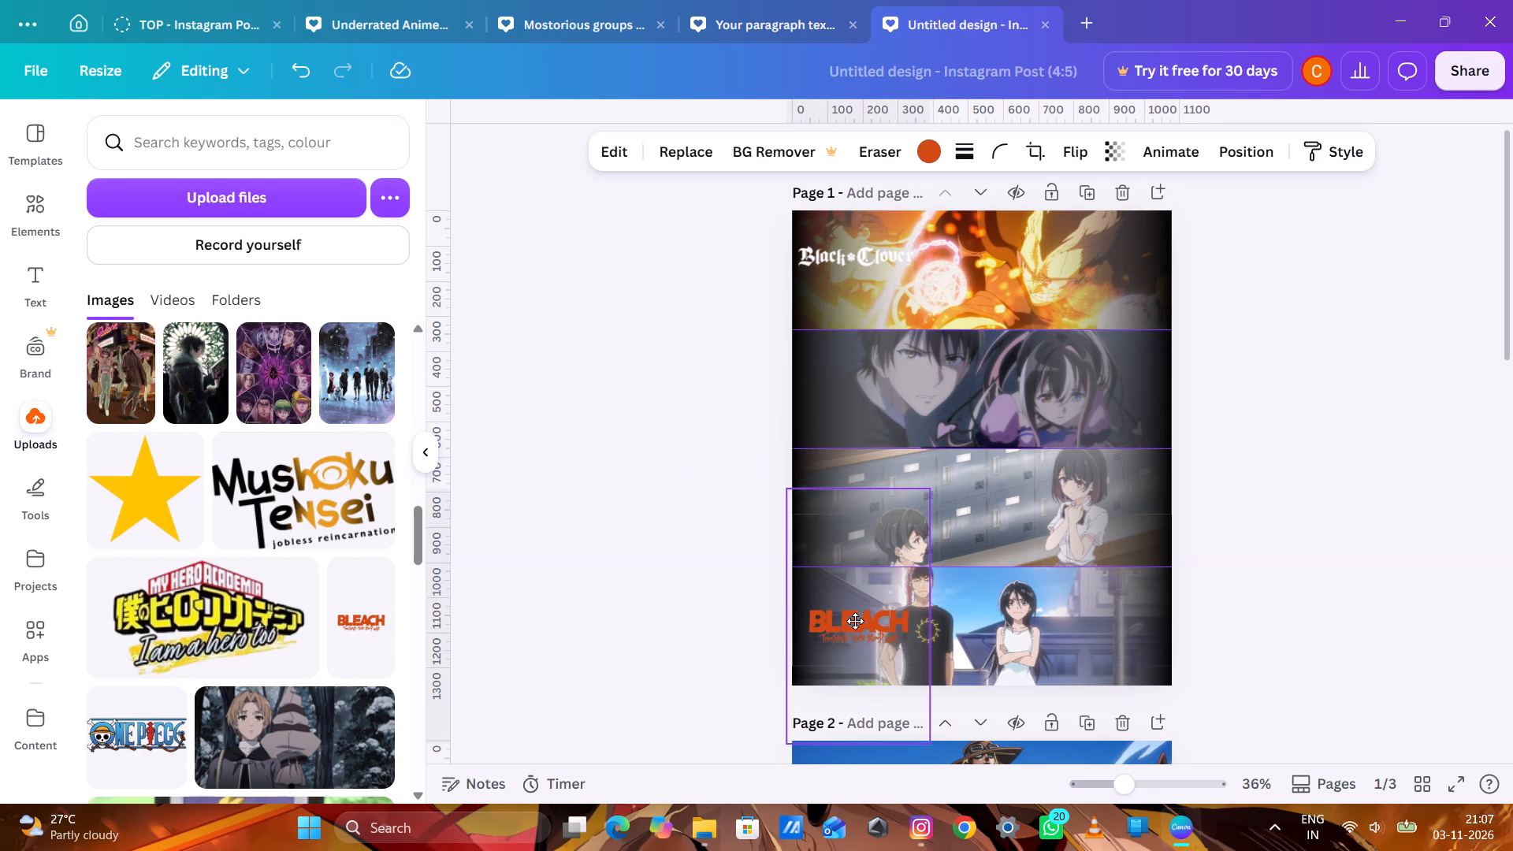
{"action": "left_click_drag", "start_coordinate": [855, 621], "coordinate": [849, 616]}
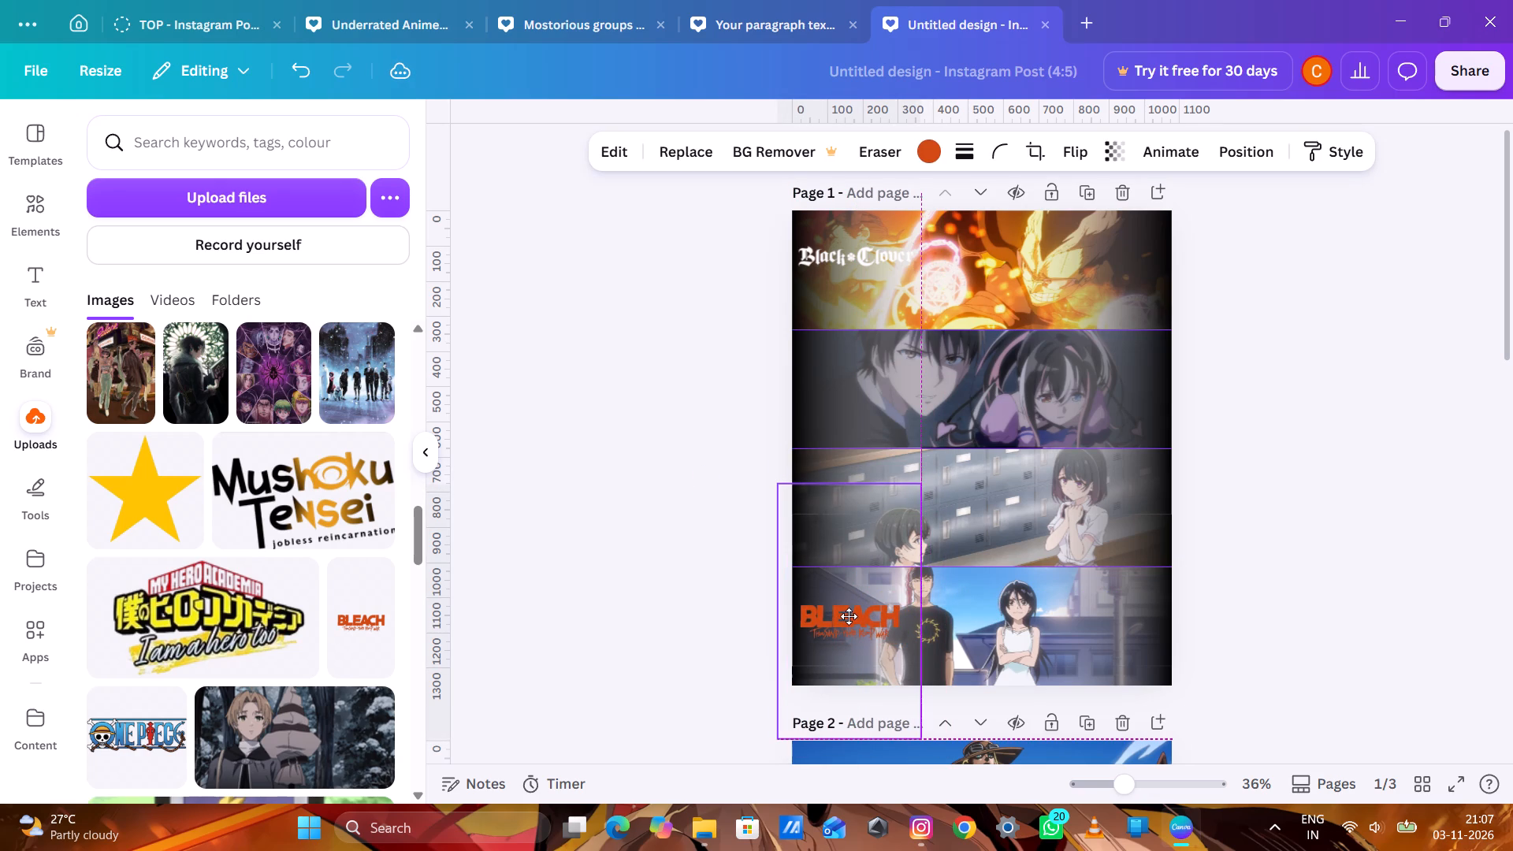
{"action": "left_click_drag", "start_coordinate": [849, 616], "coordinate": [853, 614]}
{"action": "left_click", "coordinate": [721, 504]}
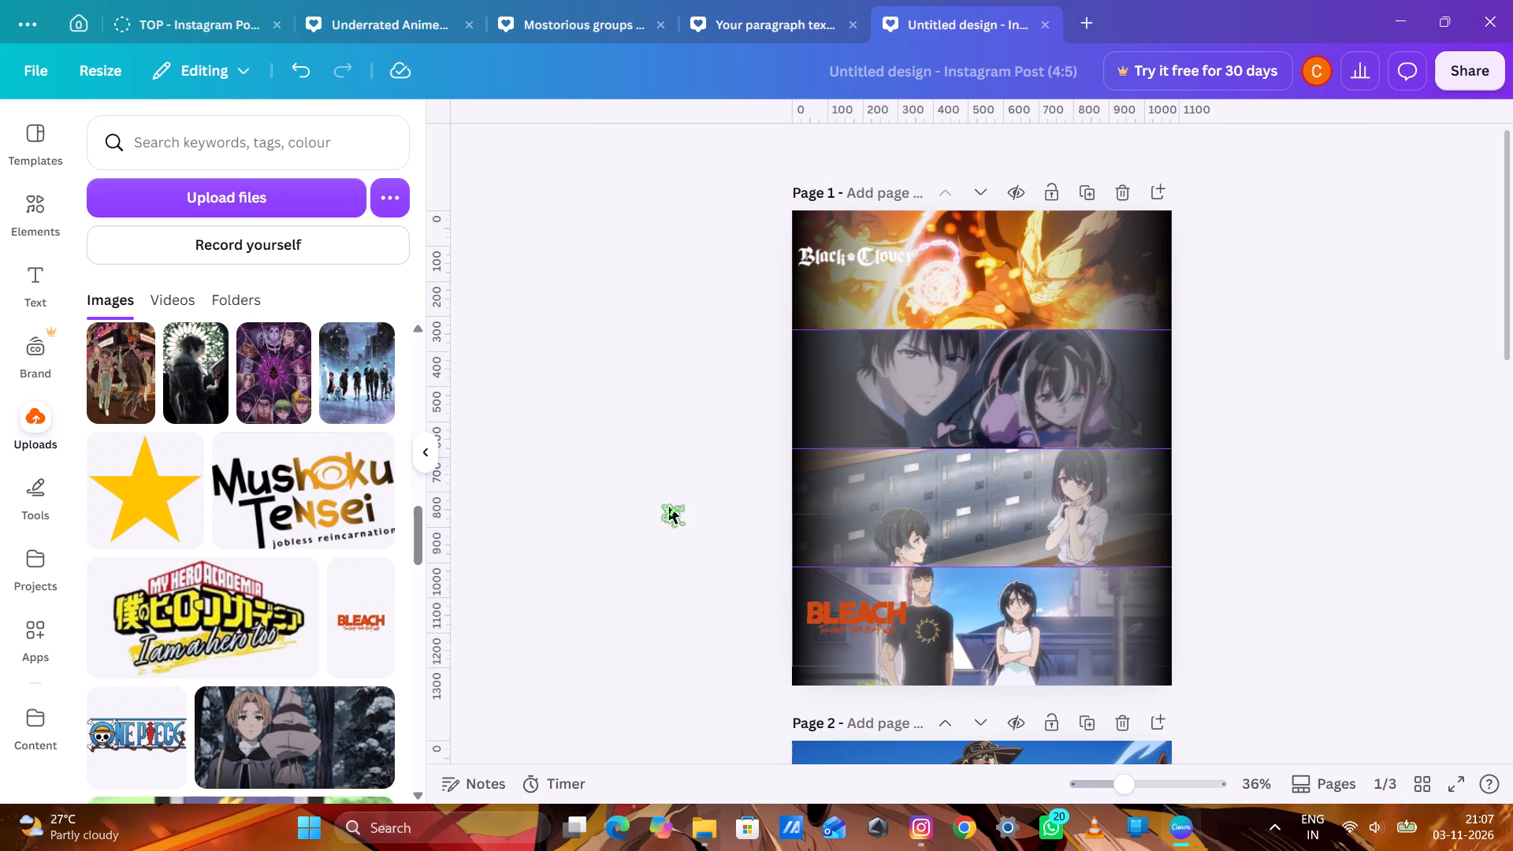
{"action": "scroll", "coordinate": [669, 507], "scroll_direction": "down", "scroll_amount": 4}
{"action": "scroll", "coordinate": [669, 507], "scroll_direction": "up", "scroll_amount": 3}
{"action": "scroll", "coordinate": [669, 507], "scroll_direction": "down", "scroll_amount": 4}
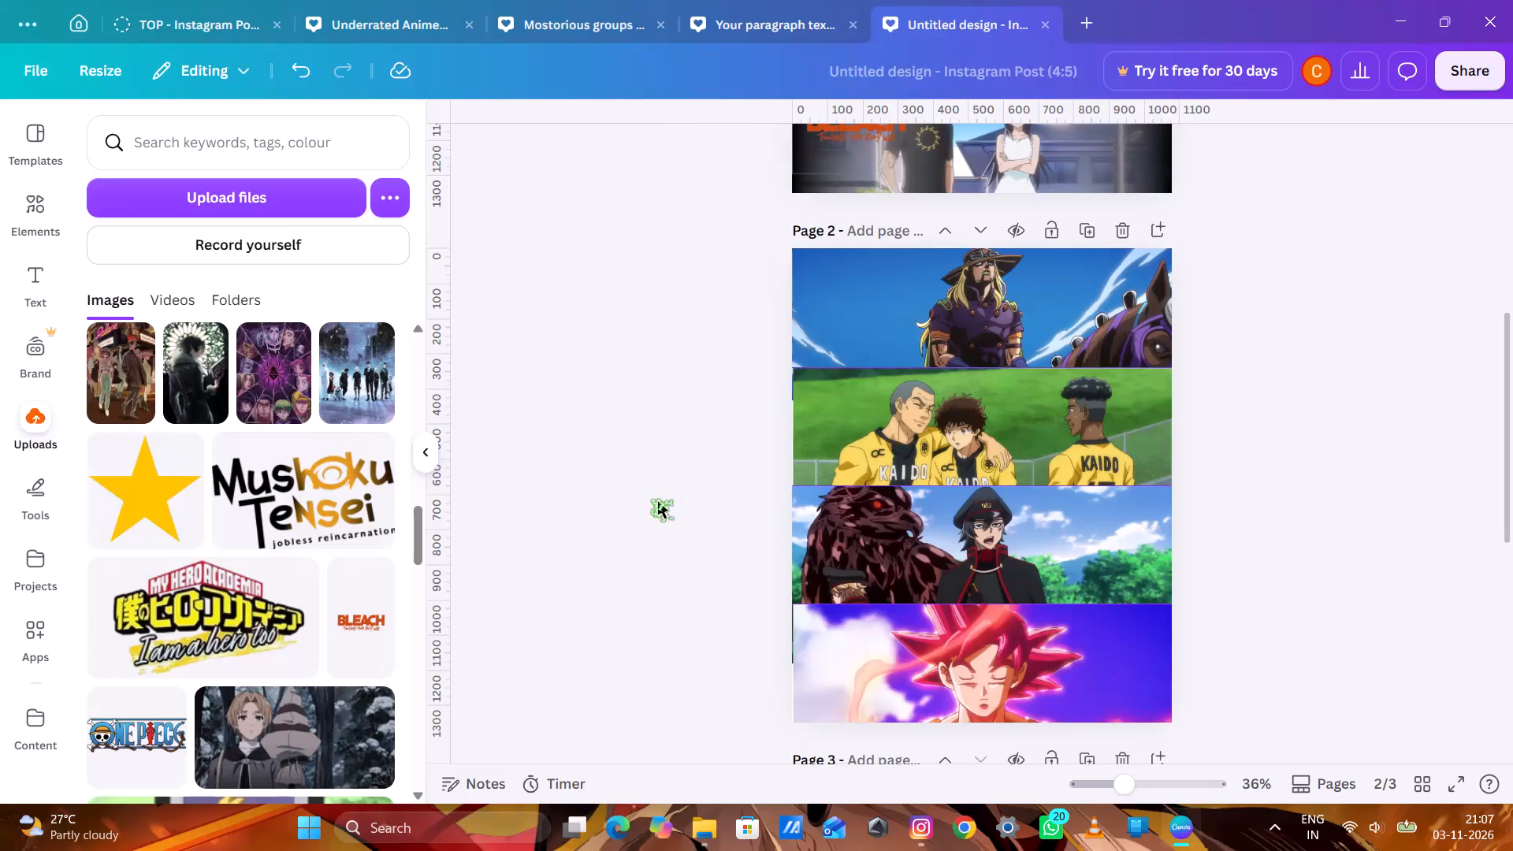
Add a text in the Anton font at size 80 on page 1, reading "9.9".
{"action": "scroll", "coordinate": [658, 501], "scroll_direction": "up", "scroll_amount": 5}
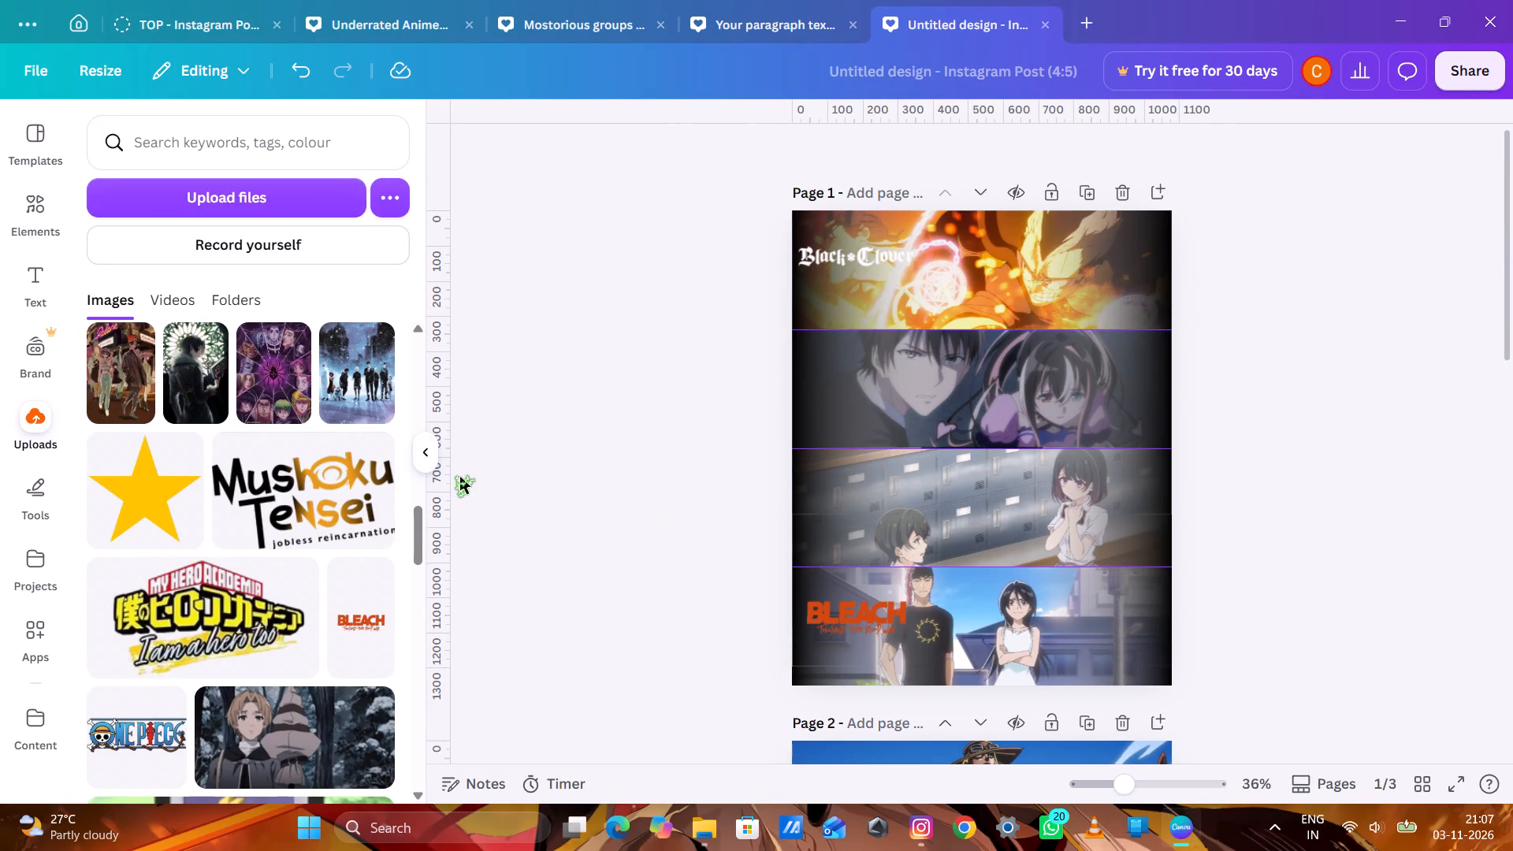
{"action": "left_click", "coordinate": [46, 299]}
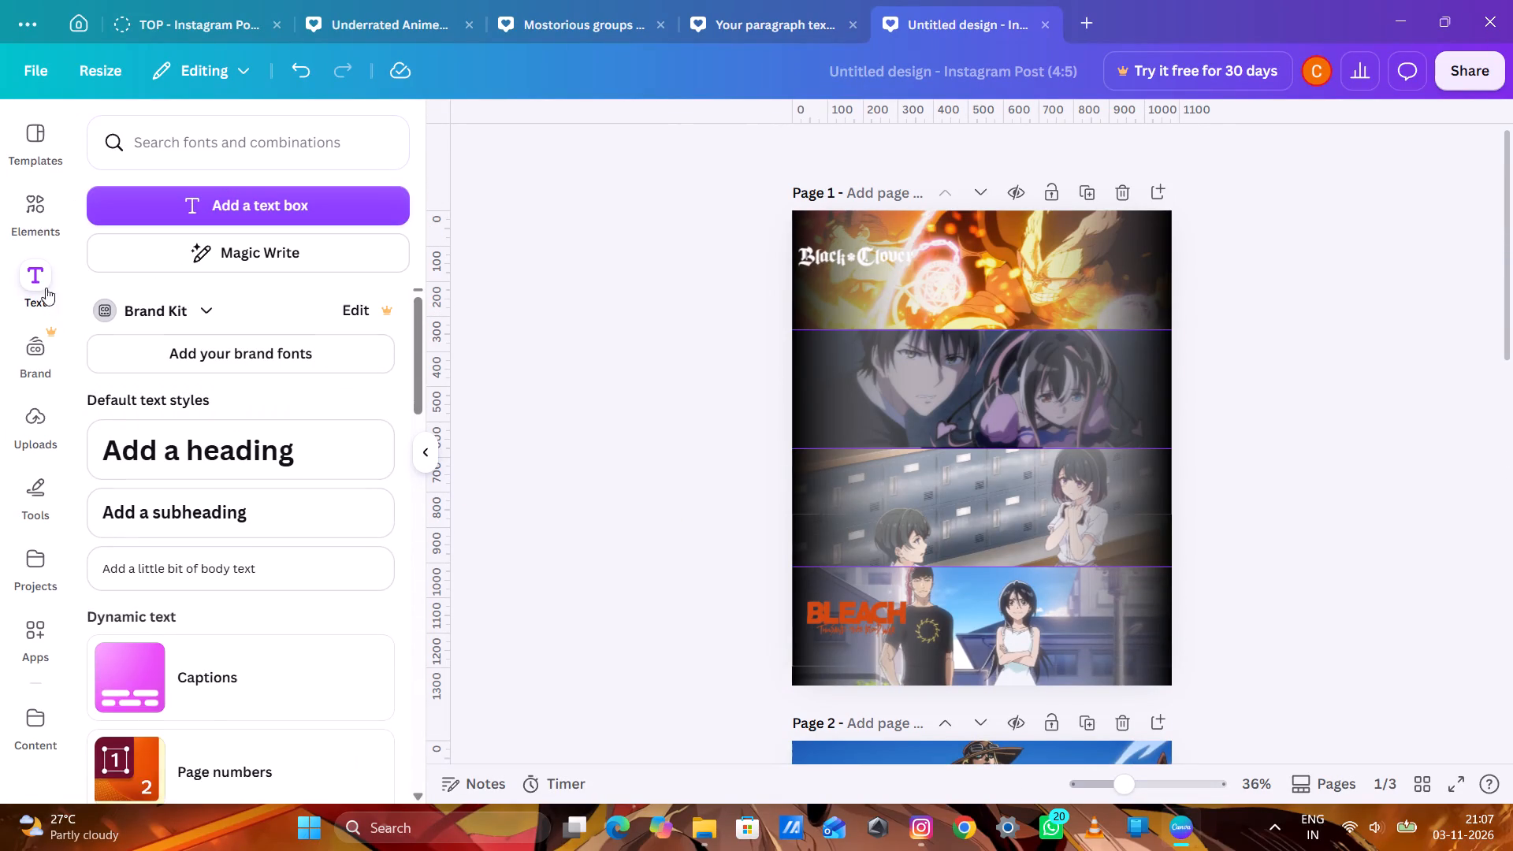
{"action": "left_click", "coordinate": [263, 148]}
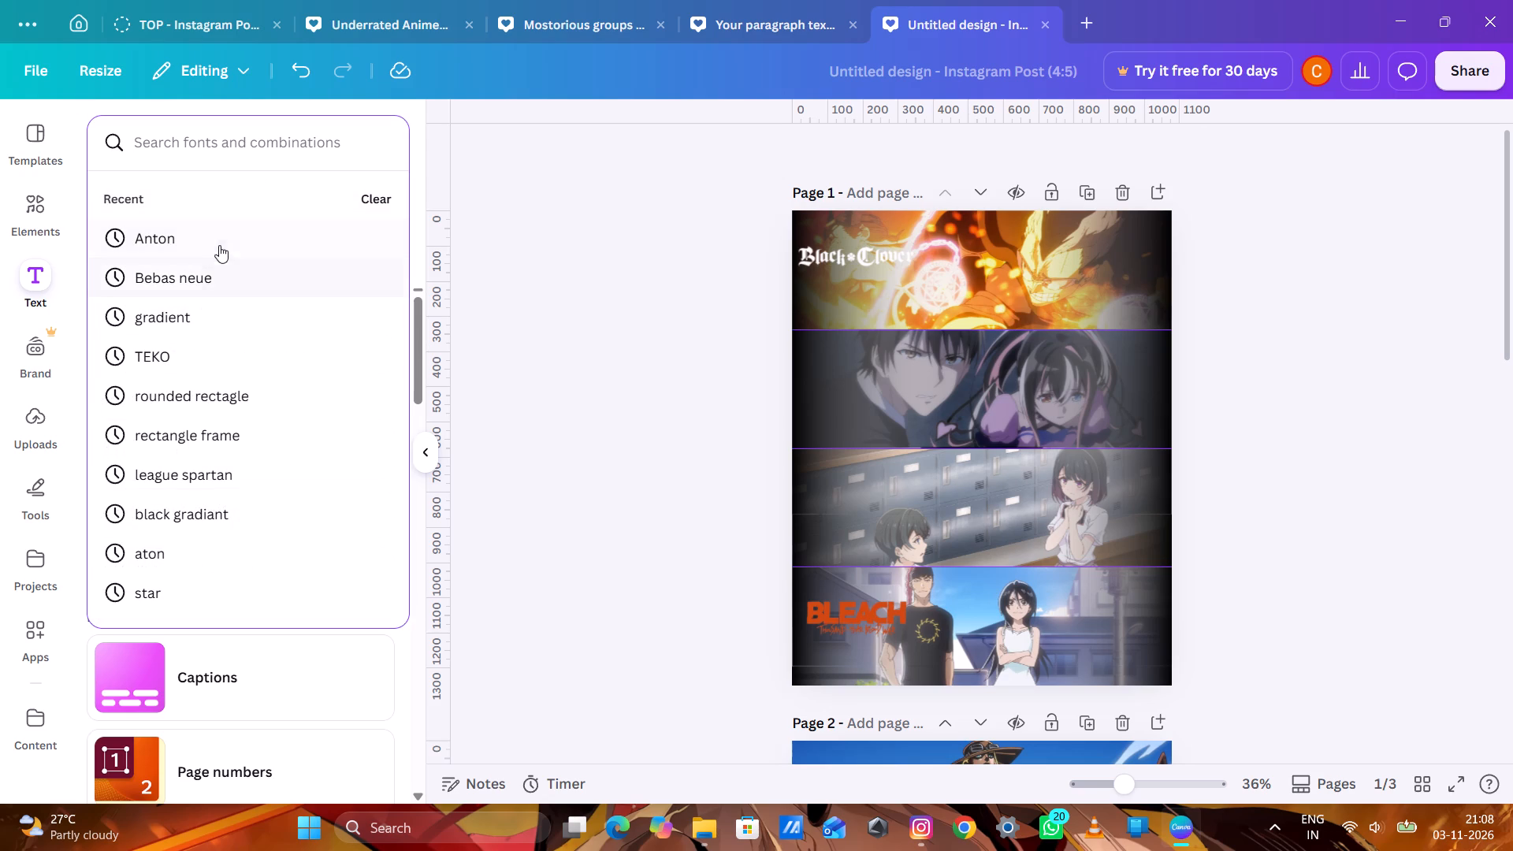
{"action": "left_click", "coordinate": [221, 241]}
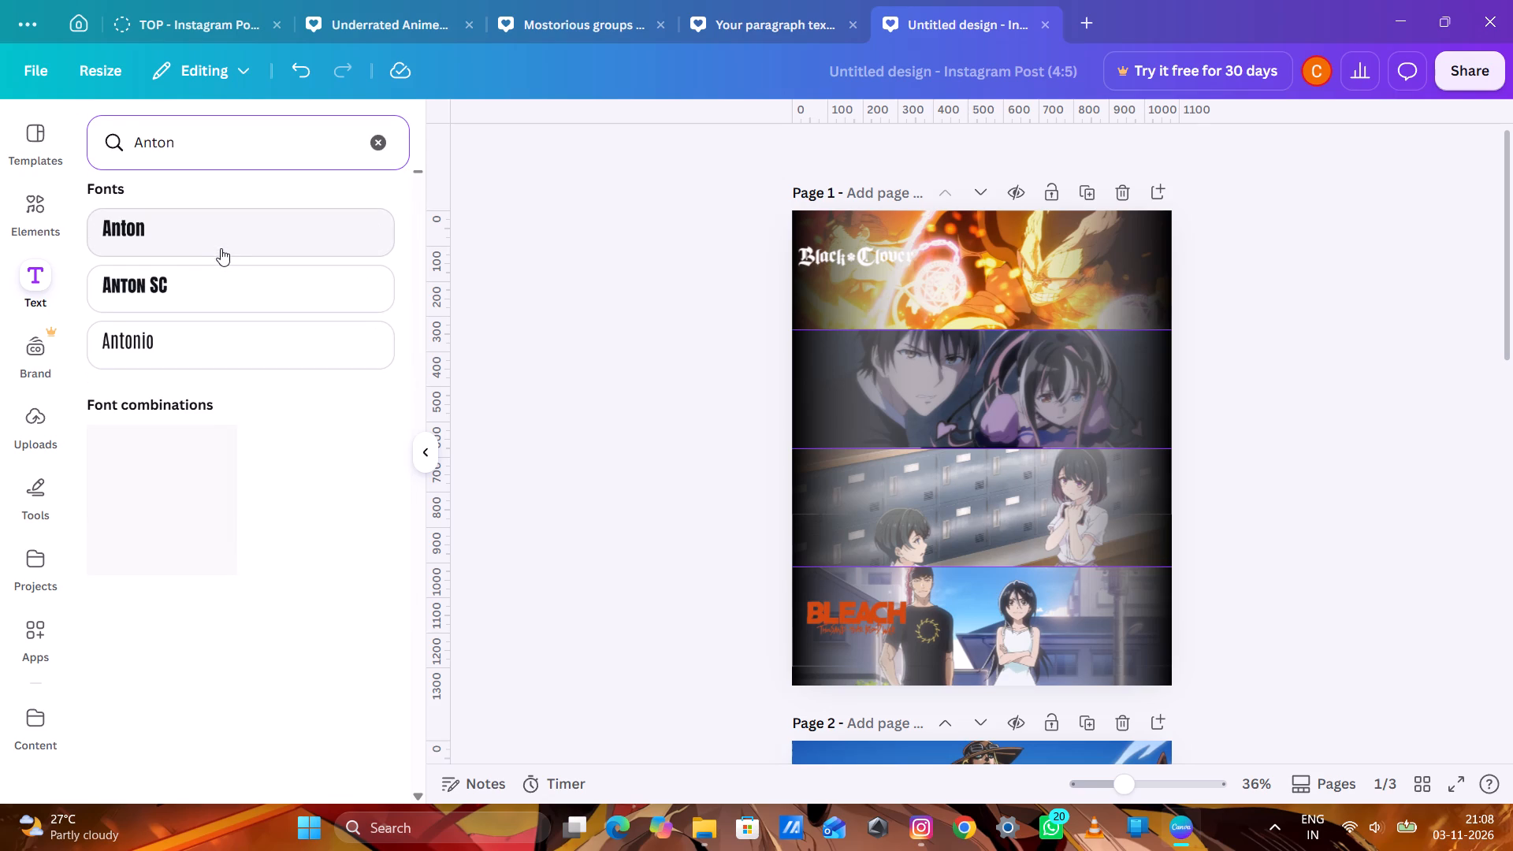
{"action": "left_click", "coordinate": [288, 248]}
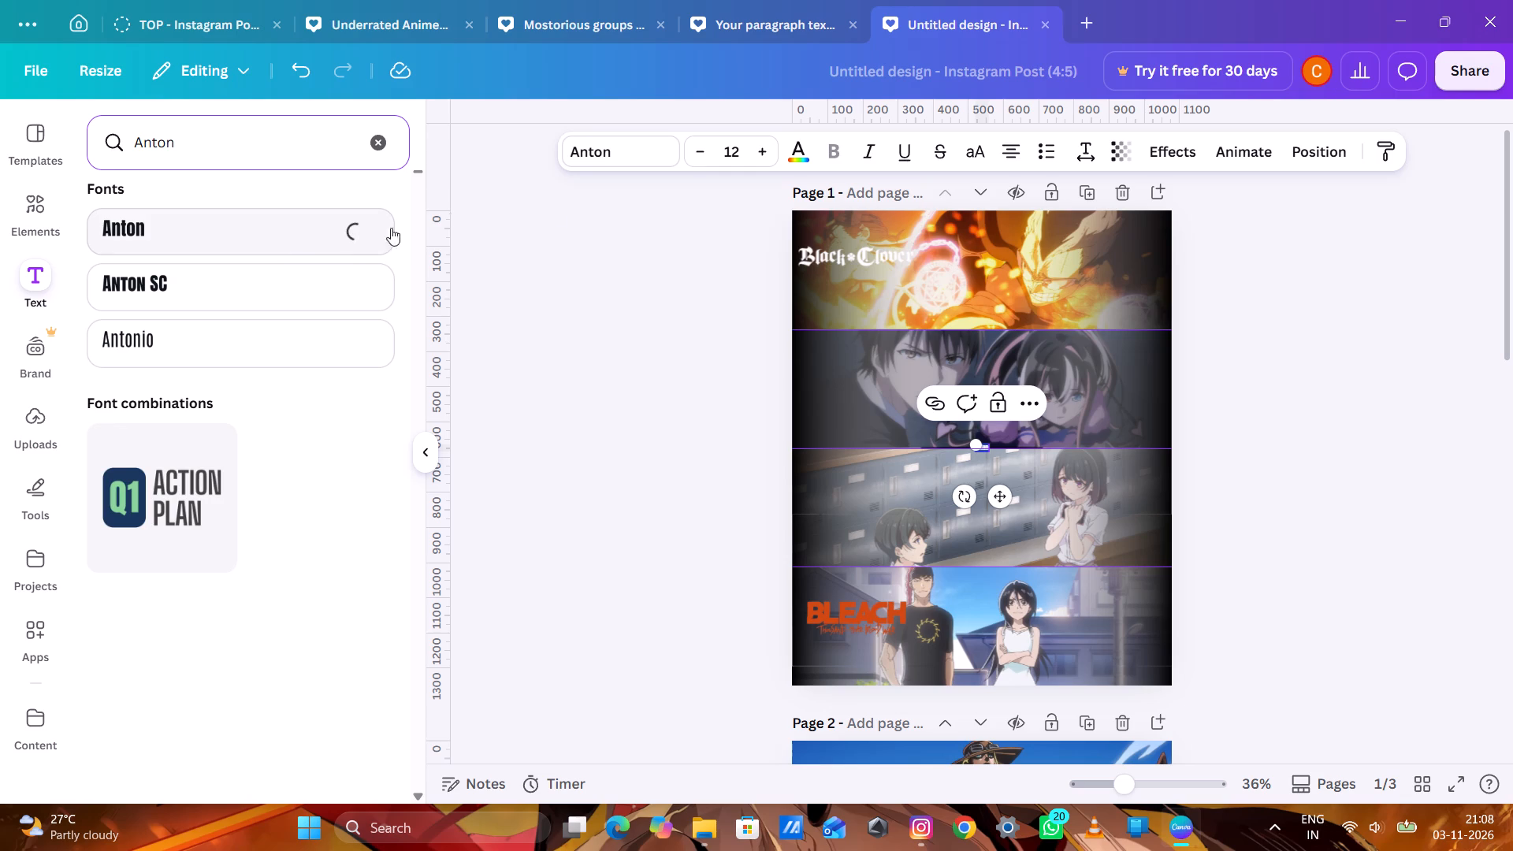
{"action": "left_click", "coordinate": [734, 151]}
{"action": "key", "text": "BackSpace"}
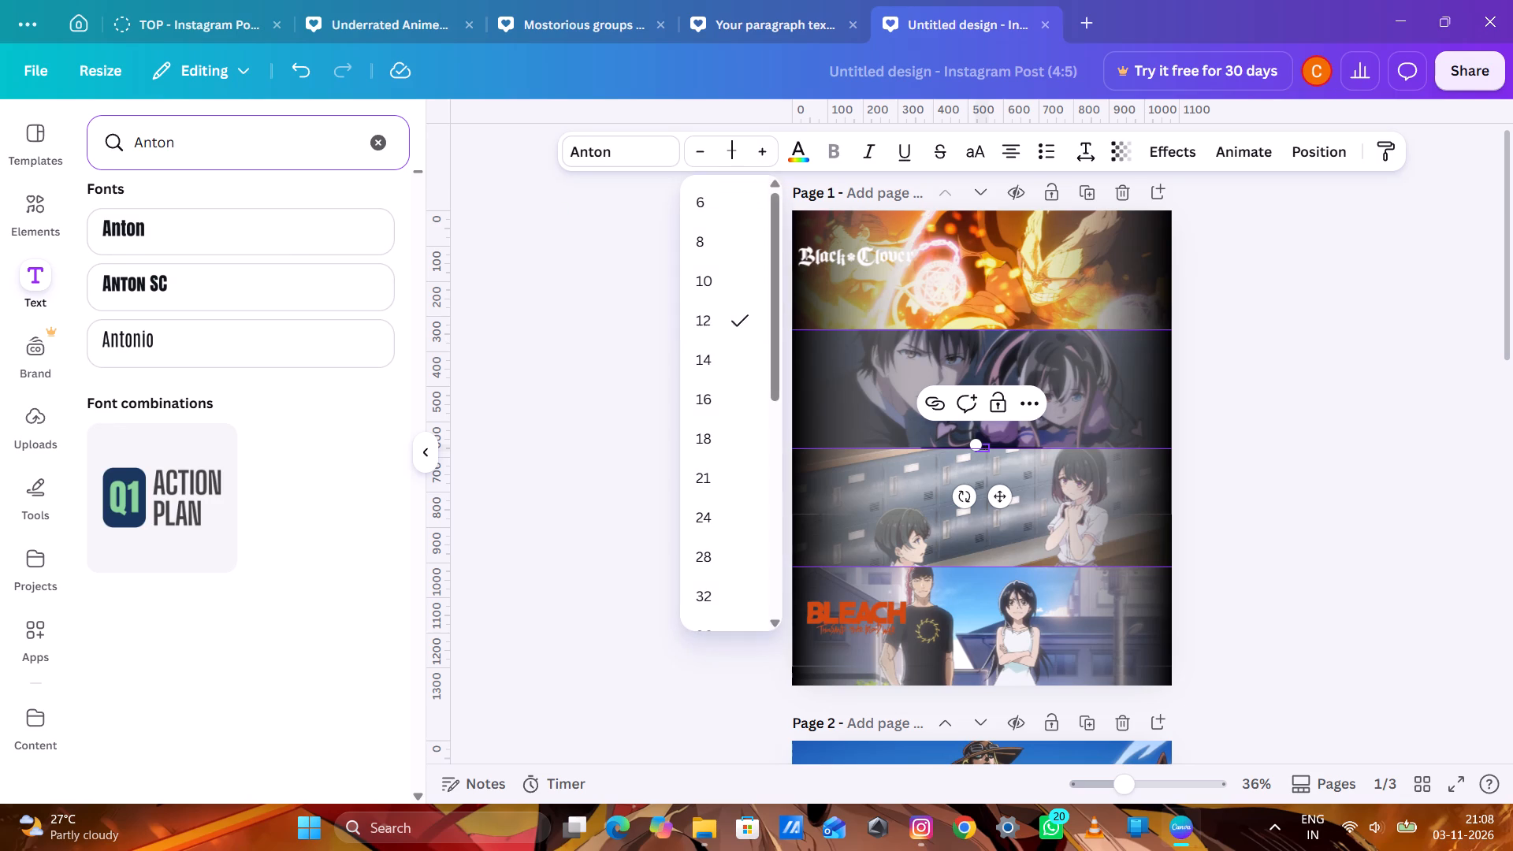
{"action": "type", "text": "80"}
{"action": "key", "text": "Return"}
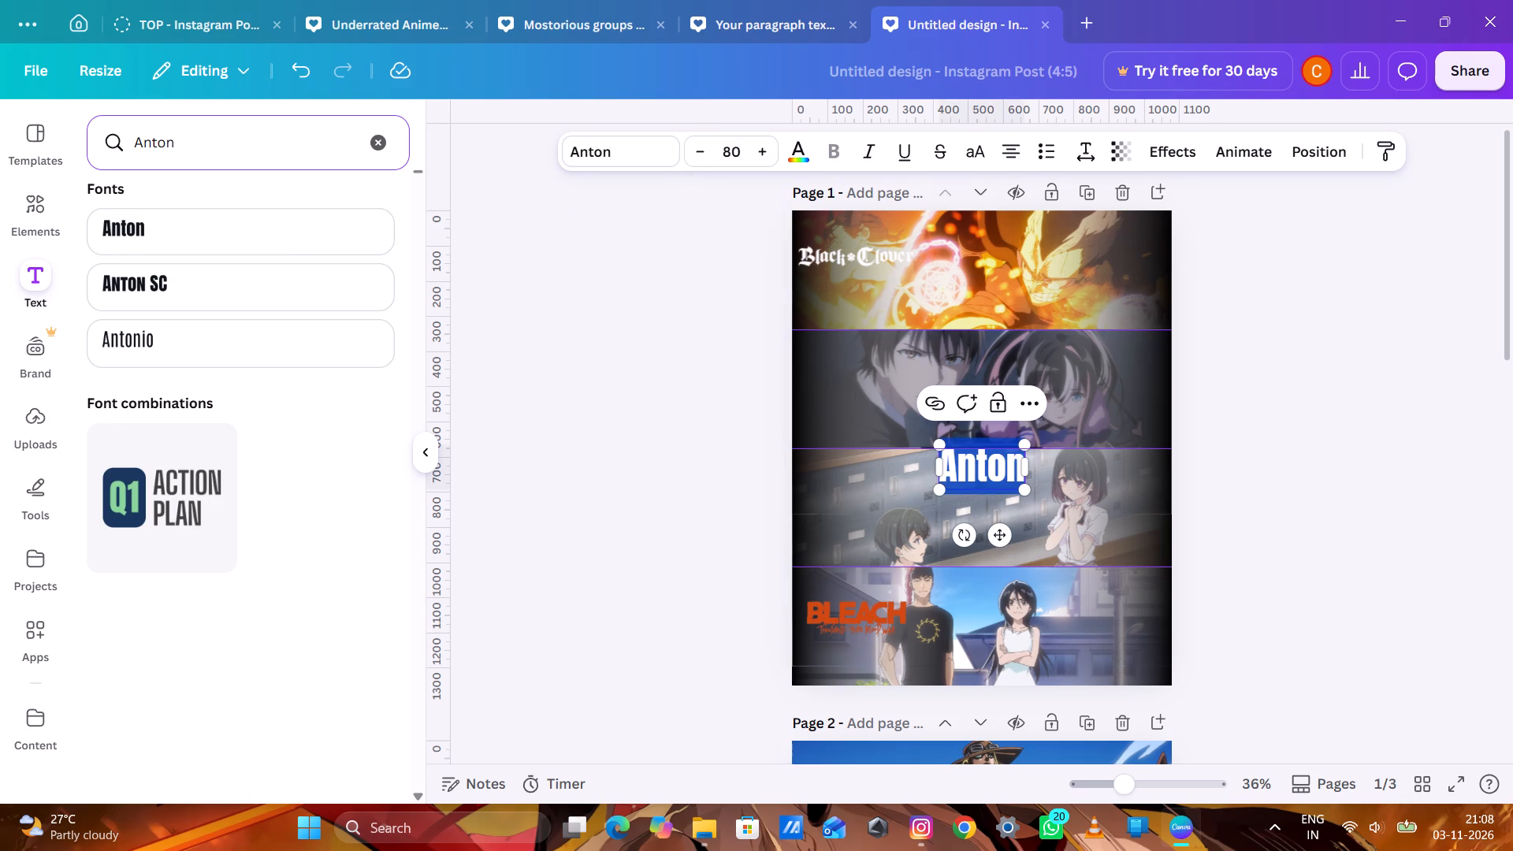
{"action": "key", "text": "9"}
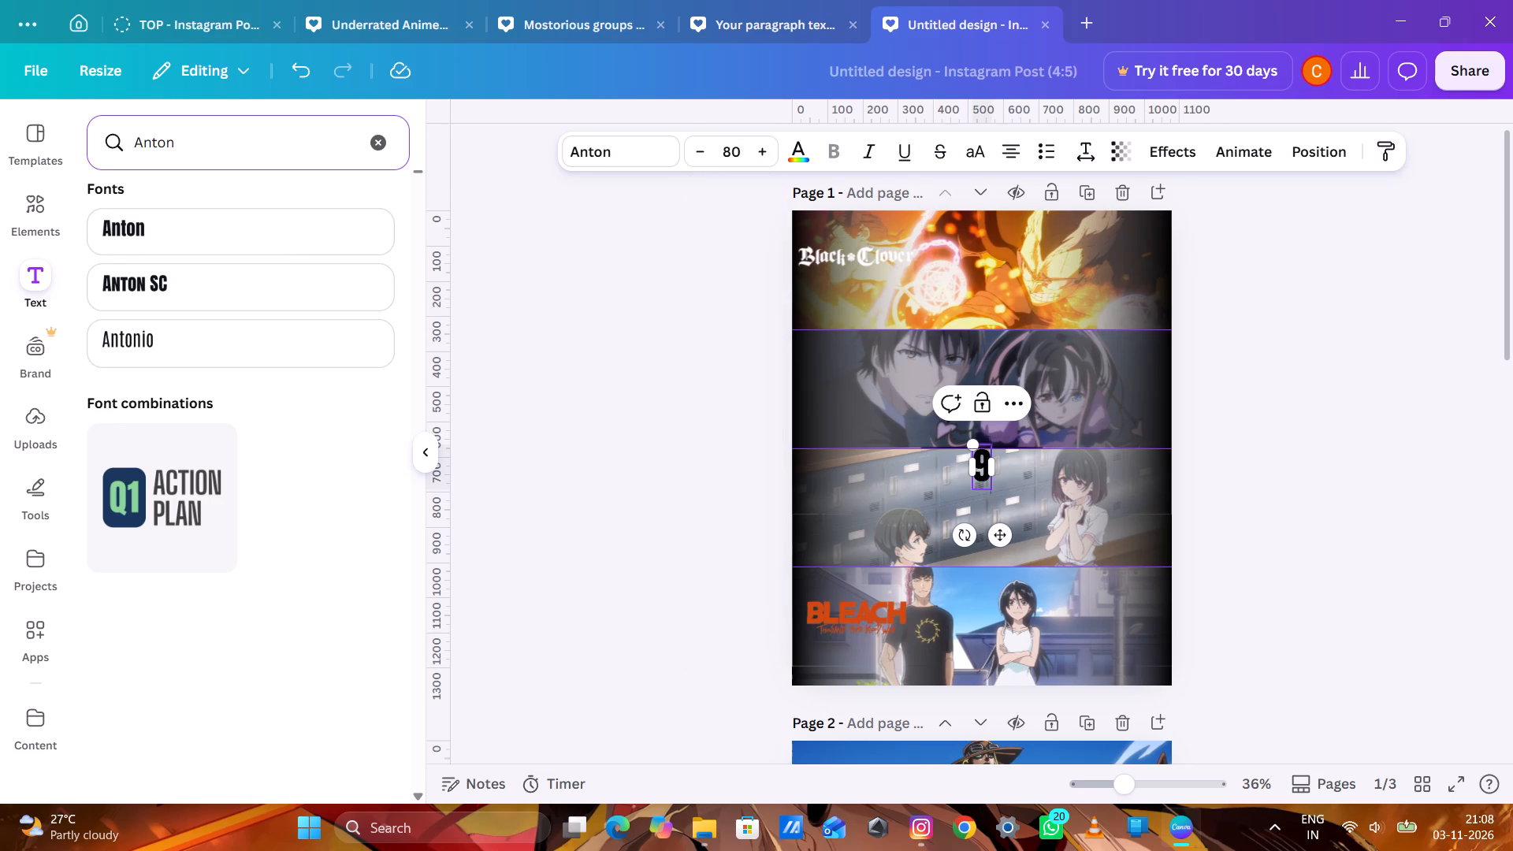
{"action": "key", "text": "period"}
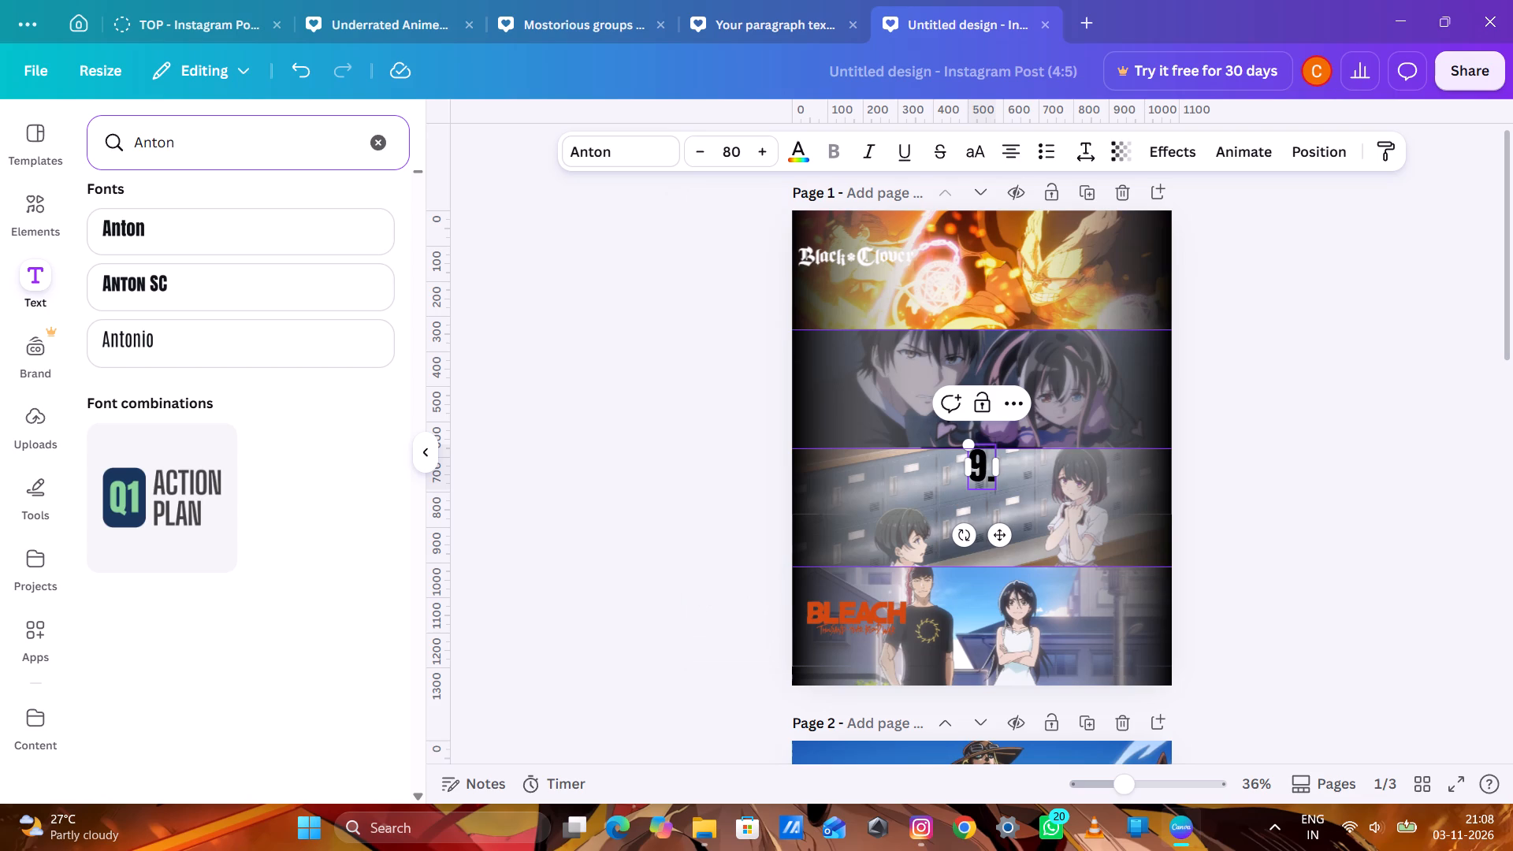
{"action": "key", "text": "9"}
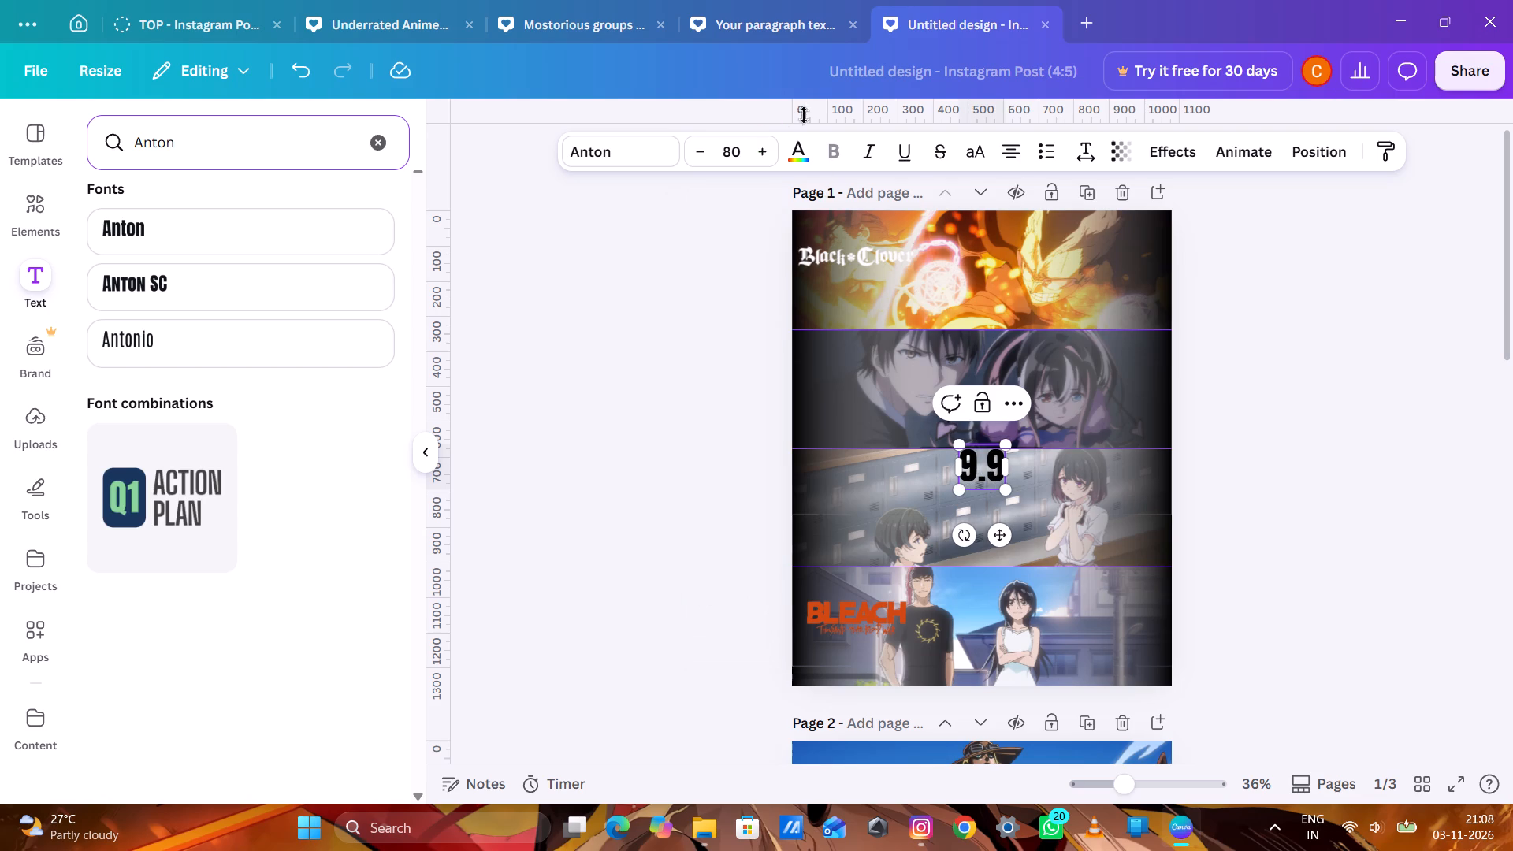
Change the colour of the "9.9" text to white.
{"action": "left_click_drag", "start_coordinate": [962, 472], "coordinate": [1000, 461]}
{"action": "left_click", "coordinate": [809, 156]}
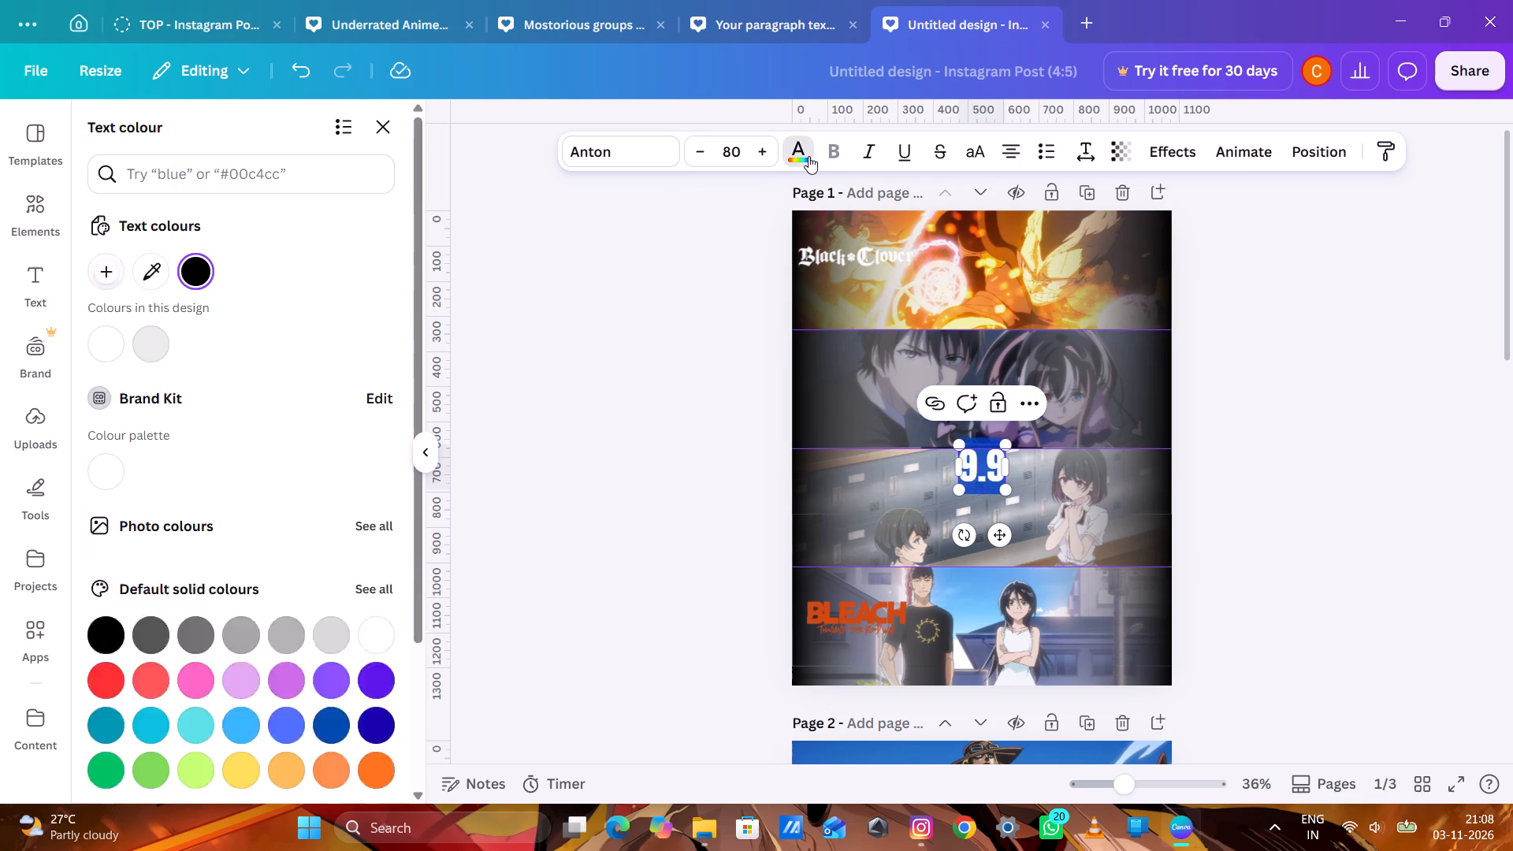
{"action": "left_click", "coordinate": [100, 357]}
{"action": "double_click", "coordinate": [507, 294]}
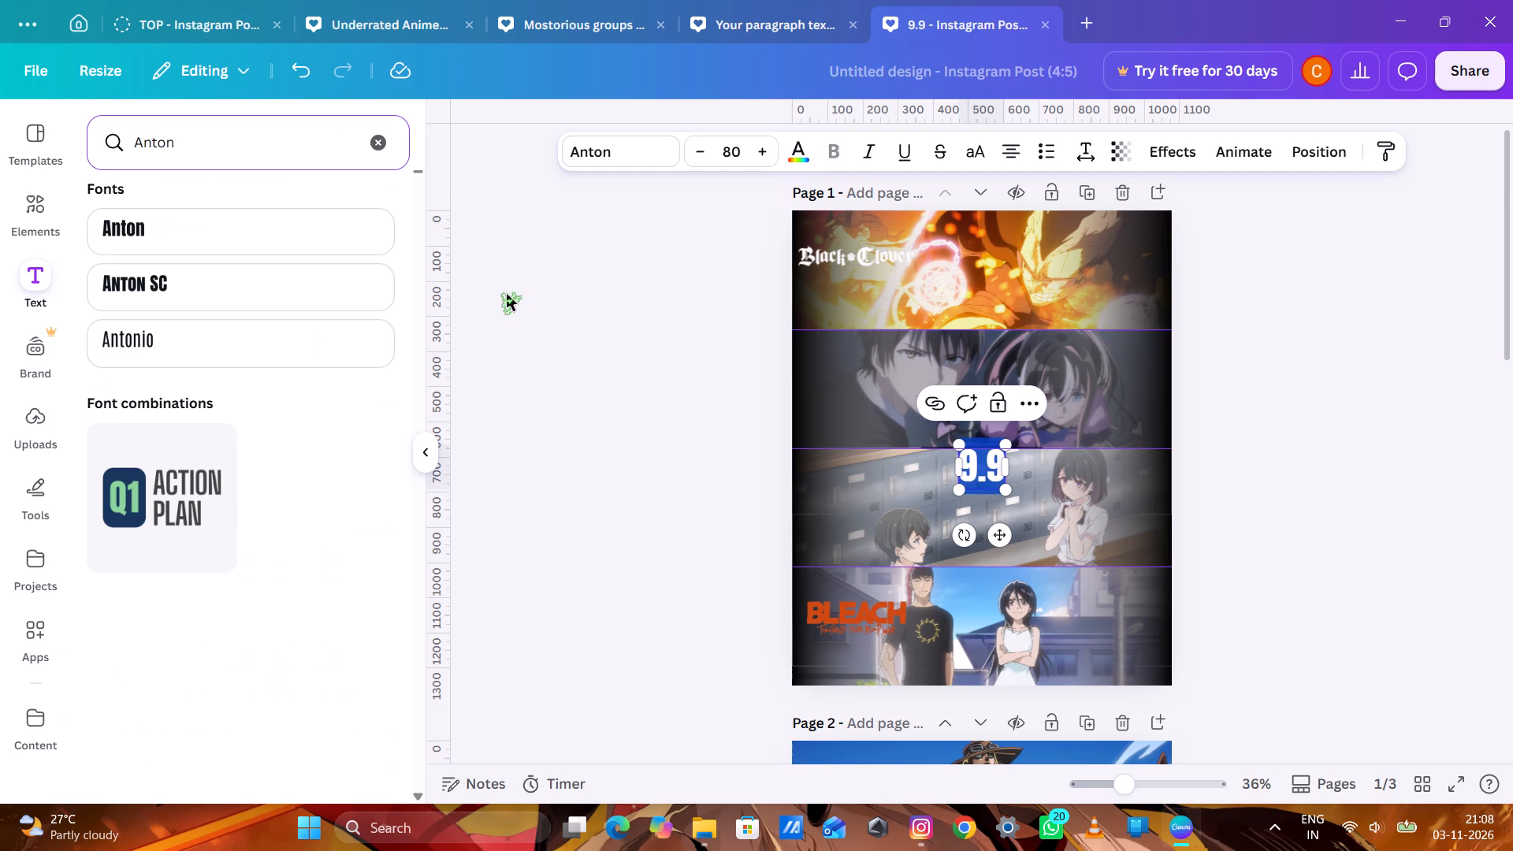
{"action": "left_click", "coordinate": [968, 474]}
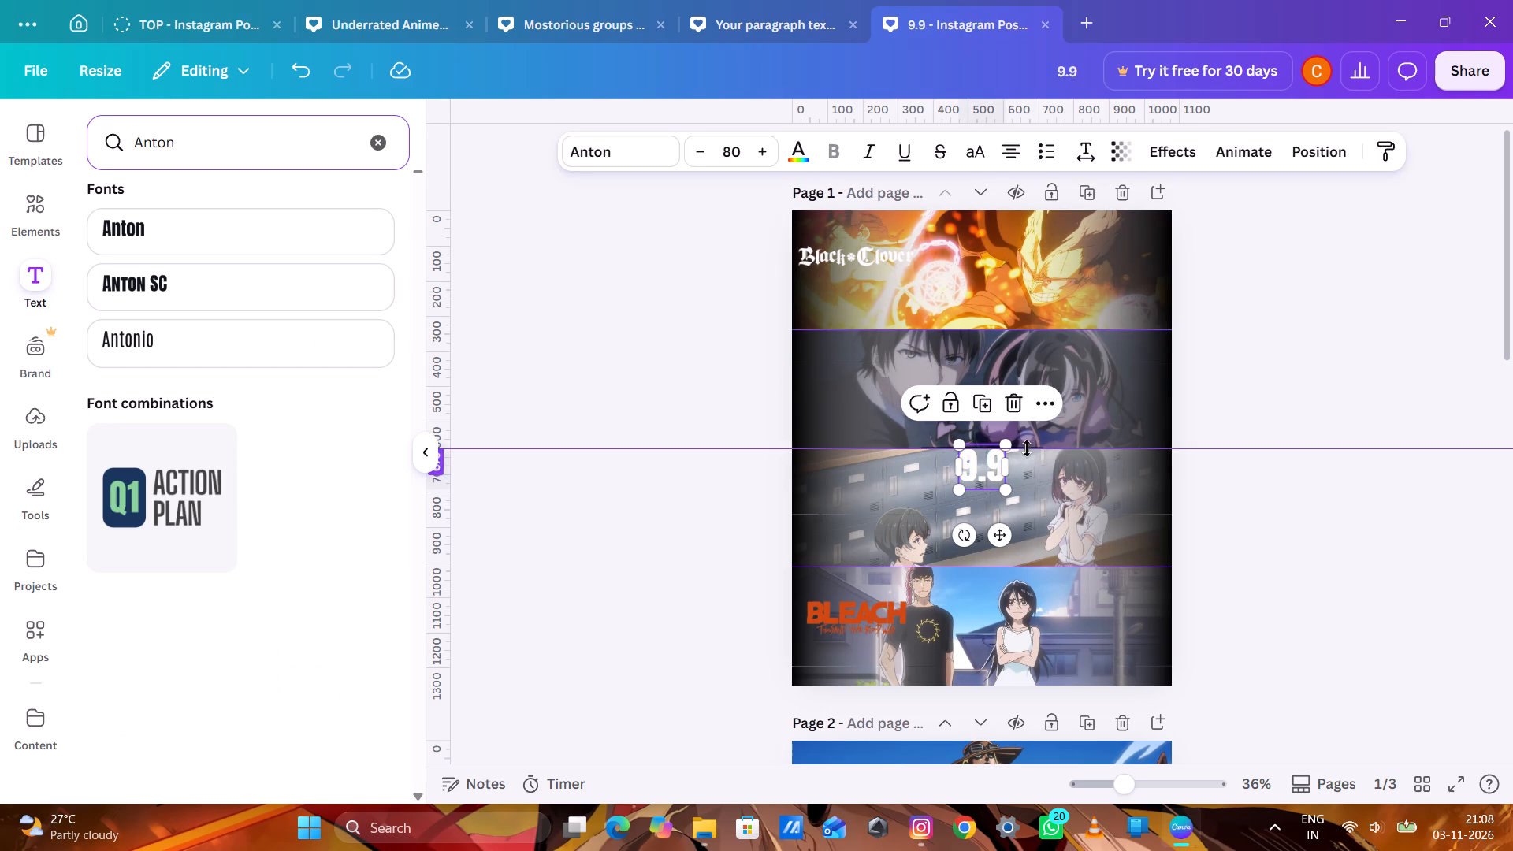
{"action": "left_click", "coordinate": [1000, 469]}
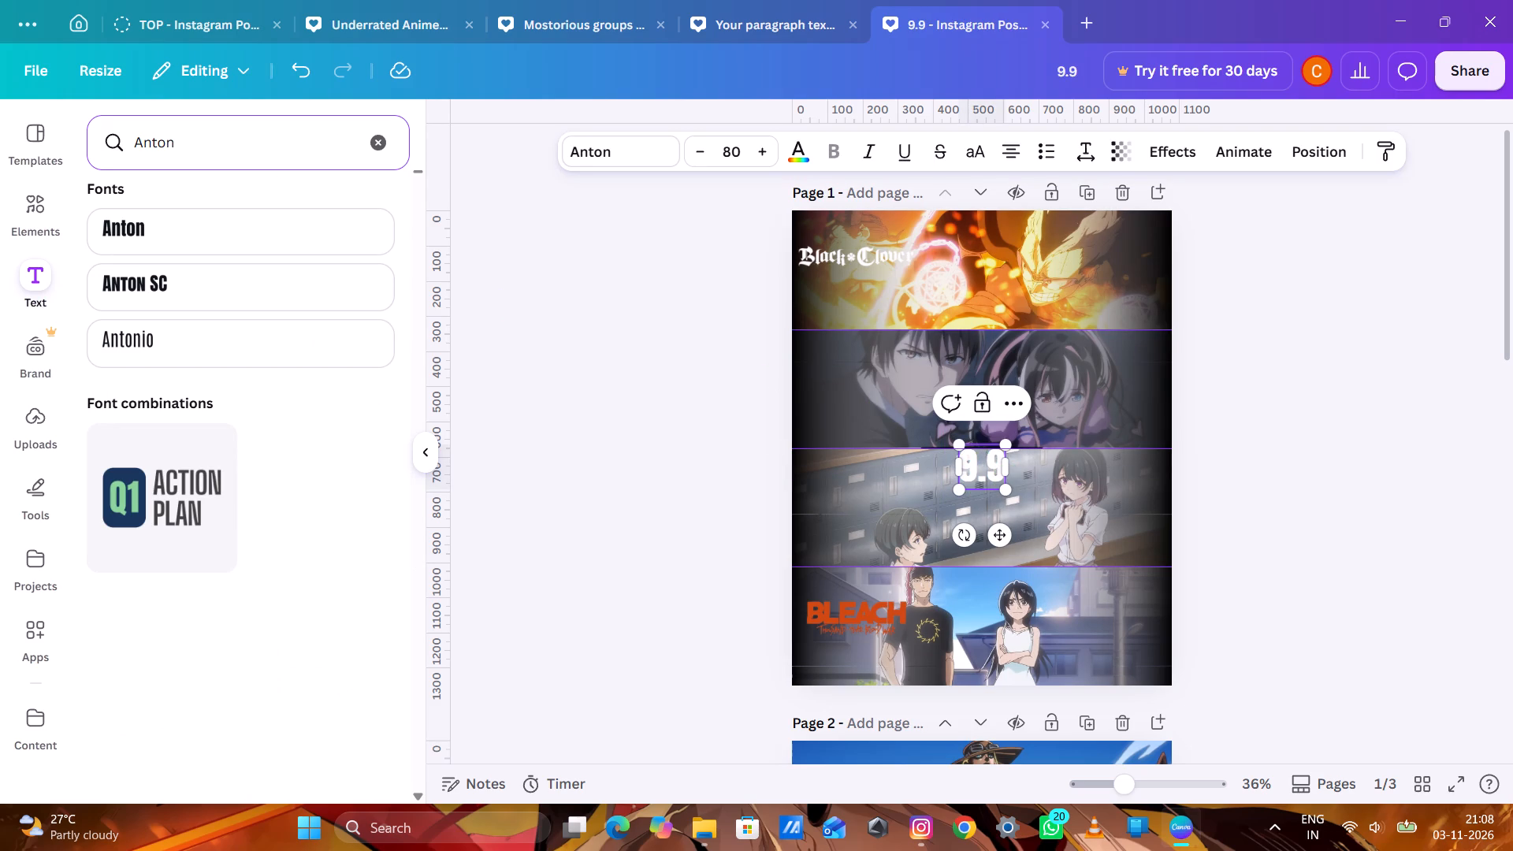
{"action": "left_click", "coordinate": [1333, 429]}
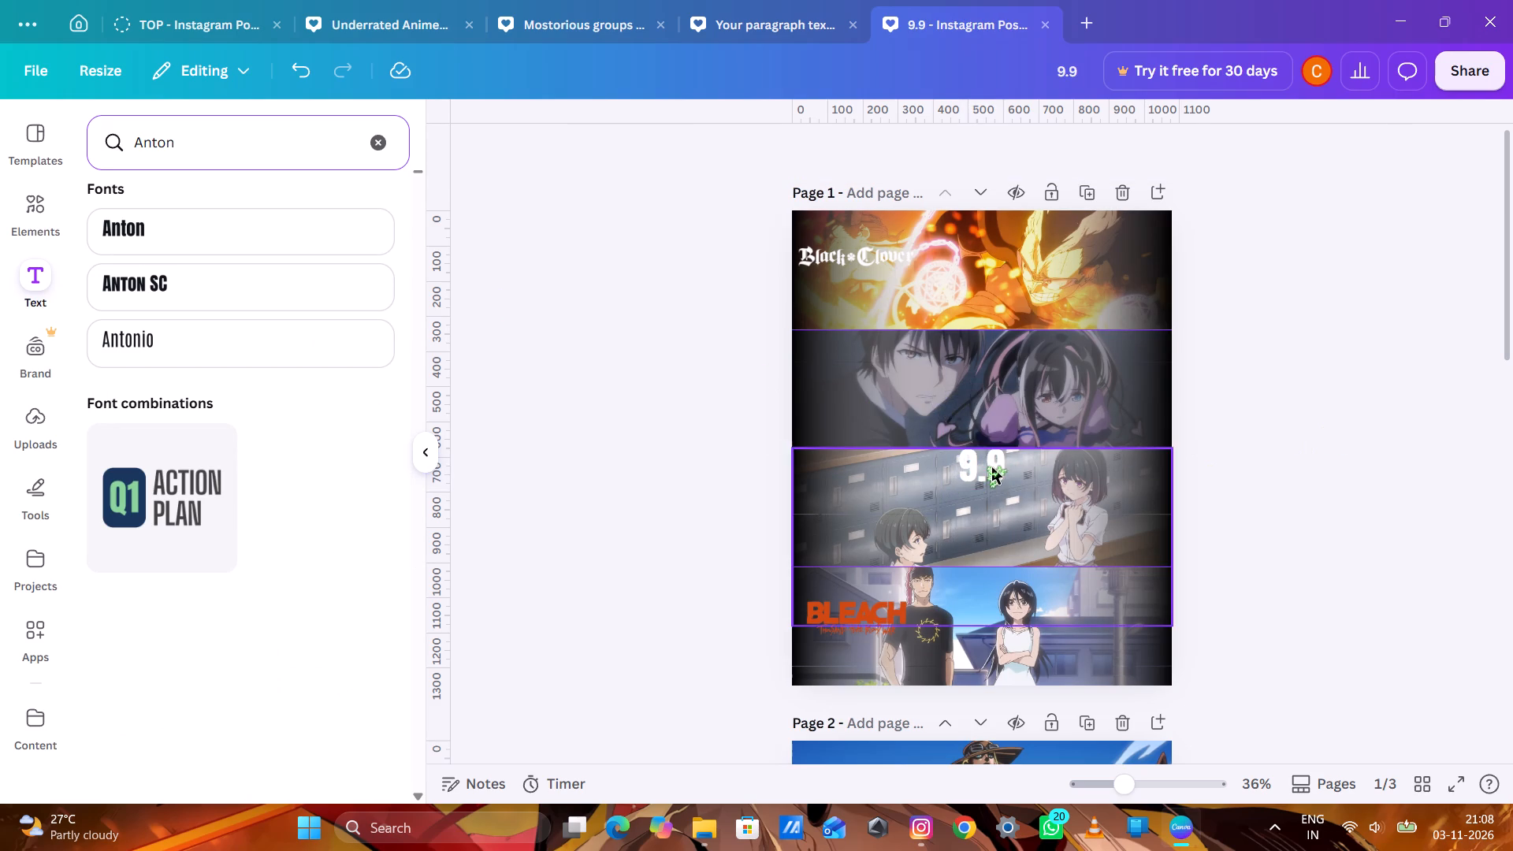
Position the "9.9" rating near the right end of page 1's first picture, level with the Black Clover logo.
{"action": "left_click_drag", "start_coordinate": [983, 466], "coordinate": [1106, 285]}
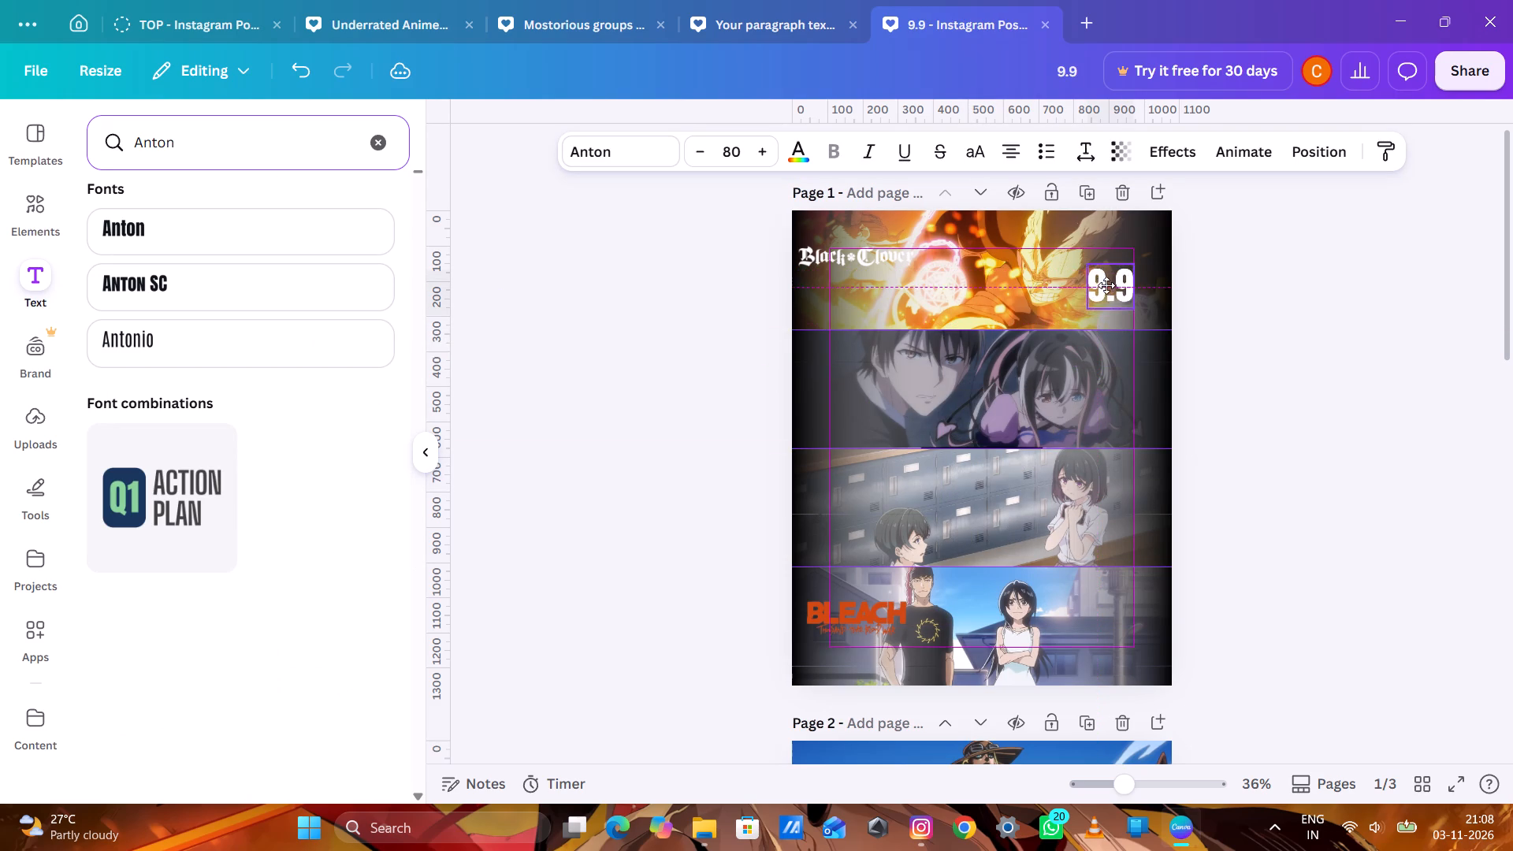
{"action": "left_click_drag", "start_coordinate": [1106, 285], "coordinate": [1105, 274]}
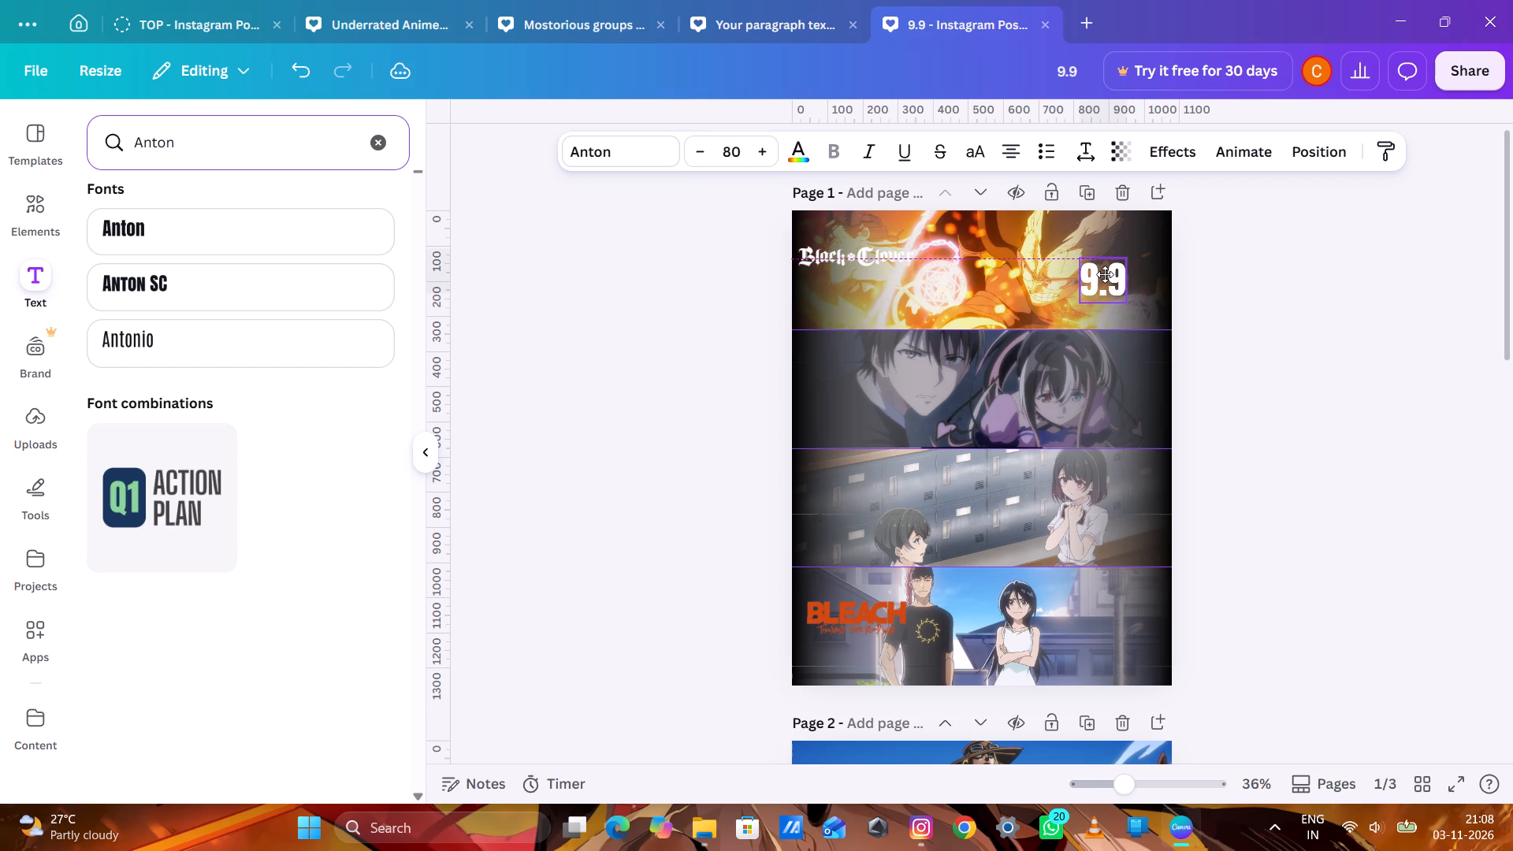
{"action": "left_click_drag", "start_coordinate": [1105, 274], "coordinate": [1105, 273]}
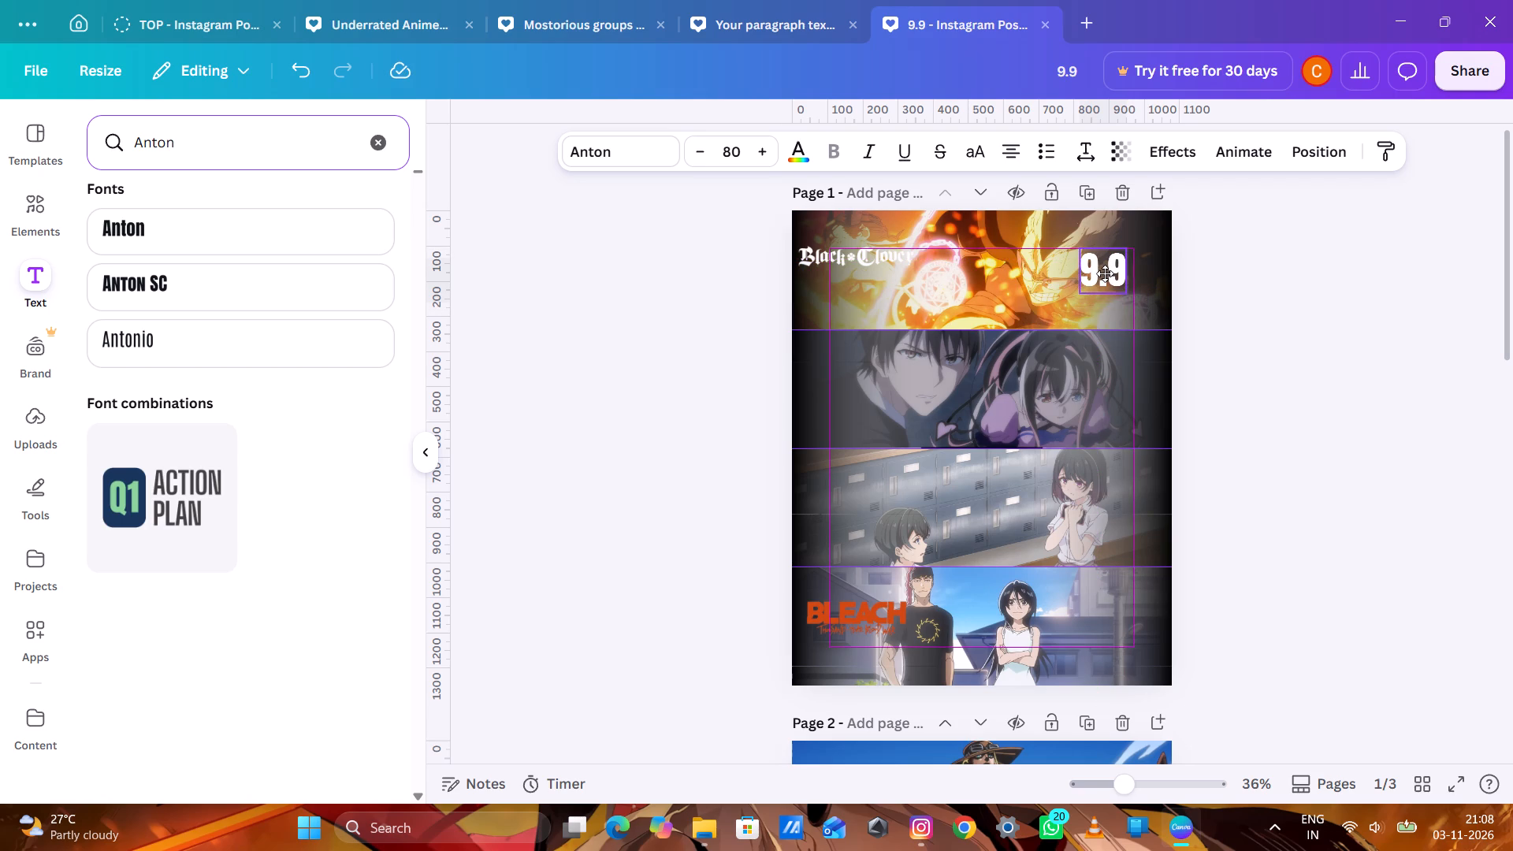
{"action": "left_click_drag", "start_coordinate": [1105, 273], "coordinate": [1104, 273]}
{"action": "left_click", "coordinate": [1296, 270]}
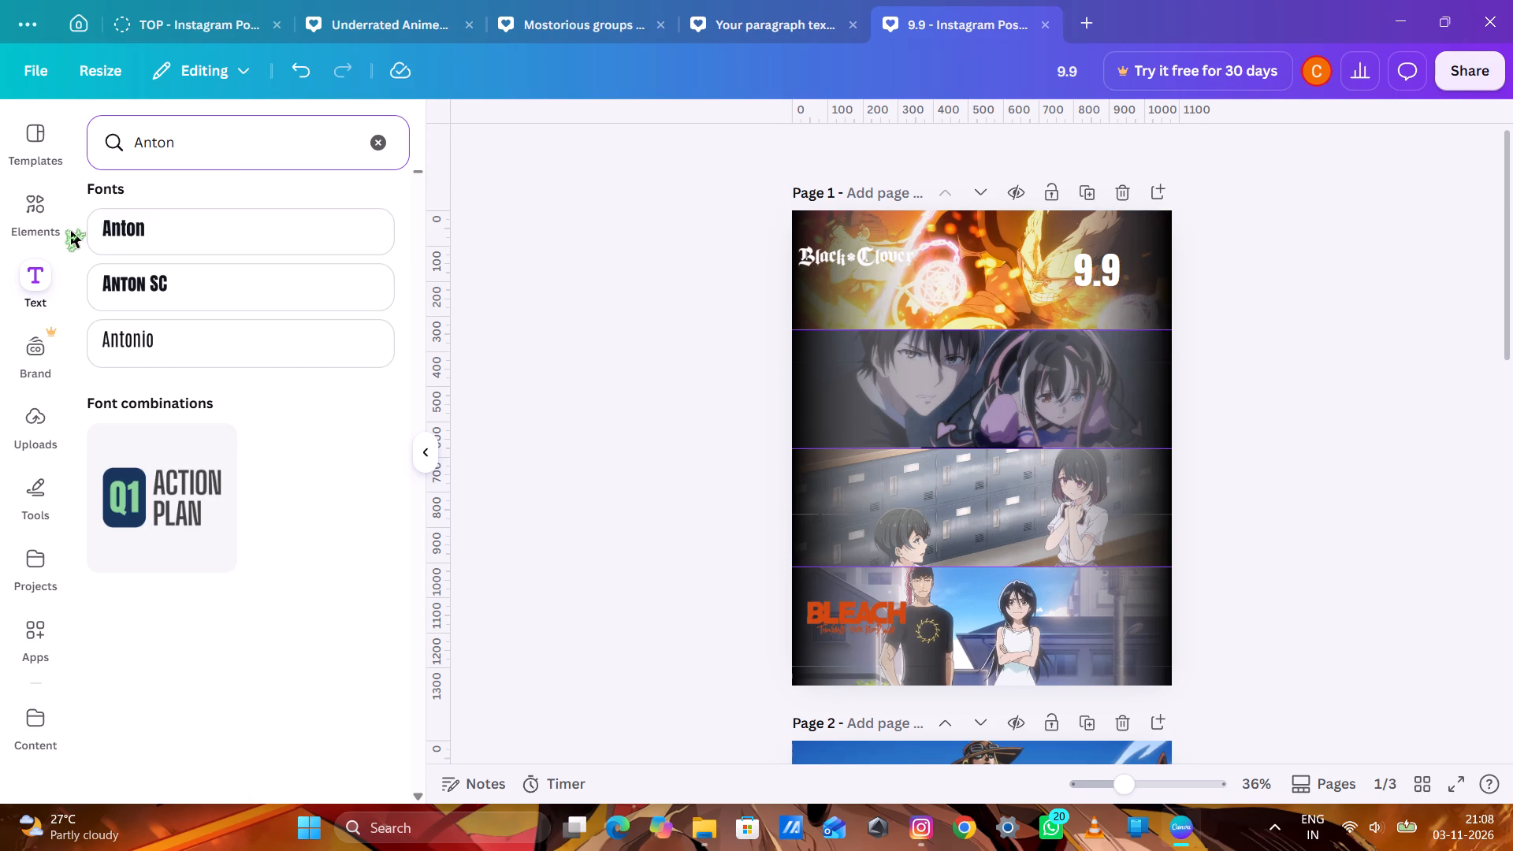
Add a second text in the Anton font at size 70 on page 1, reading "/10".
{"action": "left_click", "coordinate": [264, 231]}
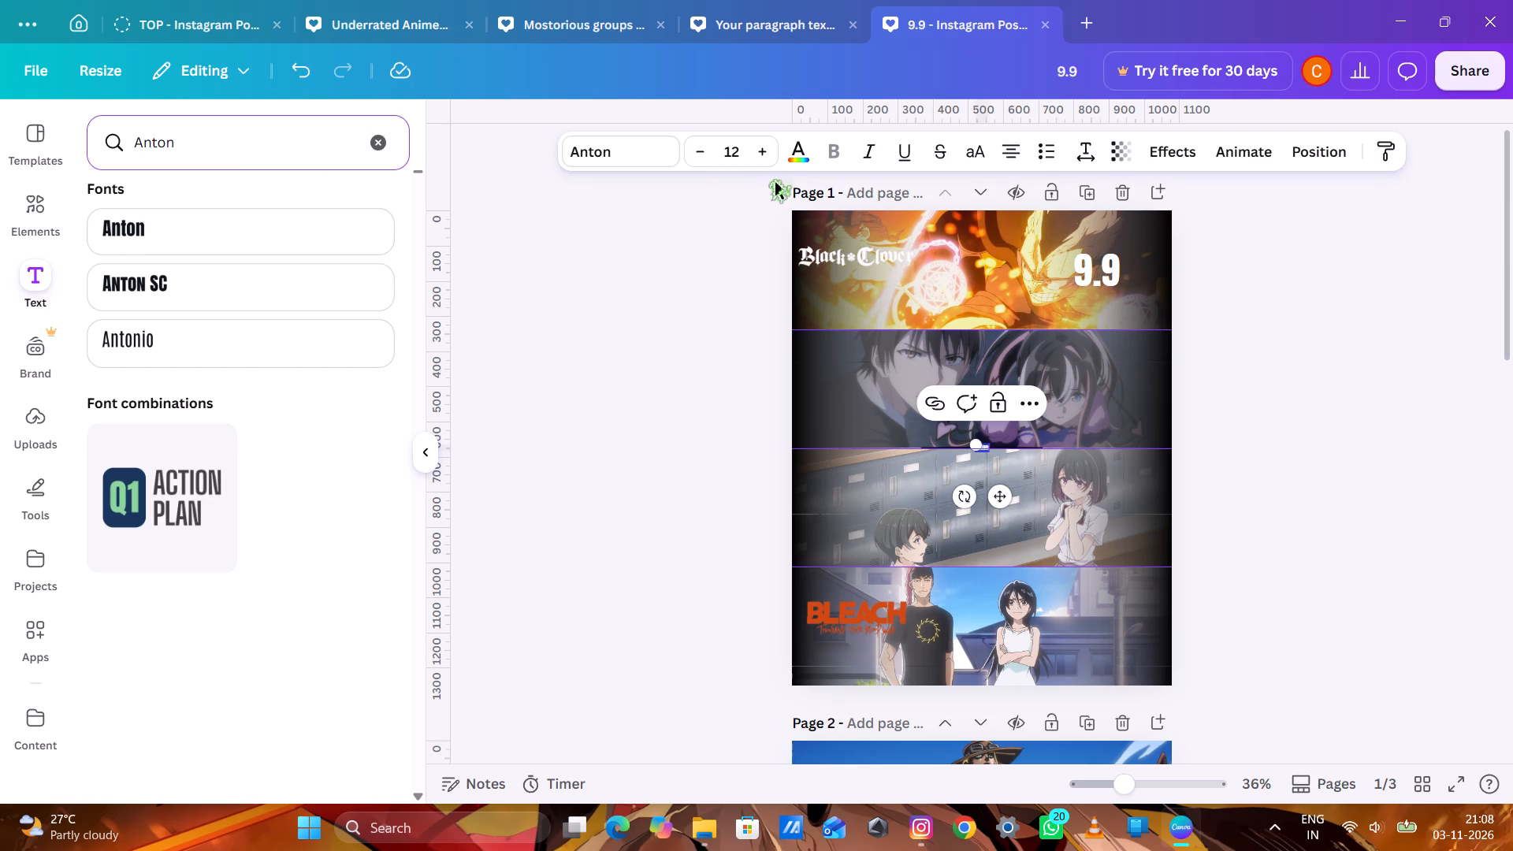
{"action": "left_click", "coordinate": [737, 148]}
{"action": "key", "text": "BackSpace"}
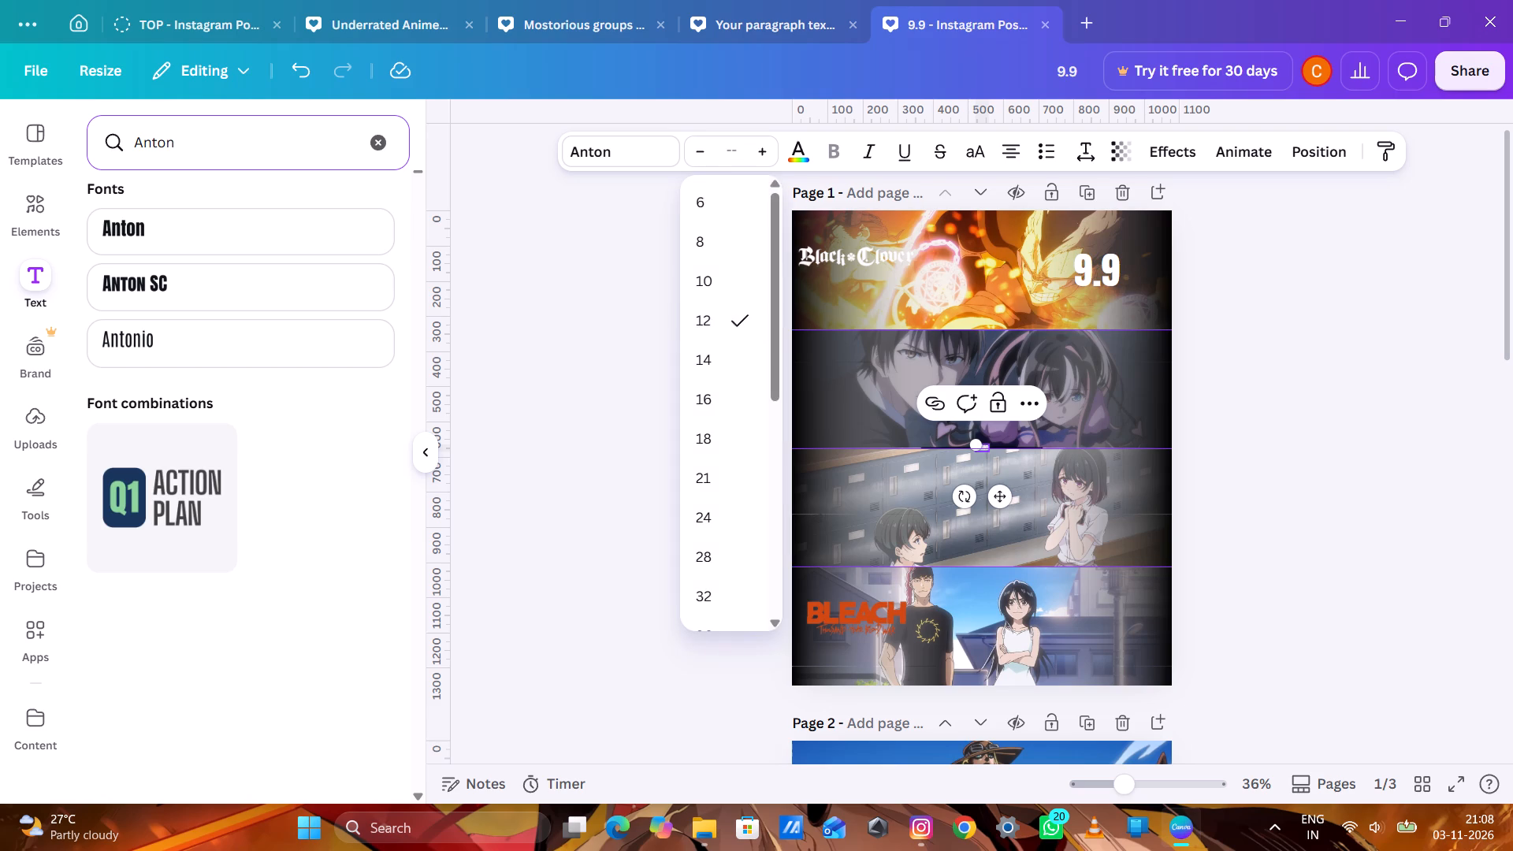
{"action": "type", "text": "70"}
{"action": "key", "text": "Return"}
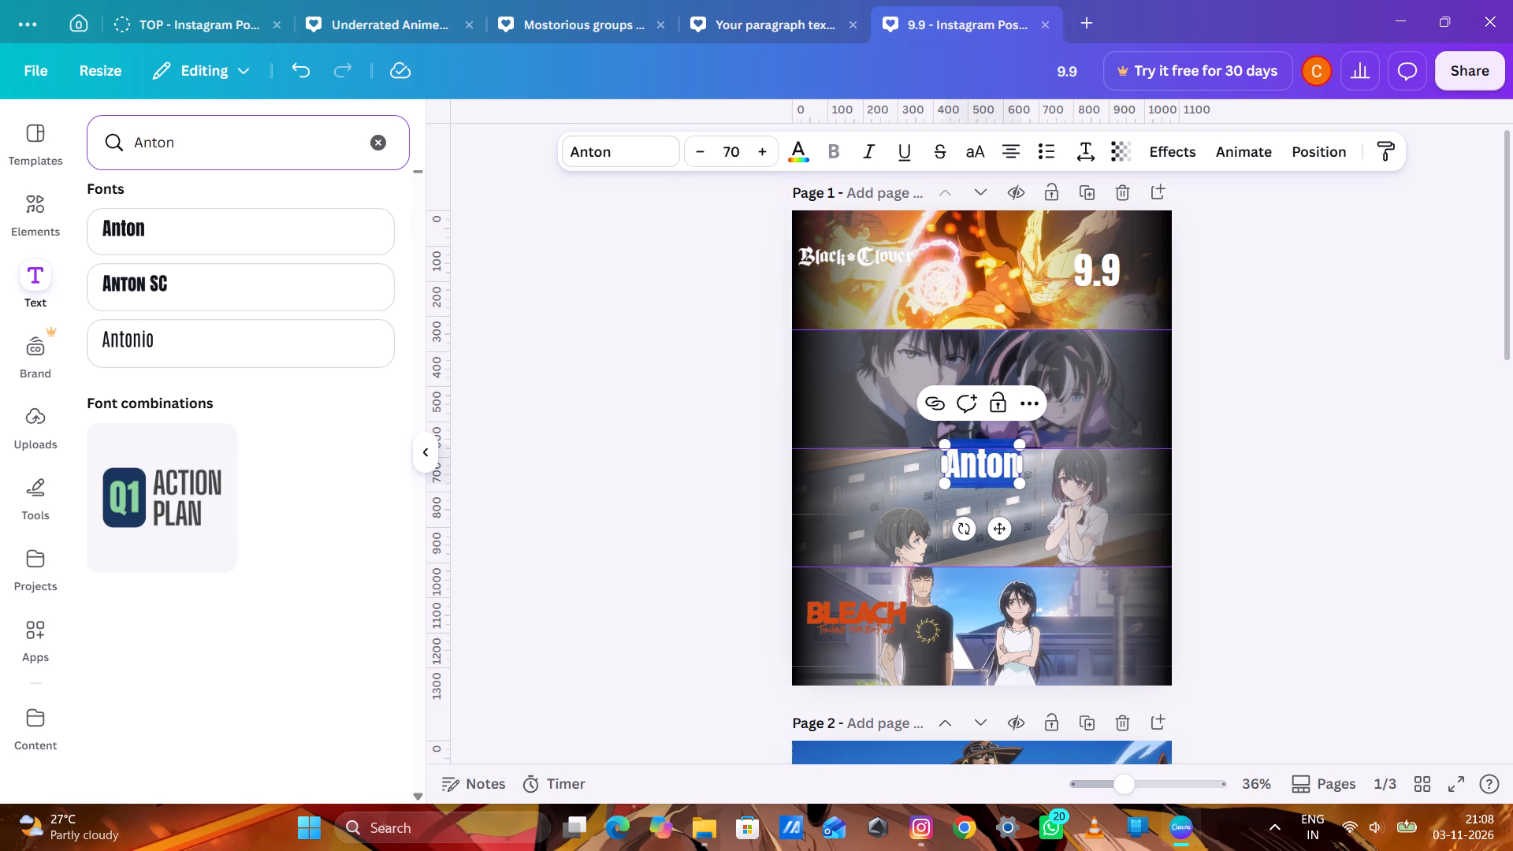
{"action": "type", "text": "/10"}
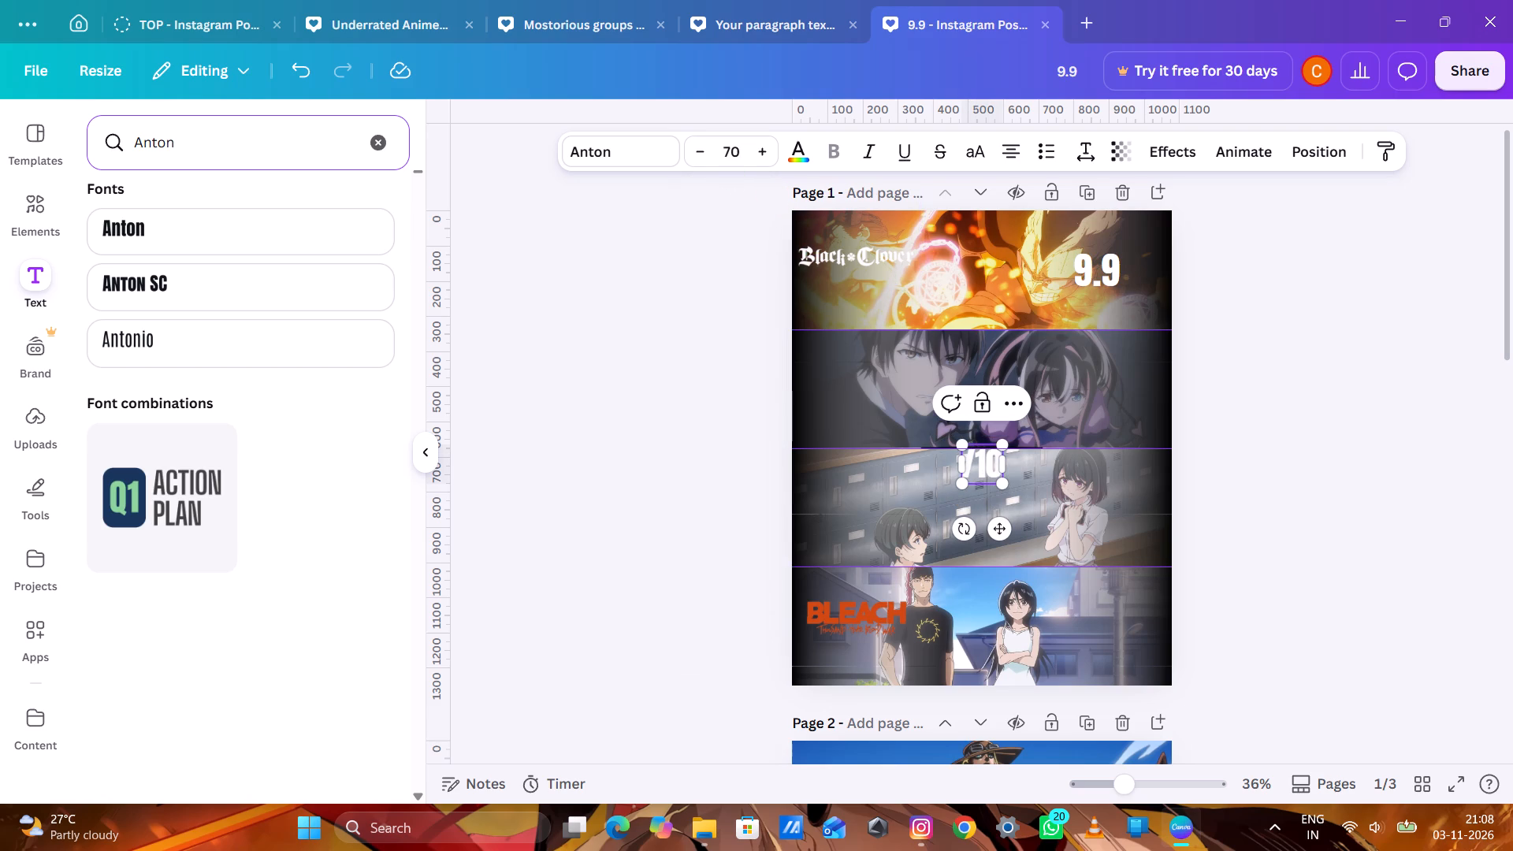
Reduce the font size of the "/10" text to 55.
{"action": "triple_click", "coordinate": [700, 157]}
{"action": "triple_click", "coordinate": [700, 157]}
{"action": "triple_click", "coordinate": [700, 157]}
{"action": "left_click", "coordinate": [700, 157]}
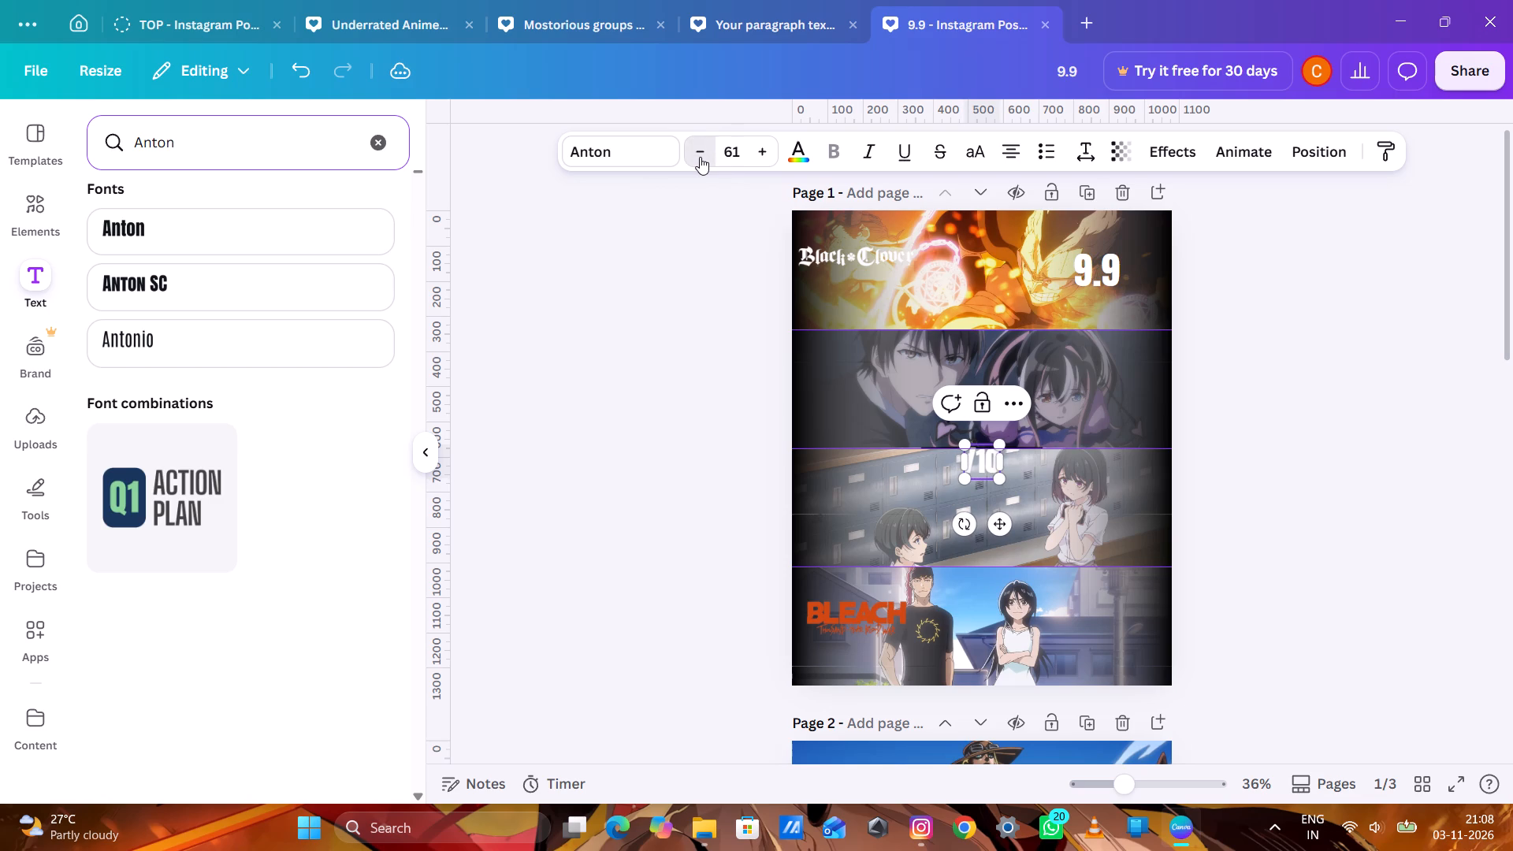
{"action": "triple_click", "coordinate": [700, 157]}
{"action": "double_click", "coordinate": [700, 157]}
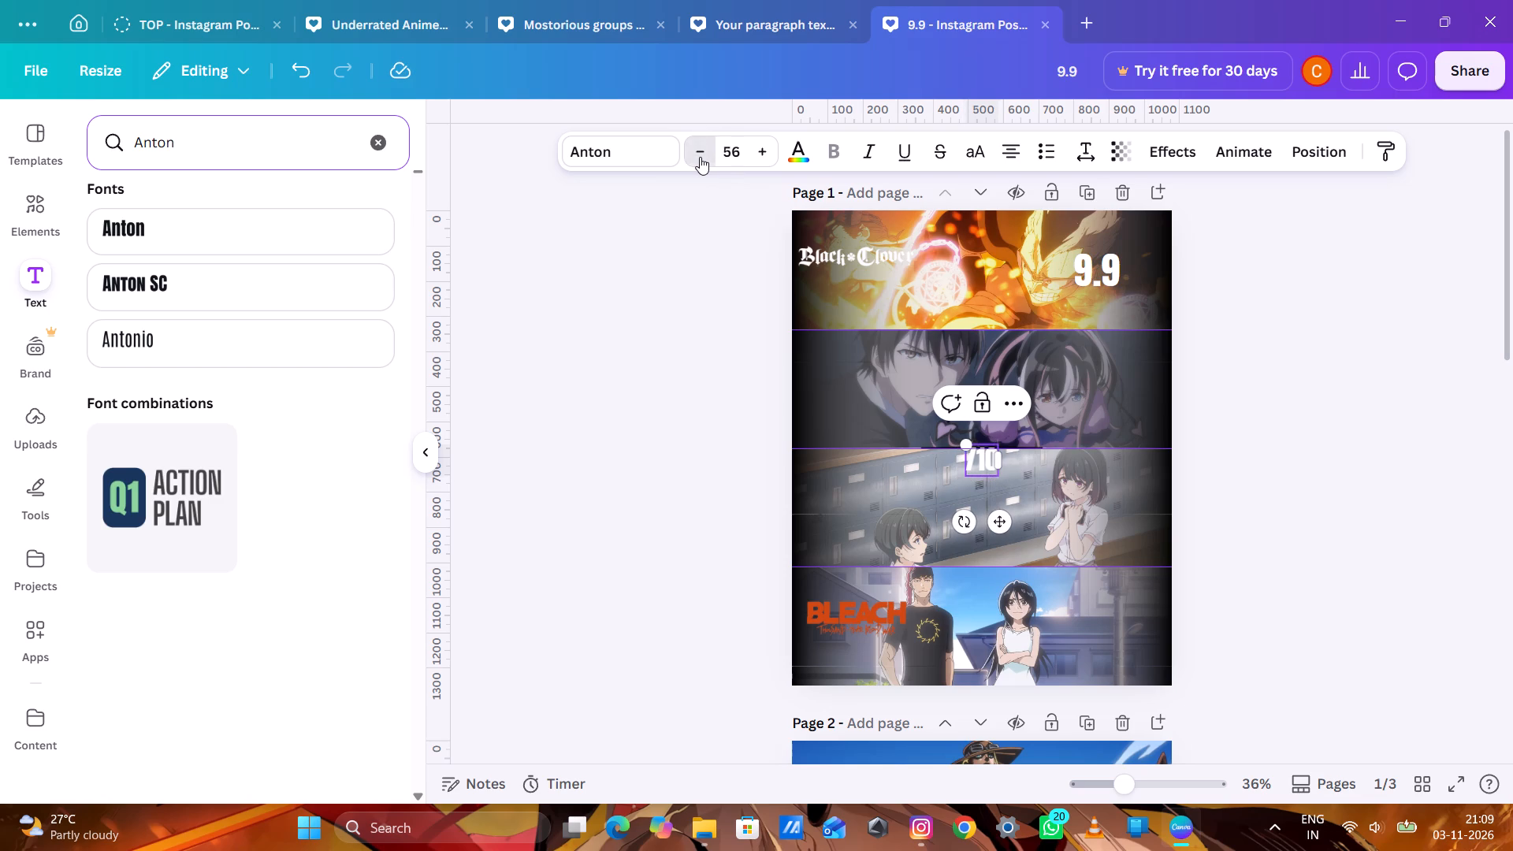
{"action": "left_click", "coordinate": [660, 433]}
Place the "/10" text directly after the "9.9" in the first picture, close to its baseline.
{"action": "left_click_drag", "start_coordinate": [990, 456], "coordinate": [1154, 271]}
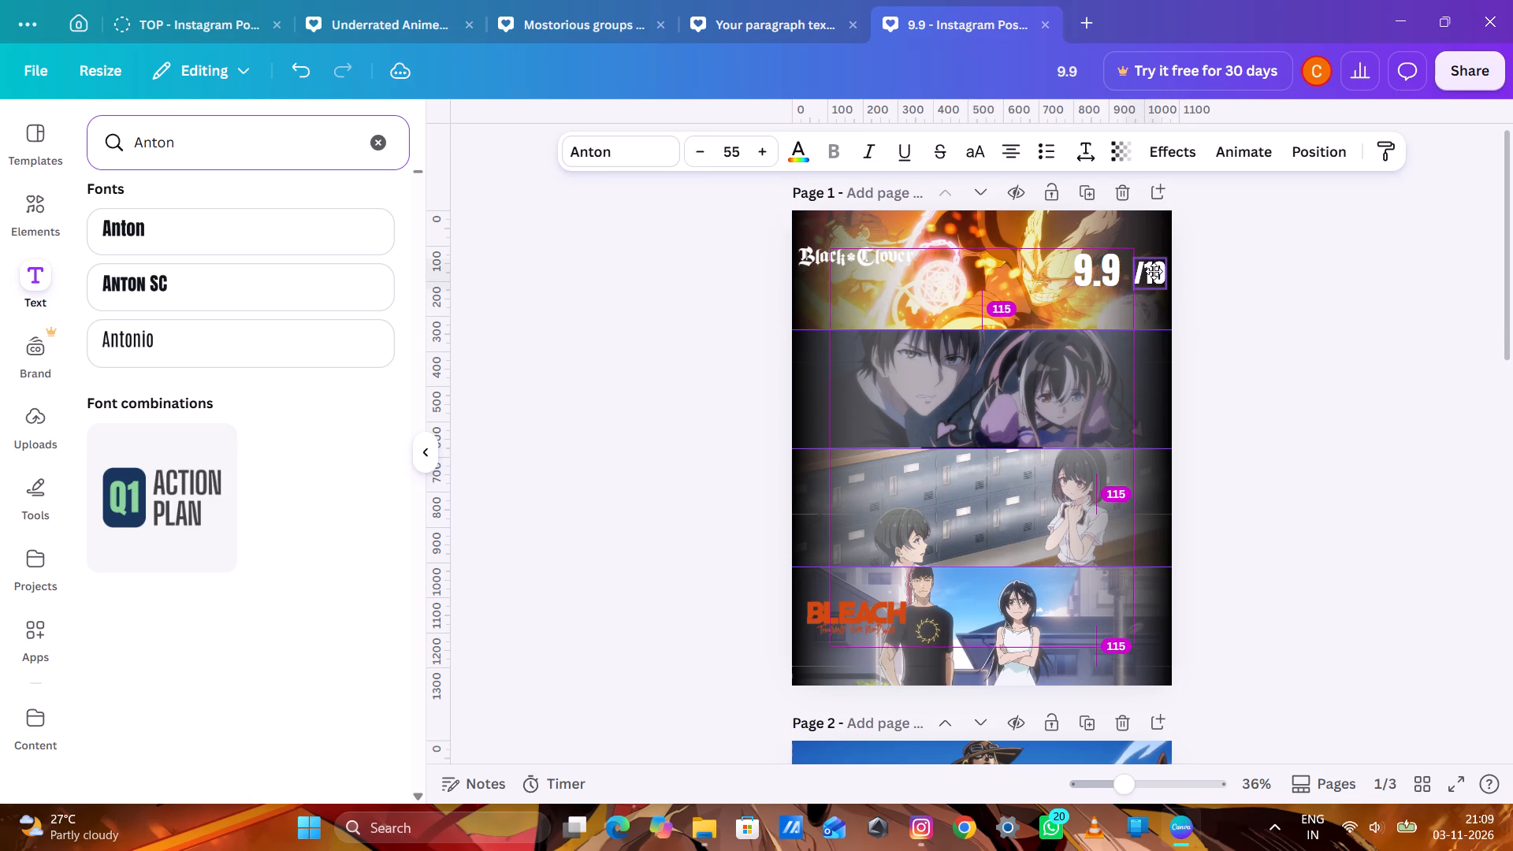
{"action": "left_click_drag", "start_coordinate": [1154, 271], "coordinate": [1148, 274]}
{"action": "left_click", "coordinate": [1274, 276]}
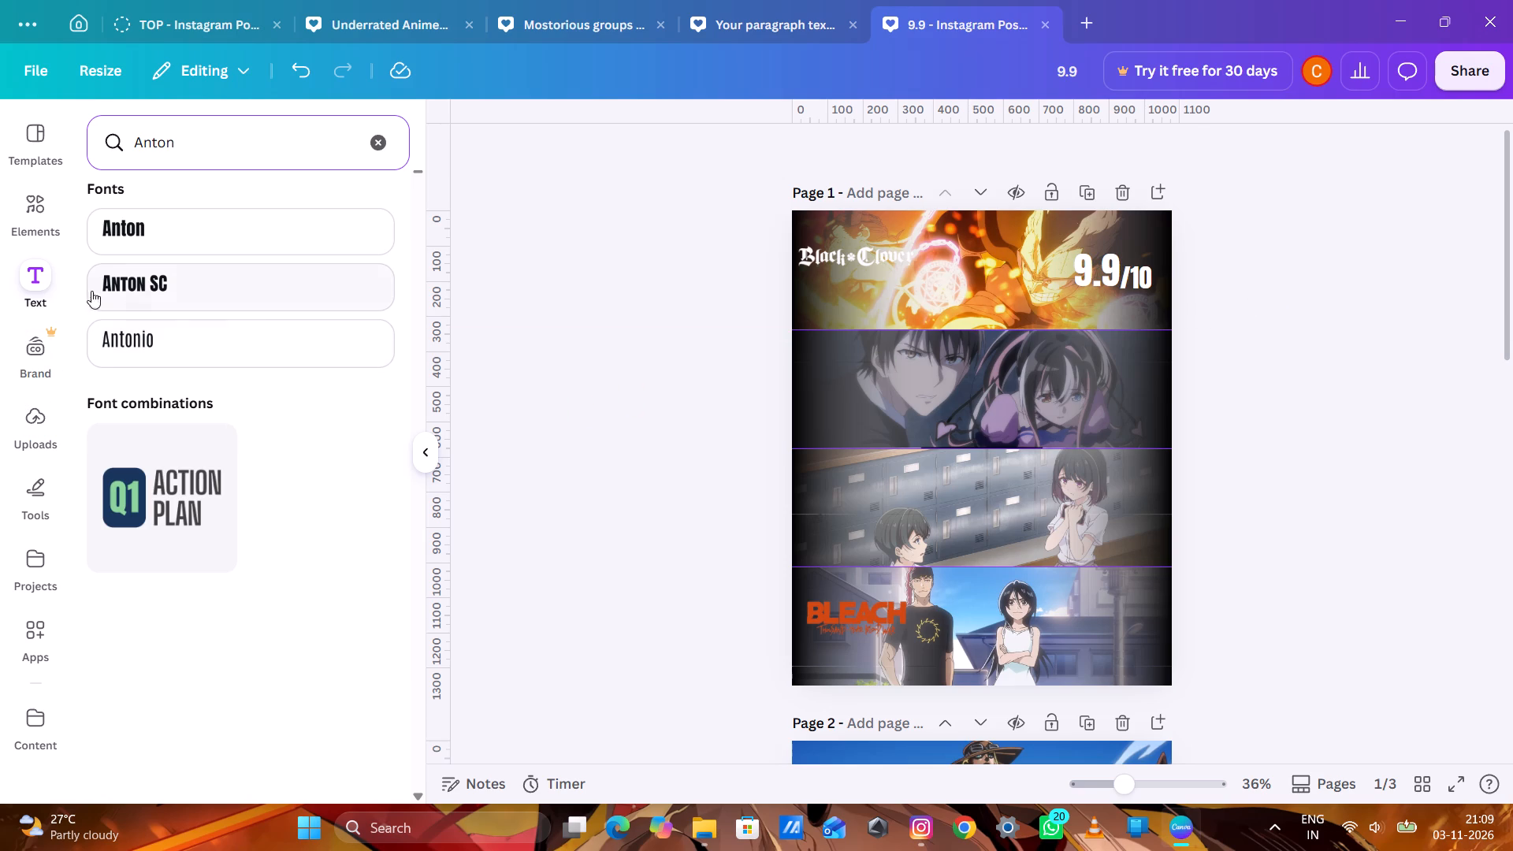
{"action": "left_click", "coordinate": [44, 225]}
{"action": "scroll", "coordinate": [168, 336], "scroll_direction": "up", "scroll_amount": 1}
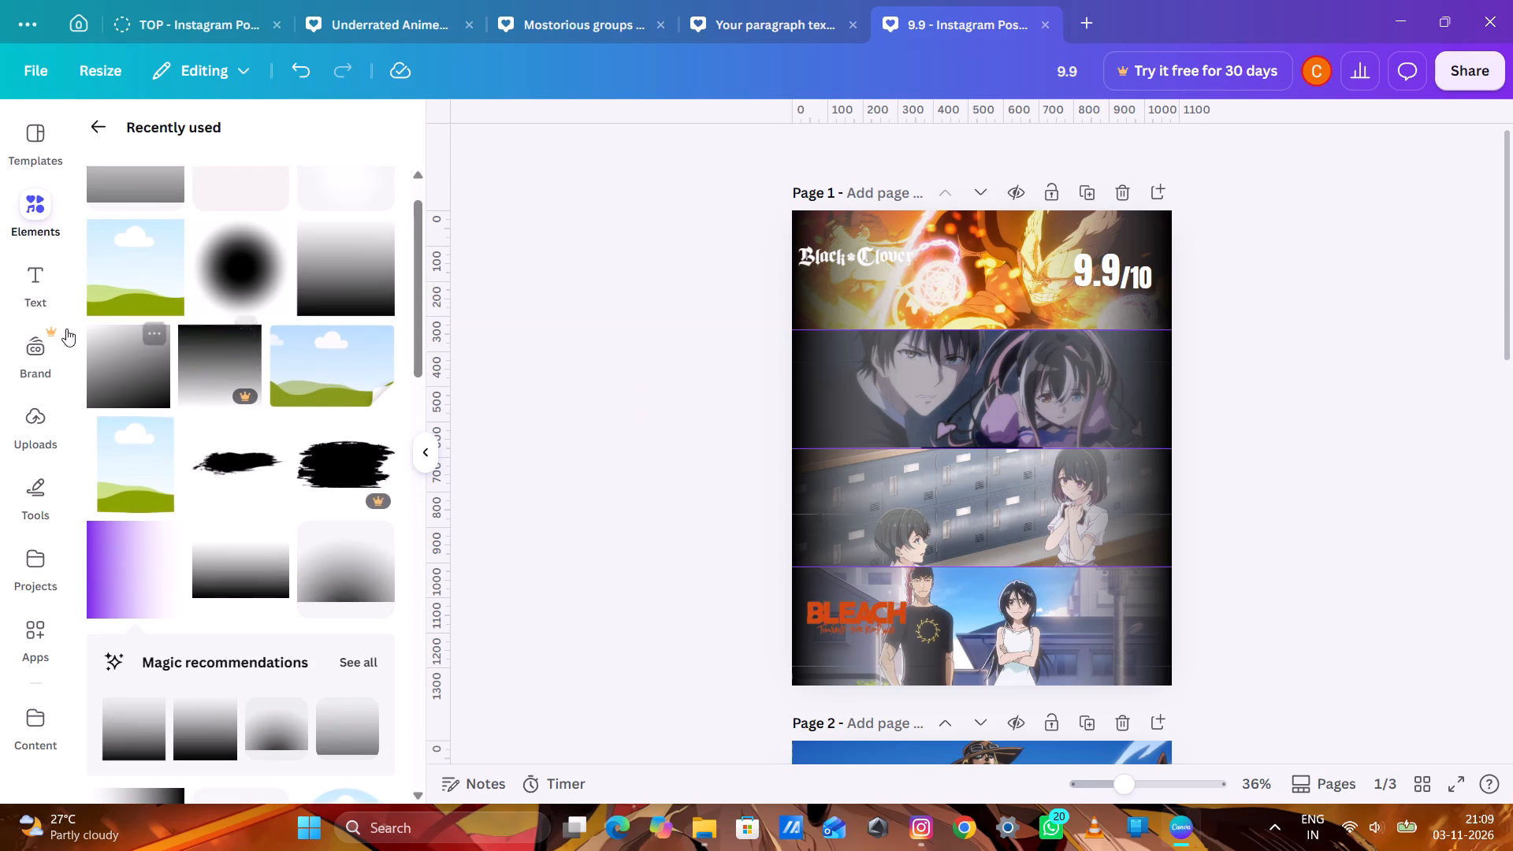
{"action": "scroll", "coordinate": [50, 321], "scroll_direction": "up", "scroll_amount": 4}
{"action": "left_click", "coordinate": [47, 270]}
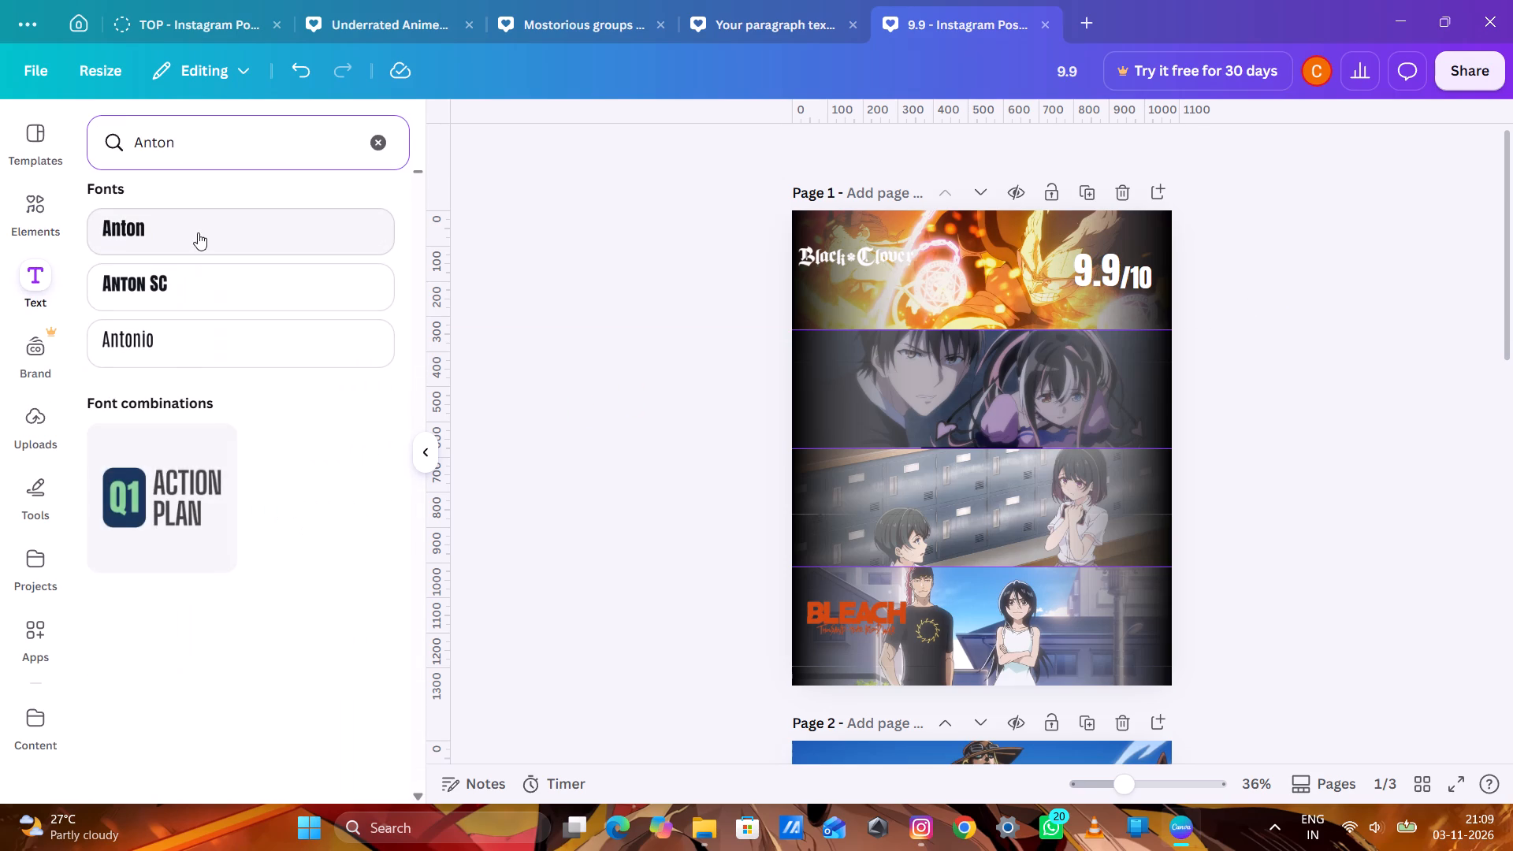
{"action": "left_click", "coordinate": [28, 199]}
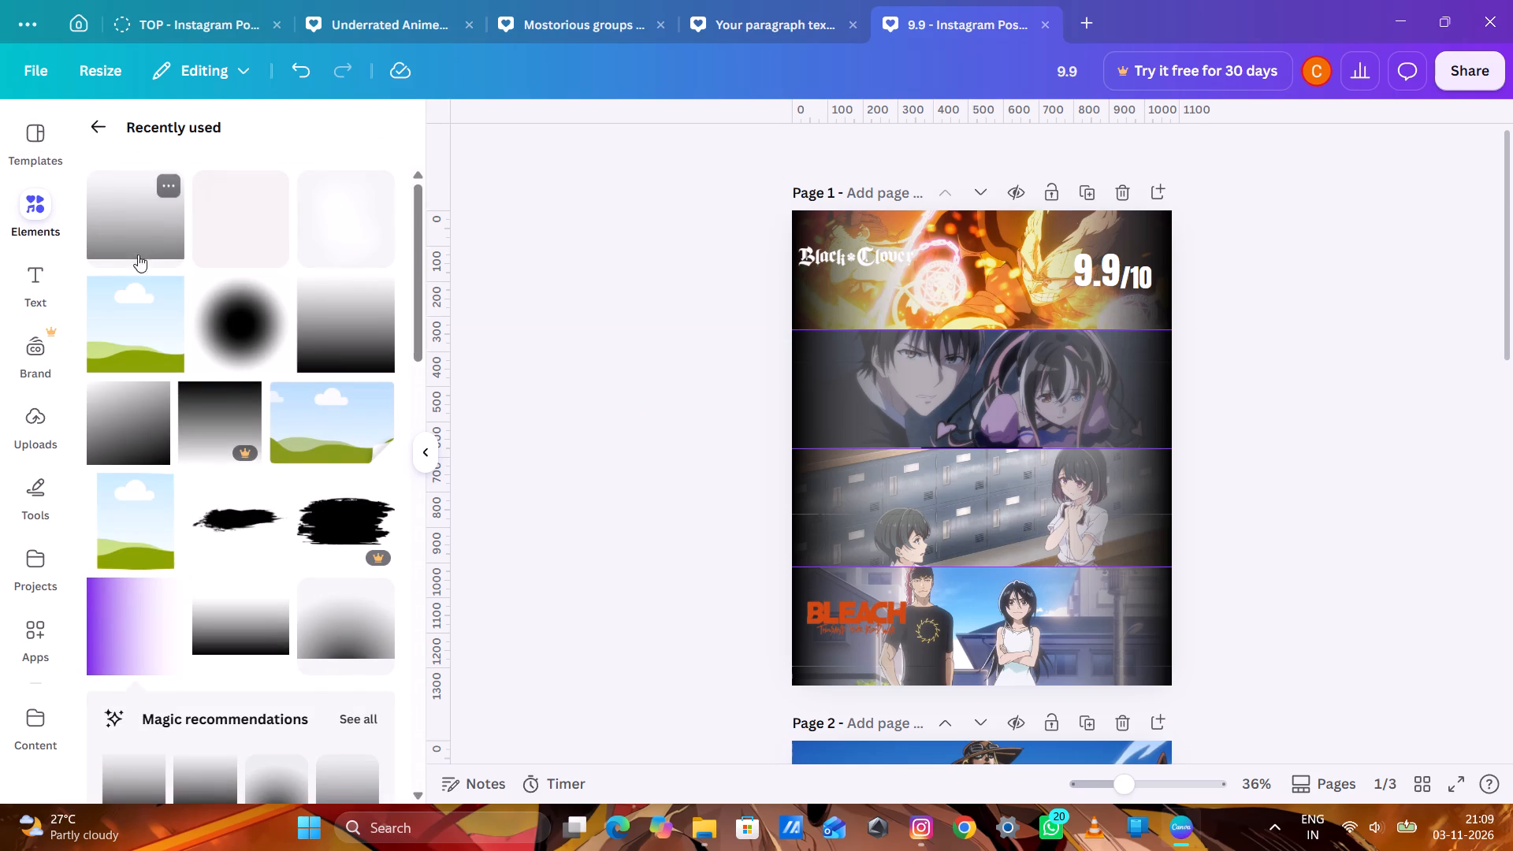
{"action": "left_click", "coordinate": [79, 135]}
Add the yellow IMDb logo from the uploaded images to page 1.
{"action": "left_click", "coordinate": [28, 413]}
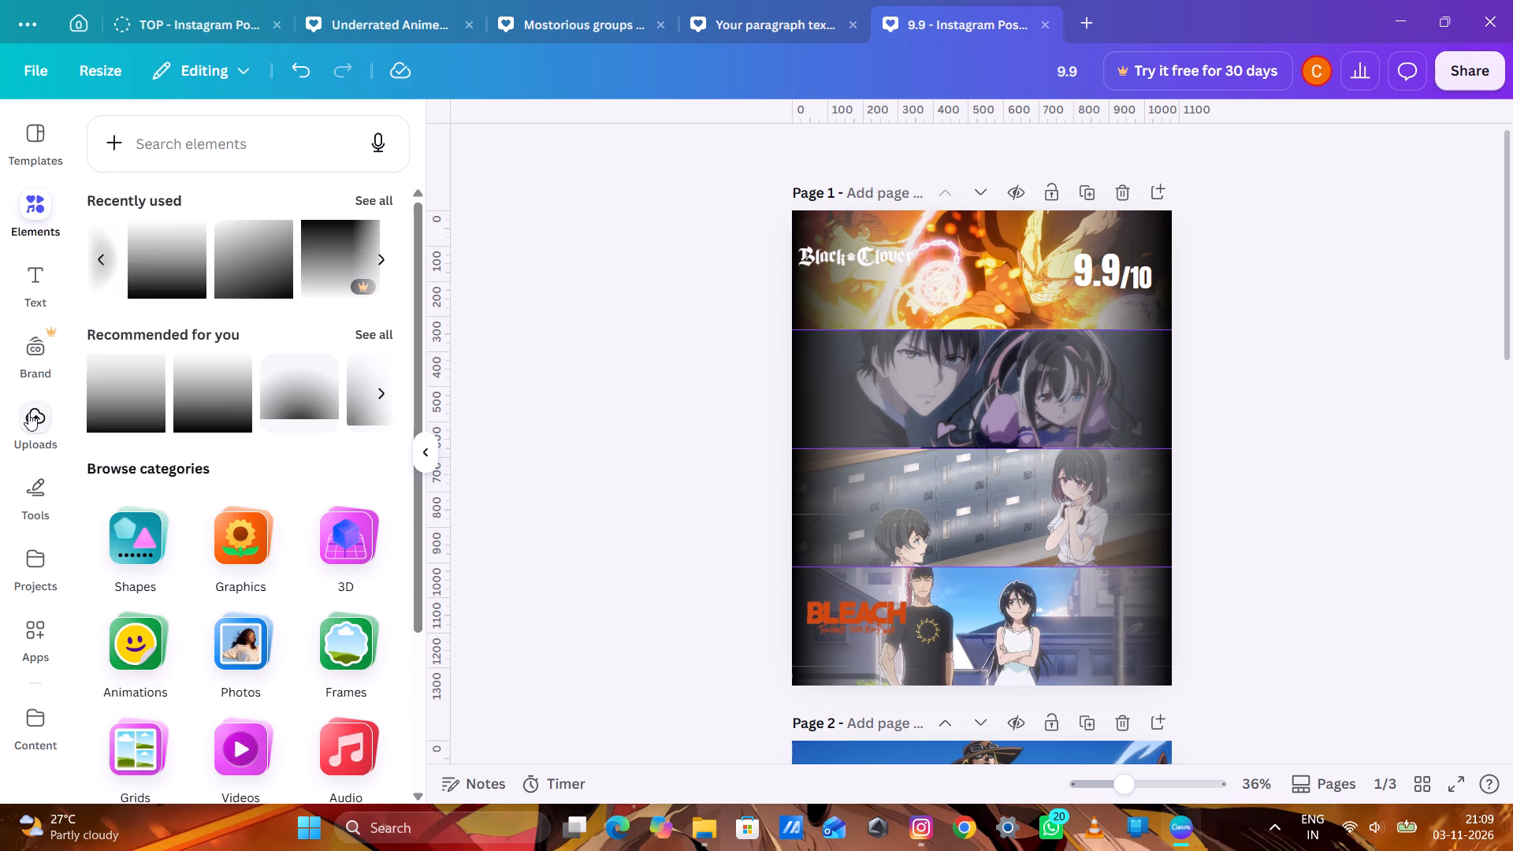
{"action": "scroll", "coordinate": [343, 574], "scroll_direction": "up", "scroll_amount": 17}
{"action": "left_click", "coordinate": [293, 442]}
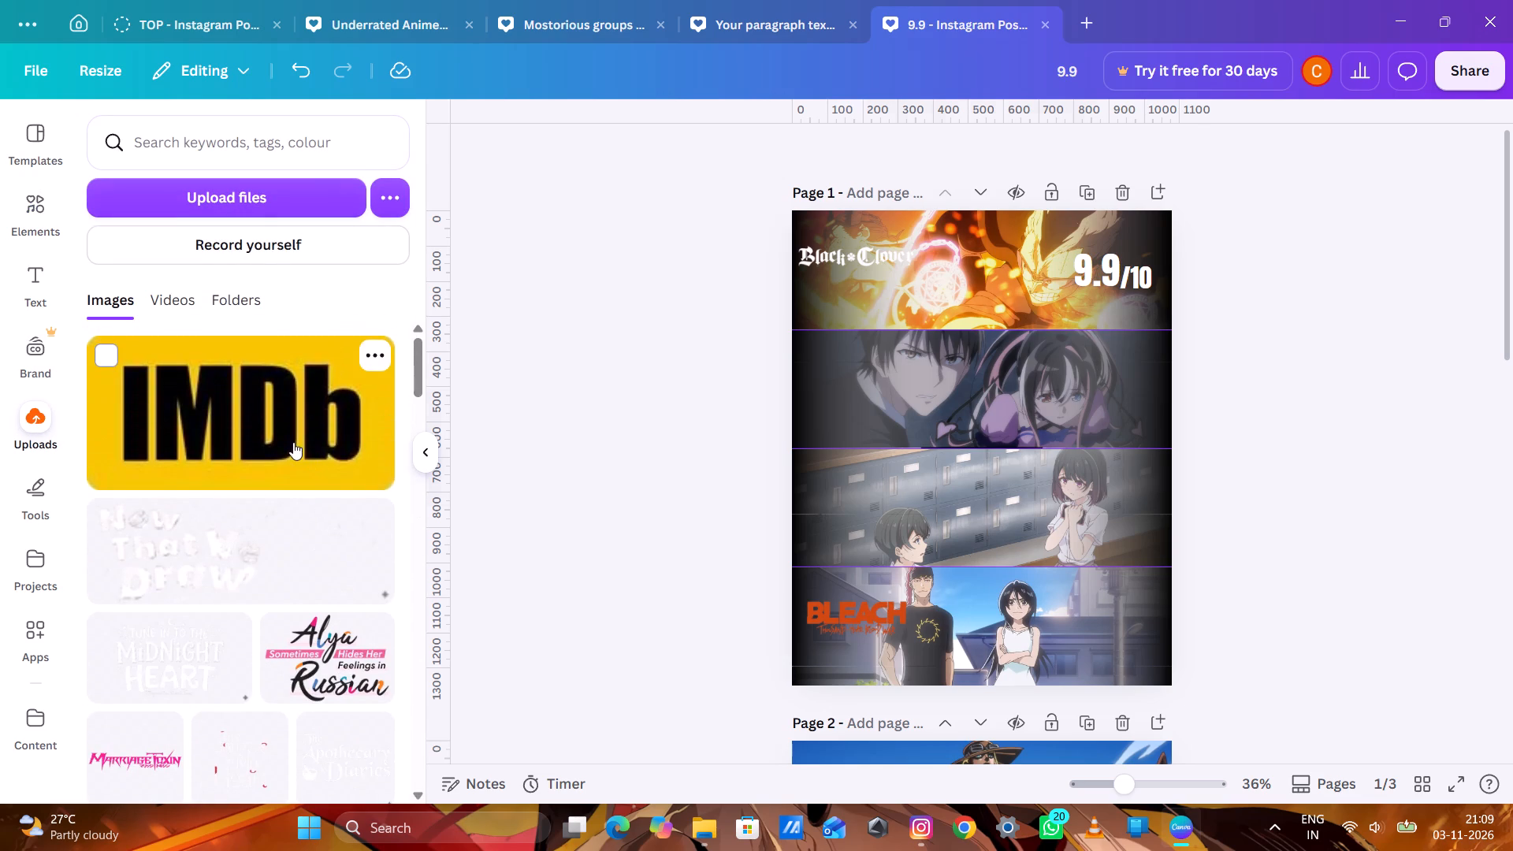
Shift the IMDb logo toward page 1's right side and shrink it to a small badge near the right edge.
{"action": "left_click_drag", "start_coordinate": [979, 408], "coordinate": [1049, 360]}
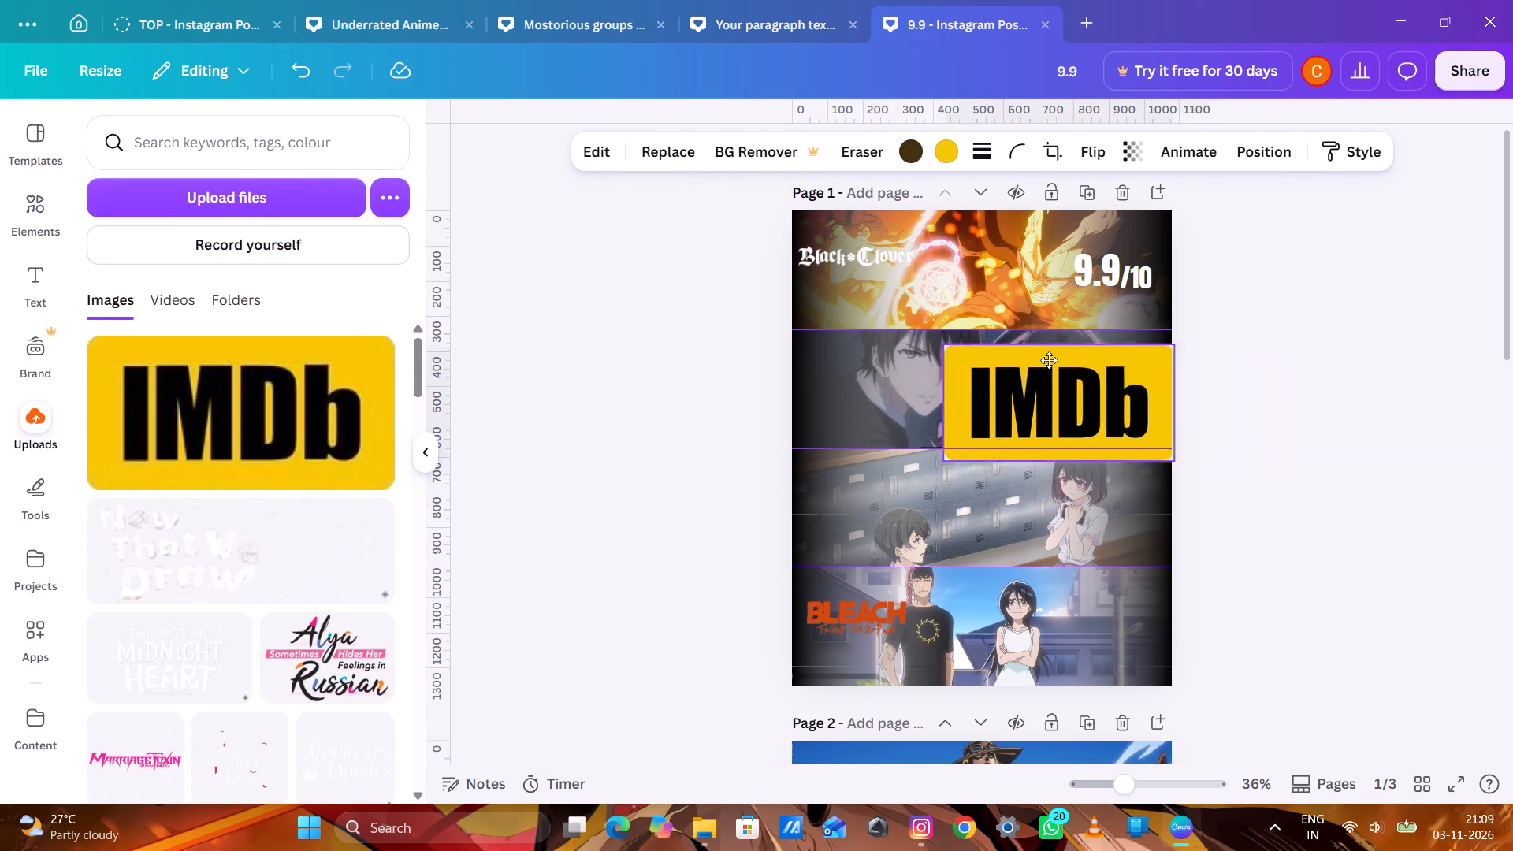
{"action": "left_click_drag", "start_coordinate": [1049, 360], "coordinate": [1044, 359]}
{"action": "left_click_drag", "start_coordinate": [928, 340], "coordinate": [1052, 402]}
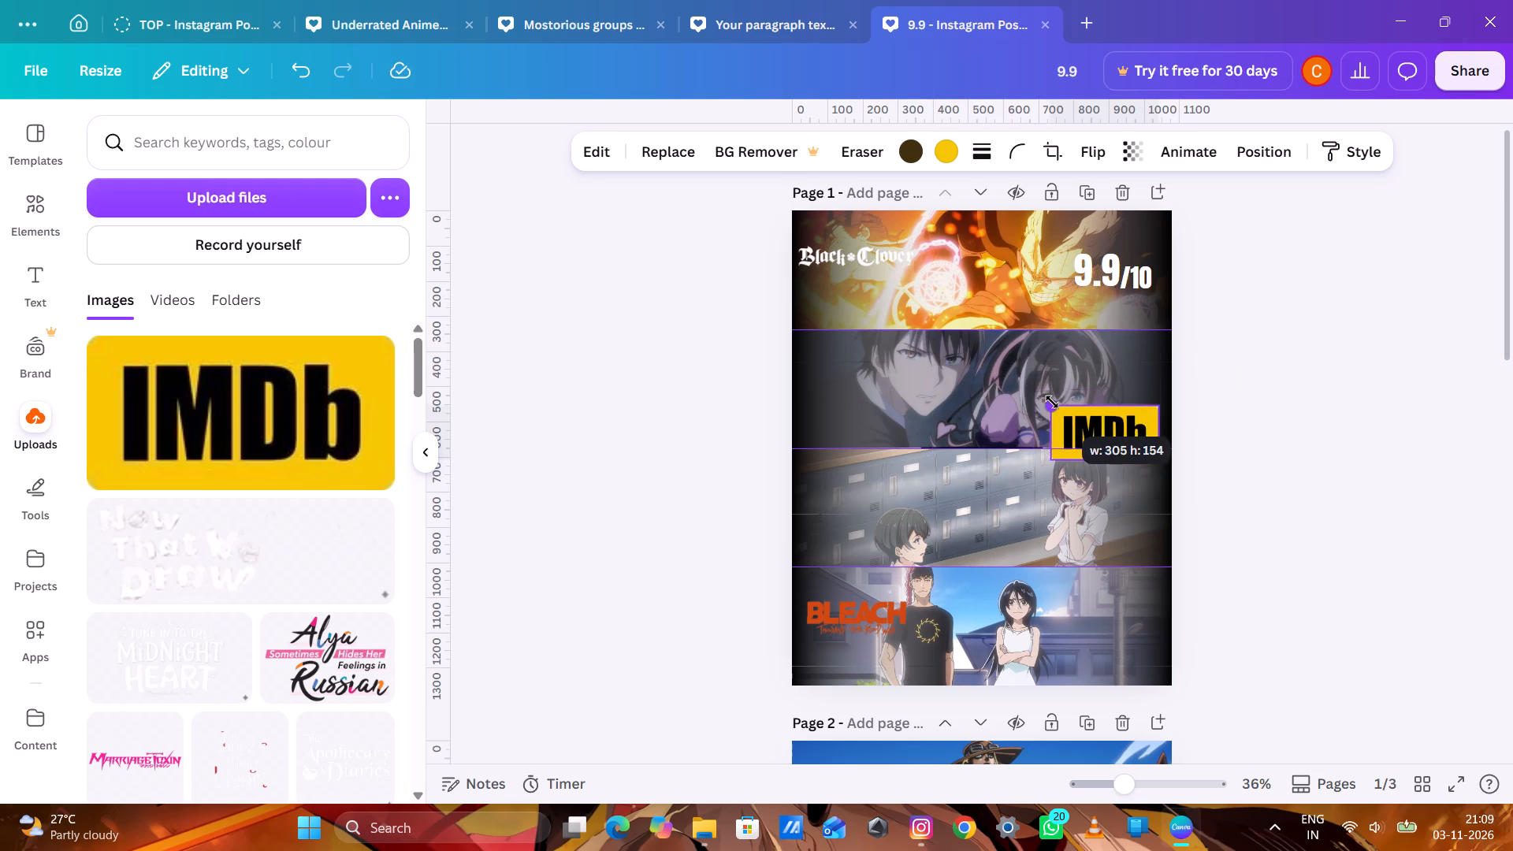
{"action": "left_click_drag", "start_coordinate": [1052, 402], "coordinate": [1117, 435]}
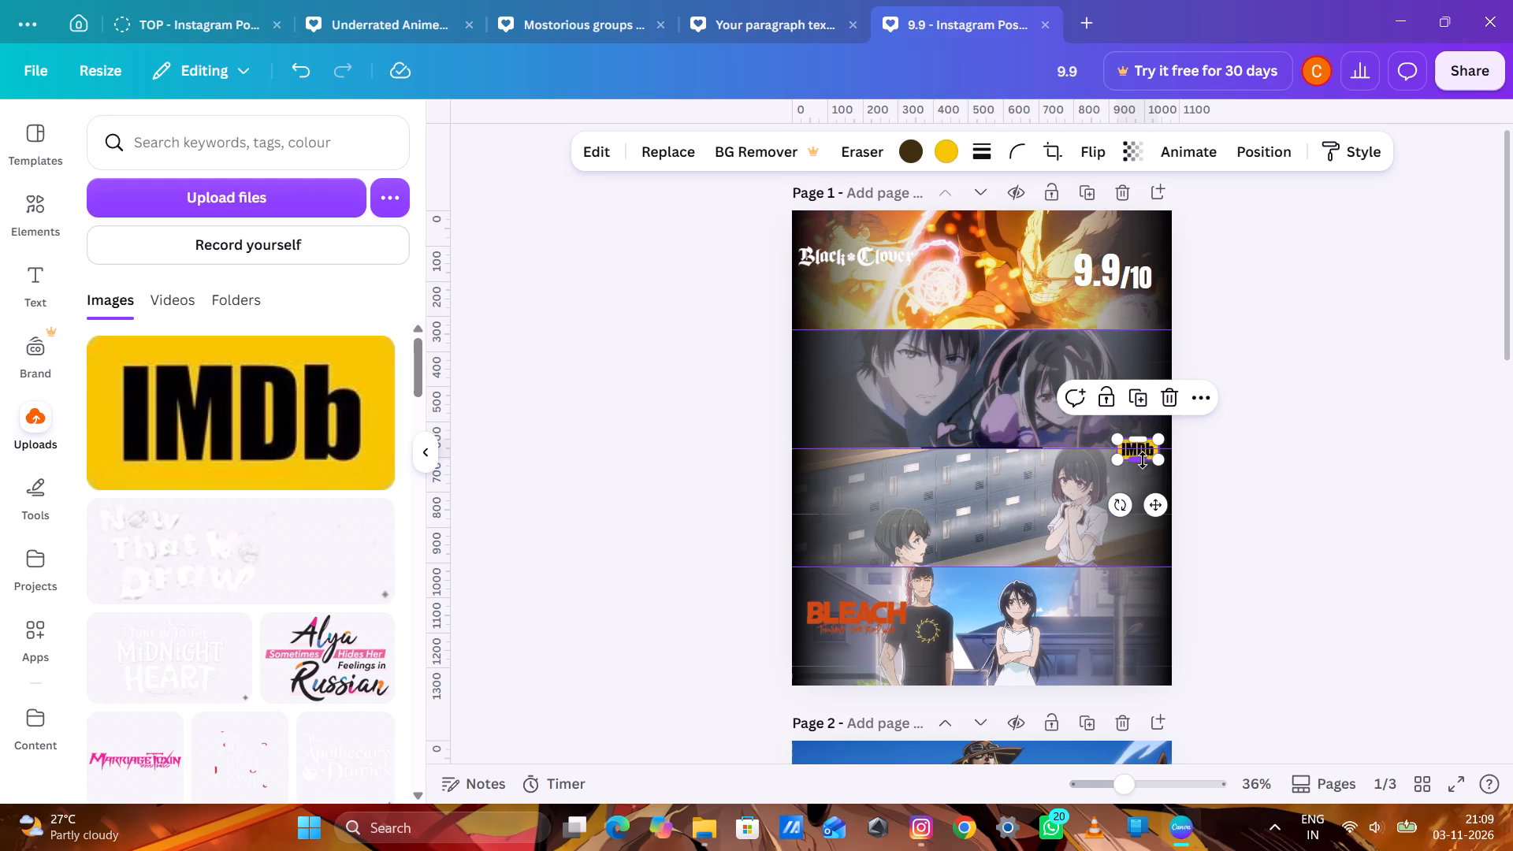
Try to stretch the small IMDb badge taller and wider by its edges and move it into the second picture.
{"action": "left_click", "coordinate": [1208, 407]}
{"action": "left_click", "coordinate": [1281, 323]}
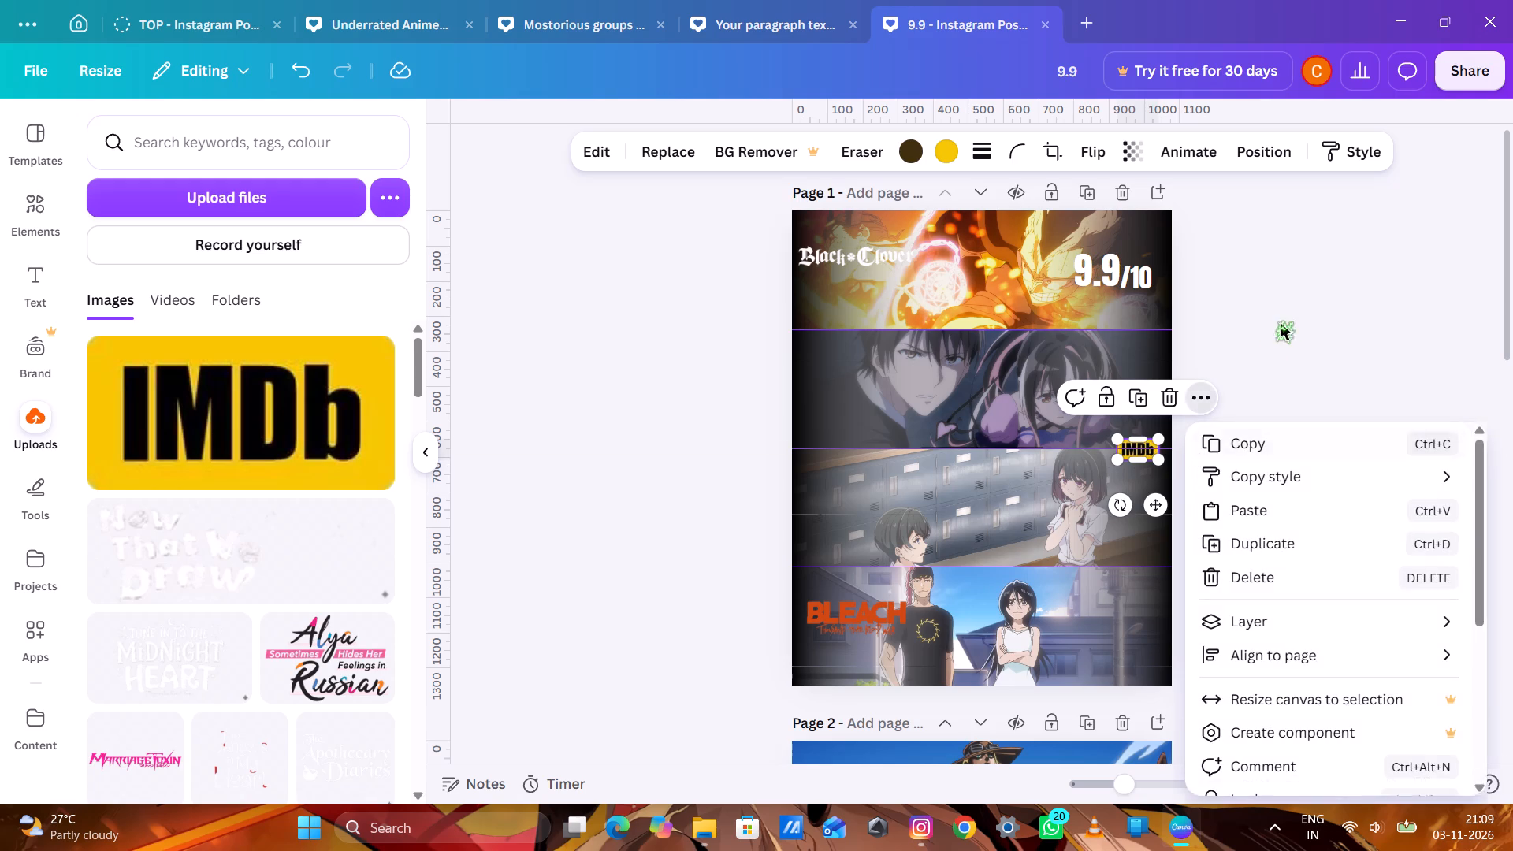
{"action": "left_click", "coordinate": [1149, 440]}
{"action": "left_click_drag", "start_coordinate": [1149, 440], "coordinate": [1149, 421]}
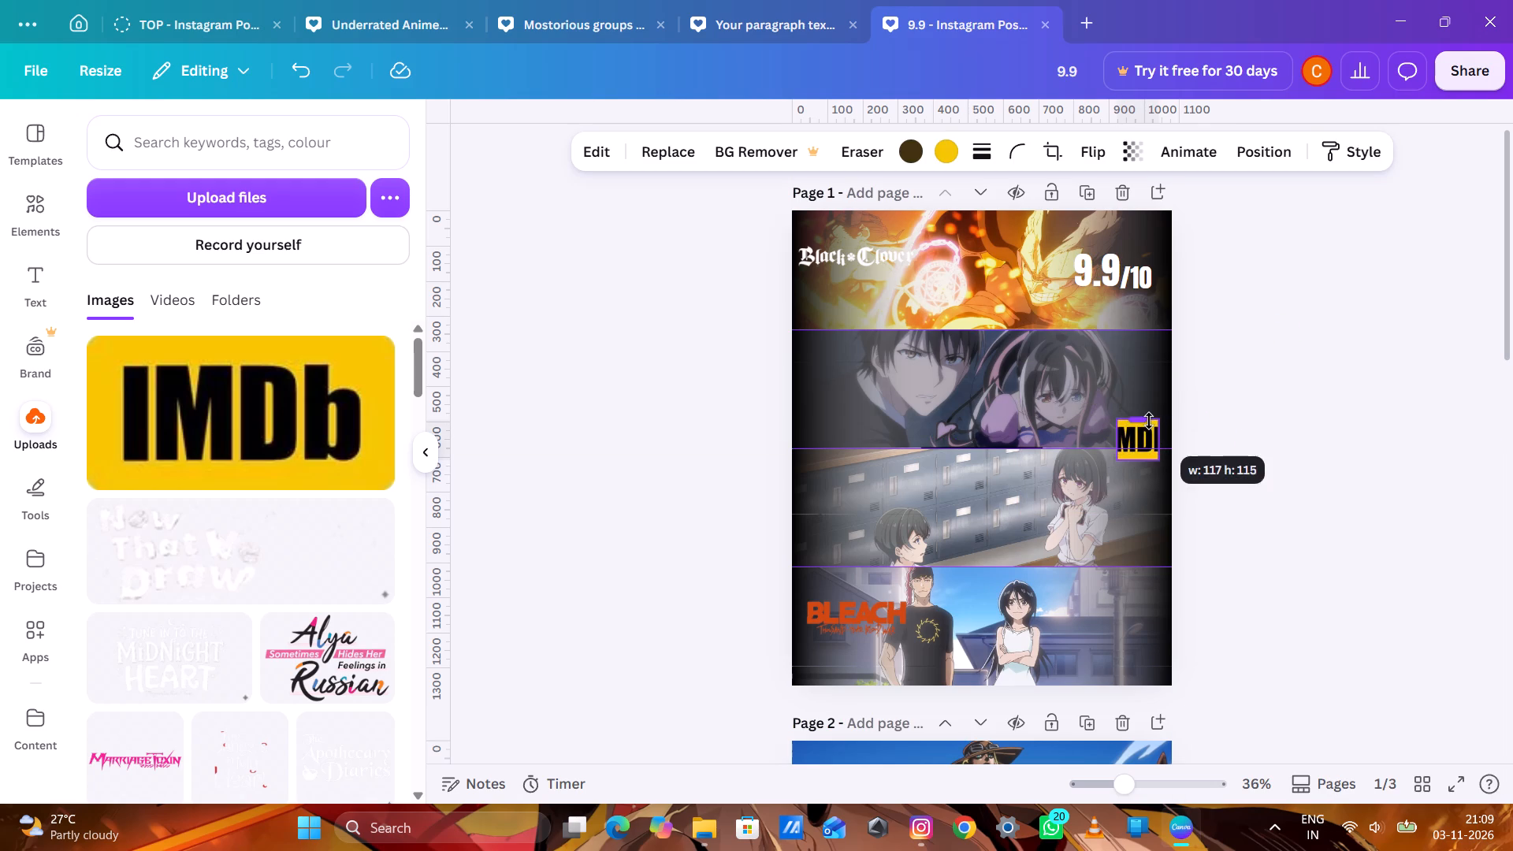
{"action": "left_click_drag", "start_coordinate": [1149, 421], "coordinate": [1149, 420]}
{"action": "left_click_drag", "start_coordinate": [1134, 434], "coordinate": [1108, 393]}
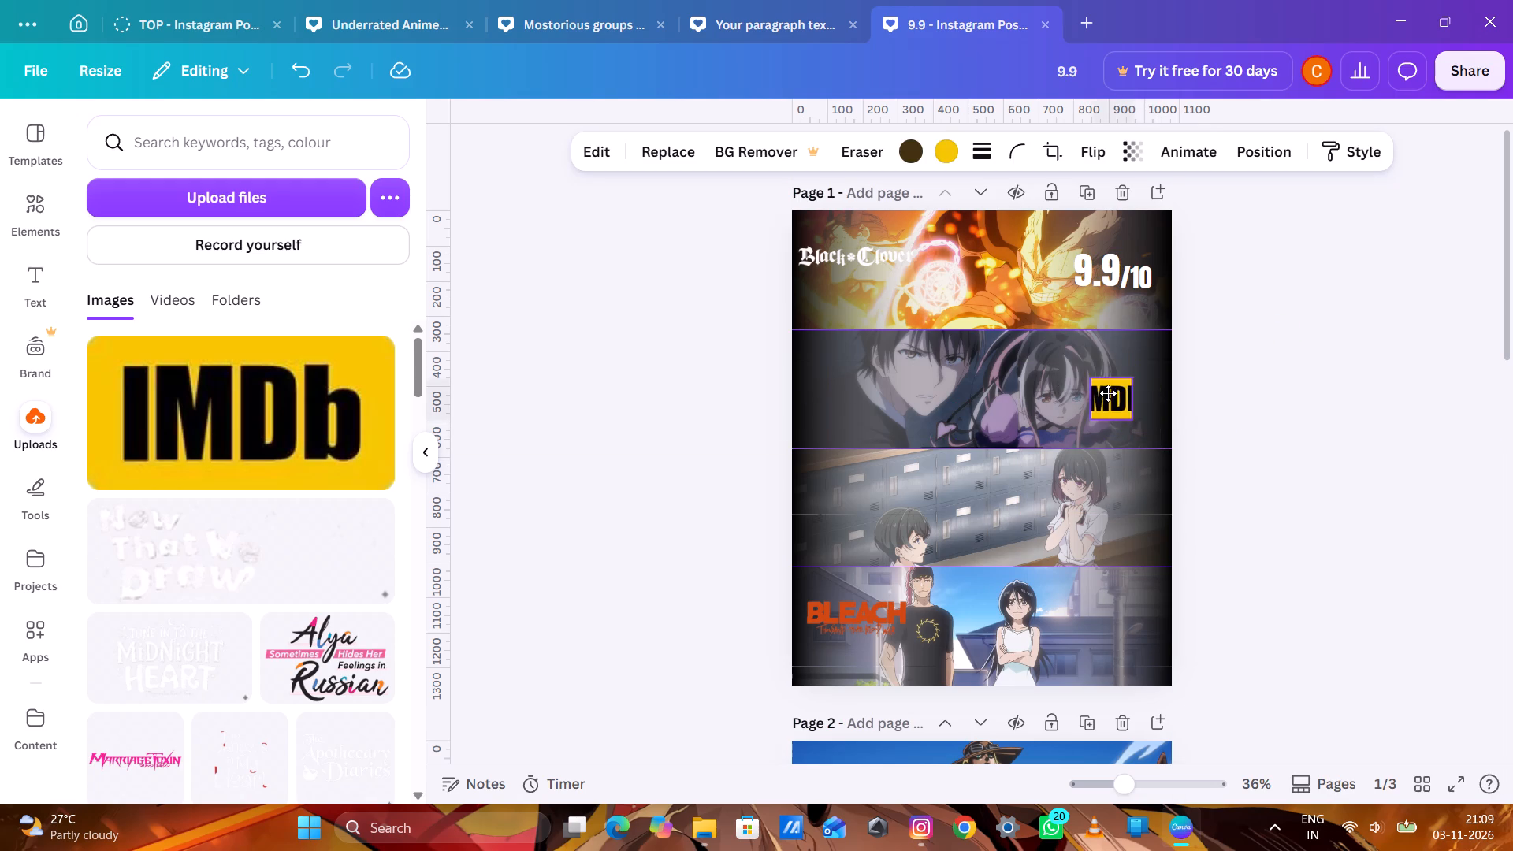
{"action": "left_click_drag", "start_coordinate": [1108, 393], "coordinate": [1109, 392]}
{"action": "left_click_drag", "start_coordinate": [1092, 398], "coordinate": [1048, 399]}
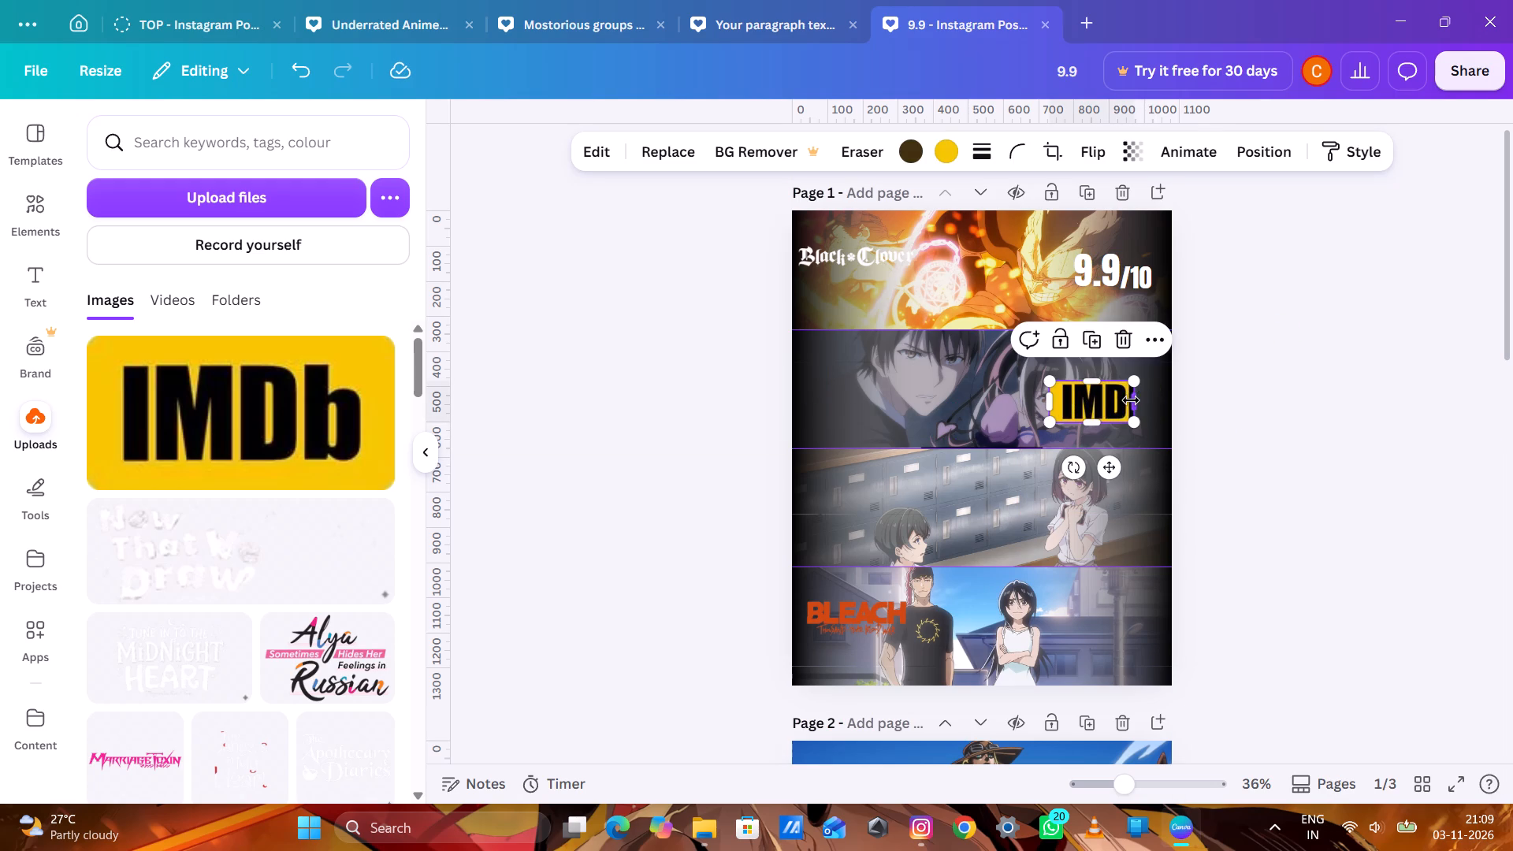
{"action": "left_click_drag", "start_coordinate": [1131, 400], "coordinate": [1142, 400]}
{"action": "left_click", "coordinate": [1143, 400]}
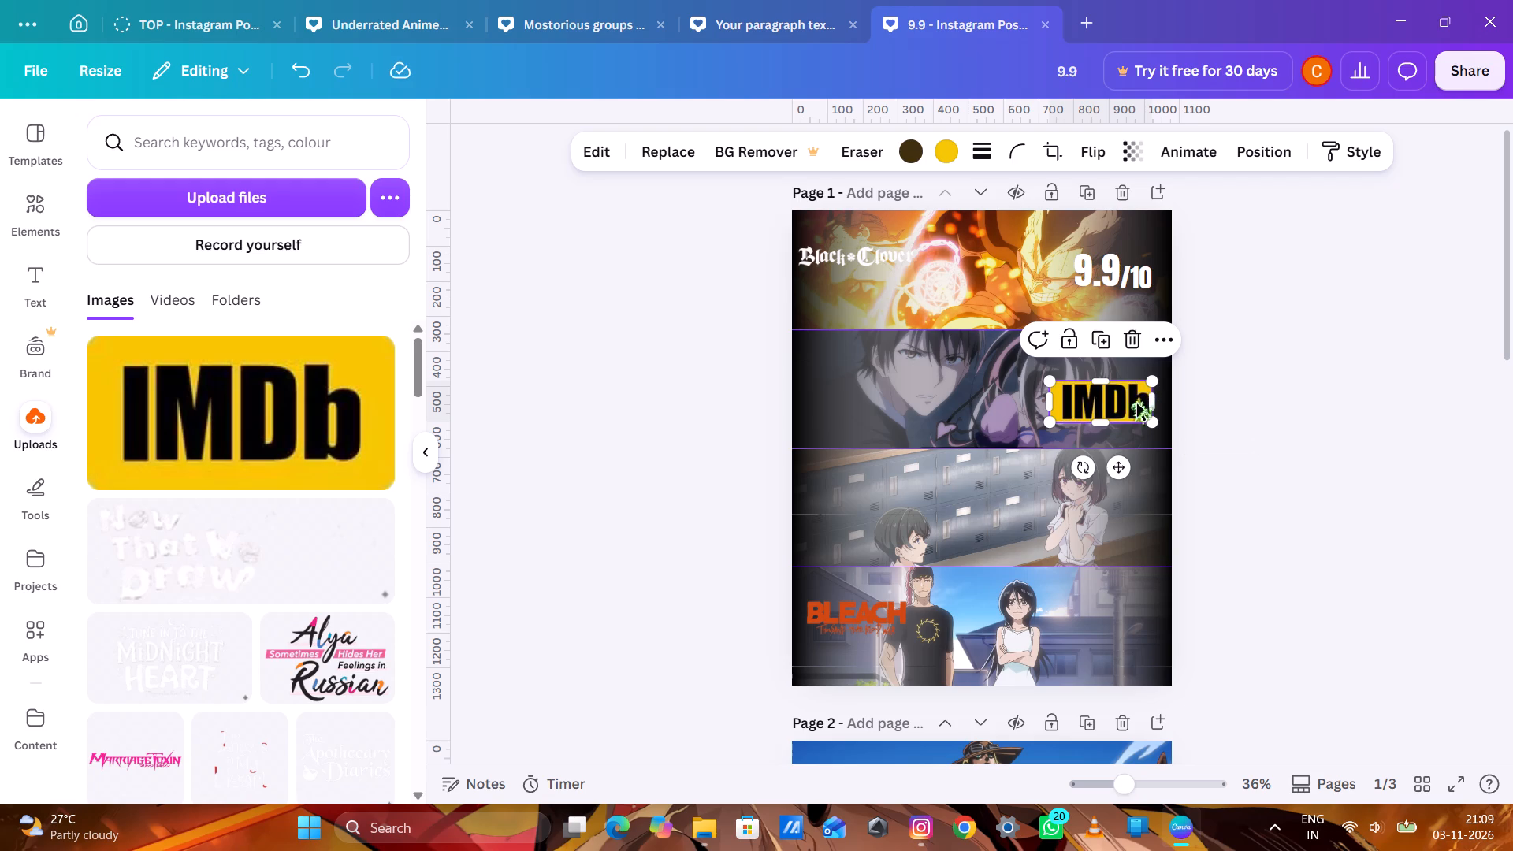
Undo the IMDb badge's stretching, moves and shrinking back to the large, uncropped logo.
{"action": "type", "text": "zz"}
{"action": "key", "text": "ctrl+z"}
{"action": "key", "text": "ctrl+z"}
{"action": "key", "text": "ctrl+z"}
{"action": "key", "text": "ctrl+z"}
{"action": "key", "text": "ctrl+z"}
{"action": "key", "text": "ctrl+z"}
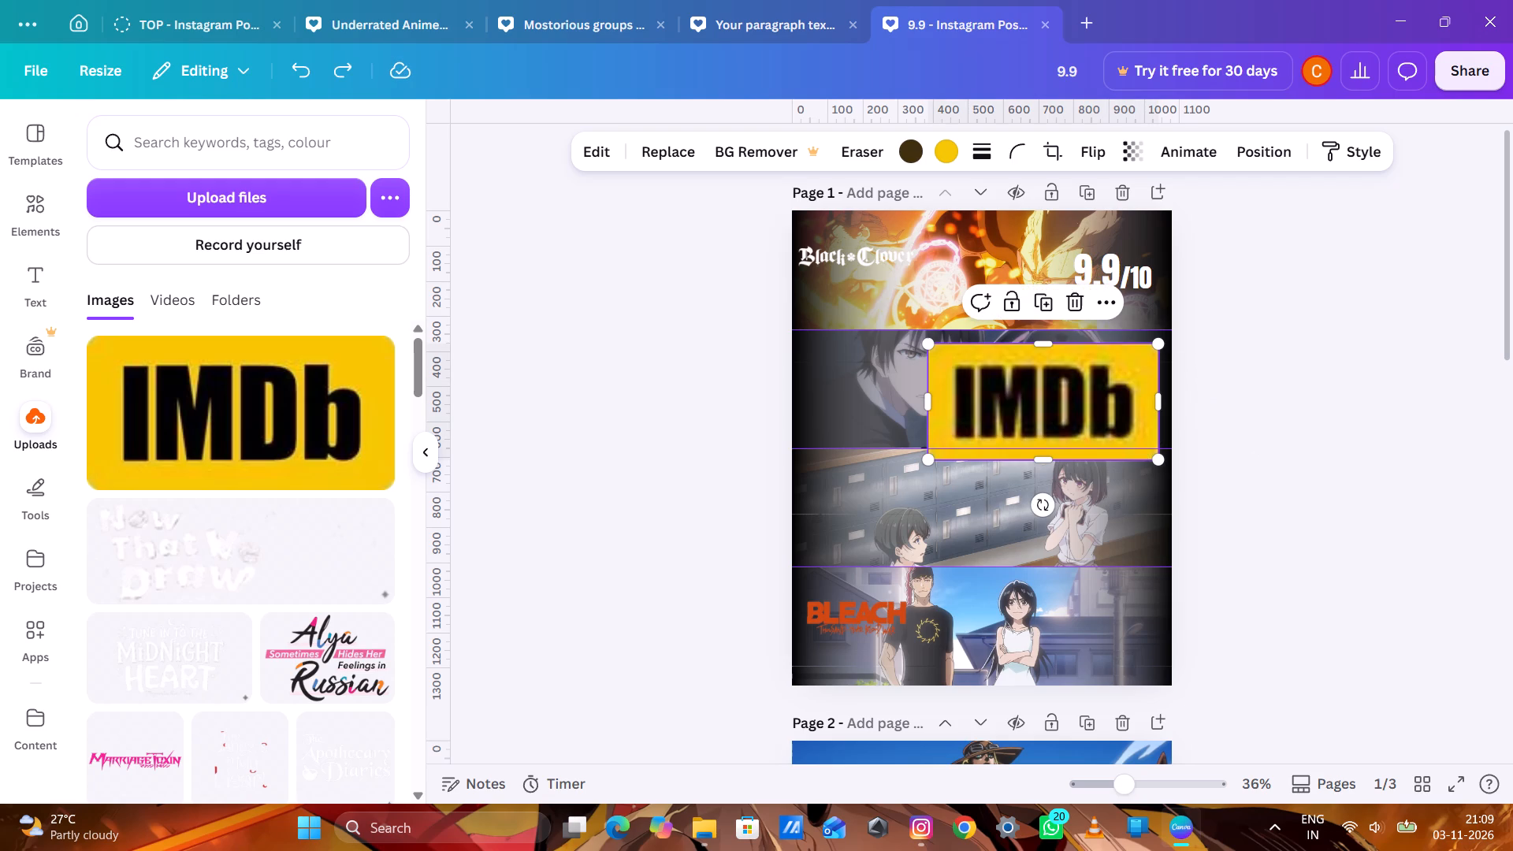
Move the large IMDb logo onto the second picture and scale it down proportionally to a small badge.
{"action": "left_click_drag", "start_coordinate": [1041, 376], "coordinate": [1013, 232]}
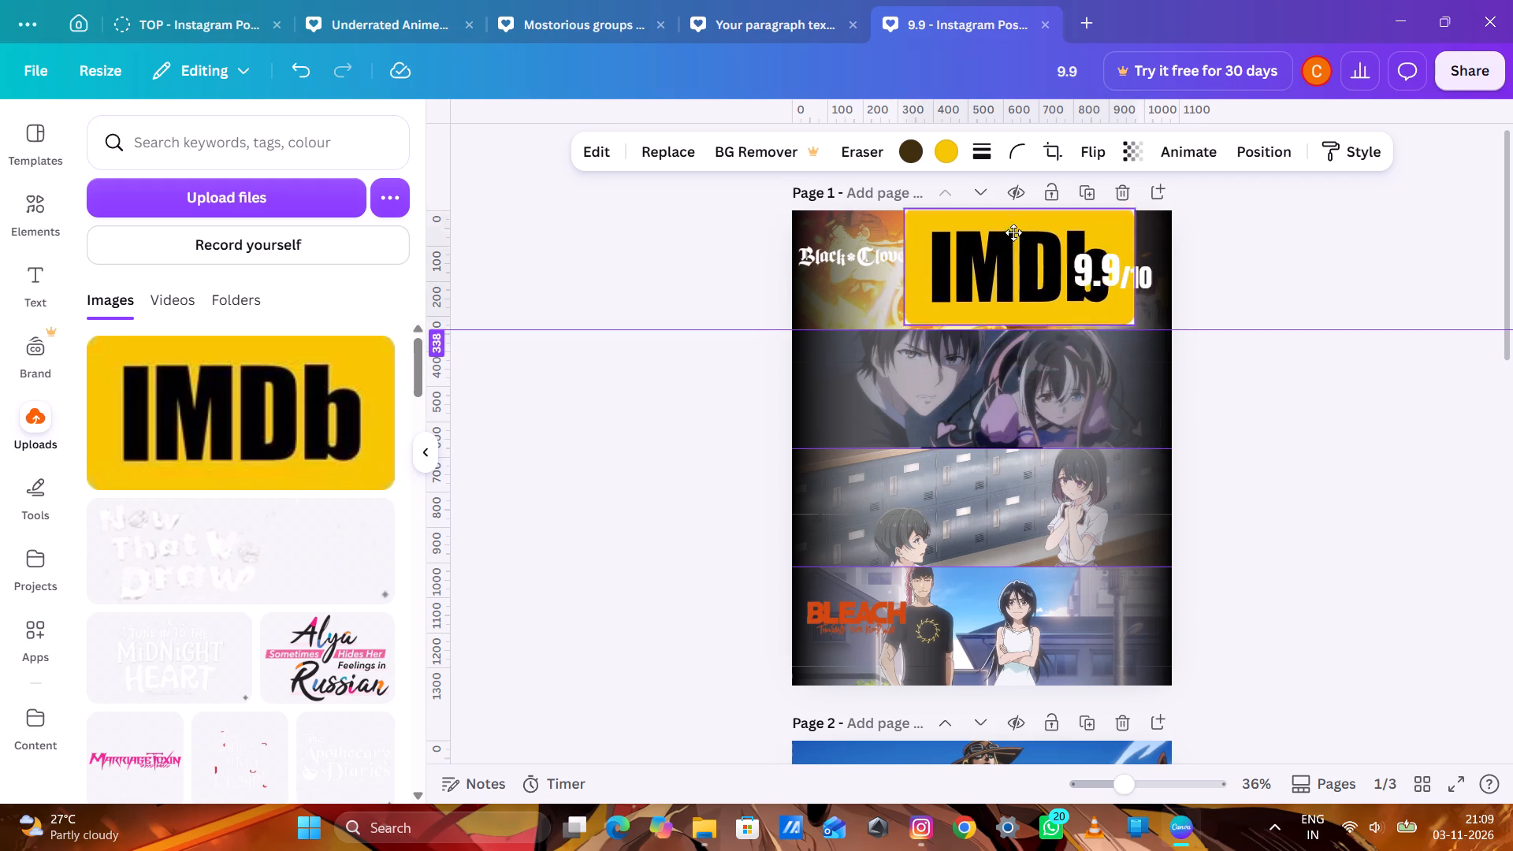
{"action": "left_click_drag", "start_coordinate": [1013, 232], "coordinate": [1017, 362]}
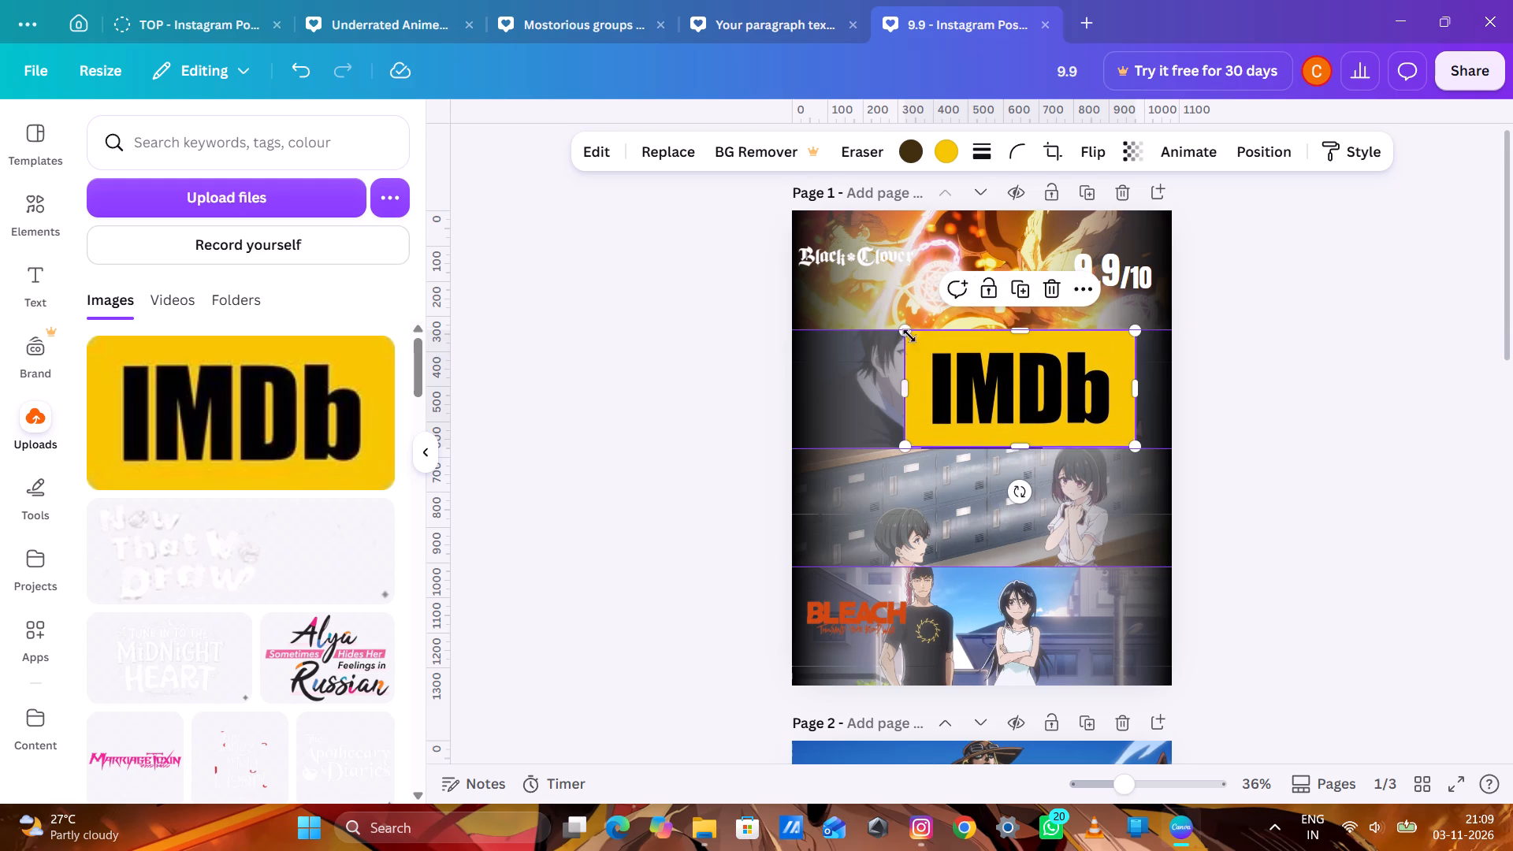
{"action": "left_click_drag", "start_coordinate": [907, 443], "coordinate": [927, 427]}
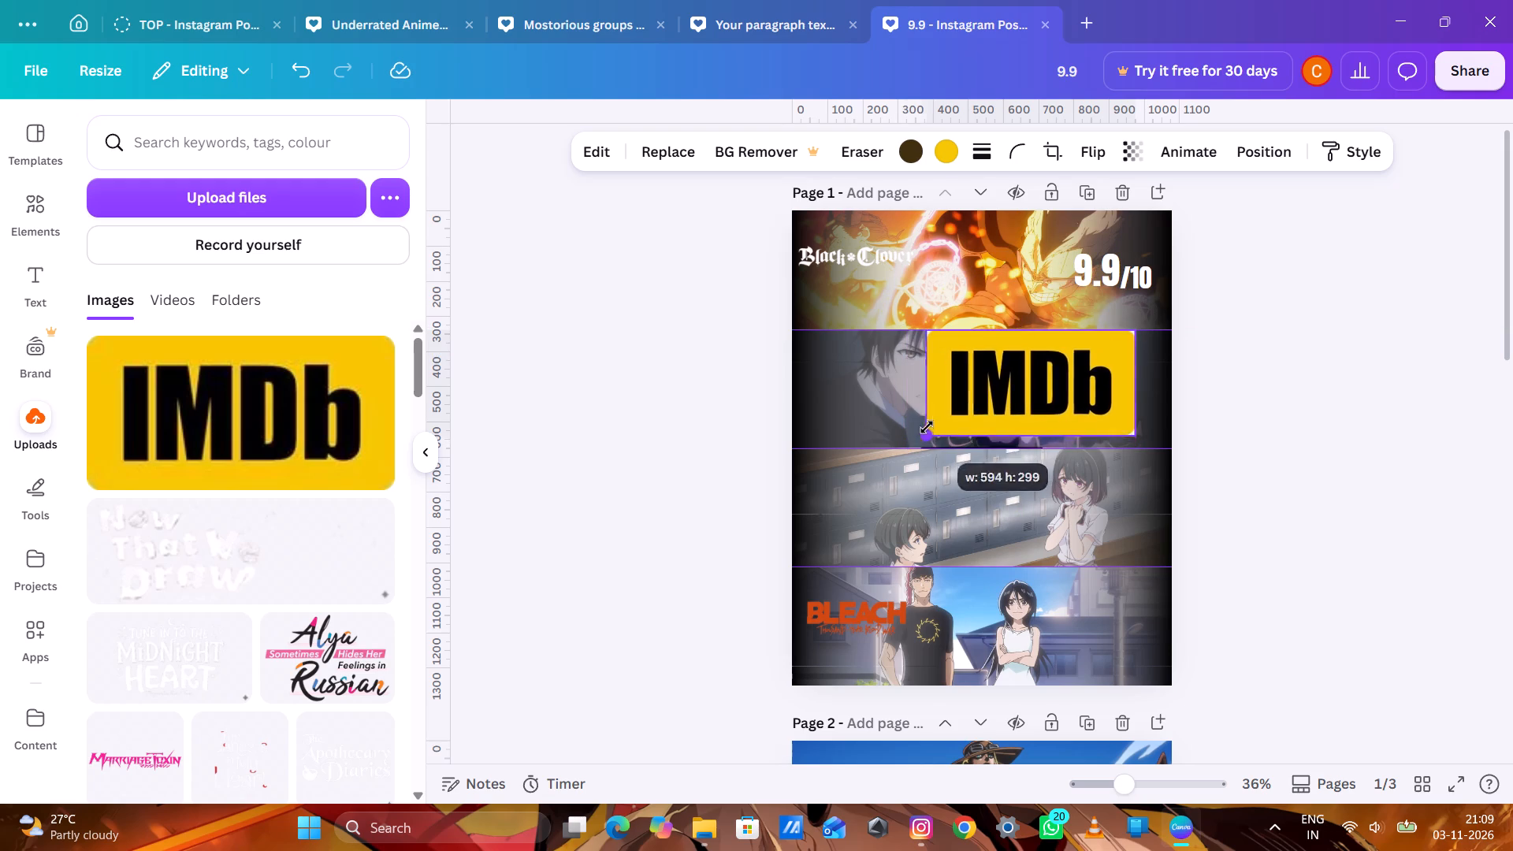
{"action": "left_click_drag", "start_coordinate": [927, 427], "coordinate": [1069, 366]}
{"action": "left_click_drag", "start_coordinate": [1111, 339], "coordinate": [1099, 368]}
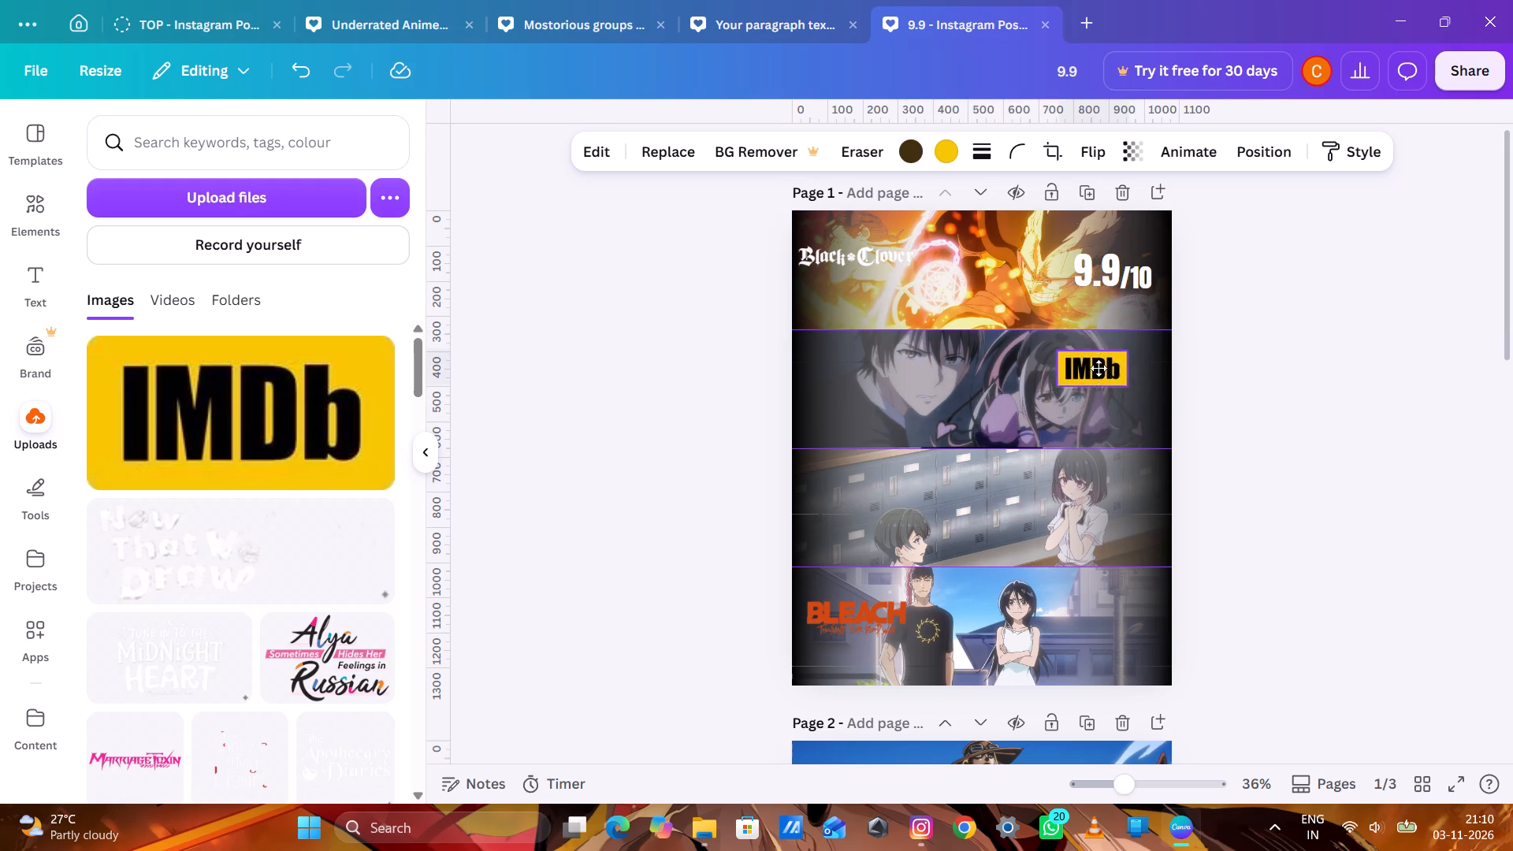
{"action": "left_click_drag", "start_coordinate": [1099, 368], "coordinate": [1032, 395]}
{"action": "left_click_drag", "start_coordinate": [988, 422], "coordinate": [1015, 410]}
{"action": "left_click", "coordinate": [1318, 333]}
Scale the IMDb badge down to about the width of "/10" and place it above that text in the first picture.
{"action": "left_click_drag", "start_coordinate": [1032, 396], "coordinate": [1134, 283]}
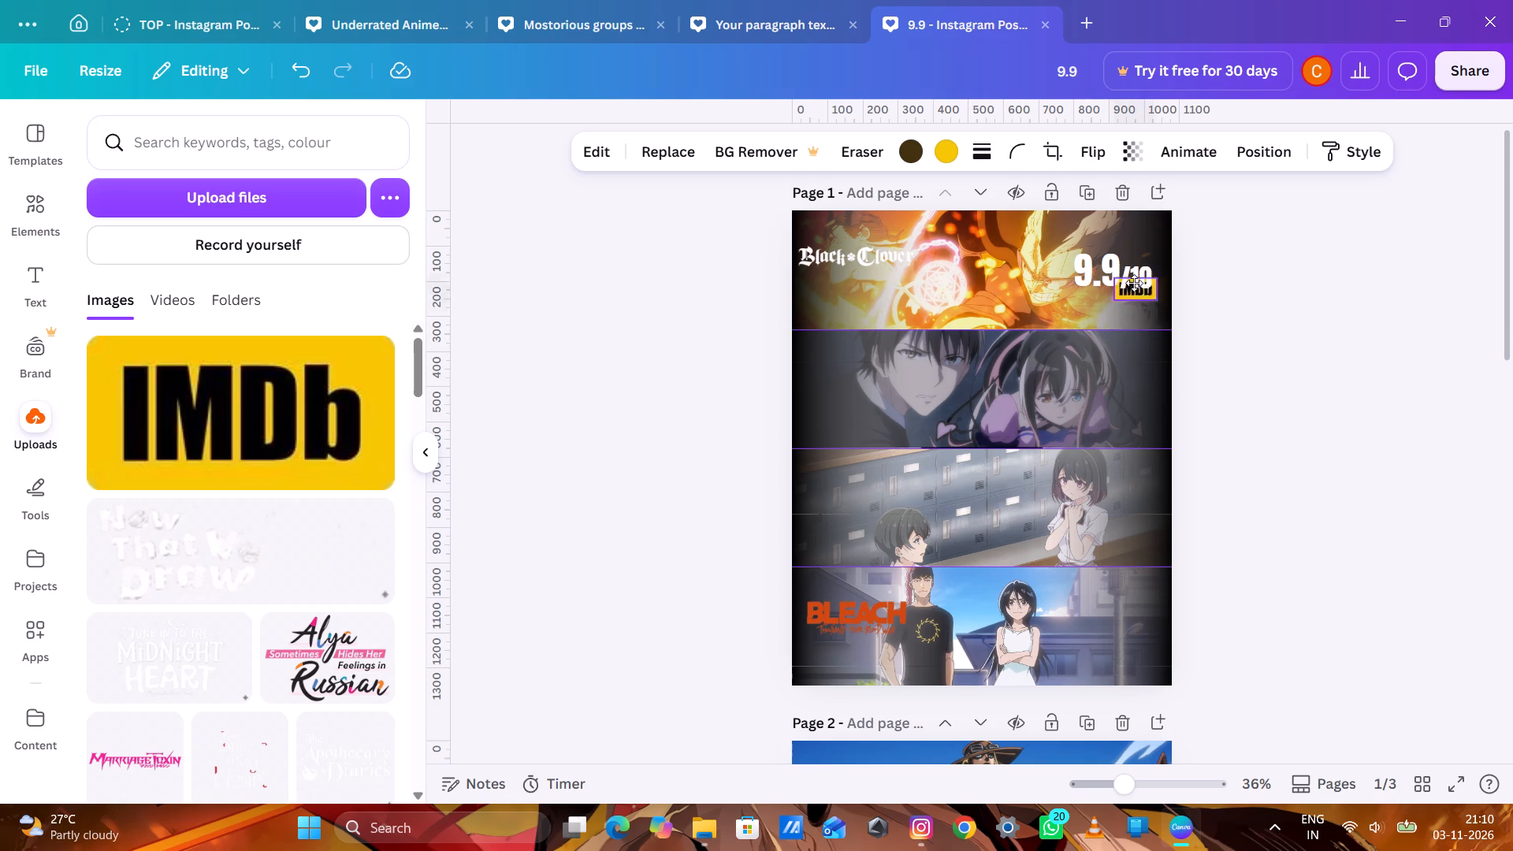
{"action": "left_click_drag", "start_coordinate": [1134, 283], "coordinate": [1044, 399]}
{"action": "left_click_drag", "start_coordinate": [1024, 412], "coordinate": [1035, 406]}
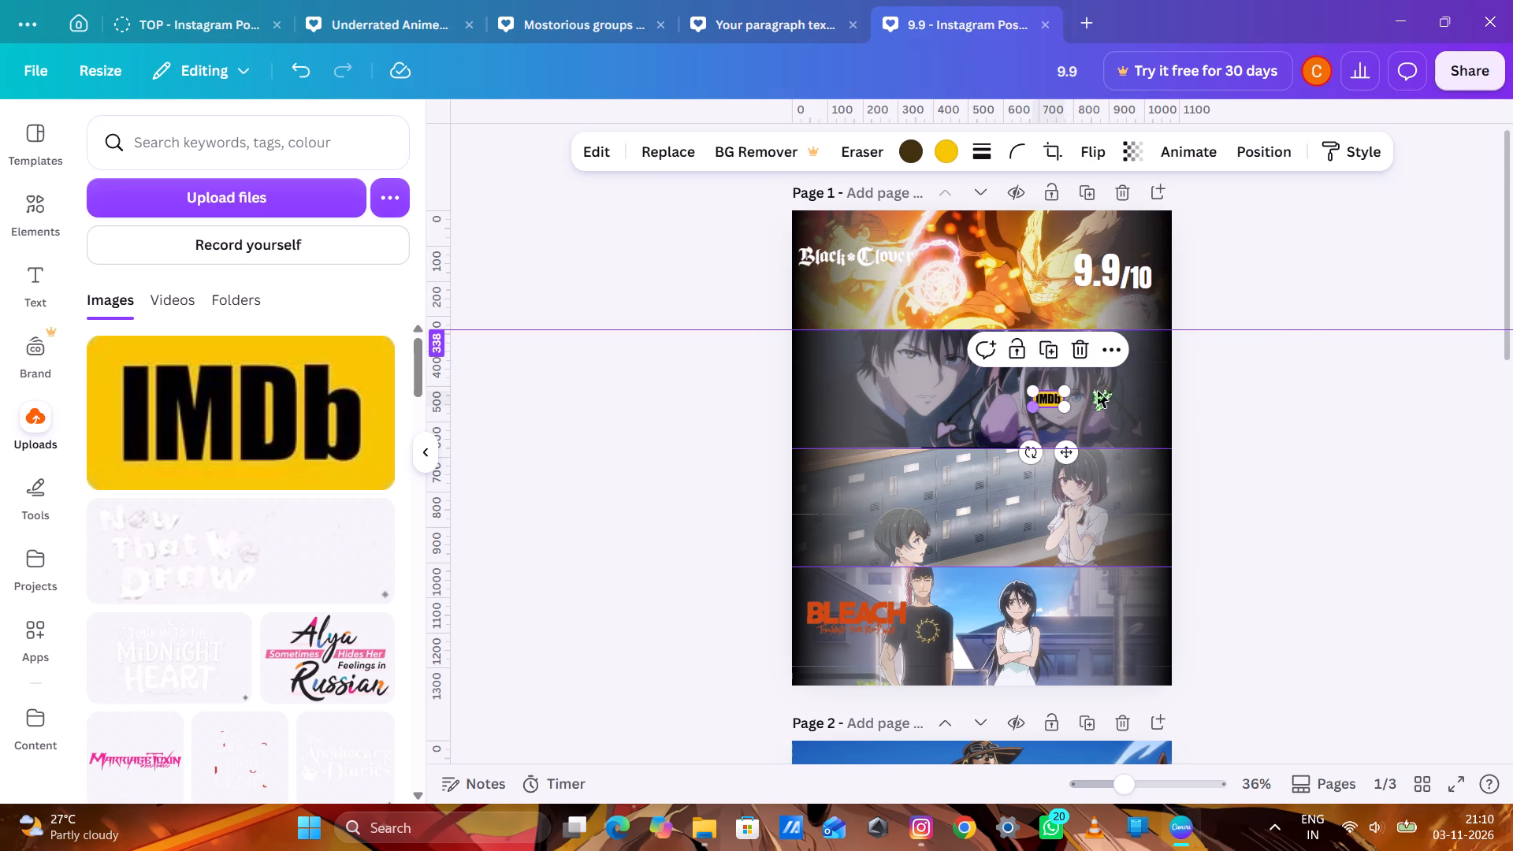
{"action": "left_click", "coordinate": [1327, 321]}
{"action": "left_click_drag", "start_coordinate": [1049, 395], "coordinate": [1133, 255]}
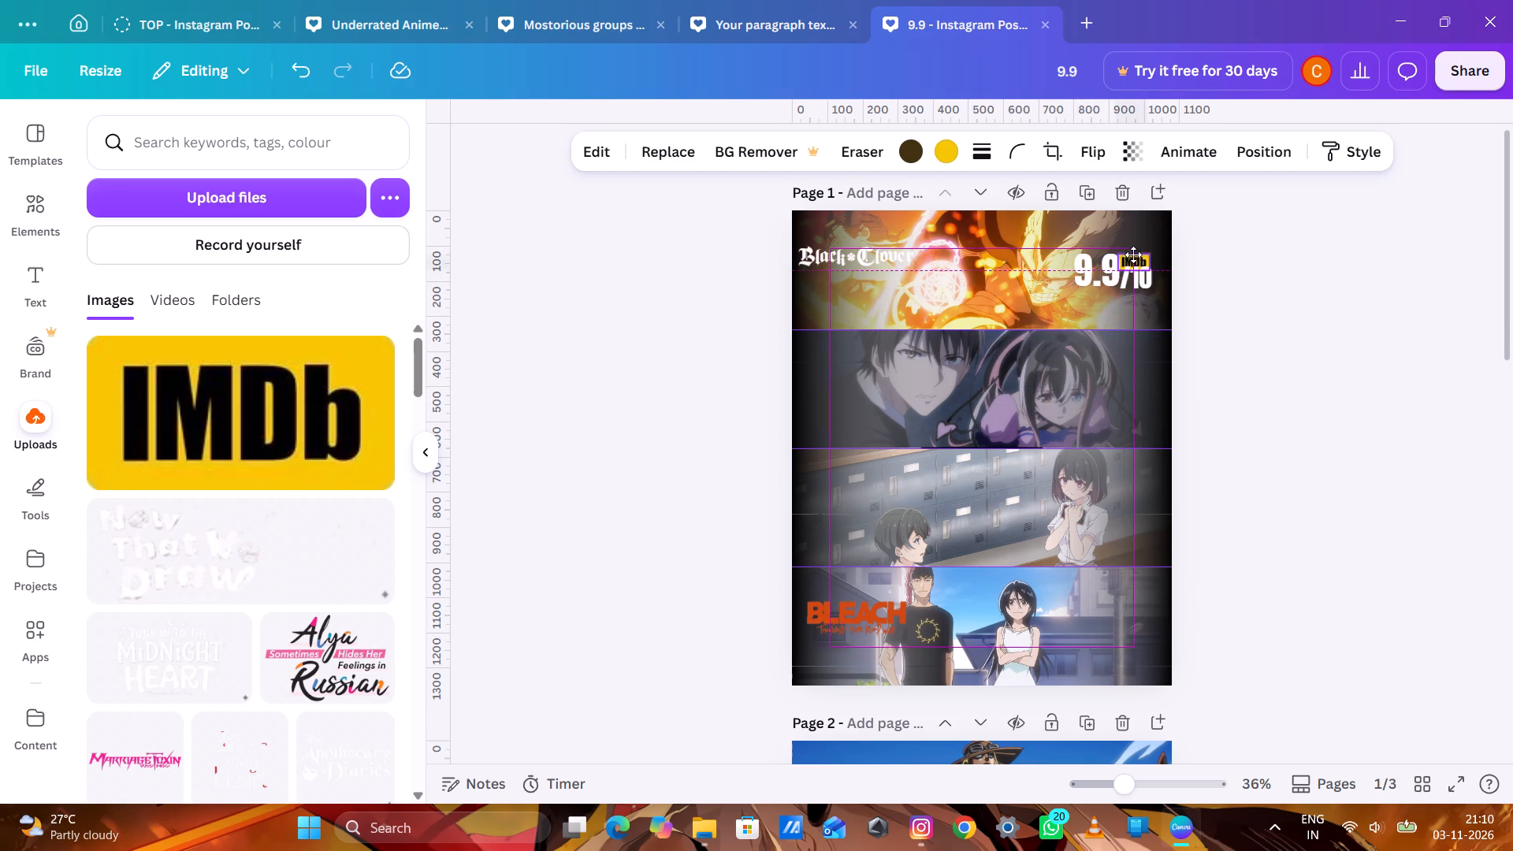
Nudge the IMDb badge slightly so it sits directly above "/10" in the first picture, aligned with the text's outer edge.
{"action": "left_click_drag", "start_coordinate": [1133, 255], "coordinate": [1138, 252]}
{"action": "left_click", "coordinate": [1306, 232]}
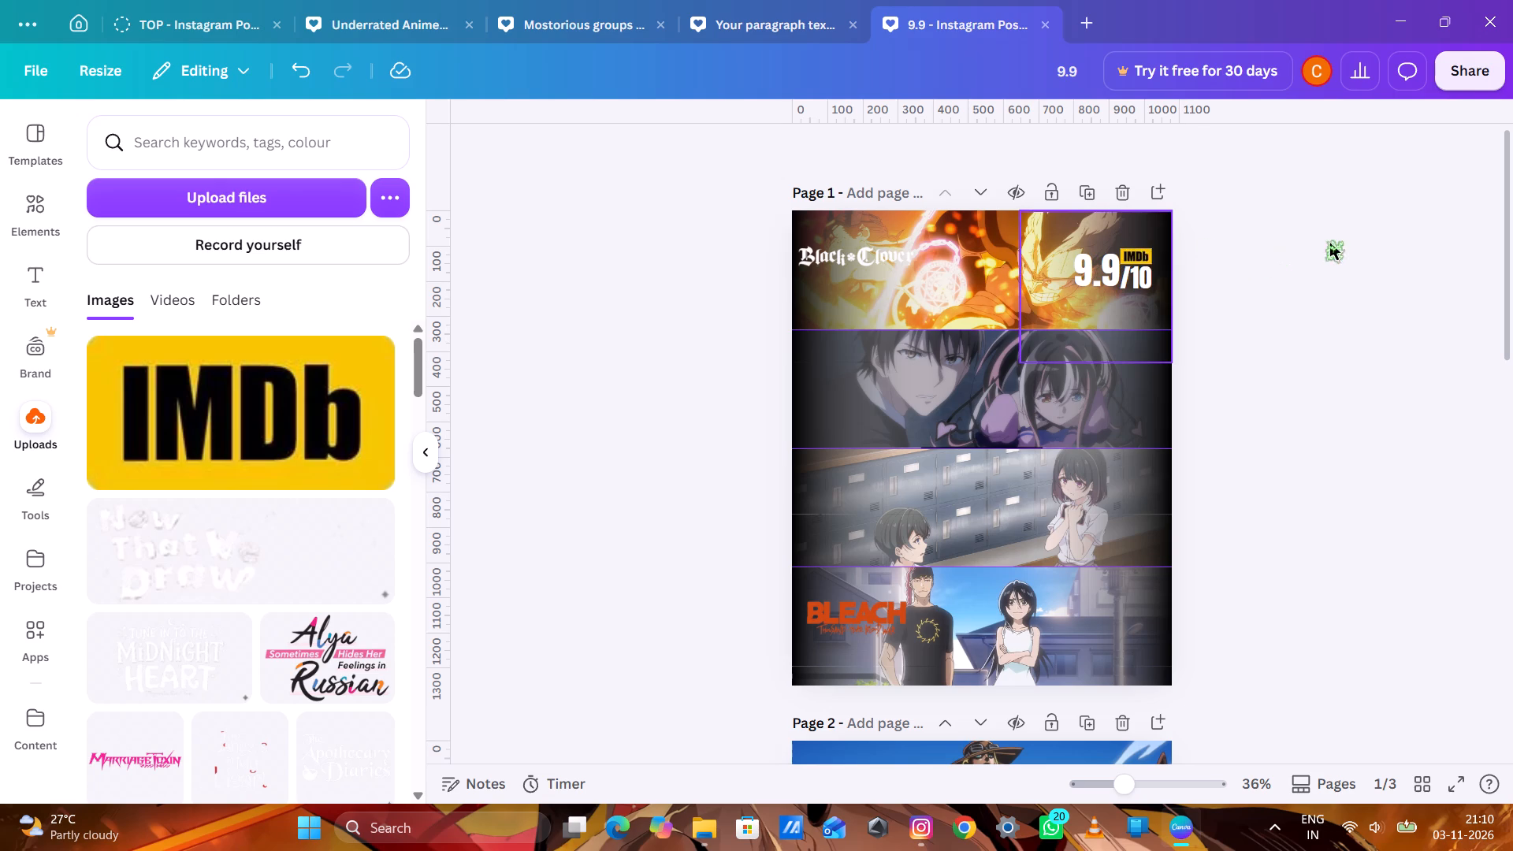
{"action": "left_click", "coordinate": [1139, 251]}
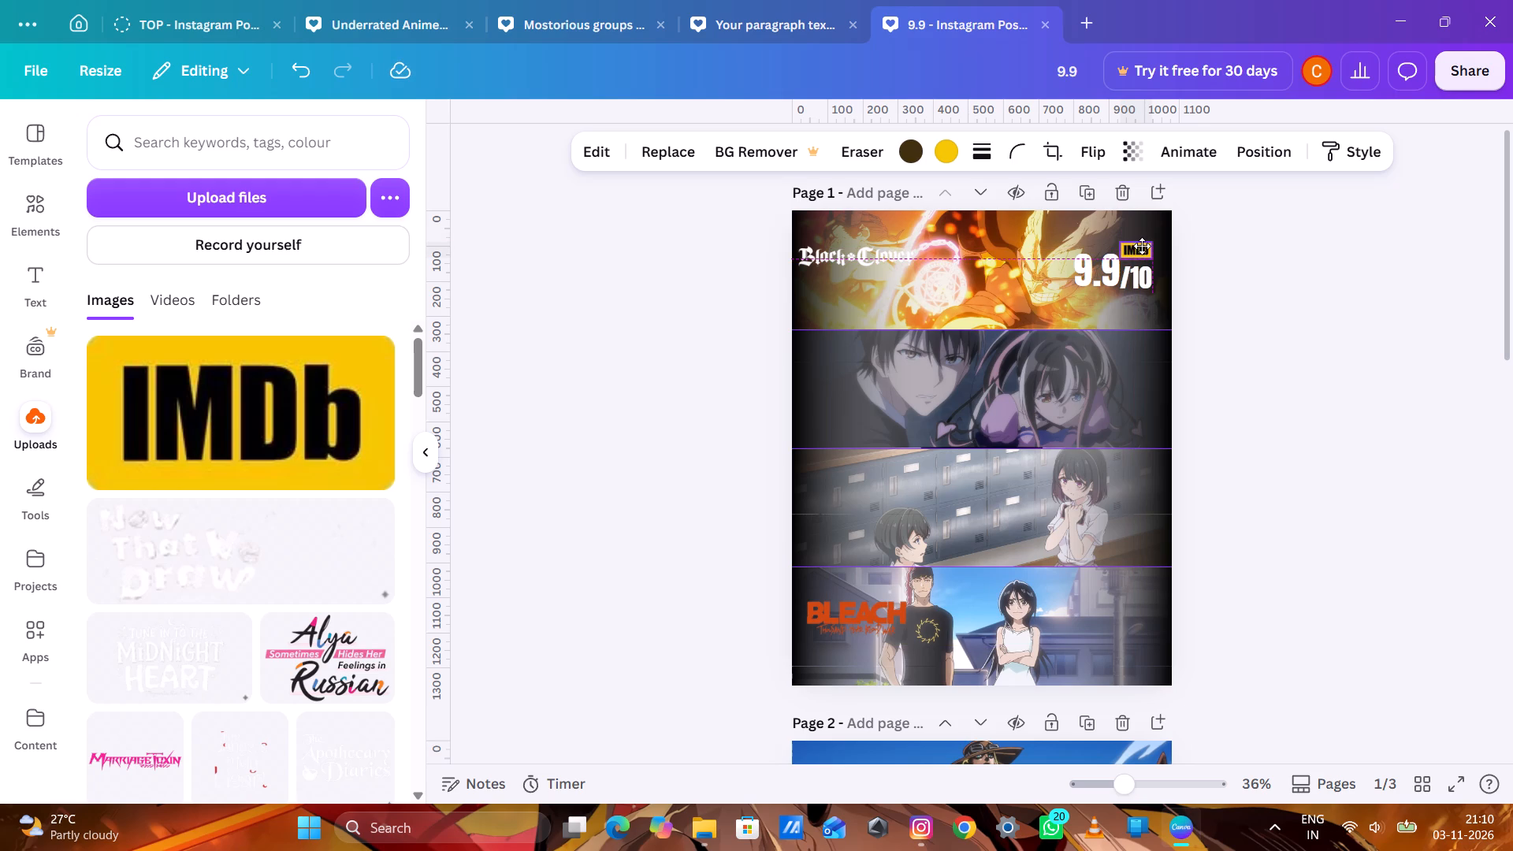
{"action": "left_click", "coordinate": [1318, 232]}
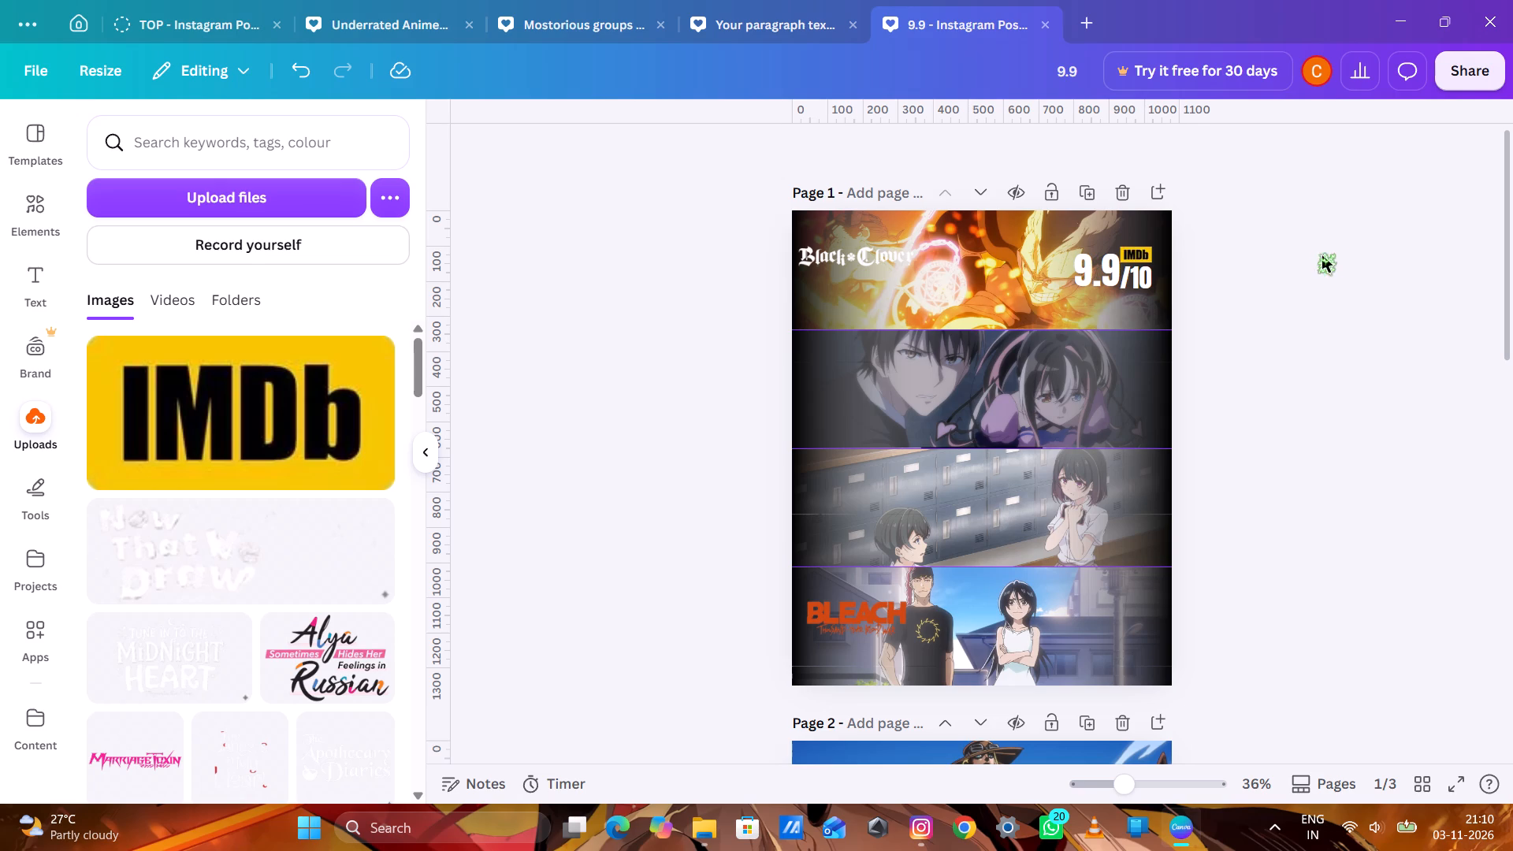
Move the IMDb badge straight up, clear of the "9.9/10" rating, to near the first picture's top edge.
{"action": "left_click_drag", "start_coordinate": [1141, 253], "coordinate": [1147, 249]}
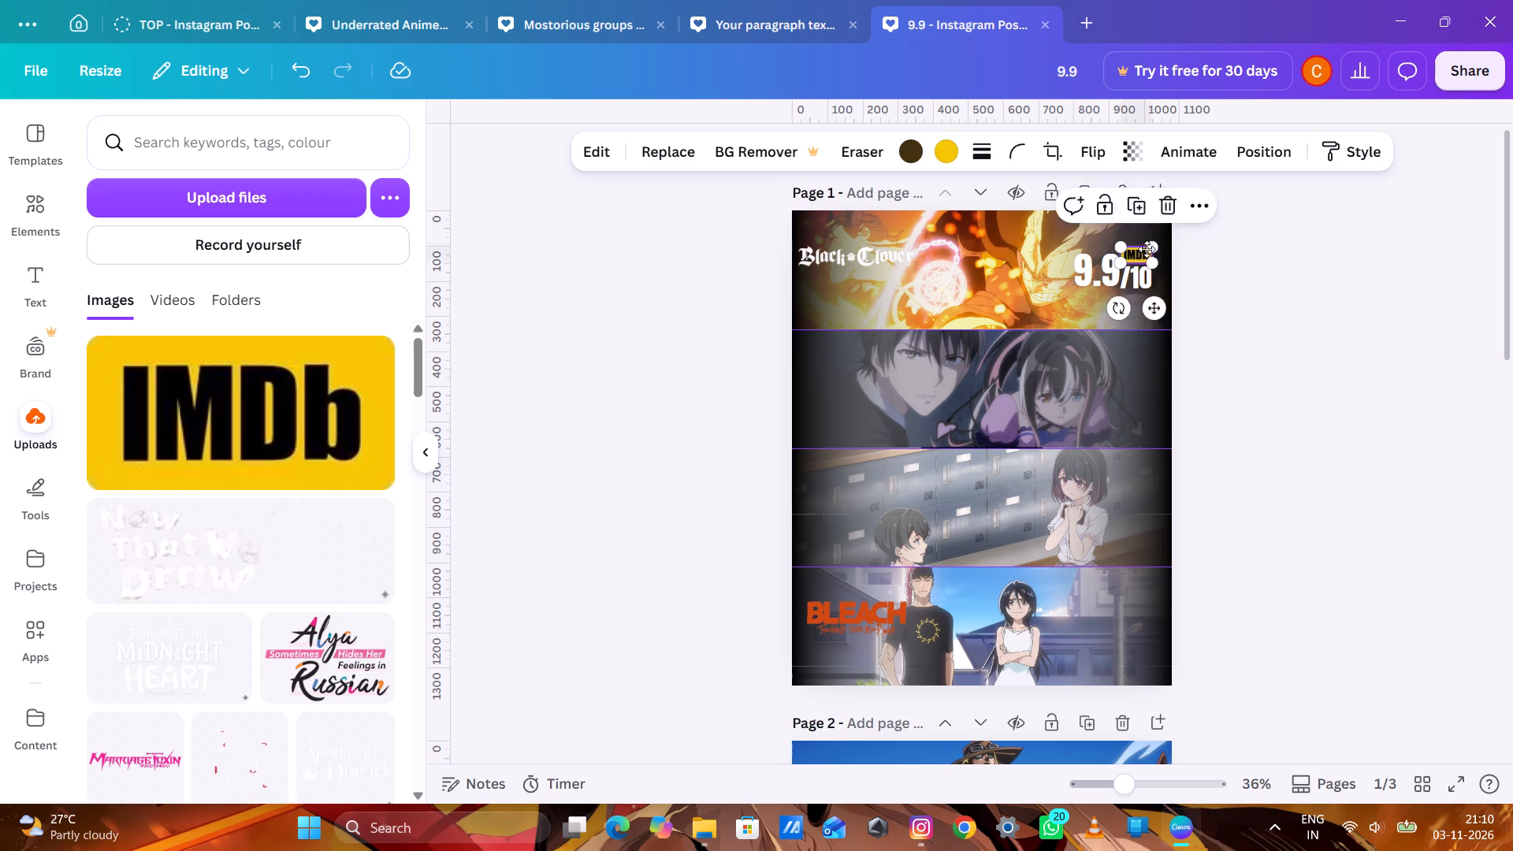
{"action": "left_click_drag", "start_coordinate": [1147, 249], "coordinate": [1147, 227]}
{"action": "left_click", "coordinate": [1278, 262]}
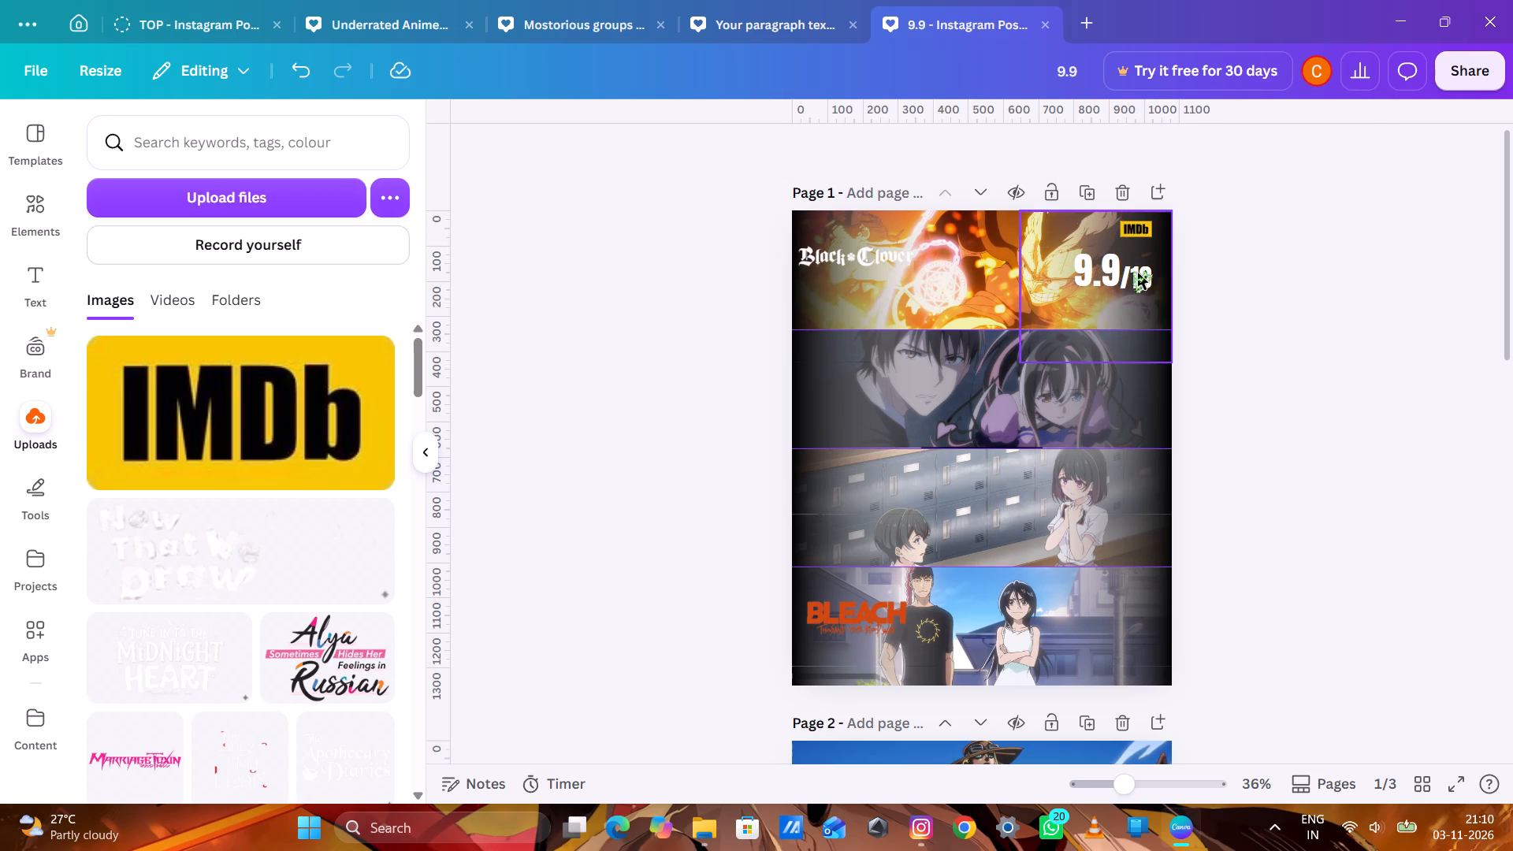
Reduce the font size of the "/10" text to 50.
{"action": "left_click", "coordinate": [1137, 273]}
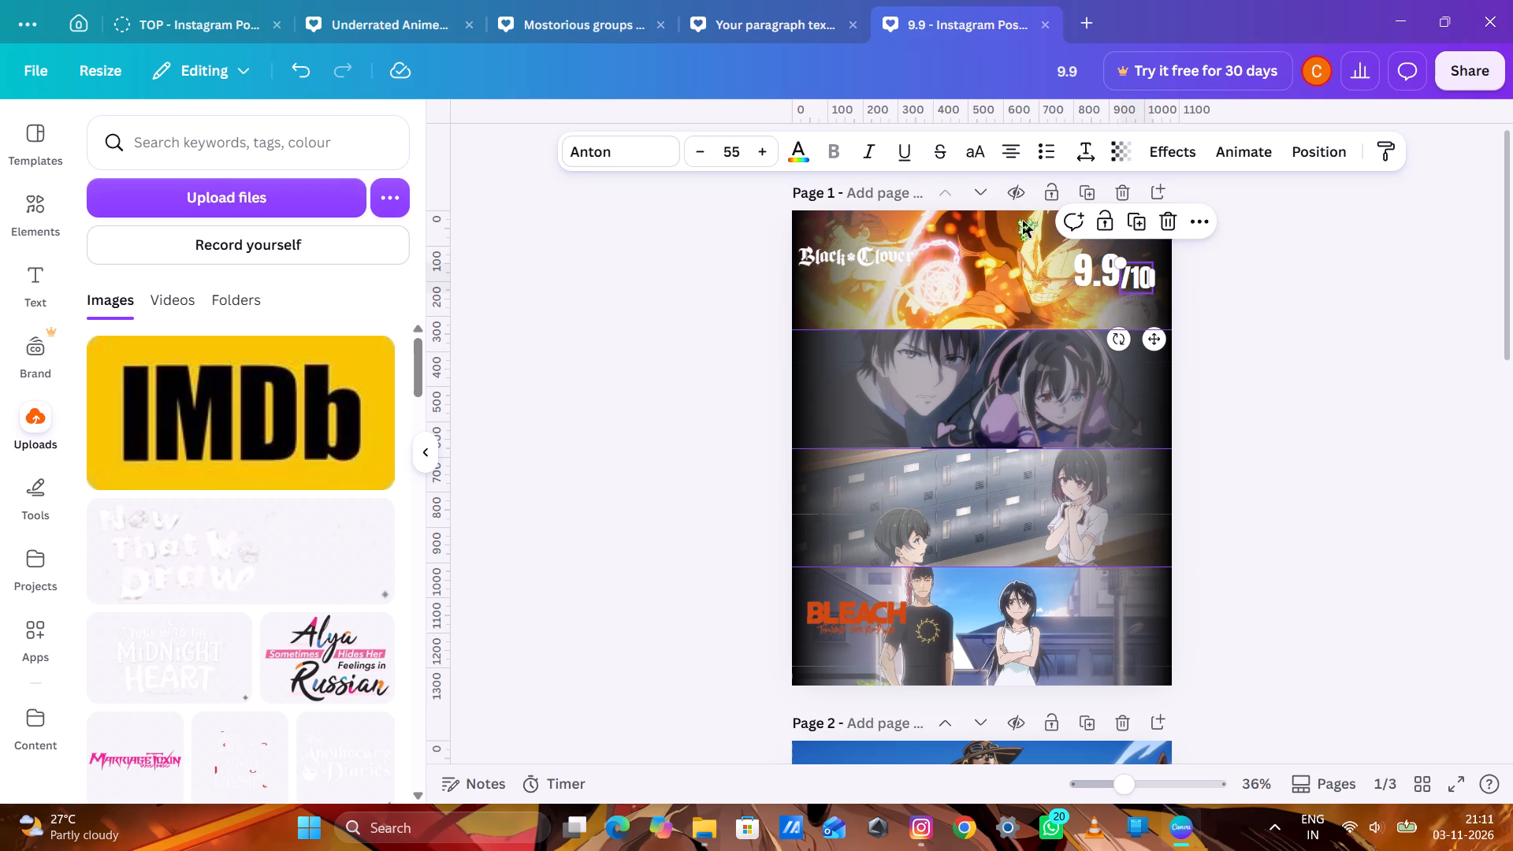
{"action": "left_click", "coordinate": [706, 154]}
{"action": "left_click", "coordinate": [706, 154]}
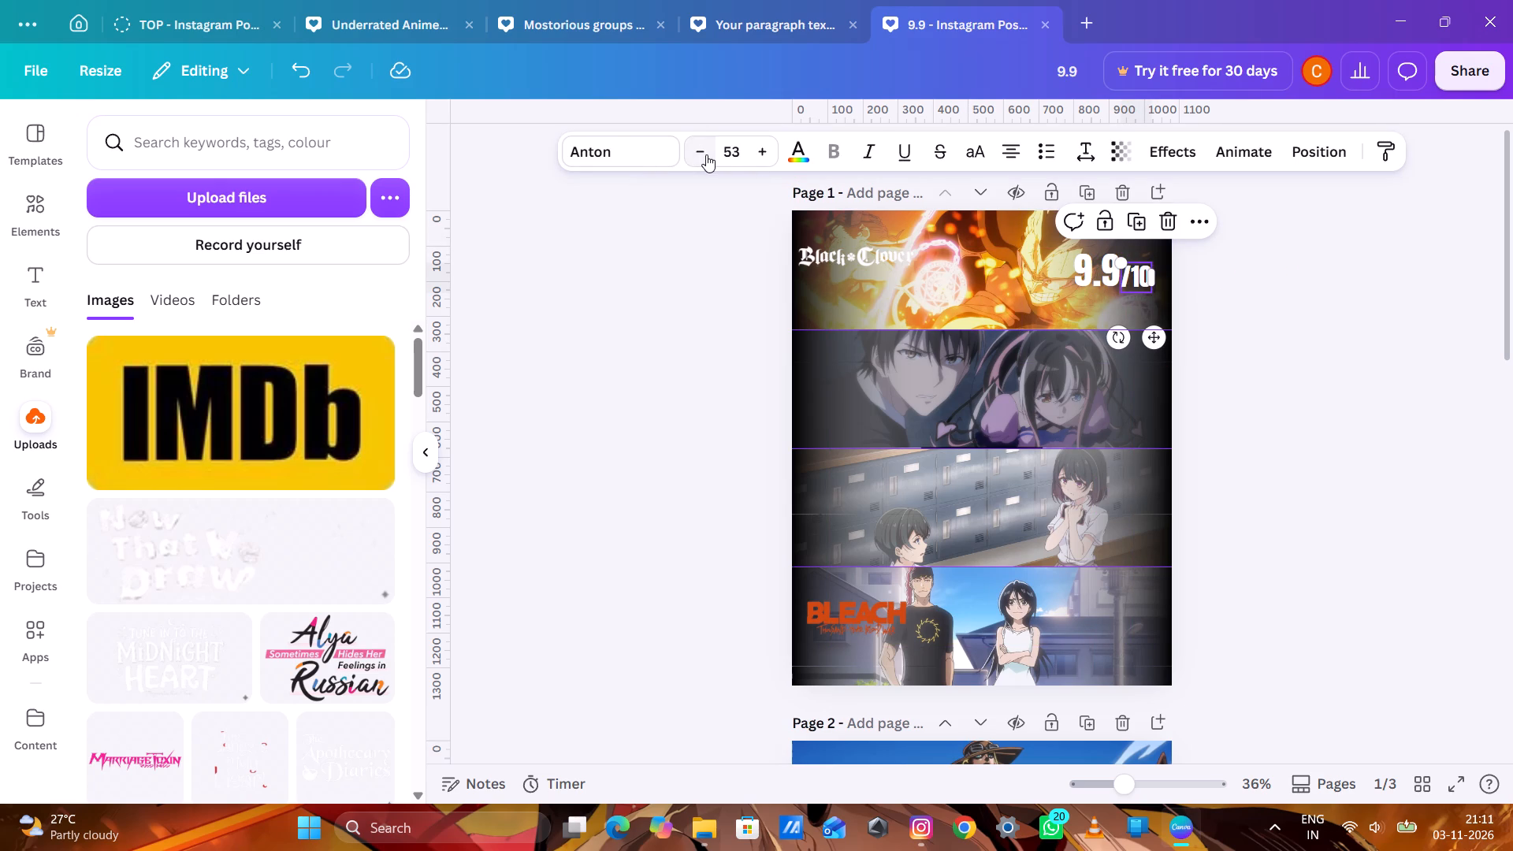
{"action": "left_click", "coordinate": [706, 154]}
{"action": "left_click", "coordinate": [706, 154]}
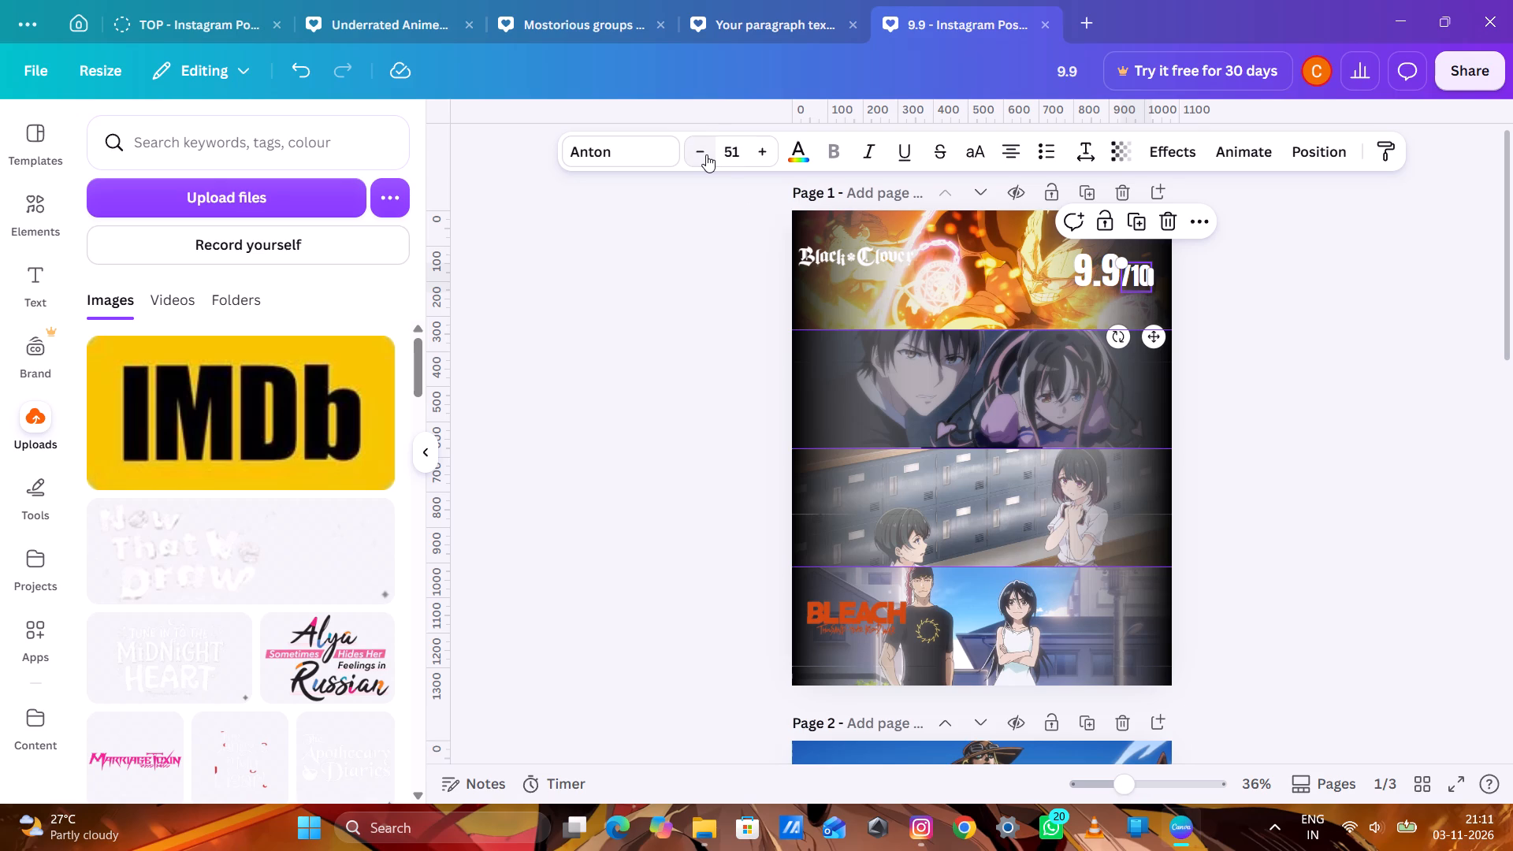
{"action": "left_click", "coordinate": [706, 154]}
{"action": "left_click", "coordinate": [696, 243]}
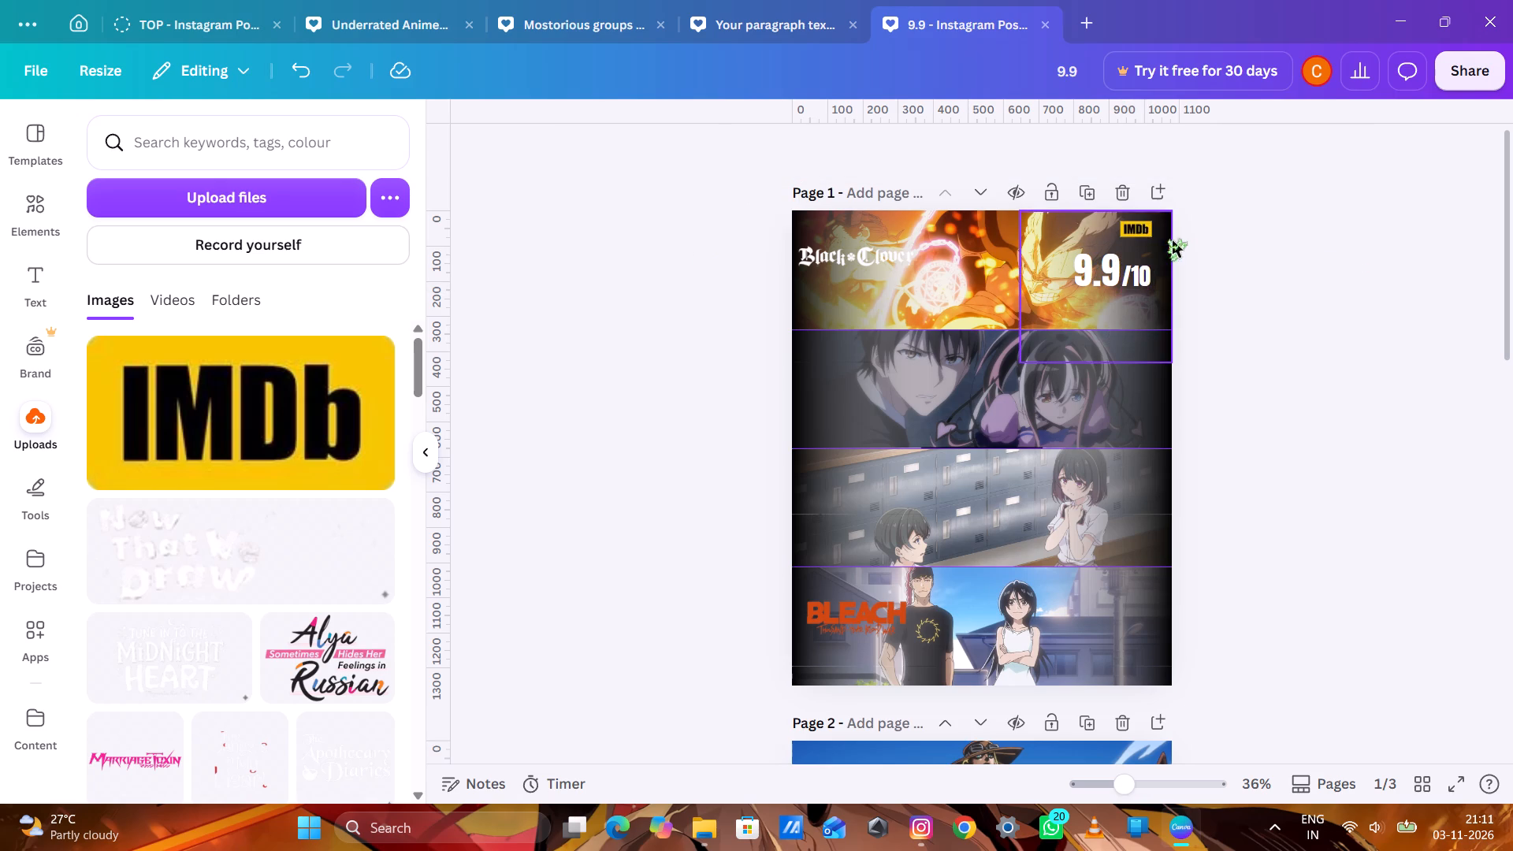
Lower the IMDb badge so it sits directly on top of the "/10" text, beside the "9.9".
{"action": "left_click_drag", "start_coordinate": [1139, 228], "coordinate": [1139, 251]}
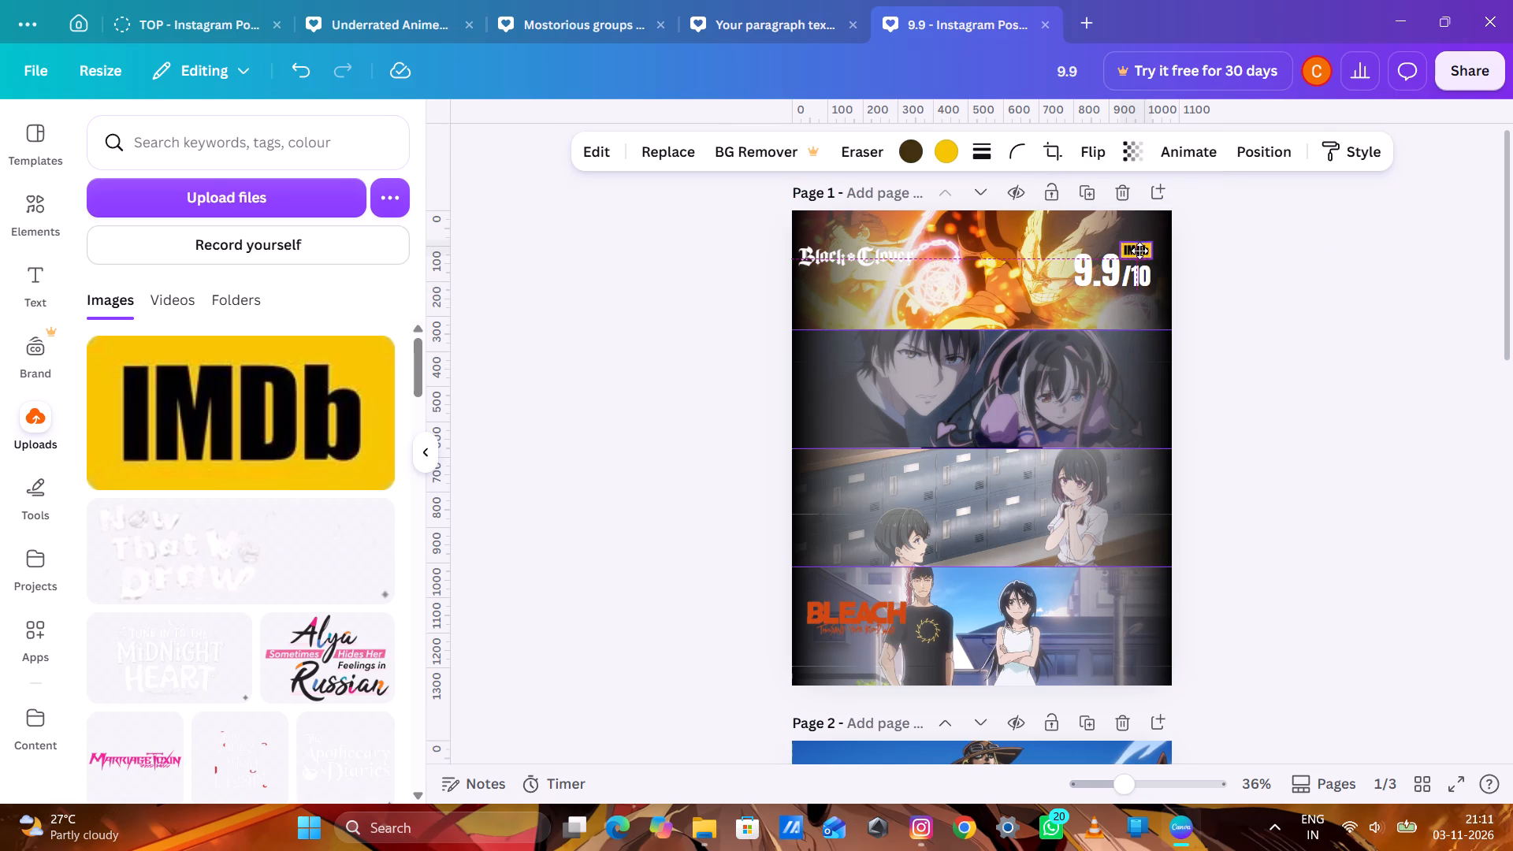
{"action": "left_click_drag", "start_coordinate": [1139, 251], "coordinate": [1145, 251]}
{"action": "left_click", "coordinate": [1239, 252]}
{"action": "left_click", "coordinate": [1140, 247]}
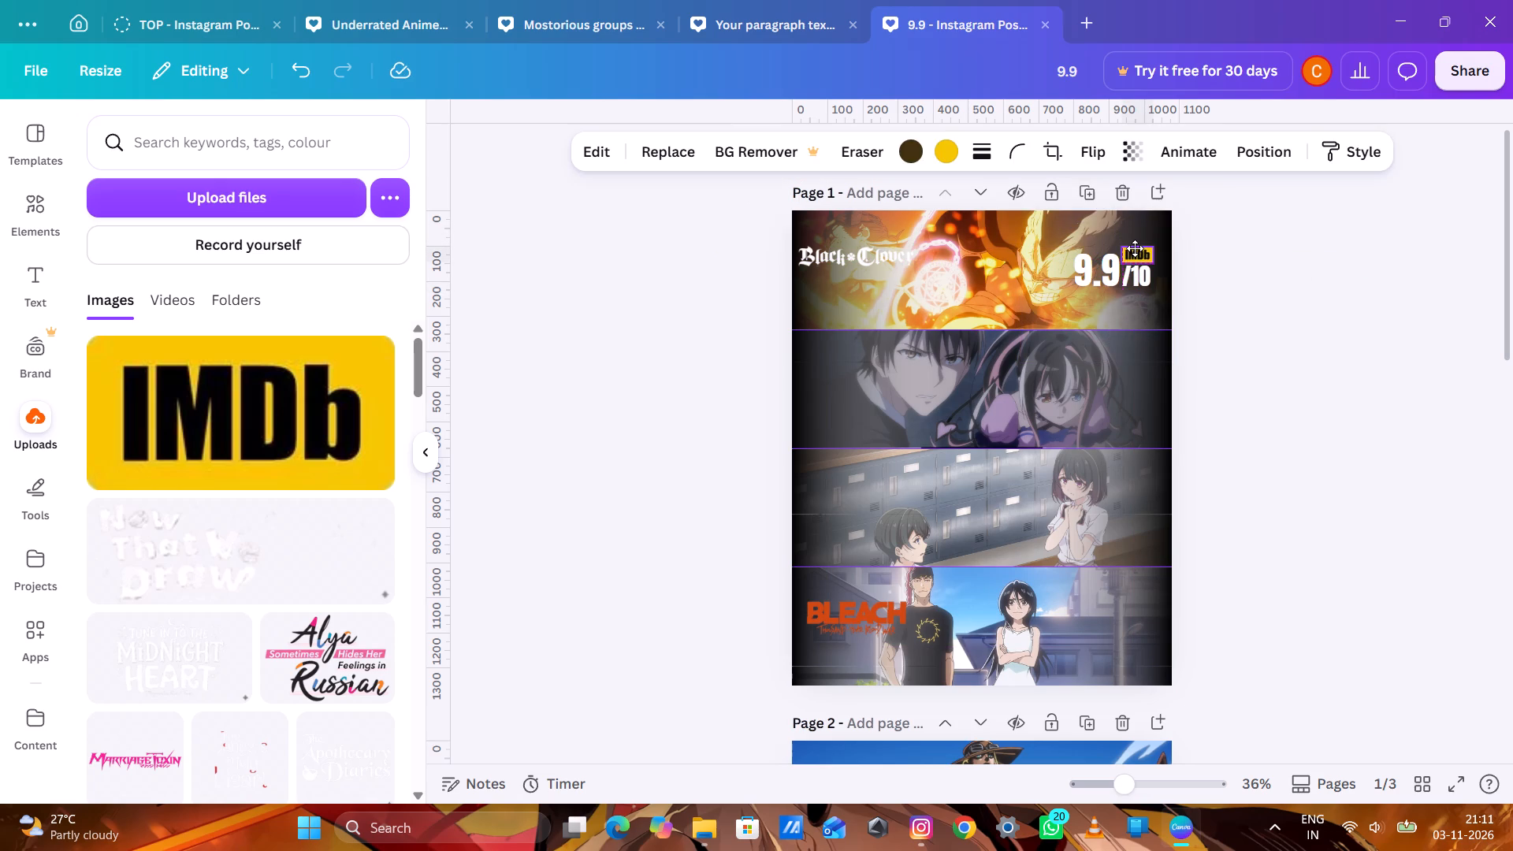
{"action": "left_click", "coordinate": [1288, 243]}
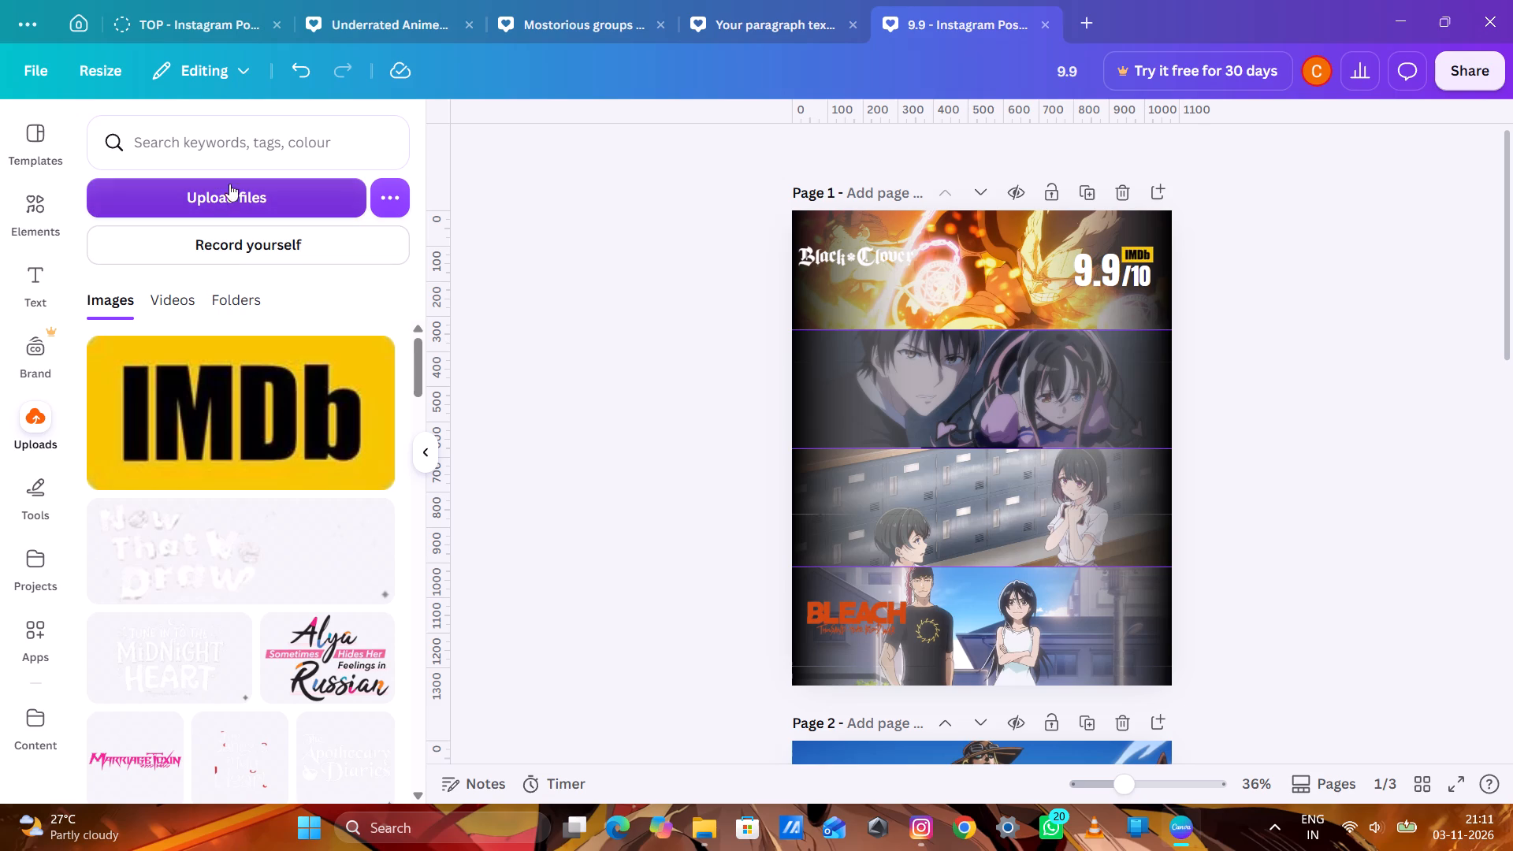
Add a Bebas Neue text box to page 1 and set its font size to 35.
{"action": "left_click", "coordinate": [35, 280]}
{"action": "left_click_drag", "start_coordinate": [290, 153], "coordinate": [131, 165]}
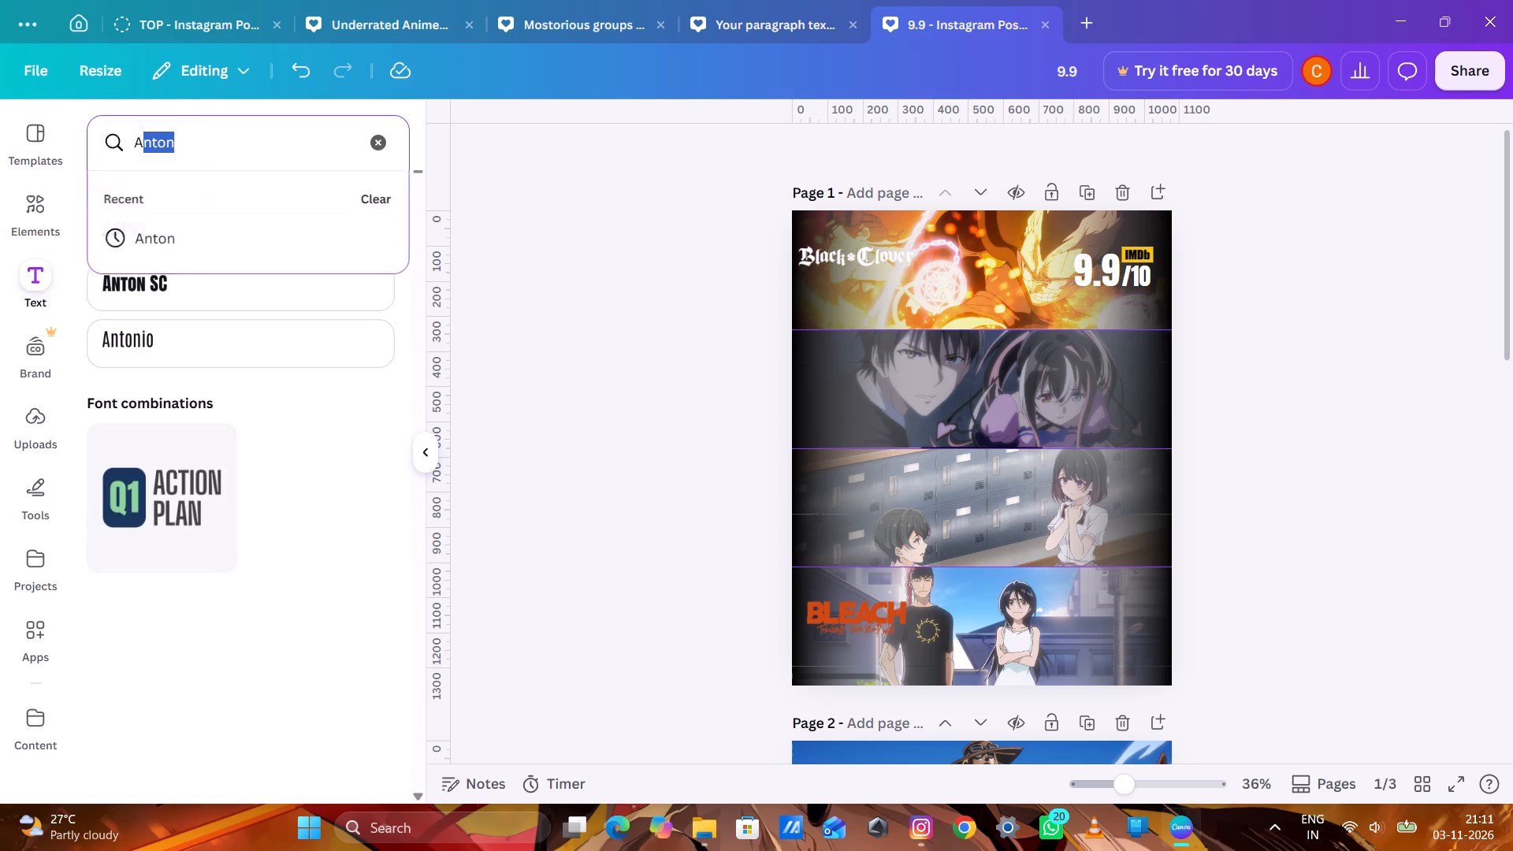
{"action": "left_click_drag", "start_coordinate": [131, 165], "coordinate": [124, 165]}
{"action": "key", "text": "BackSpace"}
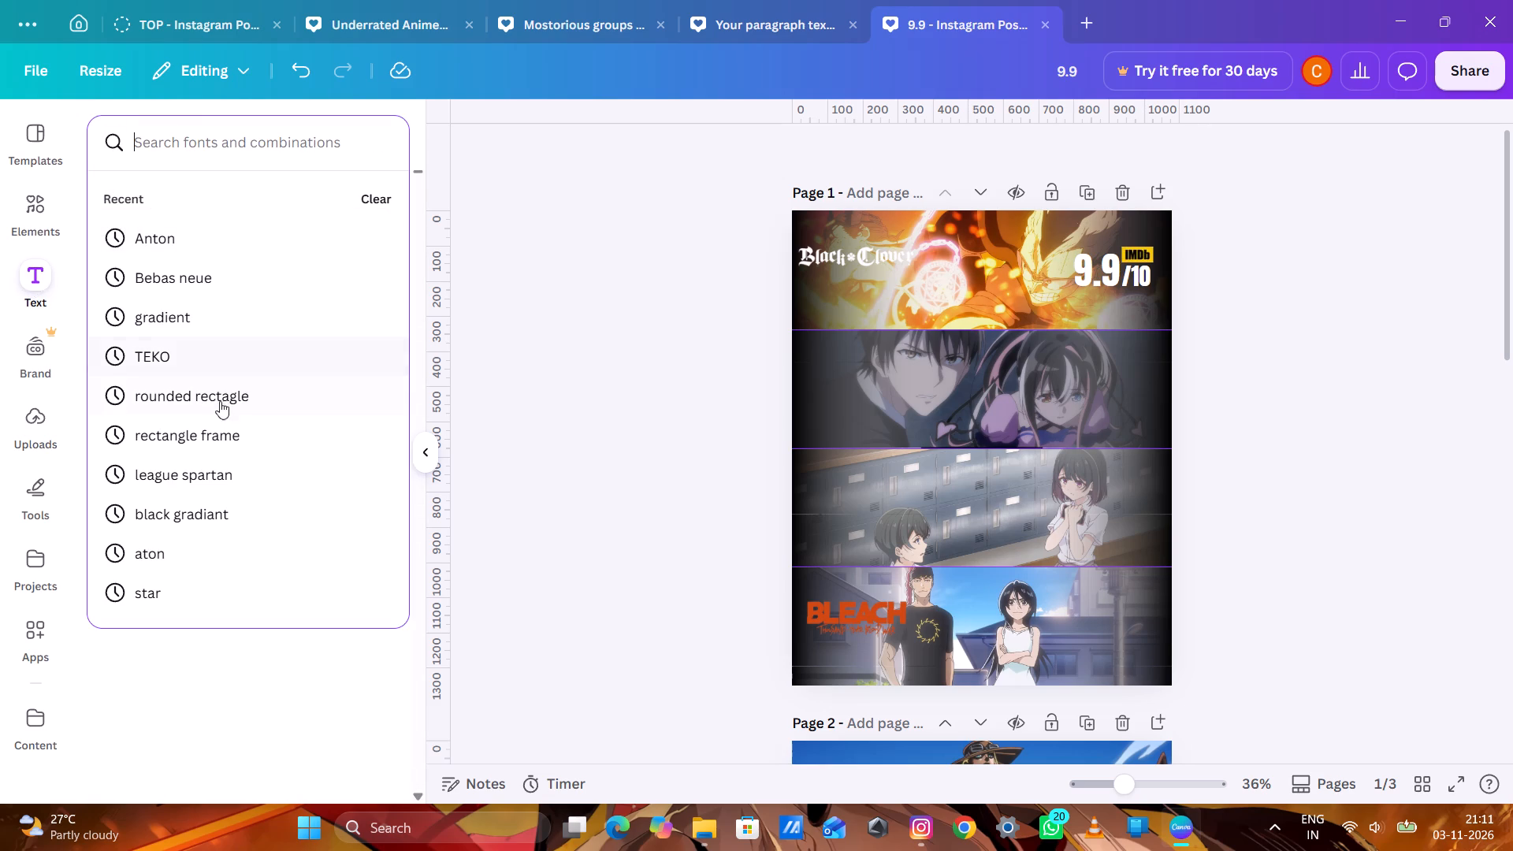
{"action": "left_click", "coordinate": [175, 284]}
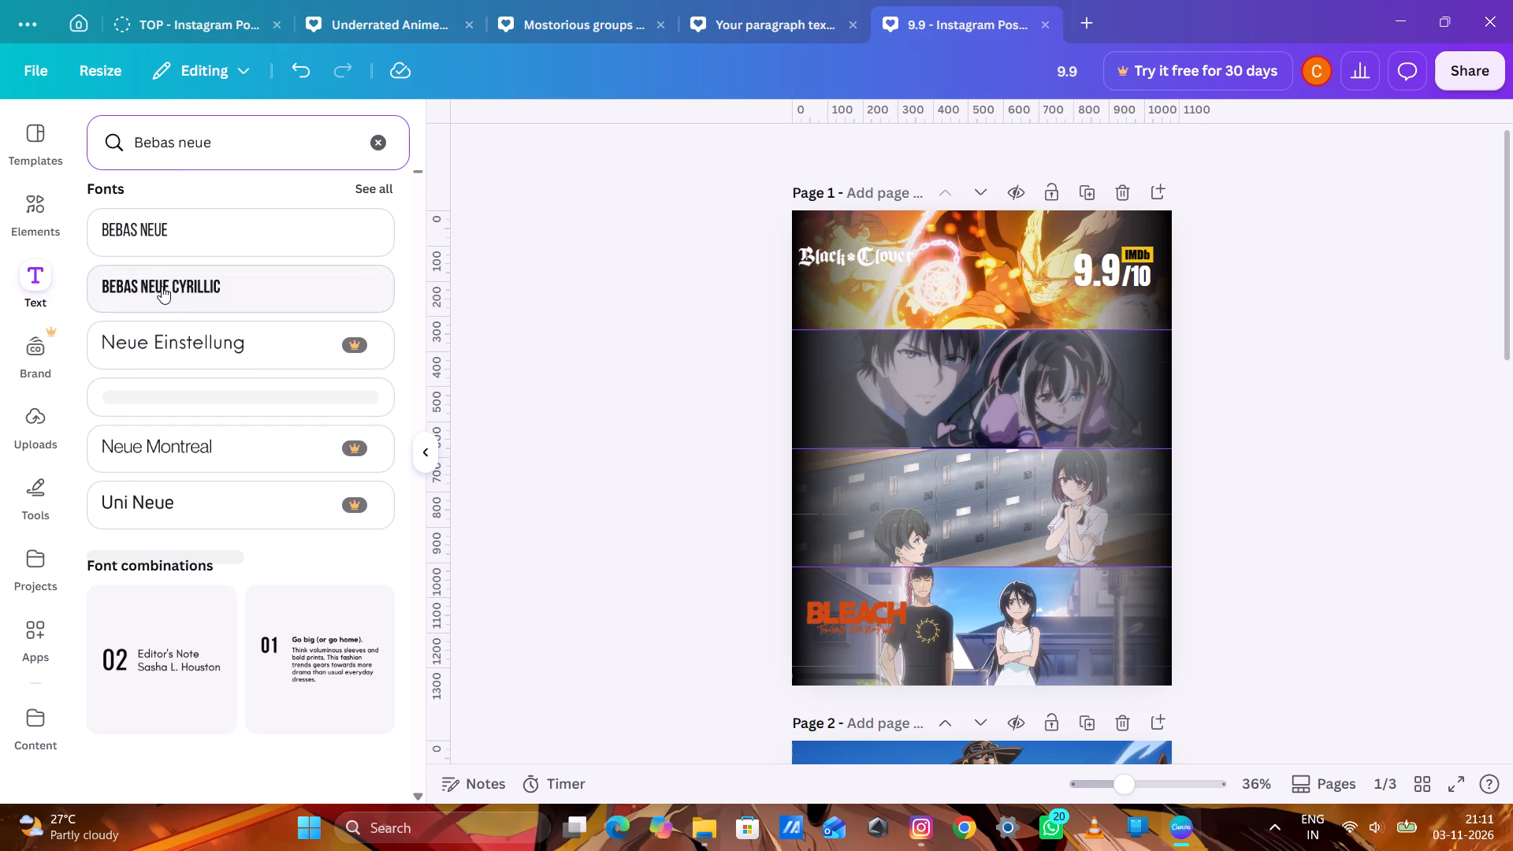
{"action": "left_click", "coordinate": [195, 247]}
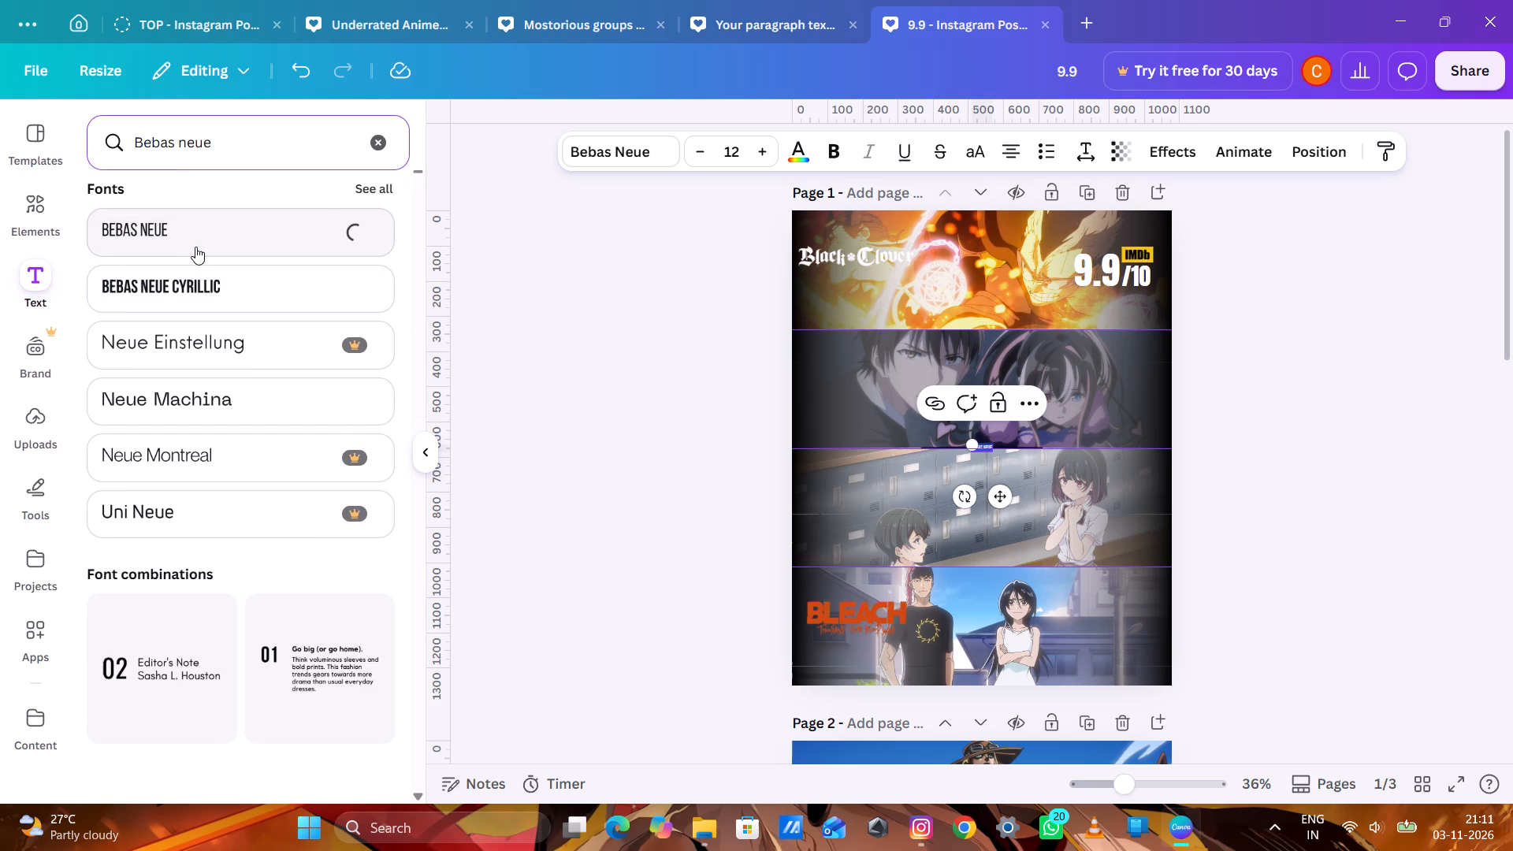
{"action": "left_click", "coordinate": [740, 149]}
{"action": "key", "text": "BackSpace"}
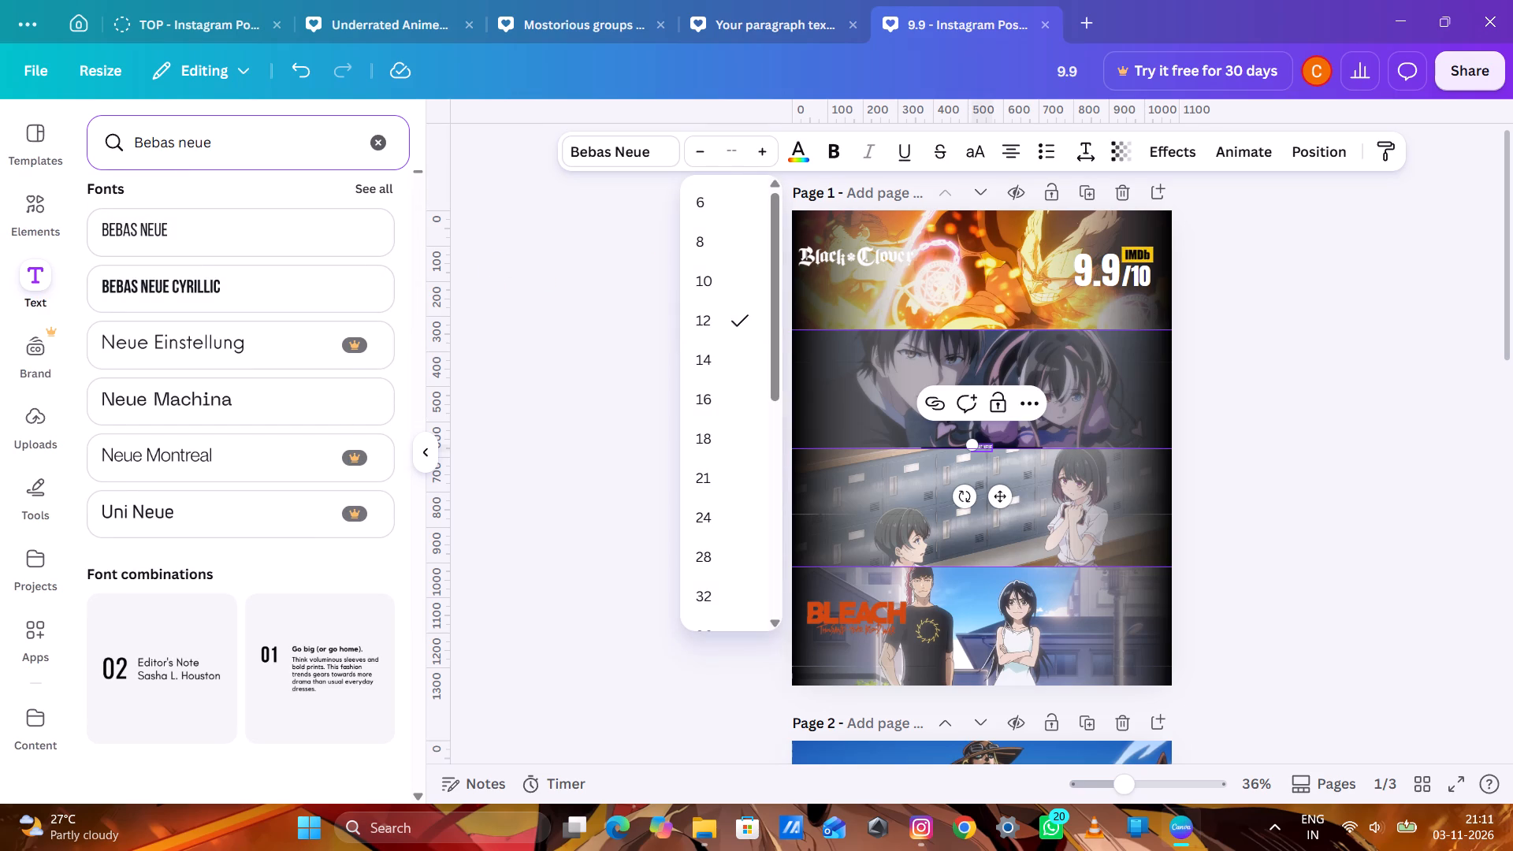
{"action": "type", "text": "35"}
{"action": "key", "text": "Return"}
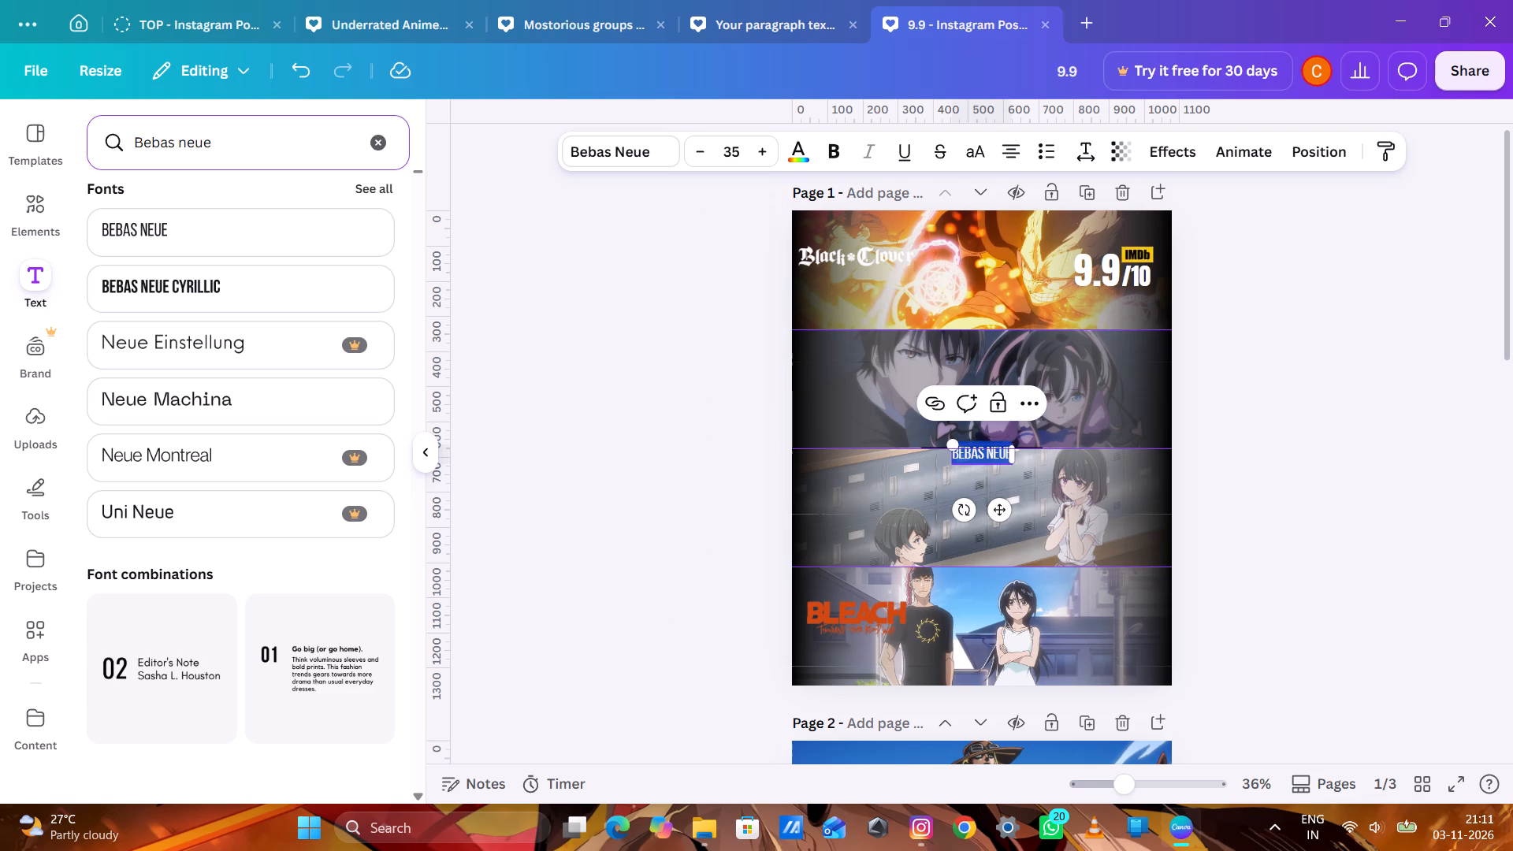
Replace the new text box's wording with "33k ratings".
{"action": "type", "text": "33k"}
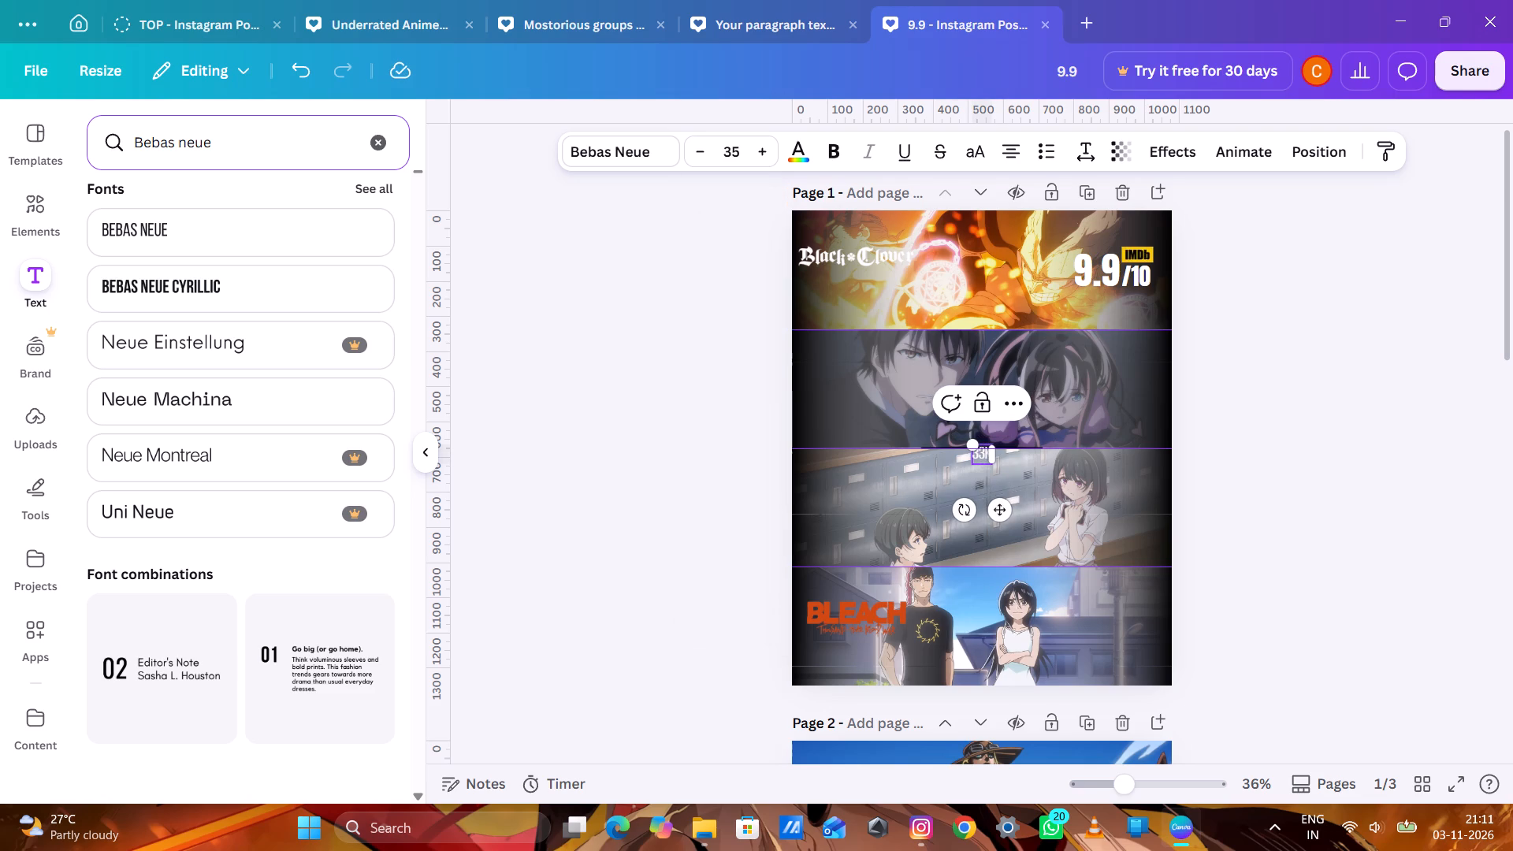
{"action": "key", "text": "space"}
{"action": "type", "text": "ratings"}
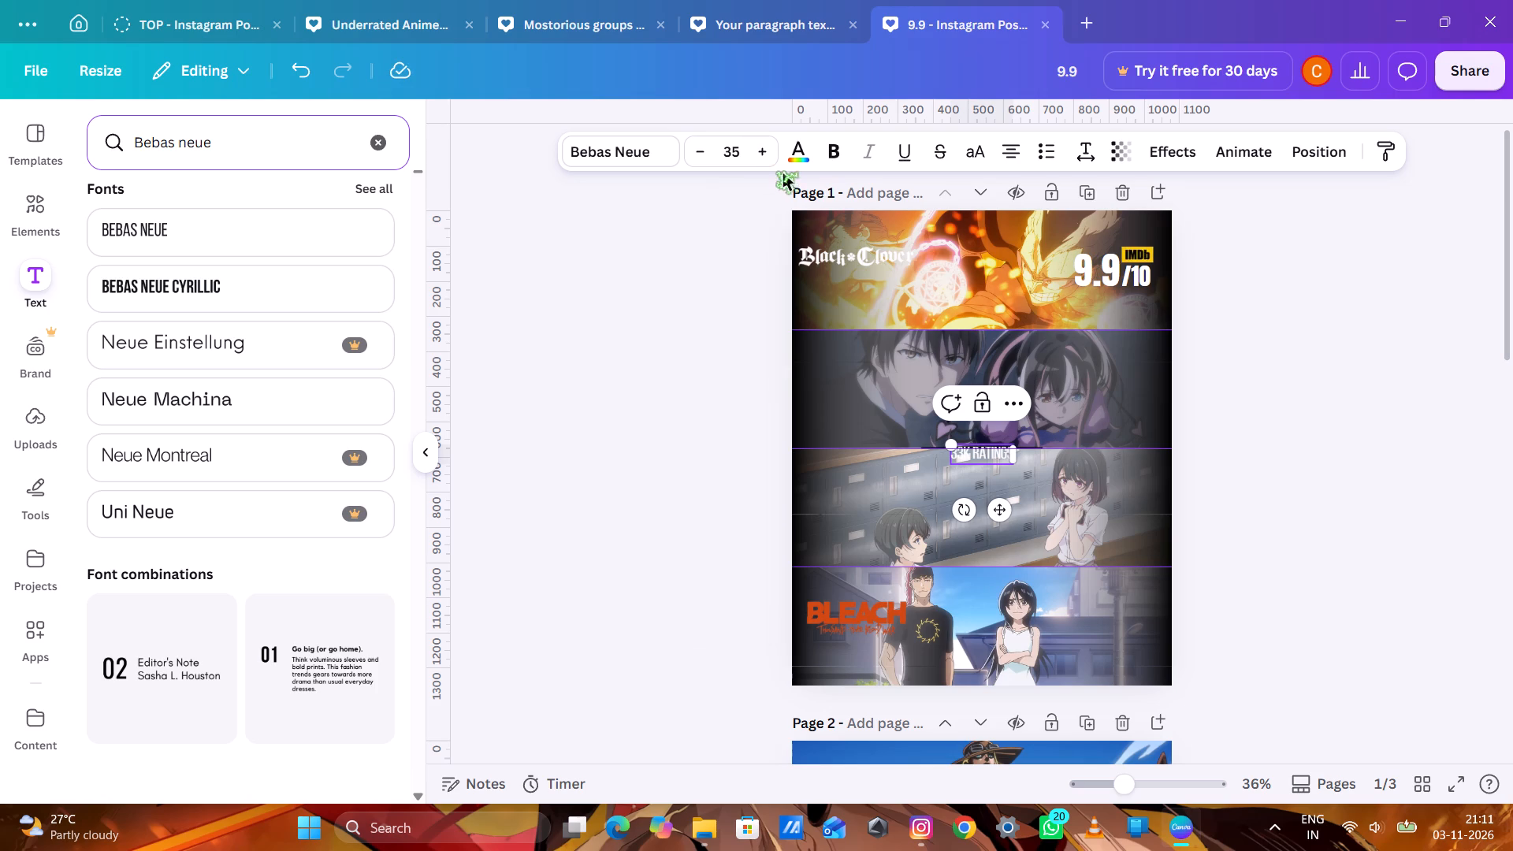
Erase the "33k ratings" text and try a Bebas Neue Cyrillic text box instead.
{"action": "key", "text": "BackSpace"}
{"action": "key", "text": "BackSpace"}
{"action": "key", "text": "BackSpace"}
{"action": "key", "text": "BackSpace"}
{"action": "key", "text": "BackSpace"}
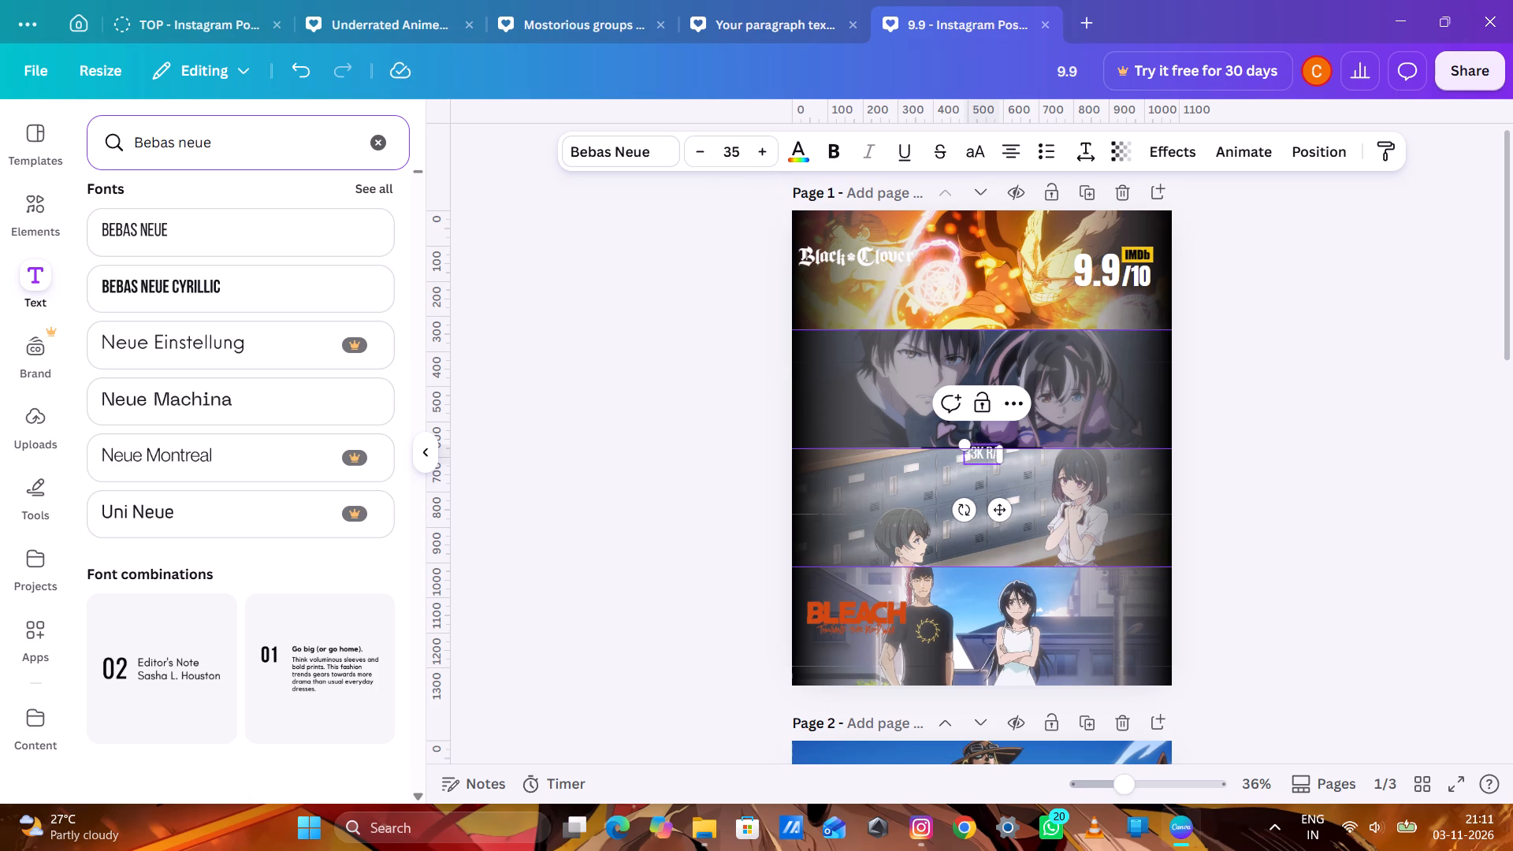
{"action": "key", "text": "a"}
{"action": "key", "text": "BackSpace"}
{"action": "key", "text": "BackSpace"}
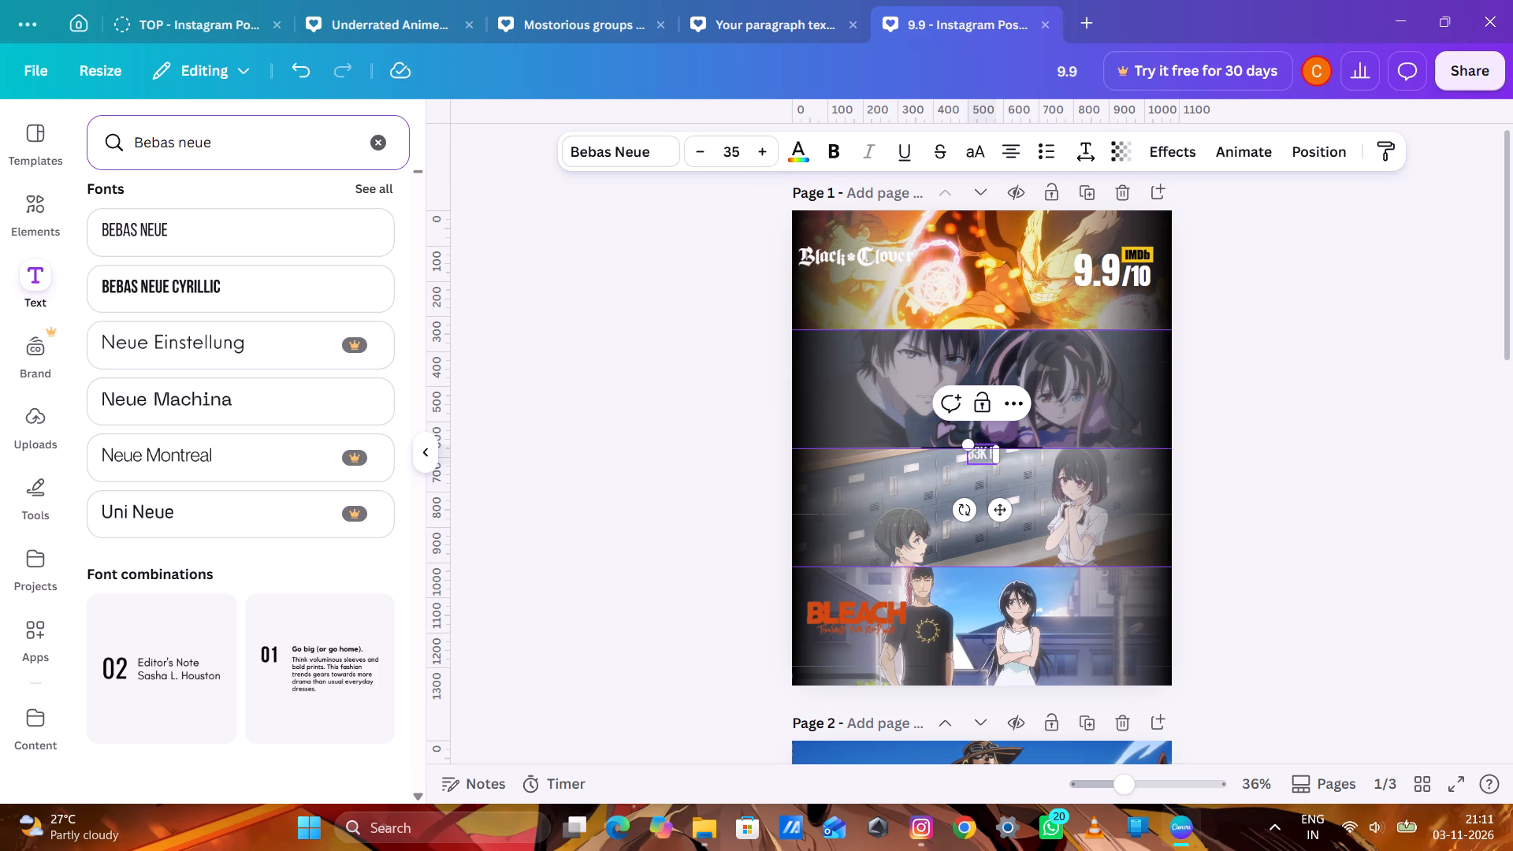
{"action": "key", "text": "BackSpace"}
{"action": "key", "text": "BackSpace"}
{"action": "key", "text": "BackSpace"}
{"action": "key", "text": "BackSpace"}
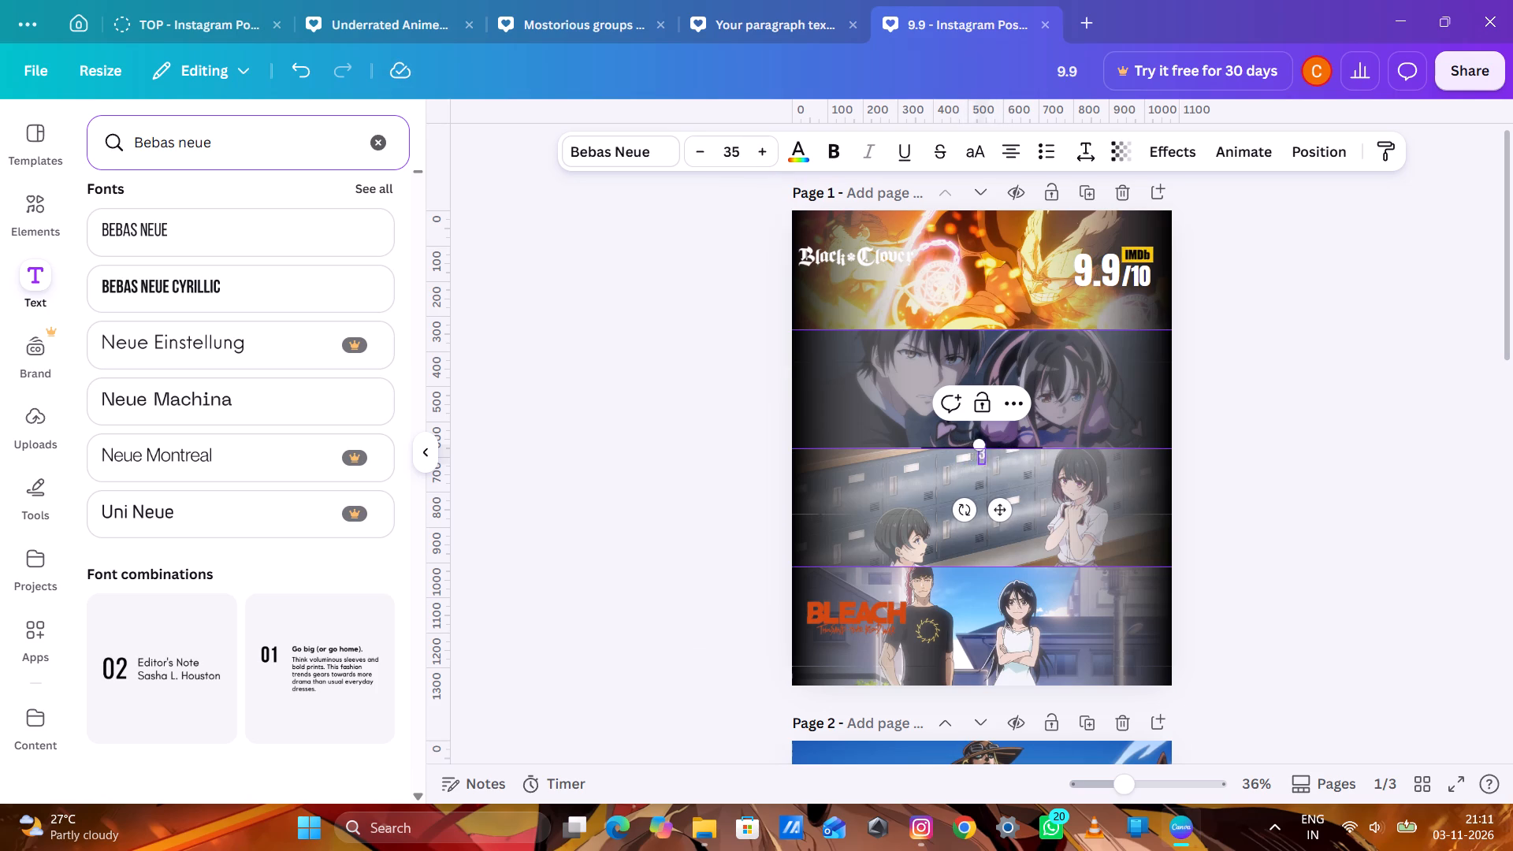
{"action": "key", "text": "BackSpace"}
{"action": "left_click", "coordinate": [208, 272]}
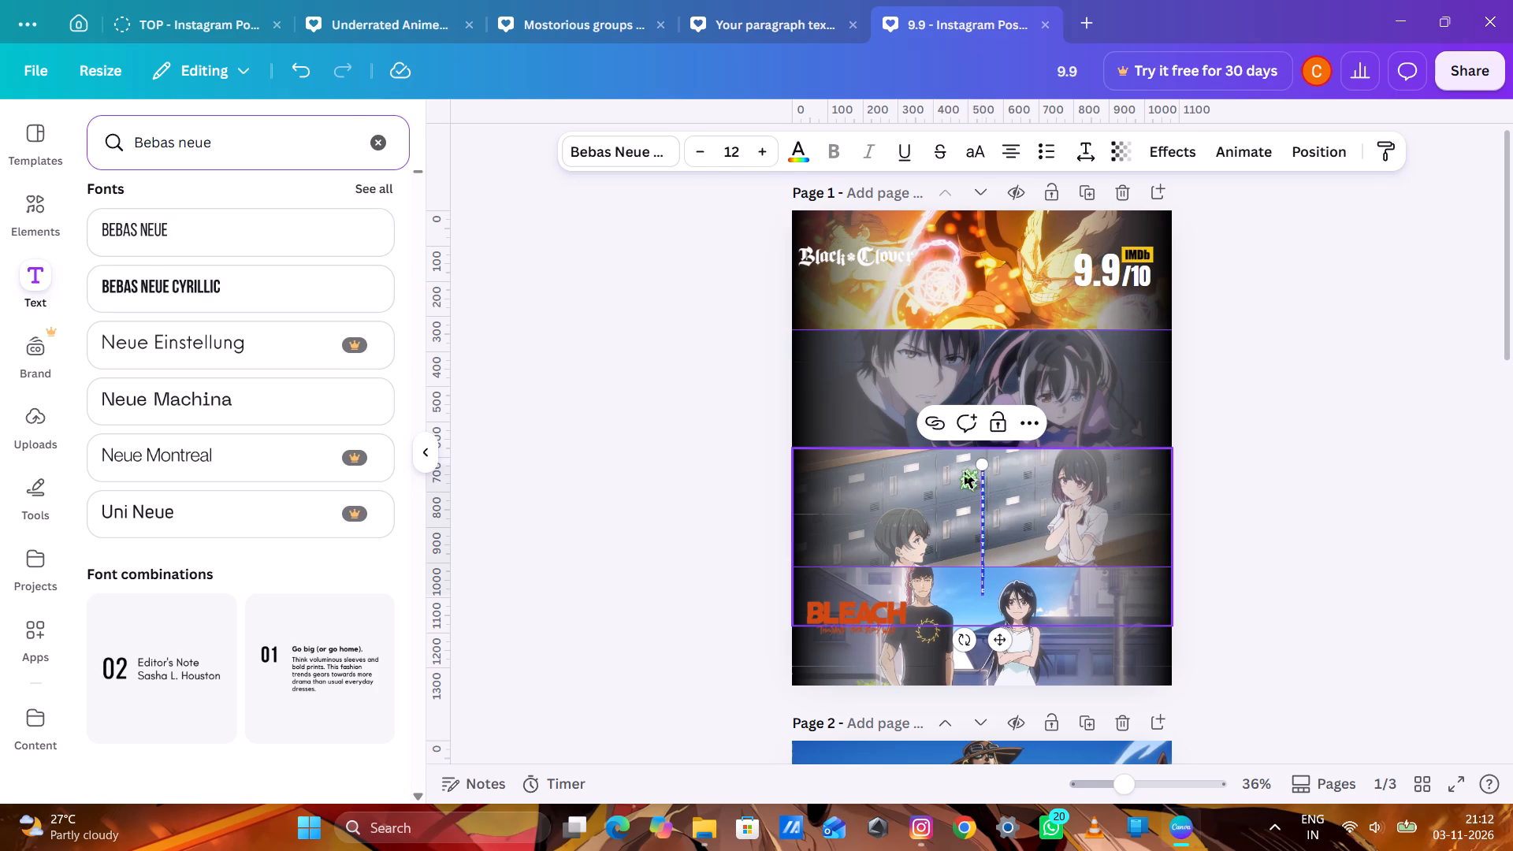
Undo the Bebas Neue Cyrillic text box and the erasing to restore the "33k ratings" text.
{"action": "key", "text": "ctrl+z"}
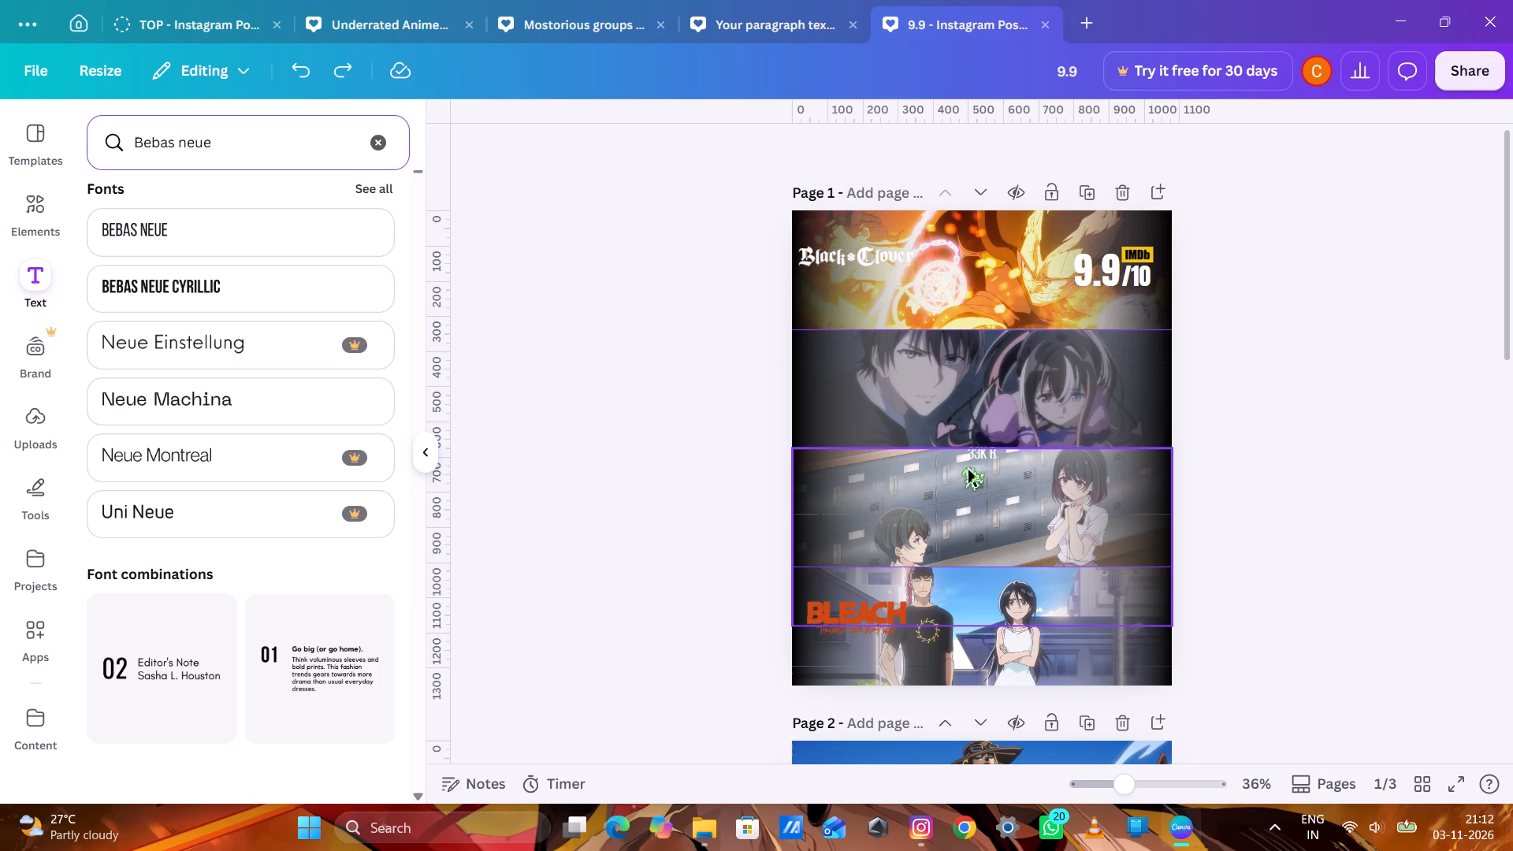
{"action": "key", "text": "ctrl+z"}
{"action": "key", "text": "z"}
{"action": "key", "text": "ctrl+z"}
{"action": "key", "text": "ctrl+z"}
Undo the "33k ratings" wording, its font size and the Bebas Neue text box itself on page 1.
{"action": "key", "text": "ctrl+z"}
{"action": "key", "text": "ctrl+z"}
{"action": "key", "text": "ctrl+z"}
{"action": "key", "text": "ctrl+z"}
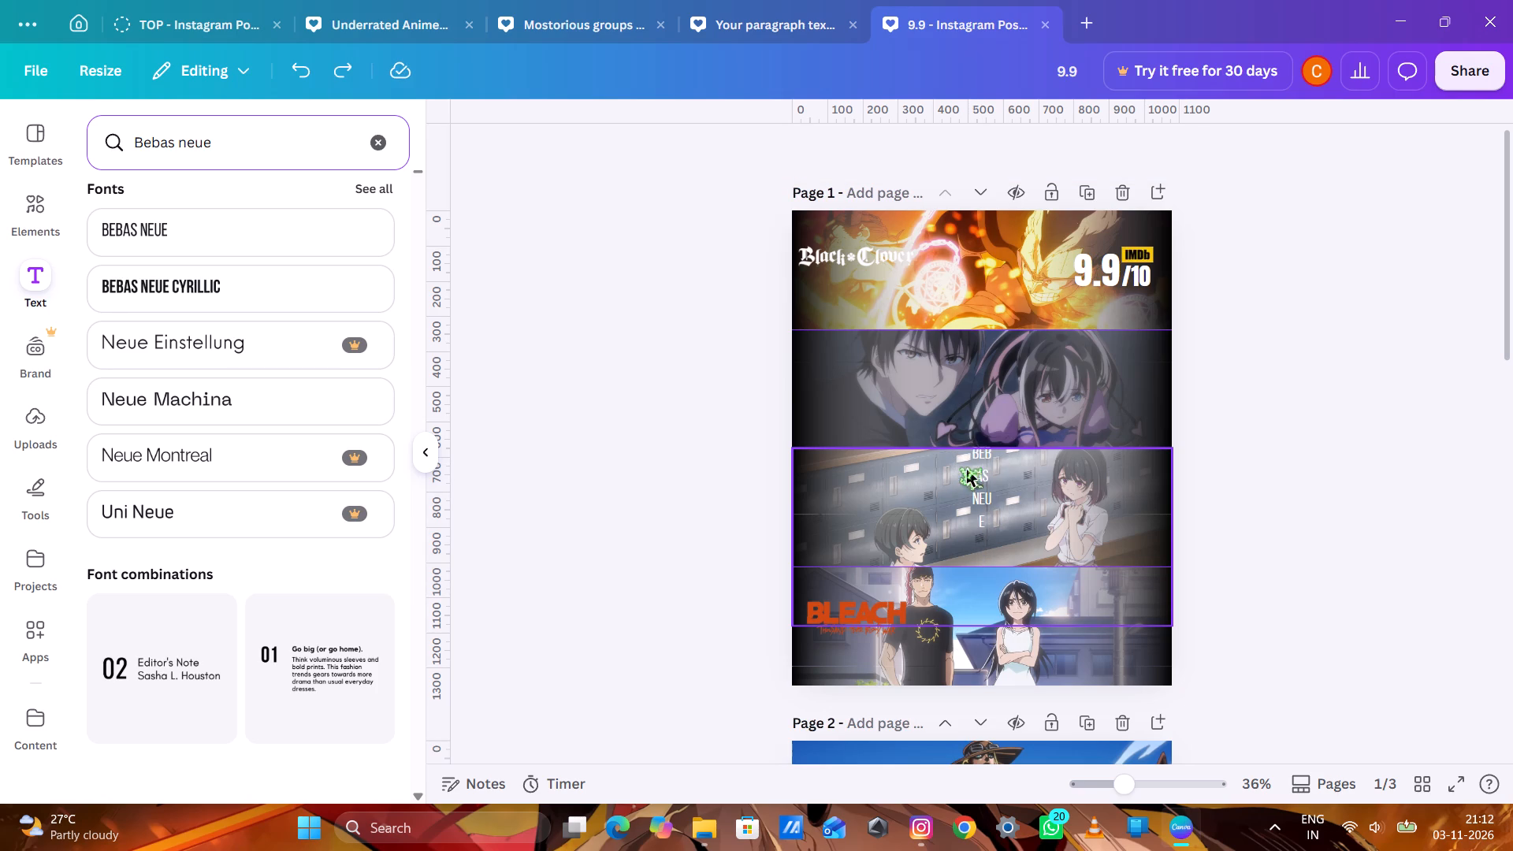
{"action": "key", "text": "ctrl+z"}
{"action": "key", "text": "ctrl+z"}
Add a Bebas Neue Cyrillic text box to page 1 and set its font size to 35.
{"action": "left_click", "coordinate": [266, 284]}
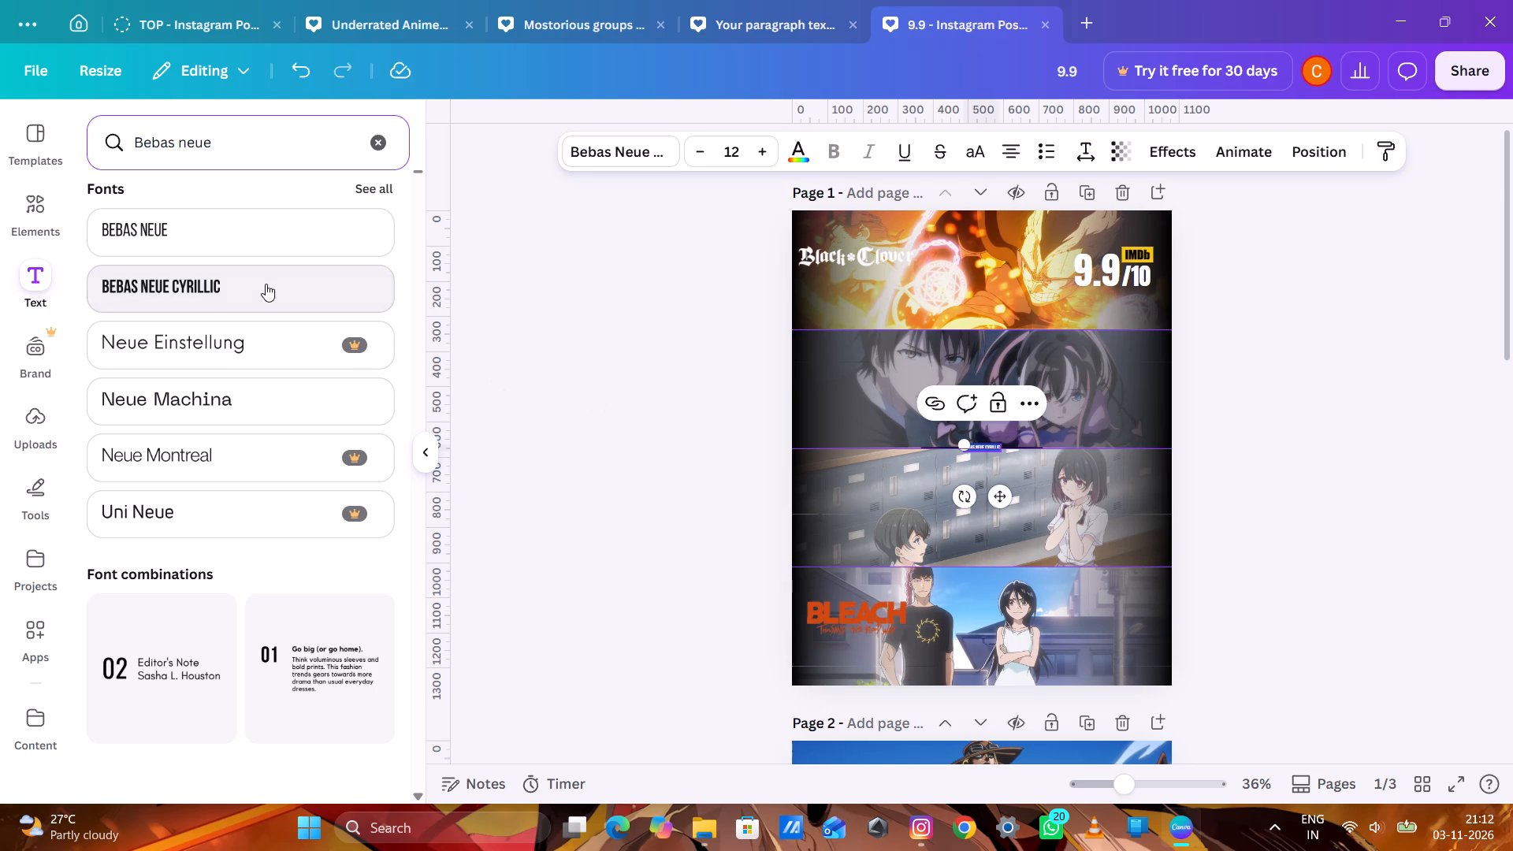
{"action": "left_click", "coordinate": [746, 153]}
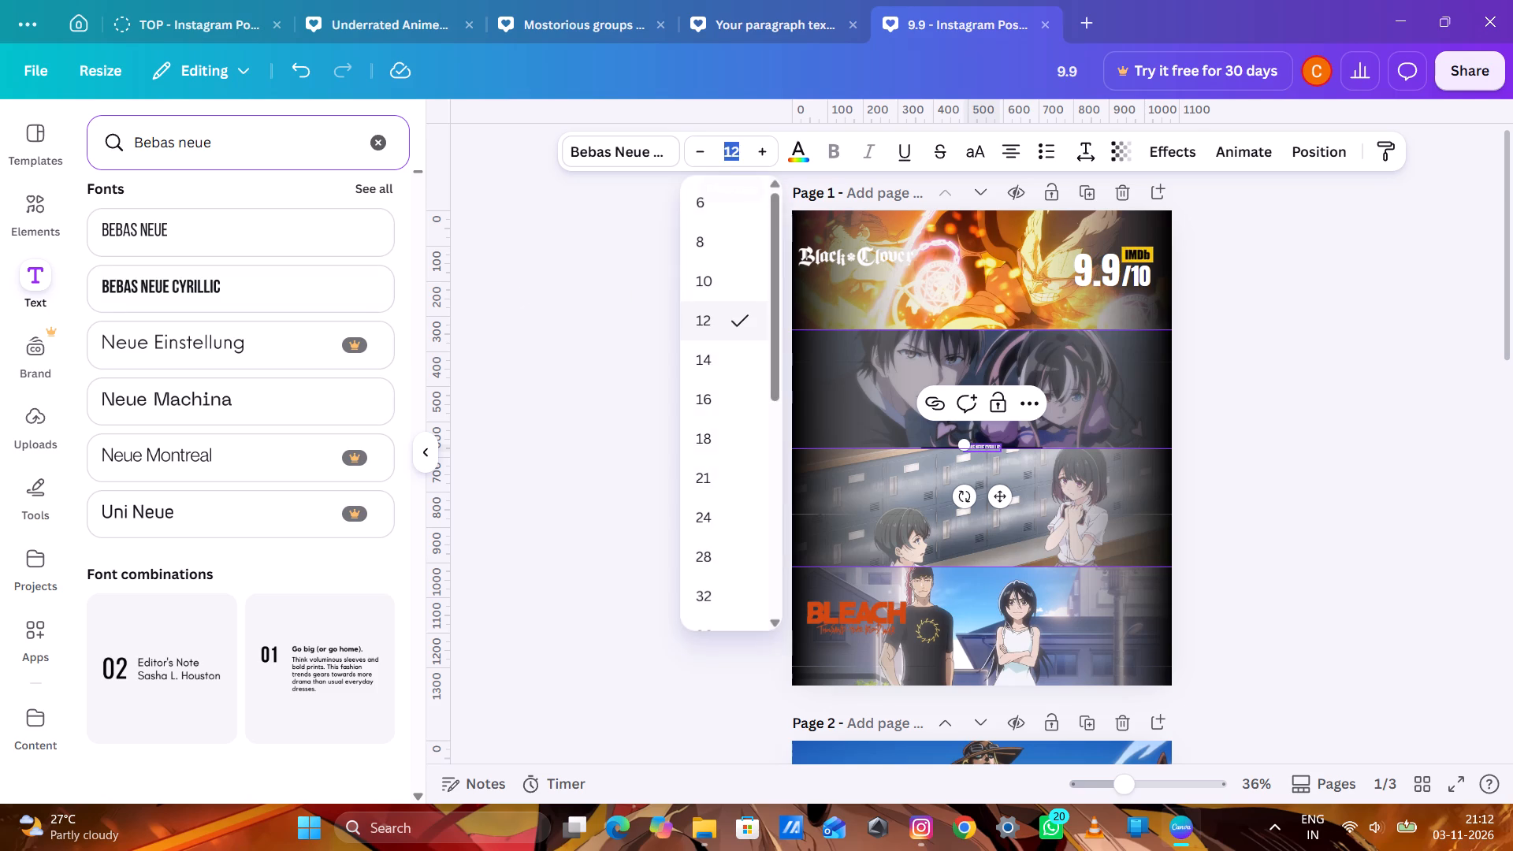
{"action": "key", "text": "BackSpace"}
{"action": "type", "text": "35"}
{"action": "key", "text": "Return"}
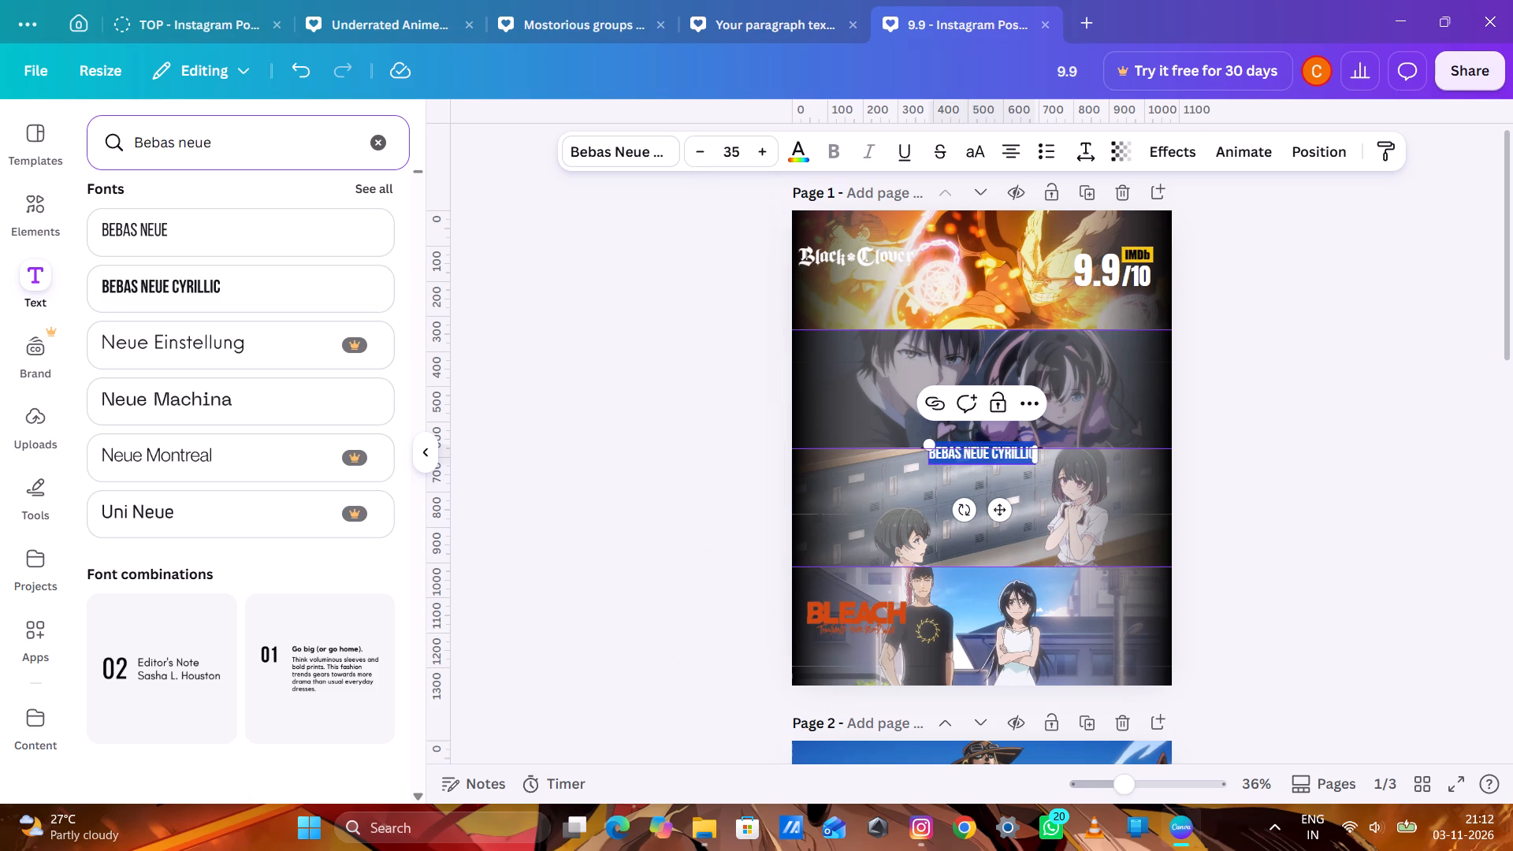
Replace the new text box's wording with "33k ratings".
{"action": "type", "text": "33"}
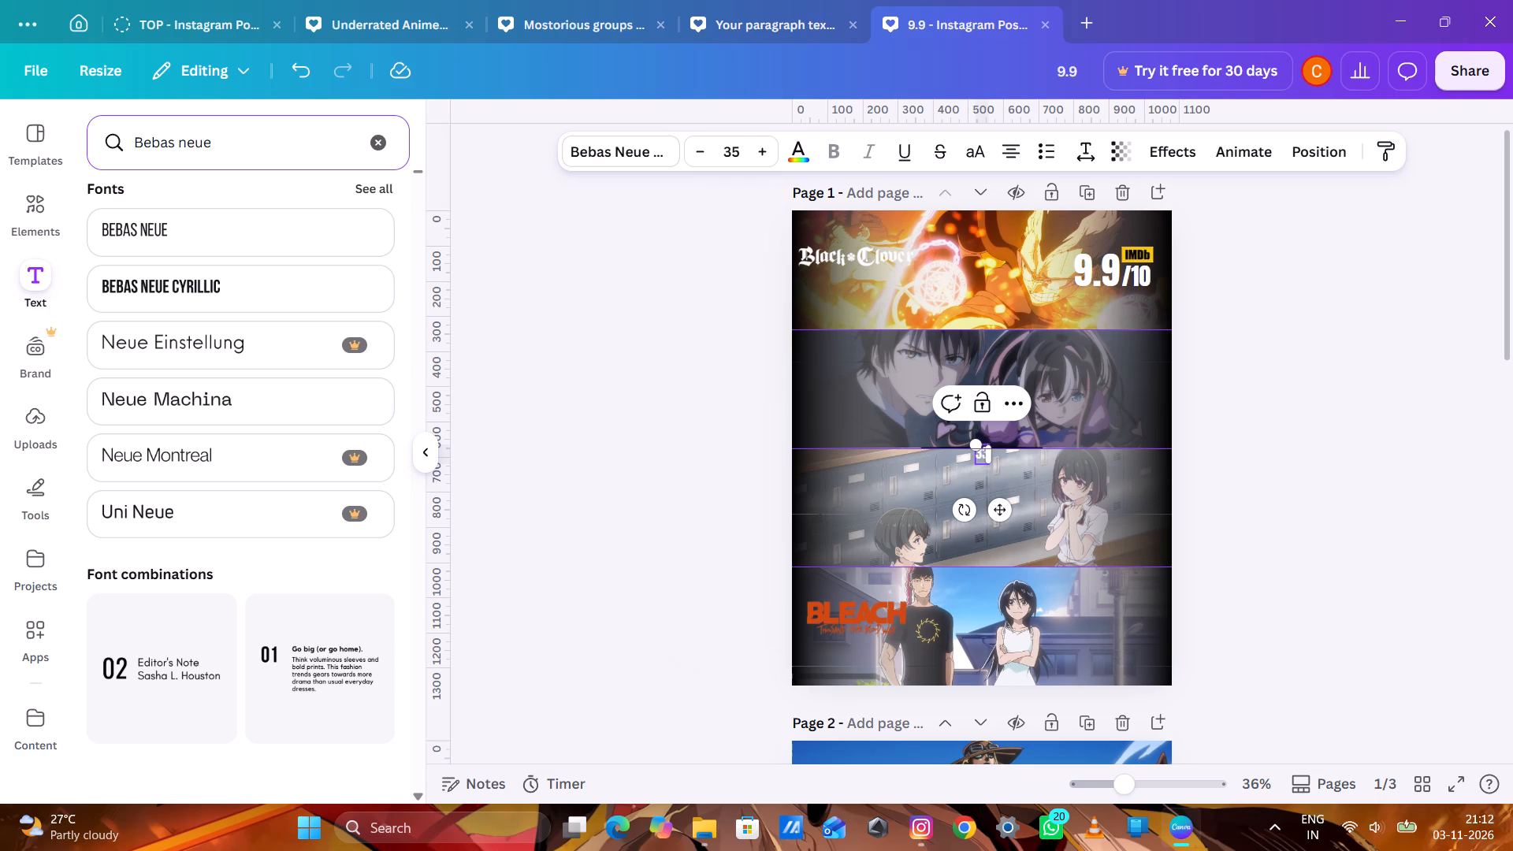
{"action": "type", "text": "k"}
{"action": "key", "text": "space"}
{"action": "type", "text": "ra"}
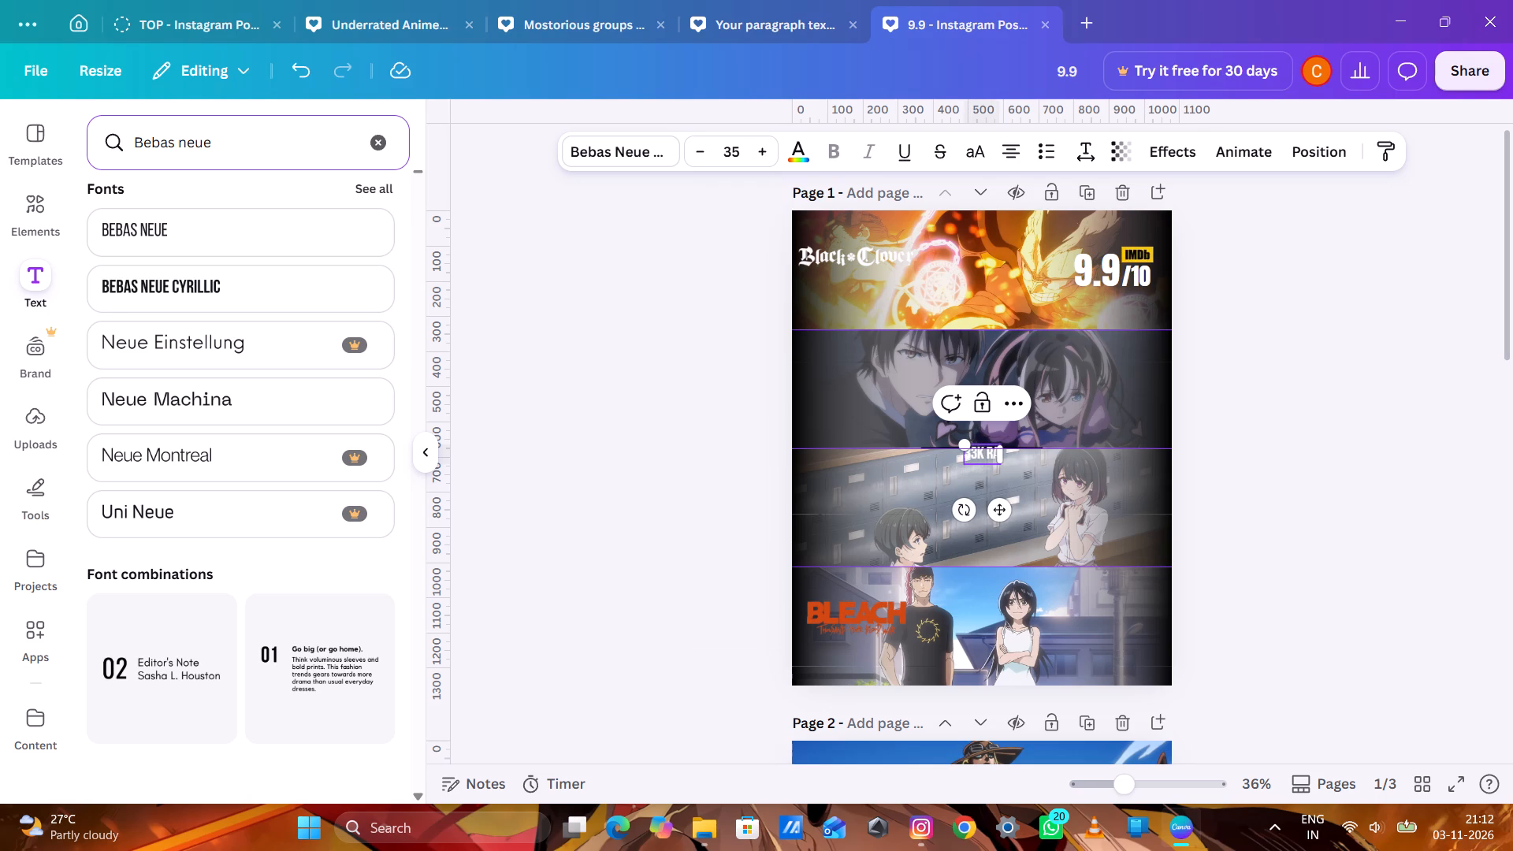
{"action": "type", "text": "ti"}
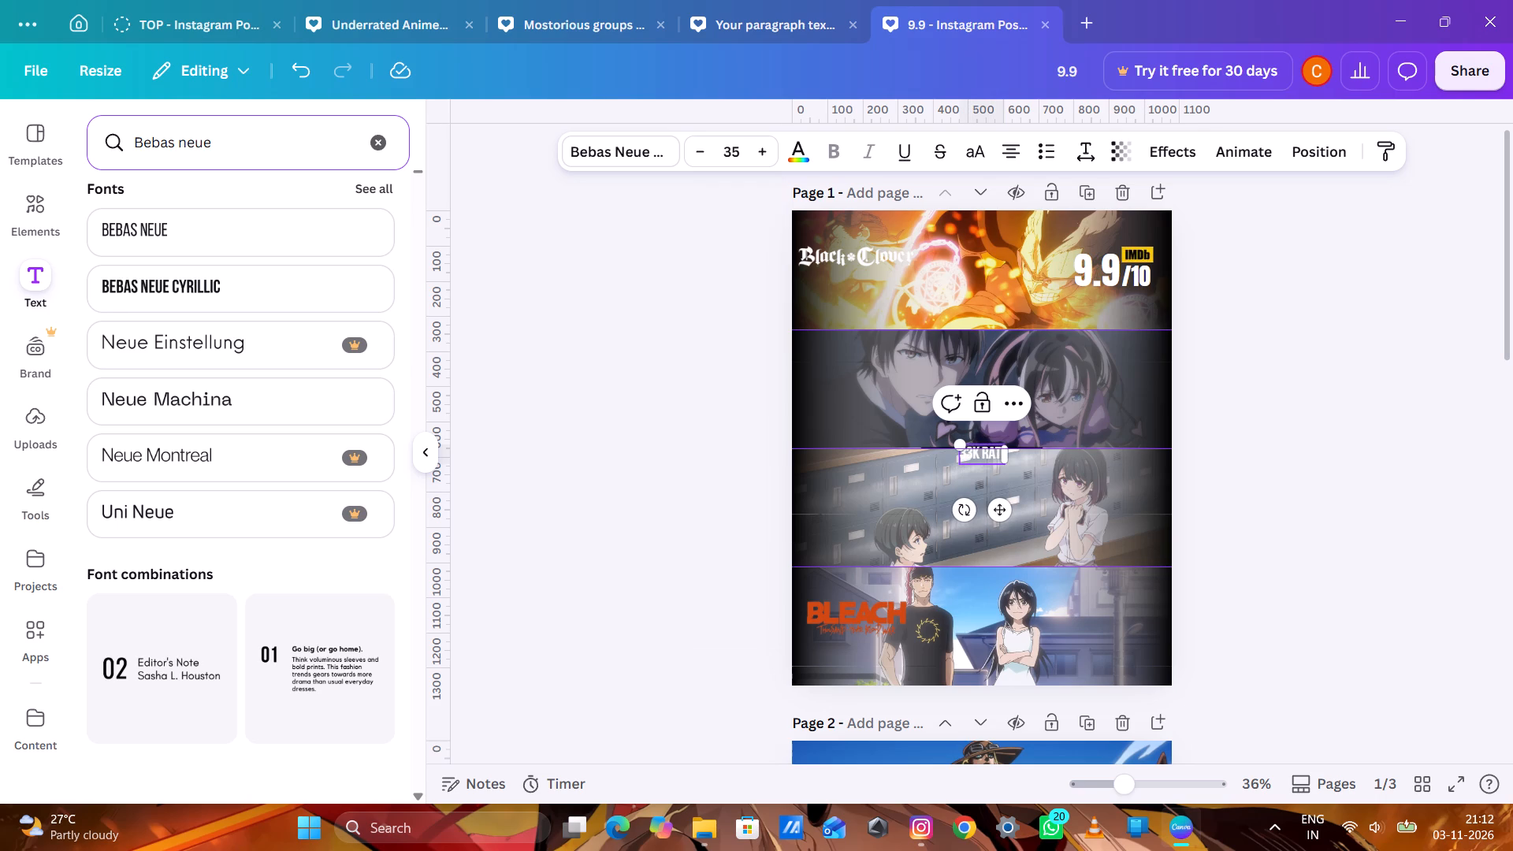
{"action": "type", "text": "ngs"}
{"action": "left_click", "coordinate": [1296, 336]}
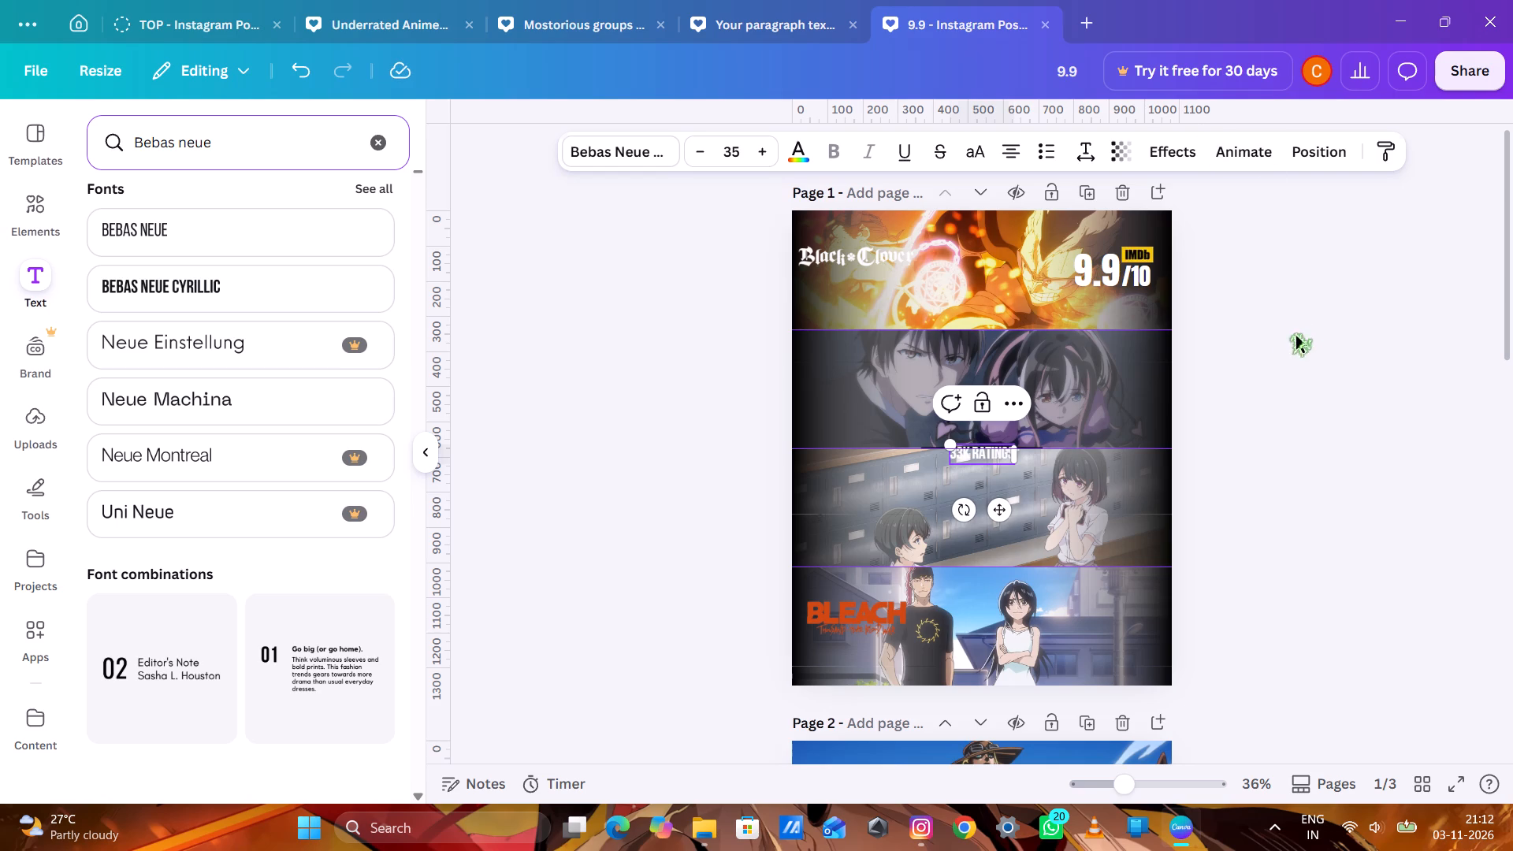
Move the "33k ratings" text directly beneath the 9.9/10 rating on the Black Clover strip.
{"action": "left_click", "coordinate": [982, 457]}
{"action": "left_click_drag", "start_coordinate": [982, 457], "coordinate": [1117, 314]}
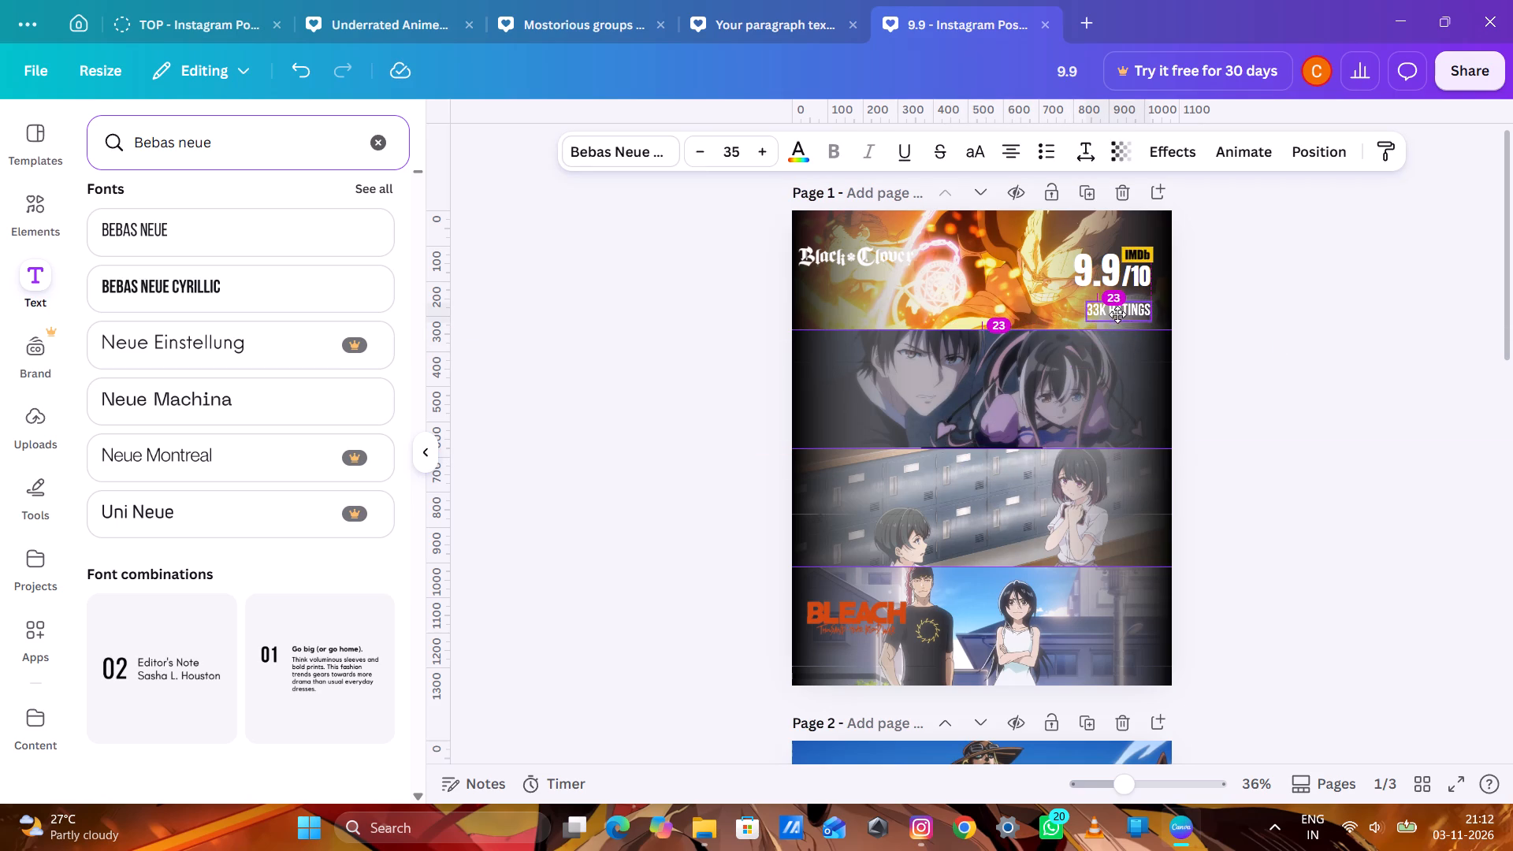
{"action": "left_click_drag", "start_coordinate": [1117, 314], "coordinate": [1118, 307]}
{"action": "left_click", "coordinate": [1435, 290]}
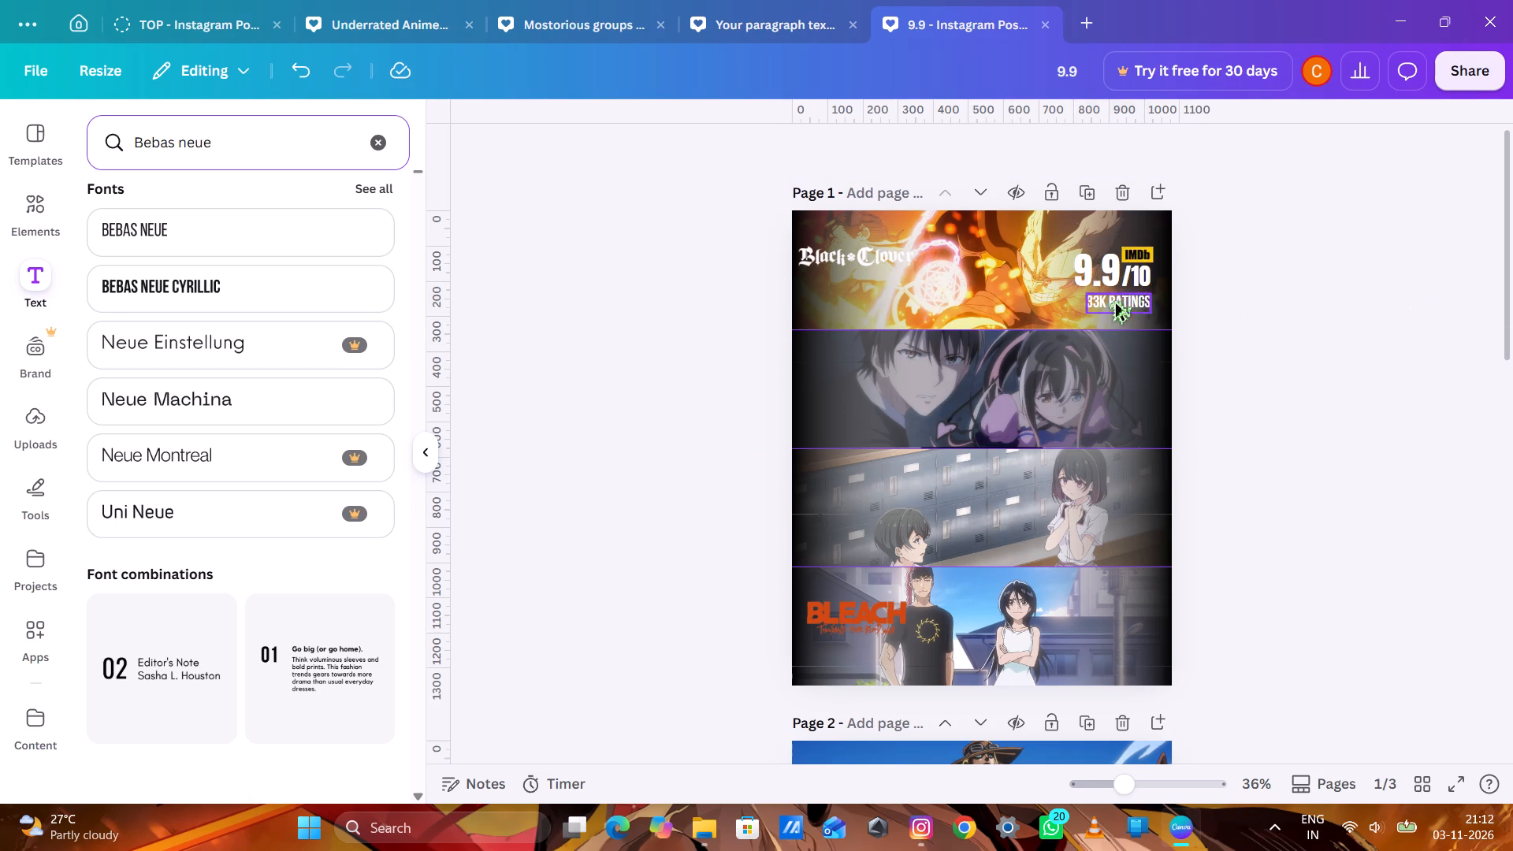
Reduce the "33k ratings" text's font size by a few points.
{"action": "left_click", "coordinate": [1116, 303]}
{"action": "triple_click", "coordinate": [693, 143]}
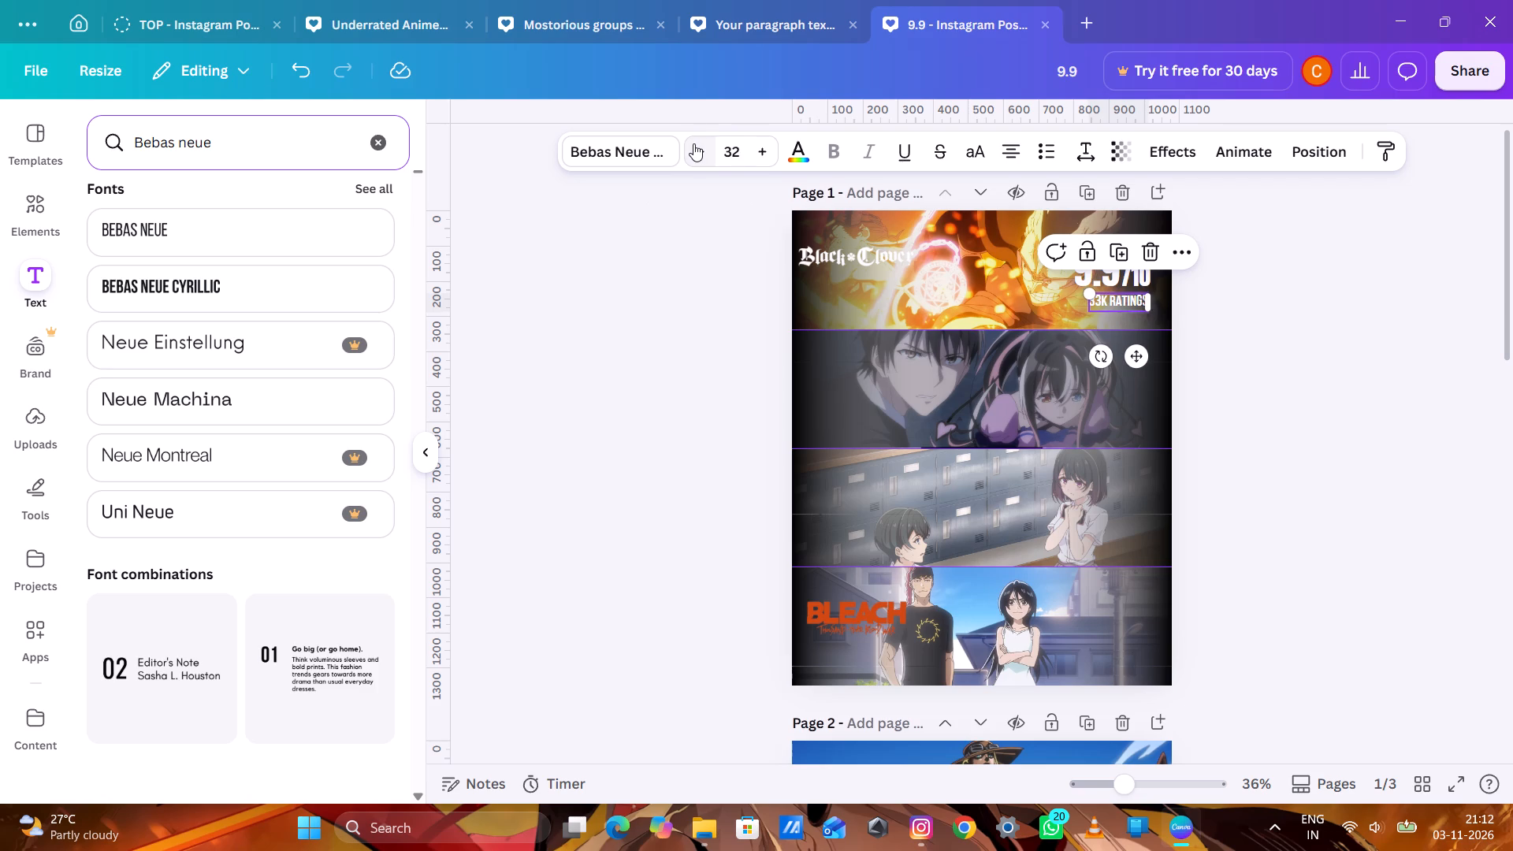
{"action": "left_click", "coordinate": [693, 143]}
{"action": "left_click", "coordinate": [693, 143]}
{"action": "left_click", "coordinate": [1336, 303]}
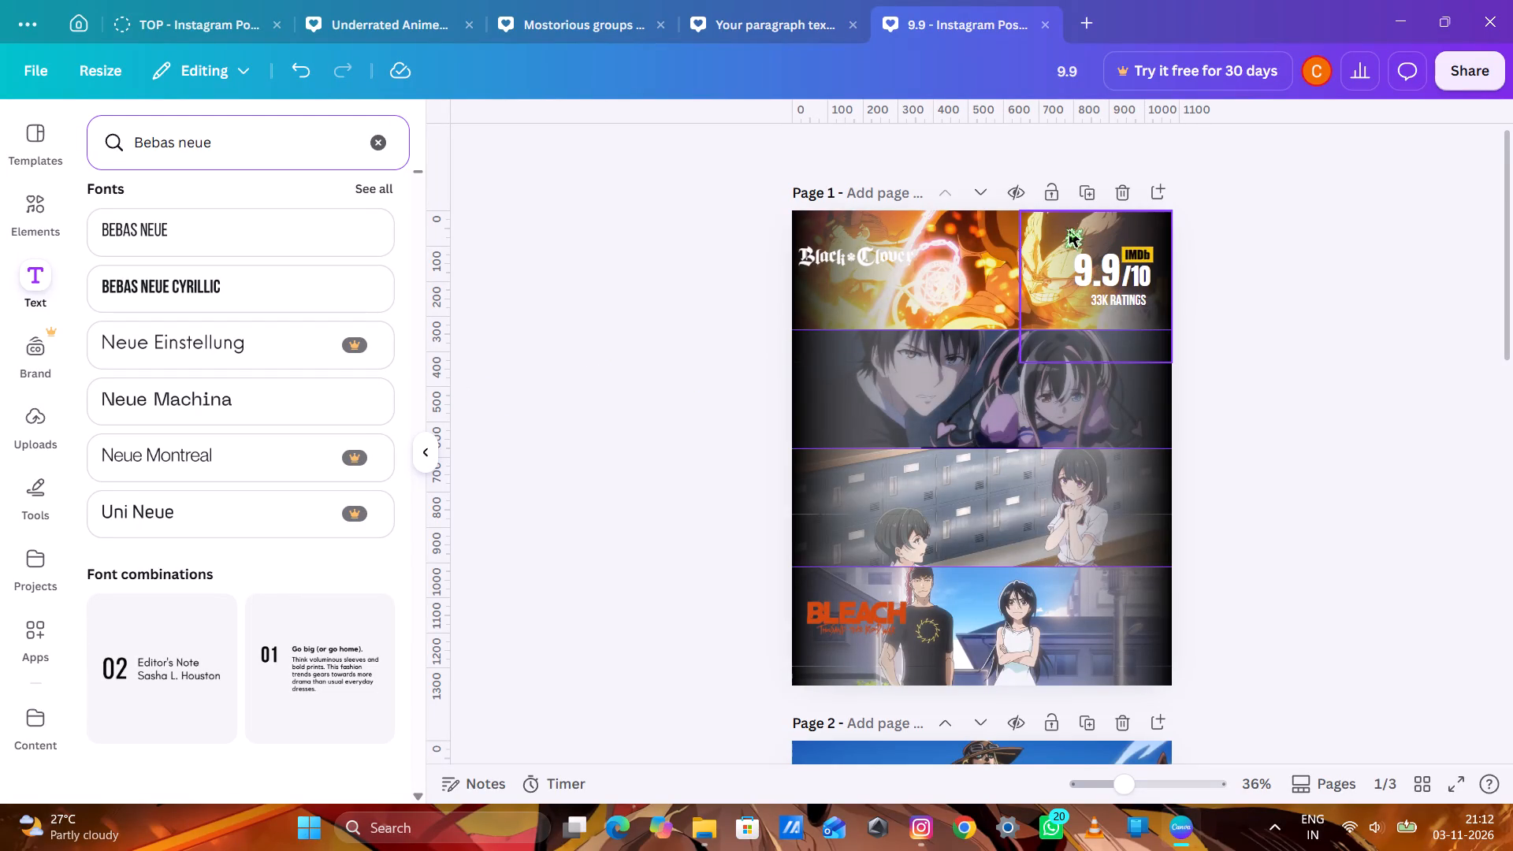
Lock the right-hand gradient overlay behind the Black Clover strip's rating.
{"action": "left_click", "coordinate": [1114, 259]}
{"action": "left_click", "coordinate": [1303, 303]}
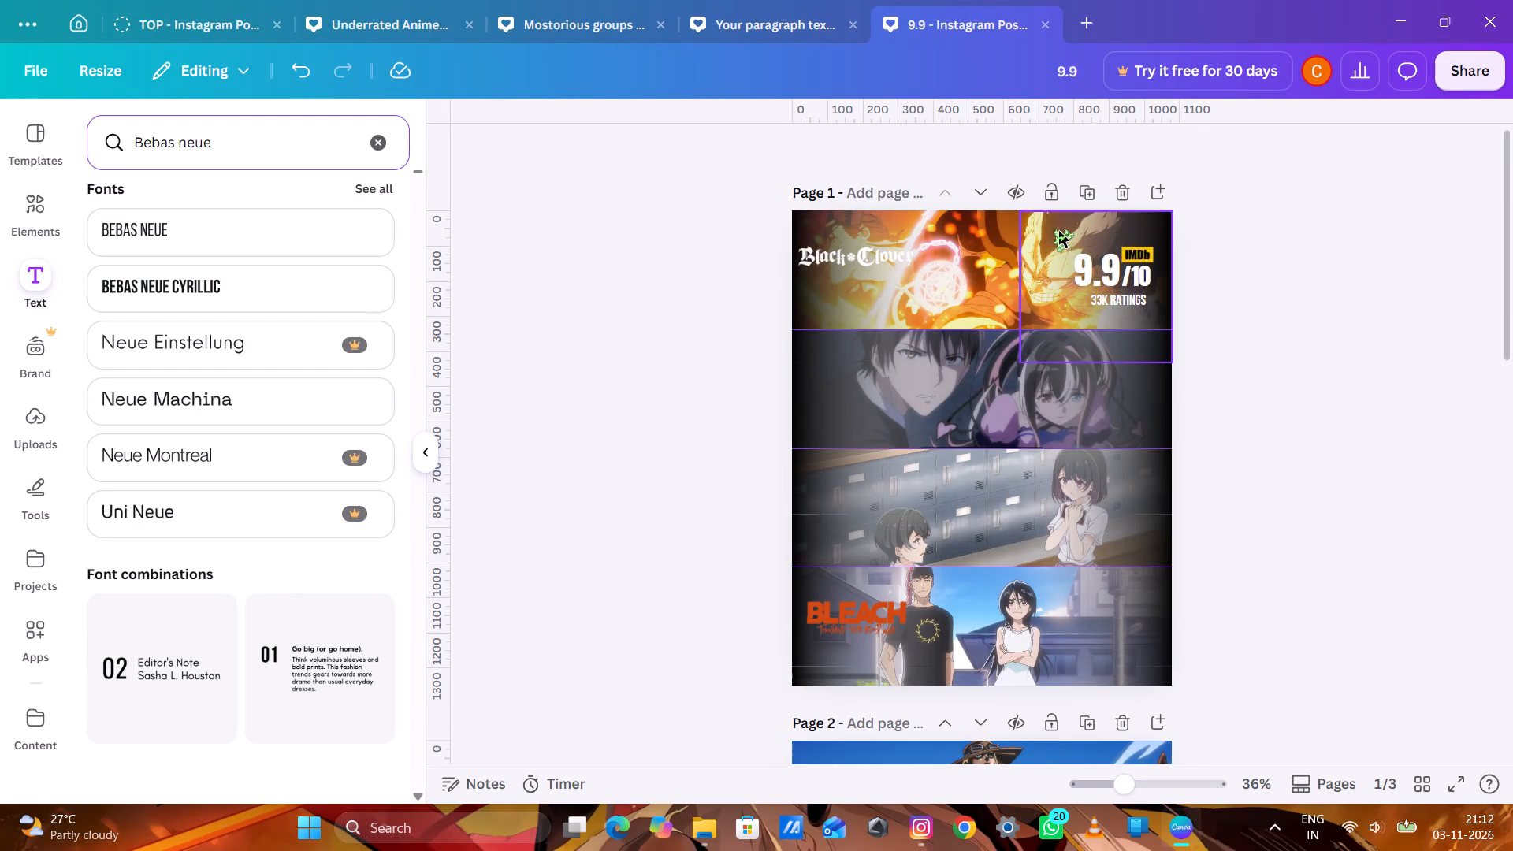
{"action": "left_click", "coordinate": [1059, 231]}
{"action": "left_click", "coordinate": [1384, 285]}
{"action": "right_click", "coordinate": [1048, 228]}
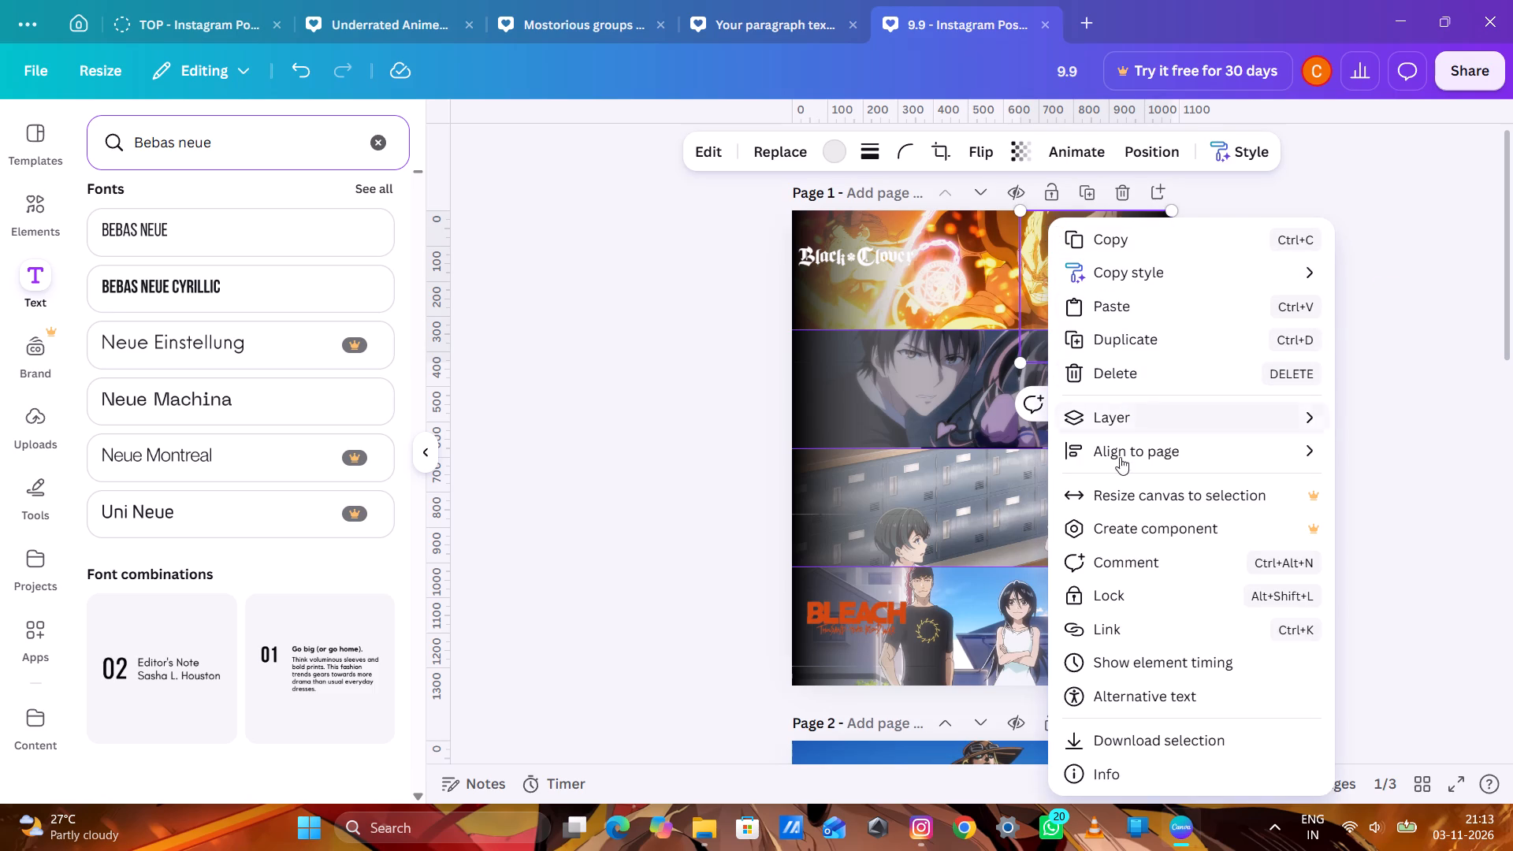
{"action": "left_click", "coordinate": [1114, 593]}
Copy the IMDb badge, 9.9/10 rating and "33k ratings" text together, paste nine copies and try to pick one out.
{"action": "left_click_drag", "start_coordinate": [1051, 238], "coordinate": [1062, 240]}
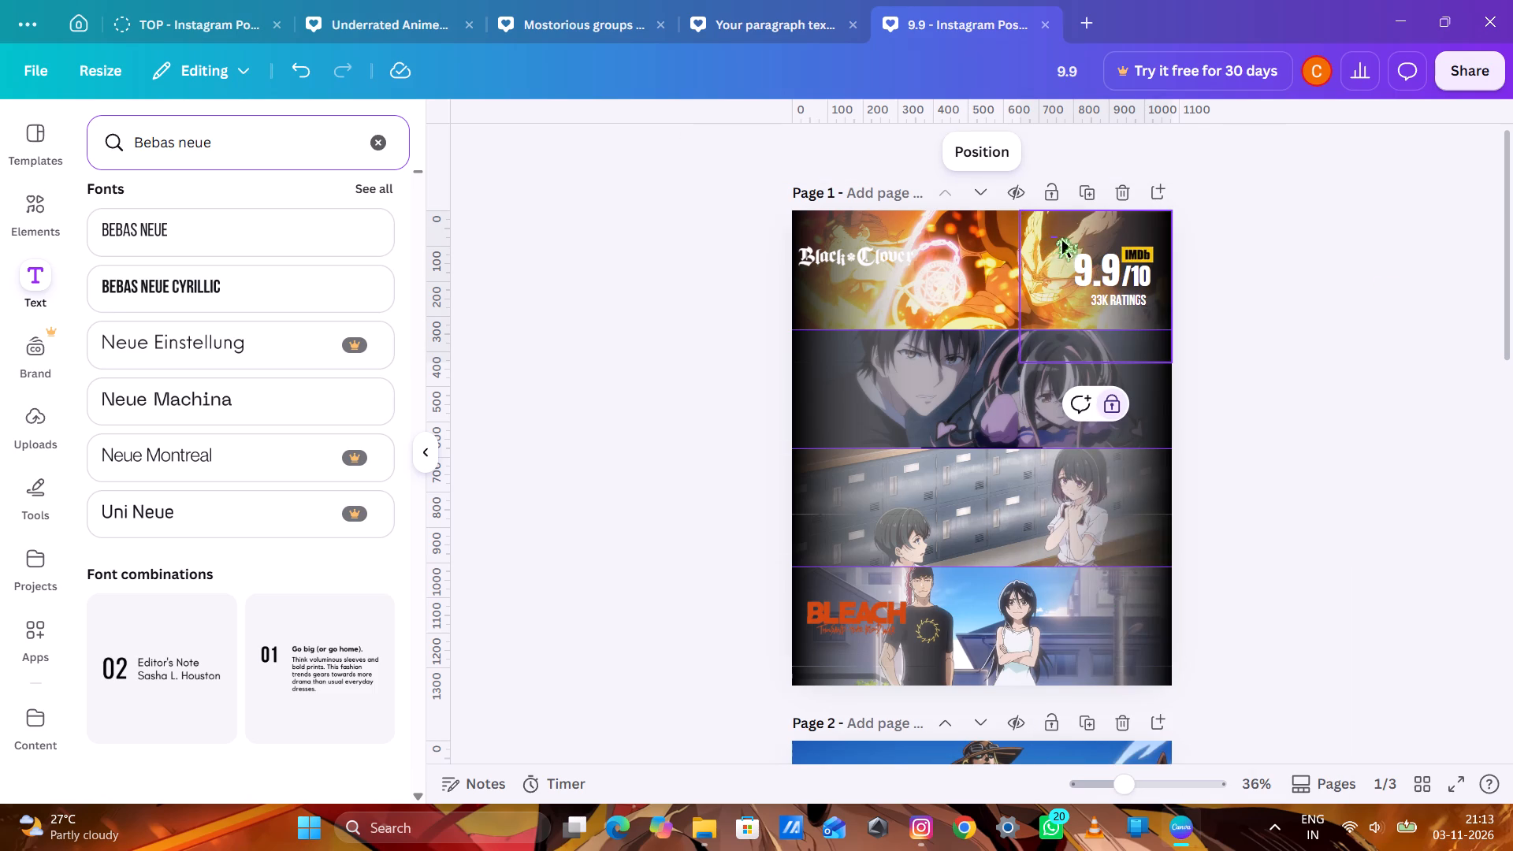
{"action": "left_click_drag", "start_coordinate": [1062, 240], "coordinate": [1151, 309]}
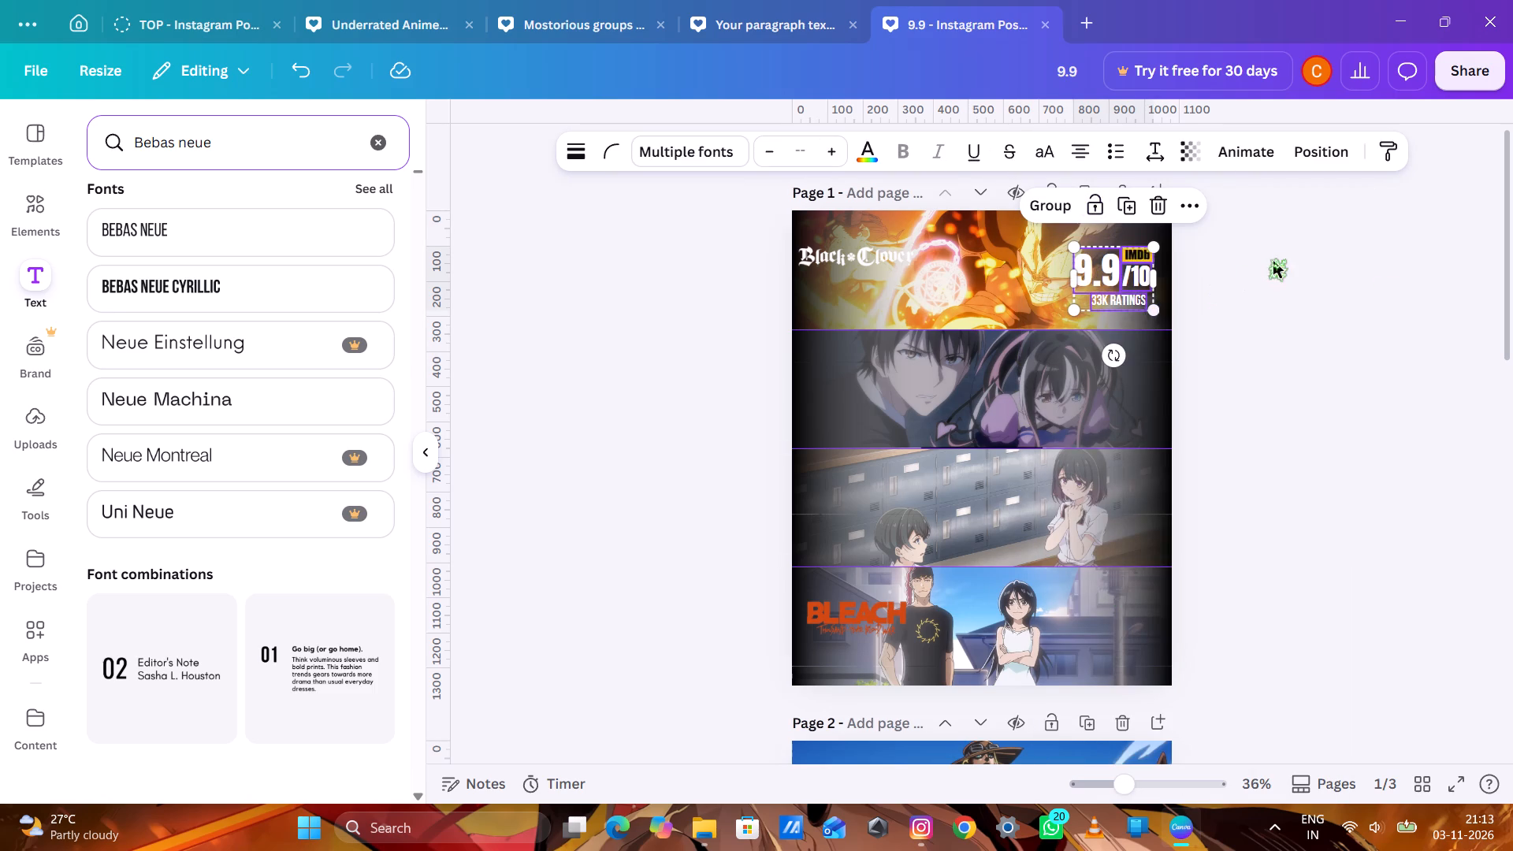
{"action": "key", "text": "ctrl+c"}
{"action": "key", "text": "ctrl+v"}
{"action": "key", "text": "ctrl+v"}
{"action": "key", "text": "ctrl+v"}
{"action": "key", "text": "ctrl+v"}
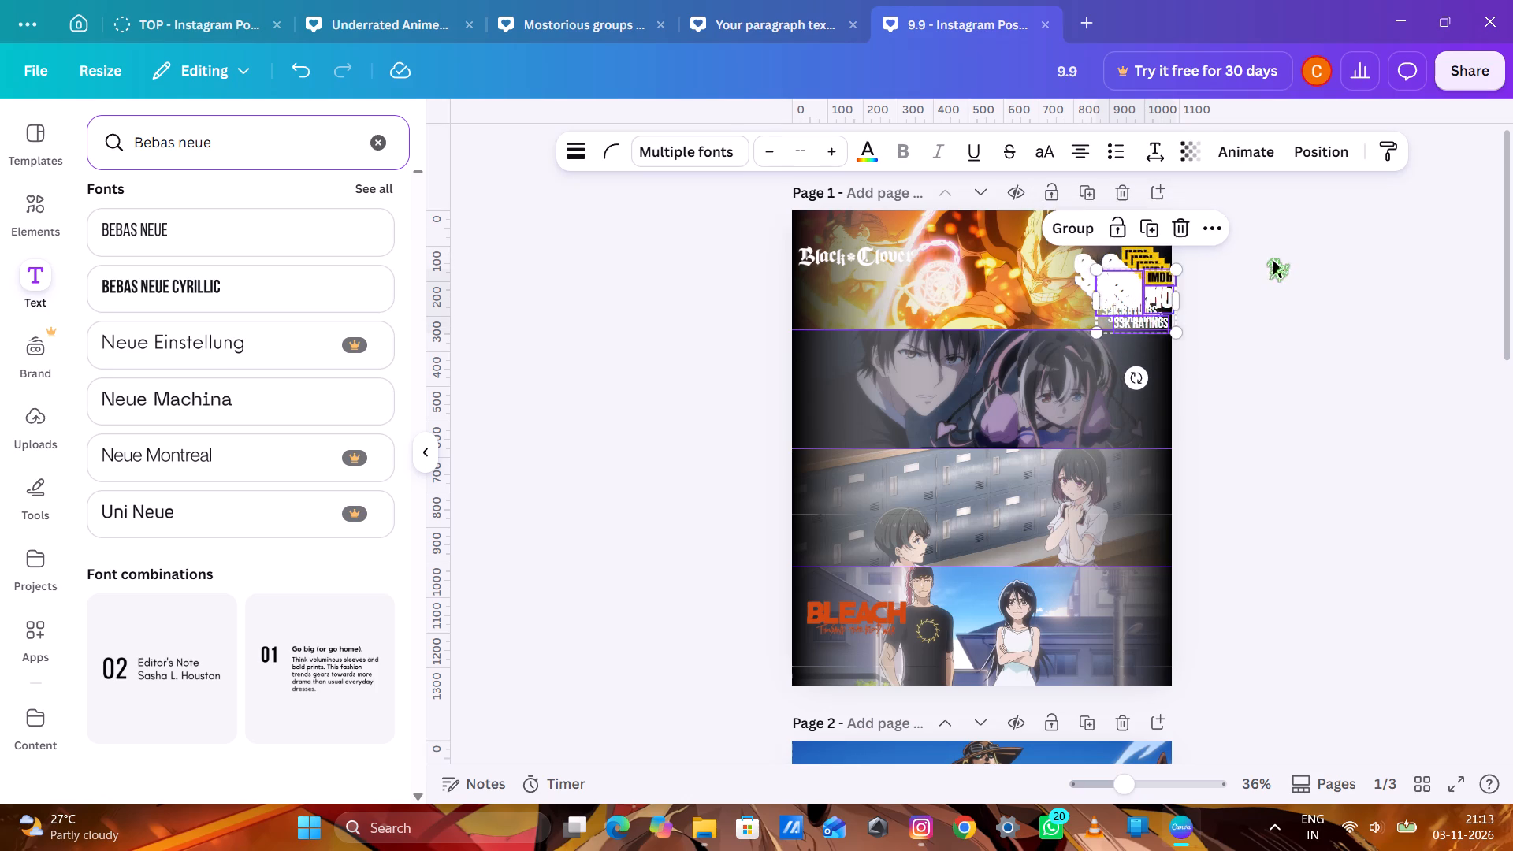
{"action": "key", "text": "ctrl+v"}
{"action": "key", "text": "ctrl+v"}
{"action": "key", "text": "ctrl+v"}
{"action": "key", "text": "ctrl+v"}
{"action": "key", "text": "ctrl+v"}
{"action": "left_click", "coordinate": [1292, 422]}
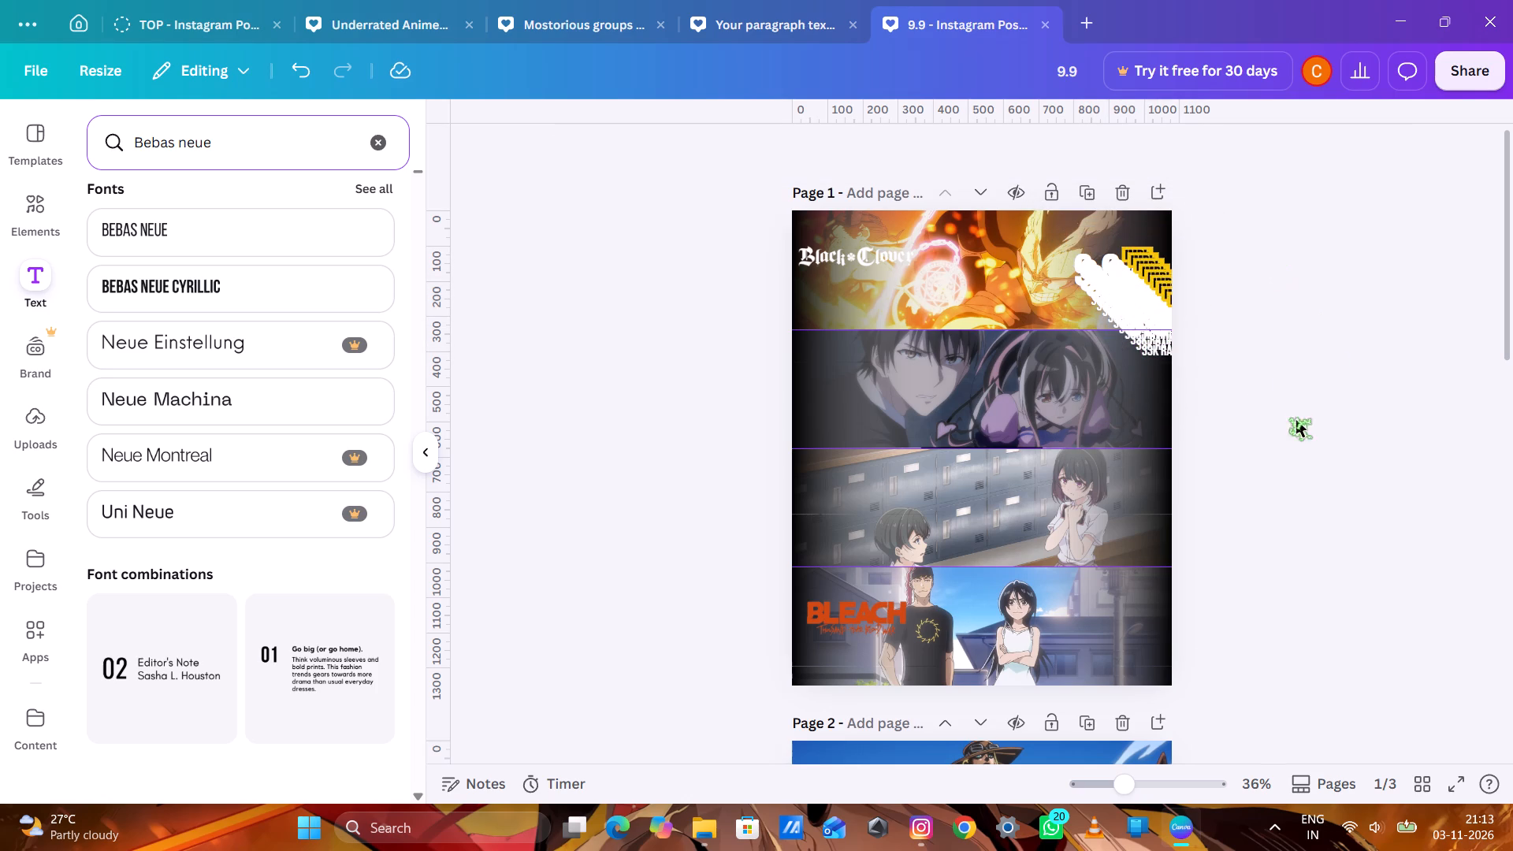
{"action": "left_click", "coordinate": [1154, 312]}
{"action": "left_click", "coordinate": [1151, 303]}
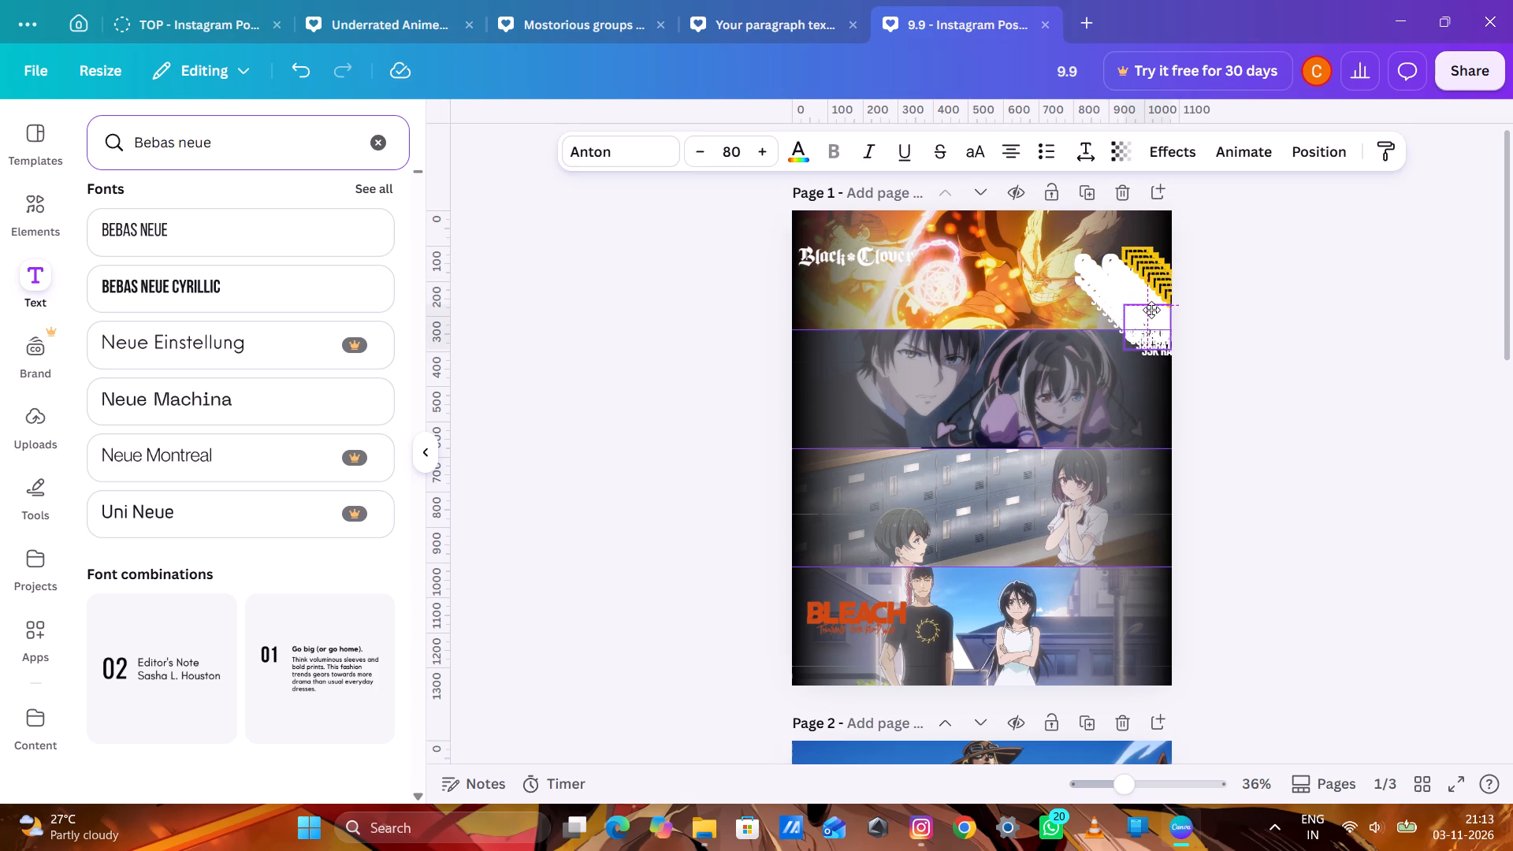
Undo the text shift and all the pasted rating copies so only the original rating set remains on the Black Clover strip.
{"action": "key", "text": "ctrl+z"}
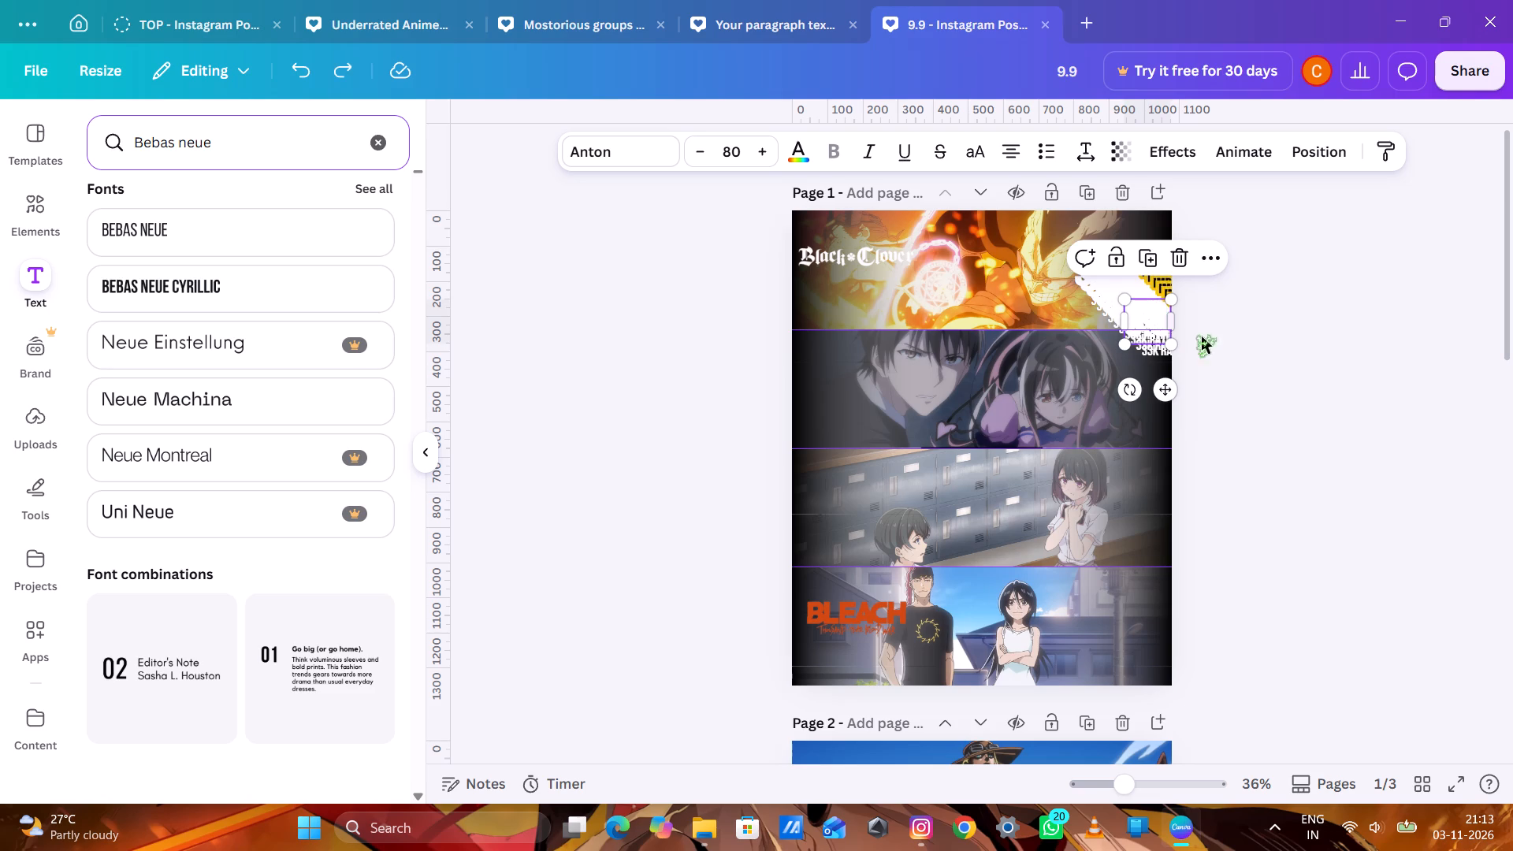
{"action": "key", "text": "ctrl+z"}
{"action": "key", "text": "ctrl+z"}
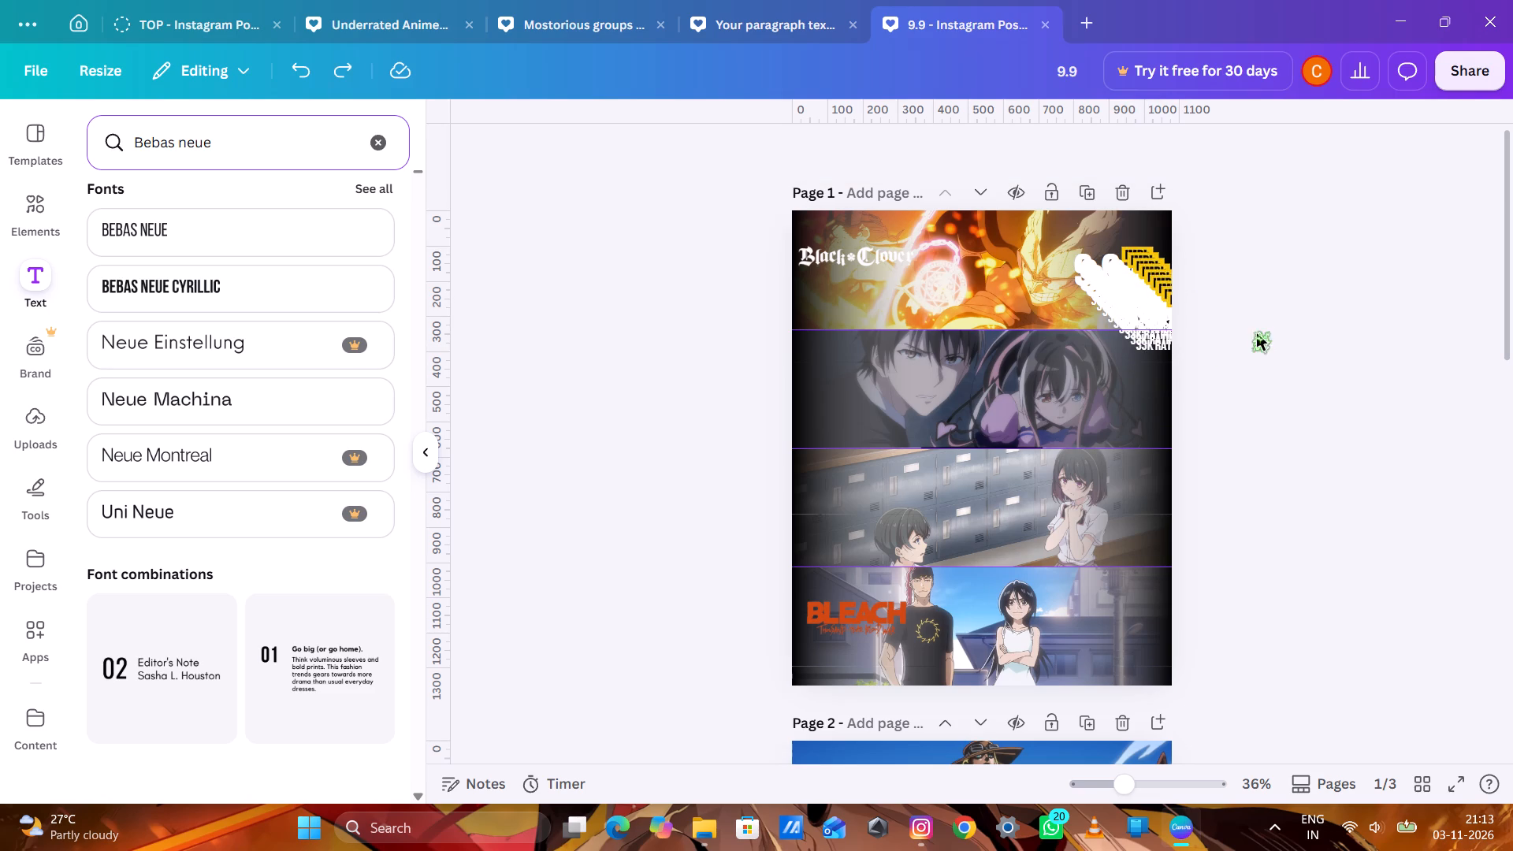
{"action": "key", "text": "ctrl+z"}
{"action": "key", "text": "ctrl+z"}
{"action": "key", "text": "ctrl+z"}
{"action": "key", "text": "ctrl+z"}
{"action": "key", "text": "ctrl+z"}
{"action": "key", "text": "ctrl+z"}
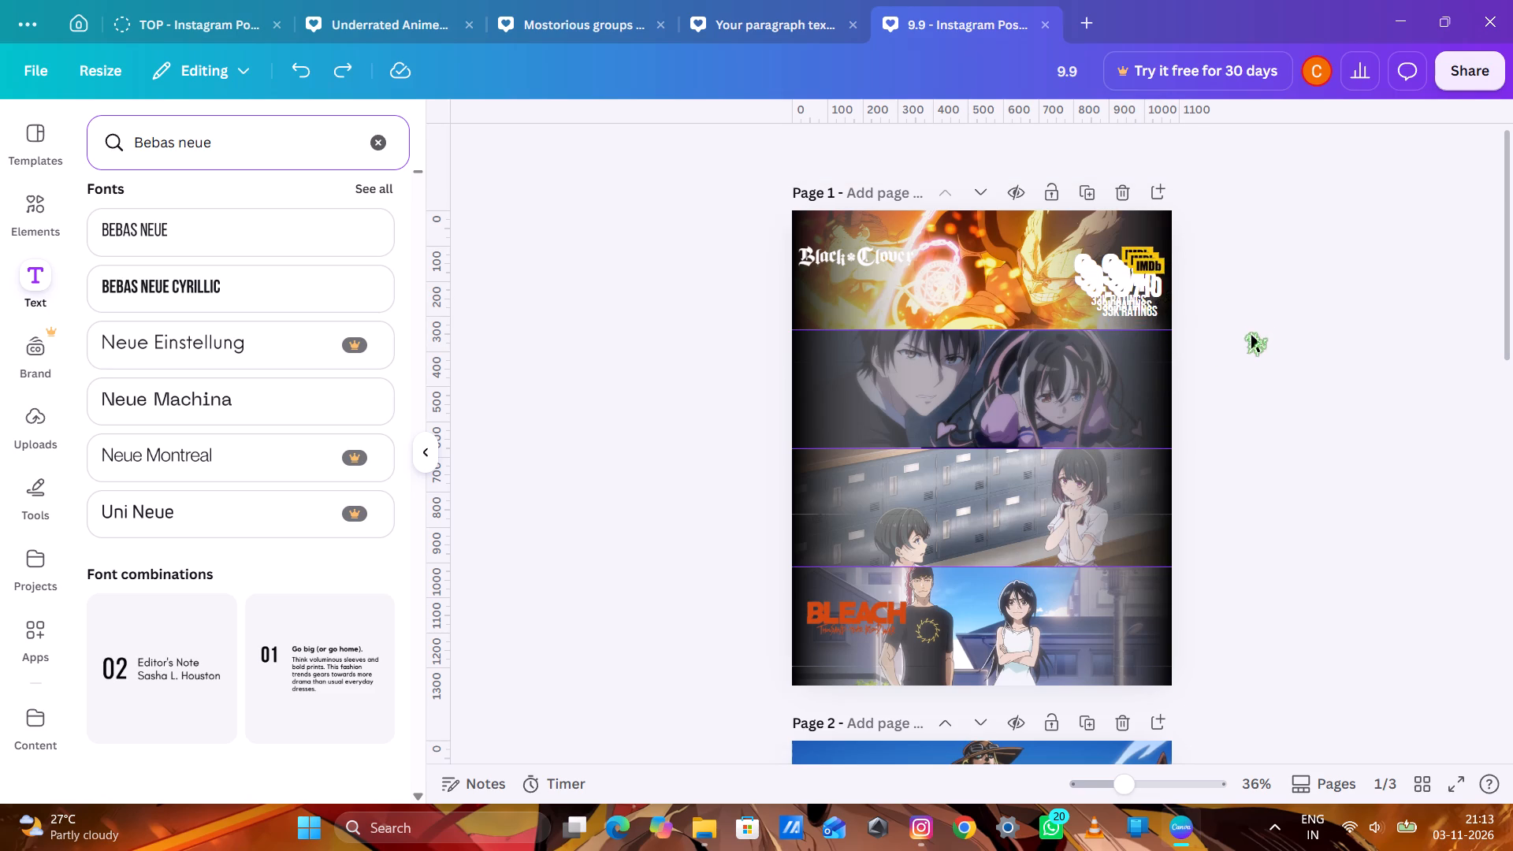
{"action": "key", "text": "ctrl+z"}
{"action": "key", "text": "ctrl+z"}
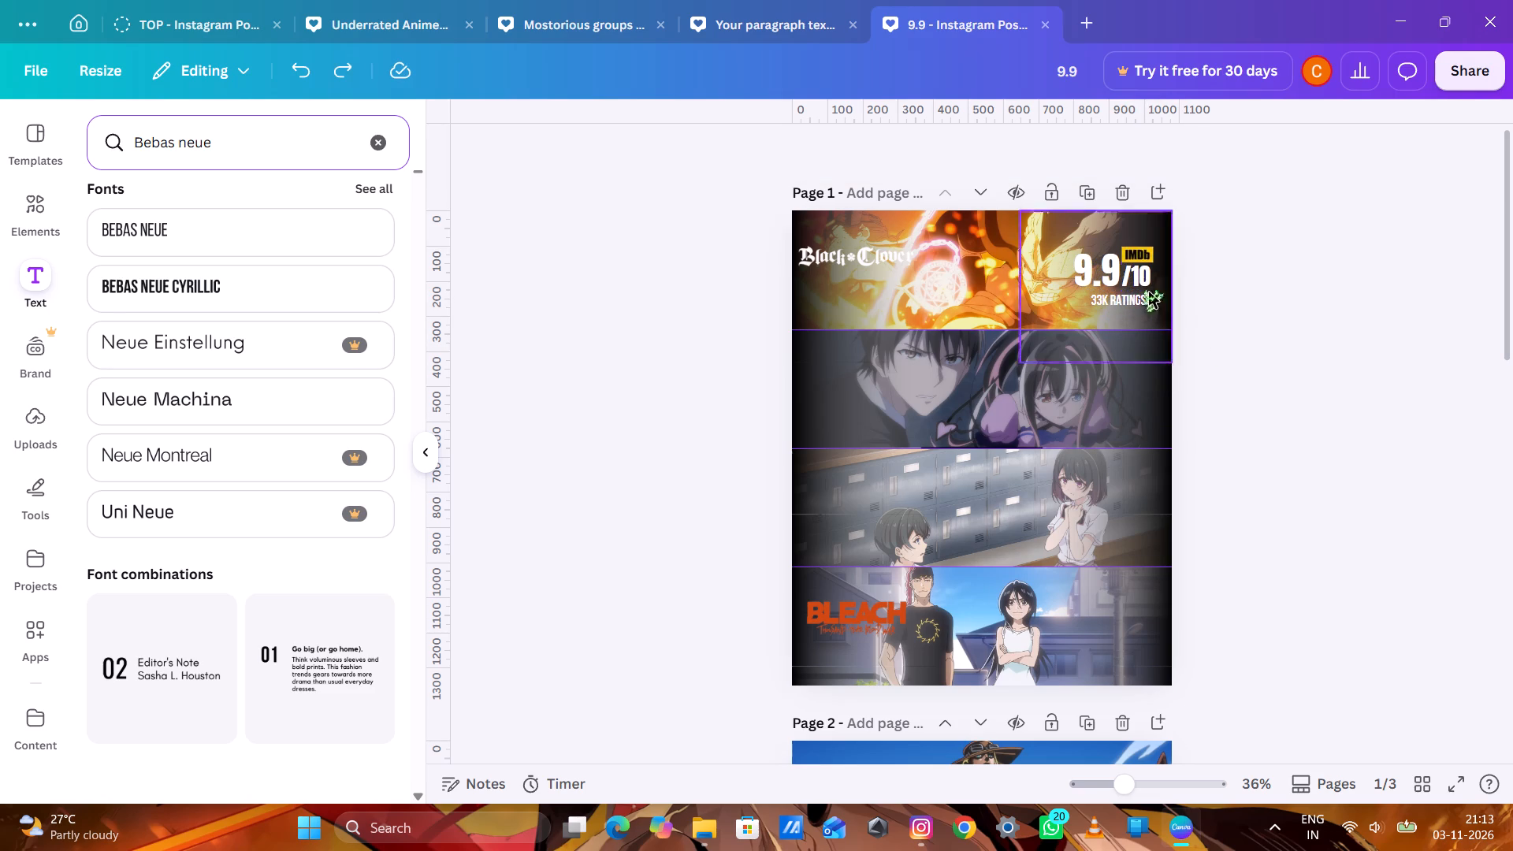
Copy the Black Clover strip's IMDb badge, 9.9/10 rating and "33k ratings" text together.
{"action": "left_click_drag", "start_coordinate": [1058, 238], "coordinate": [1156, 311]}
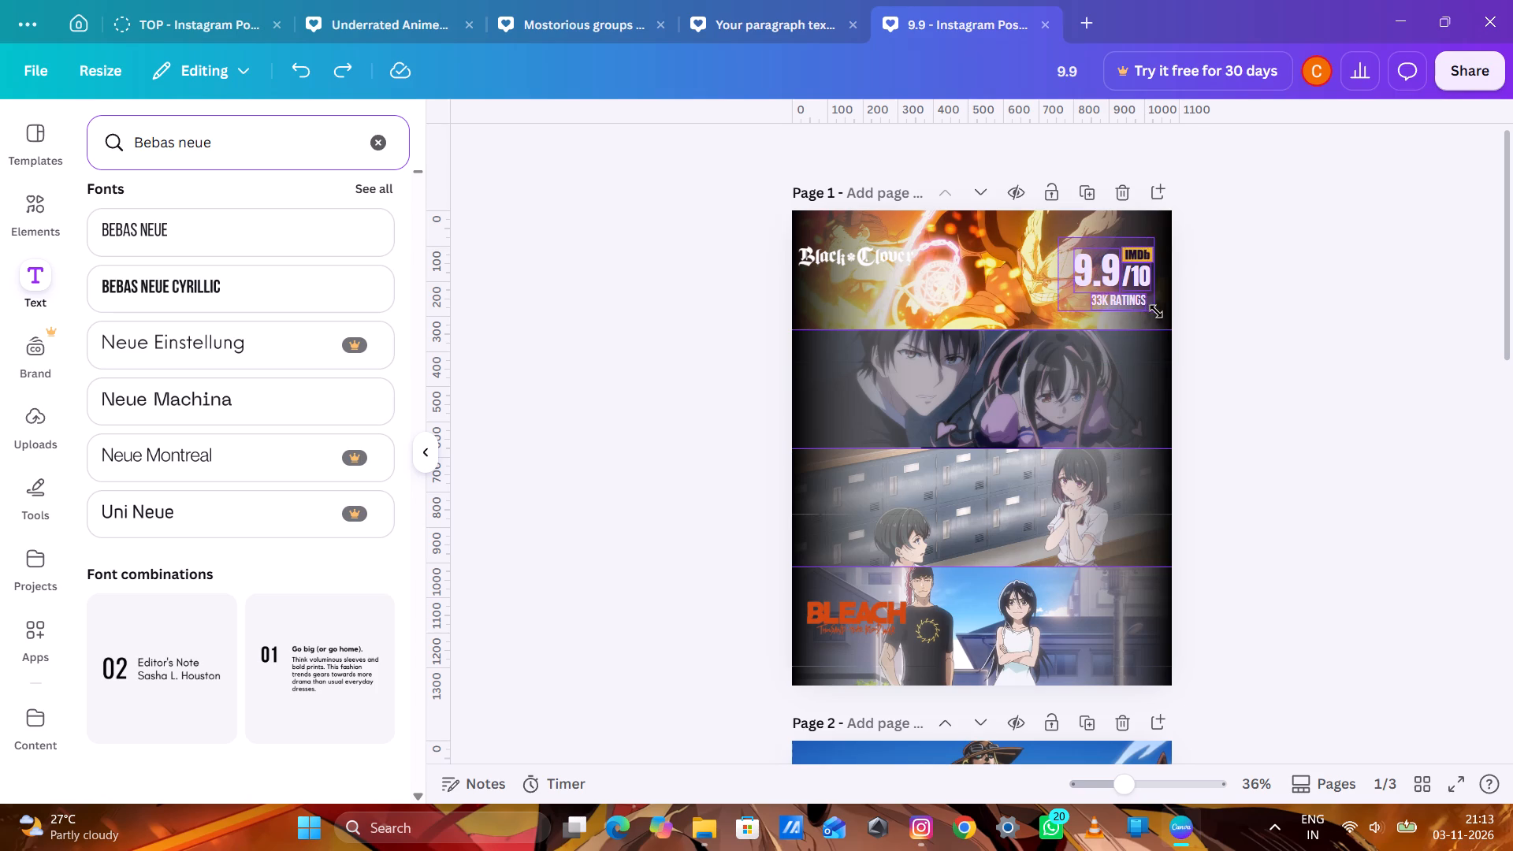
{"action": "key", "text": "ctrl+c"}
{"action": "left_click", "coordinate": [1255, 277]}
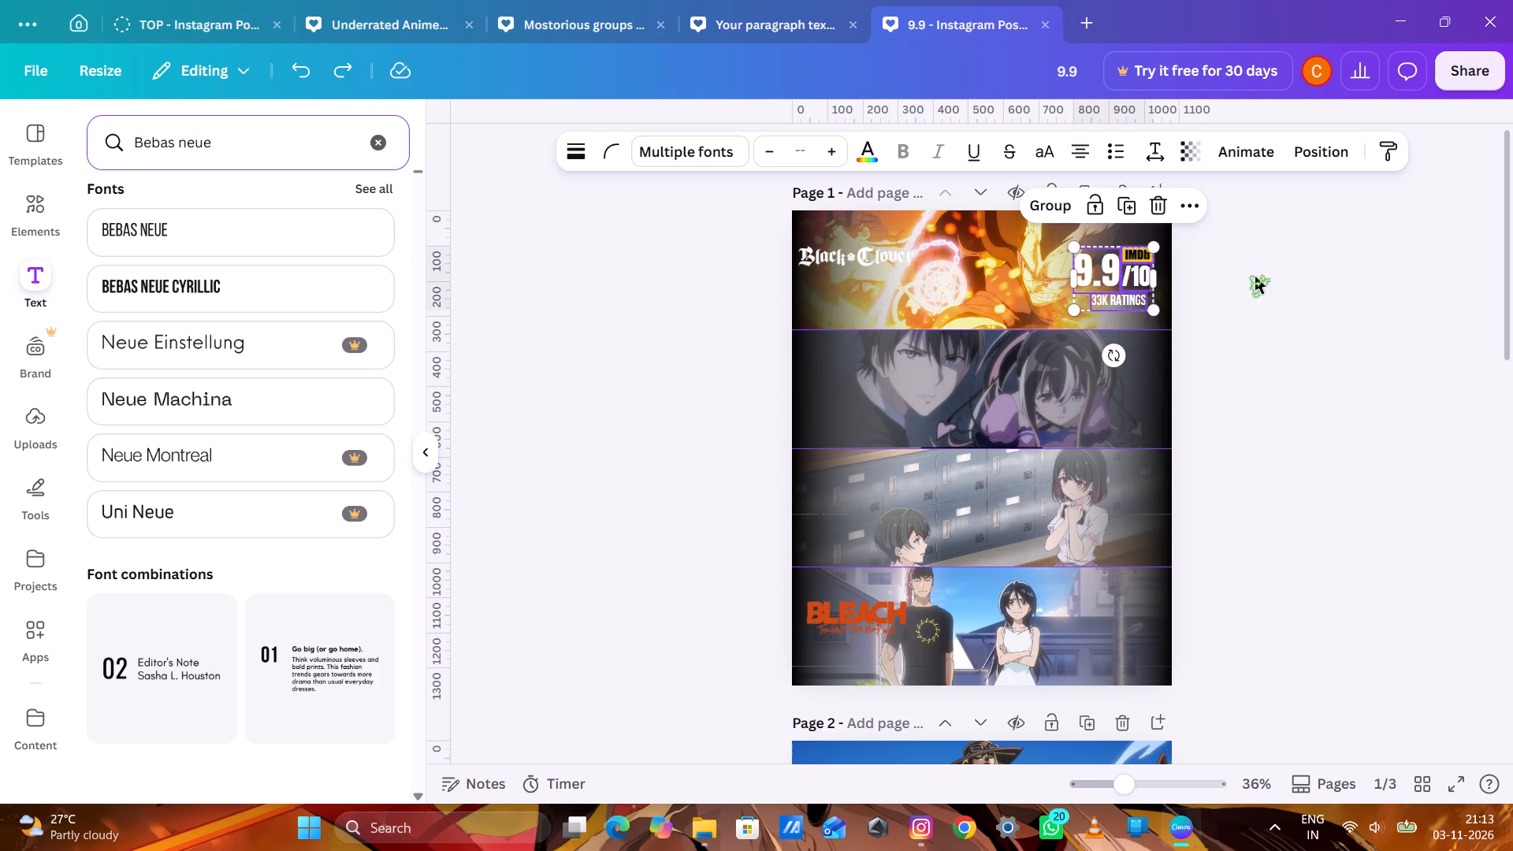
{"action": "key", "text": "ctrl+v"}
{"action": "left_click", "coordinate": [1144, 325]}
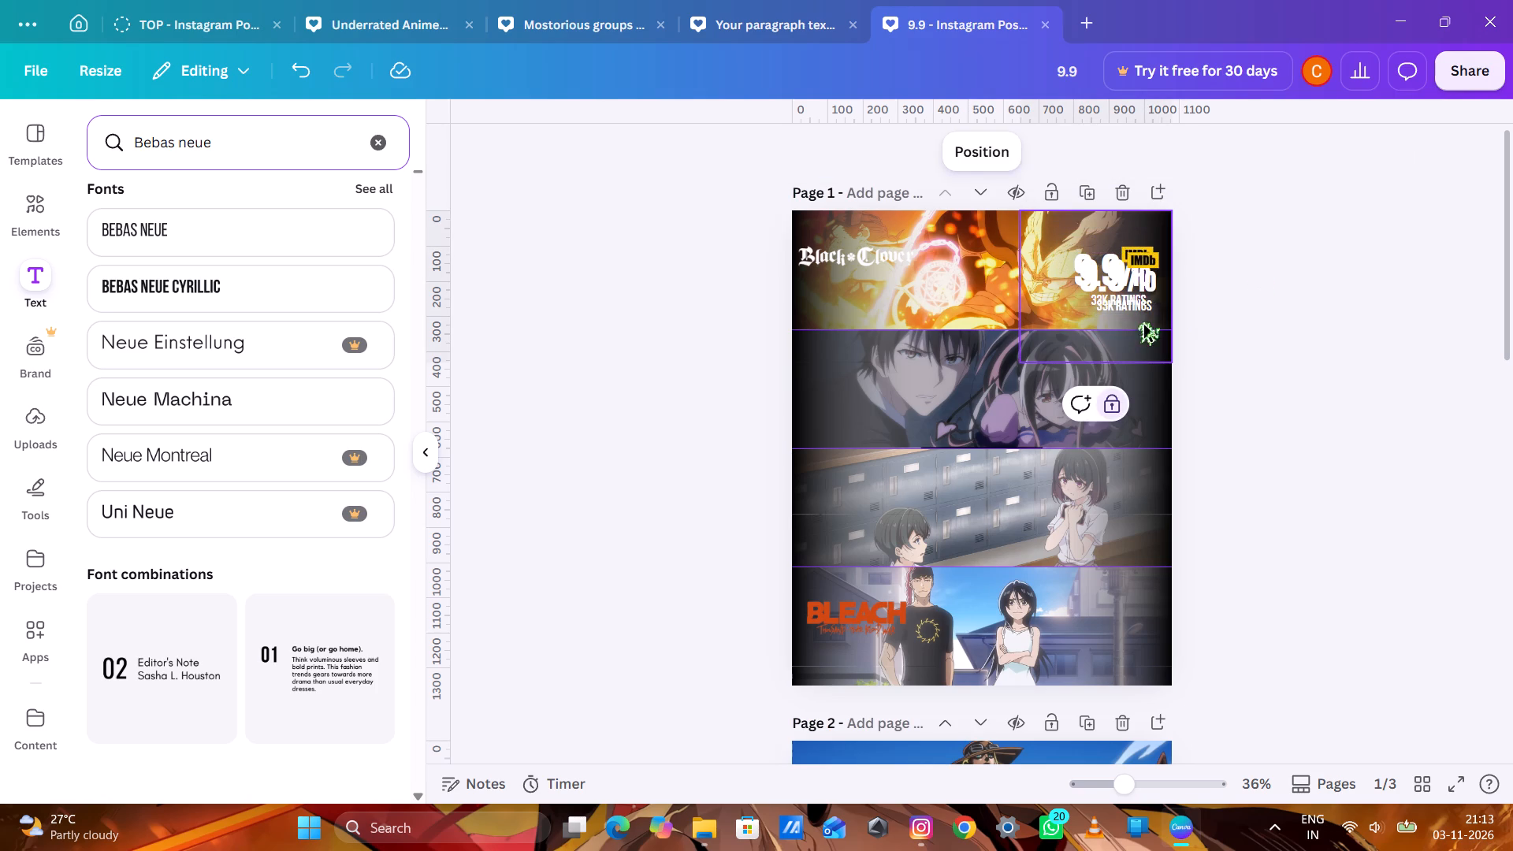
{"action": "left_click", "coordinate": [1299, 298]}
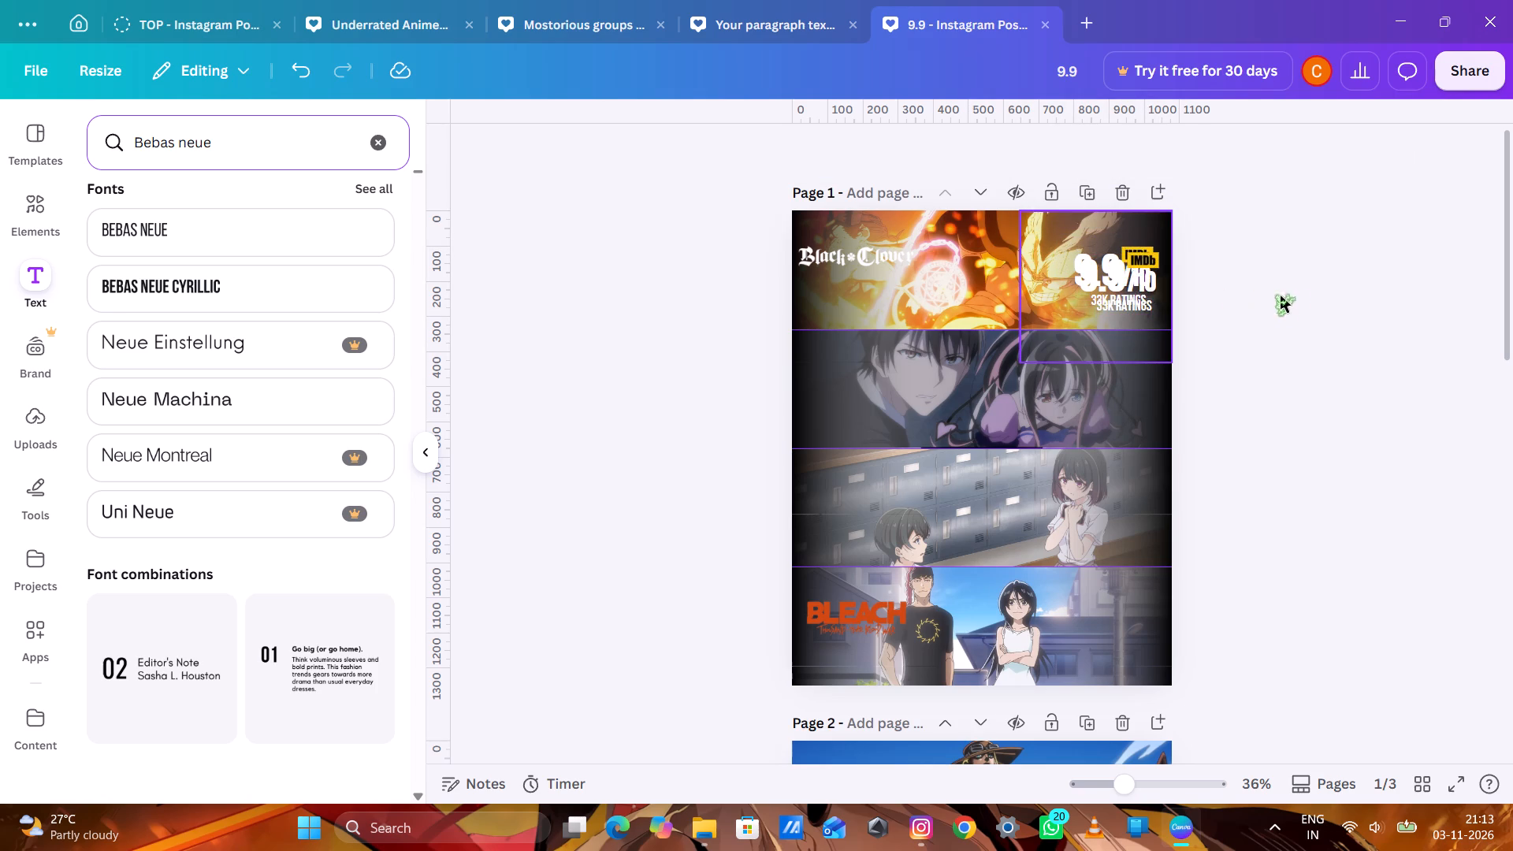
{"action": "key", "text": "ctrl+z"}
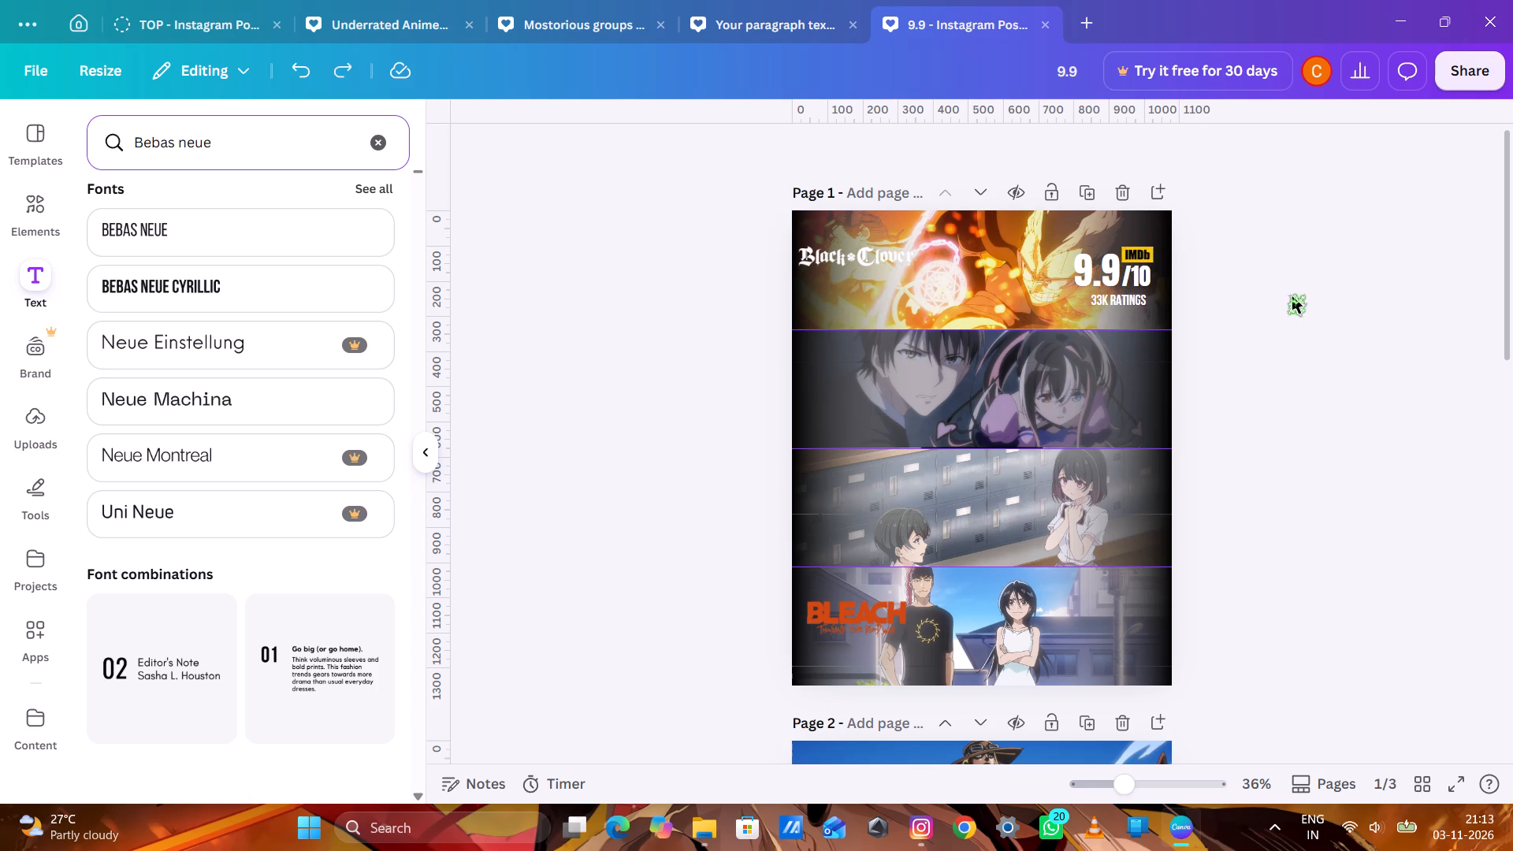
Paste one copy of the rating set and place it on the second strip, aligned vertically beneath the original.
{"action": "key", "text": "ctrl+v"}
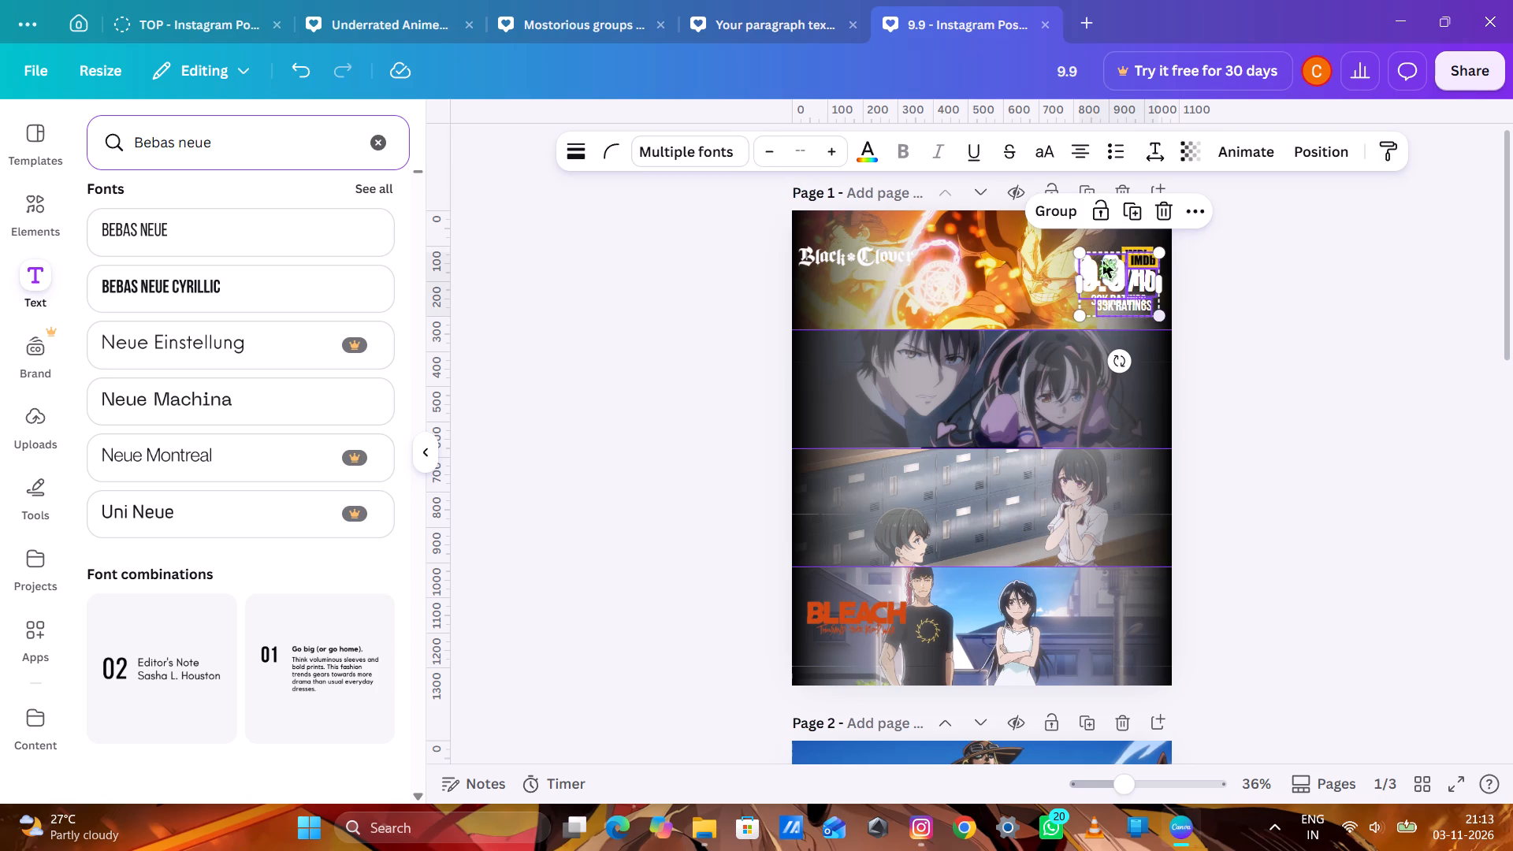
{"action": "left_click_drag", "start_coordinate": [1106, 257], "coordinate": [1110, 360]}
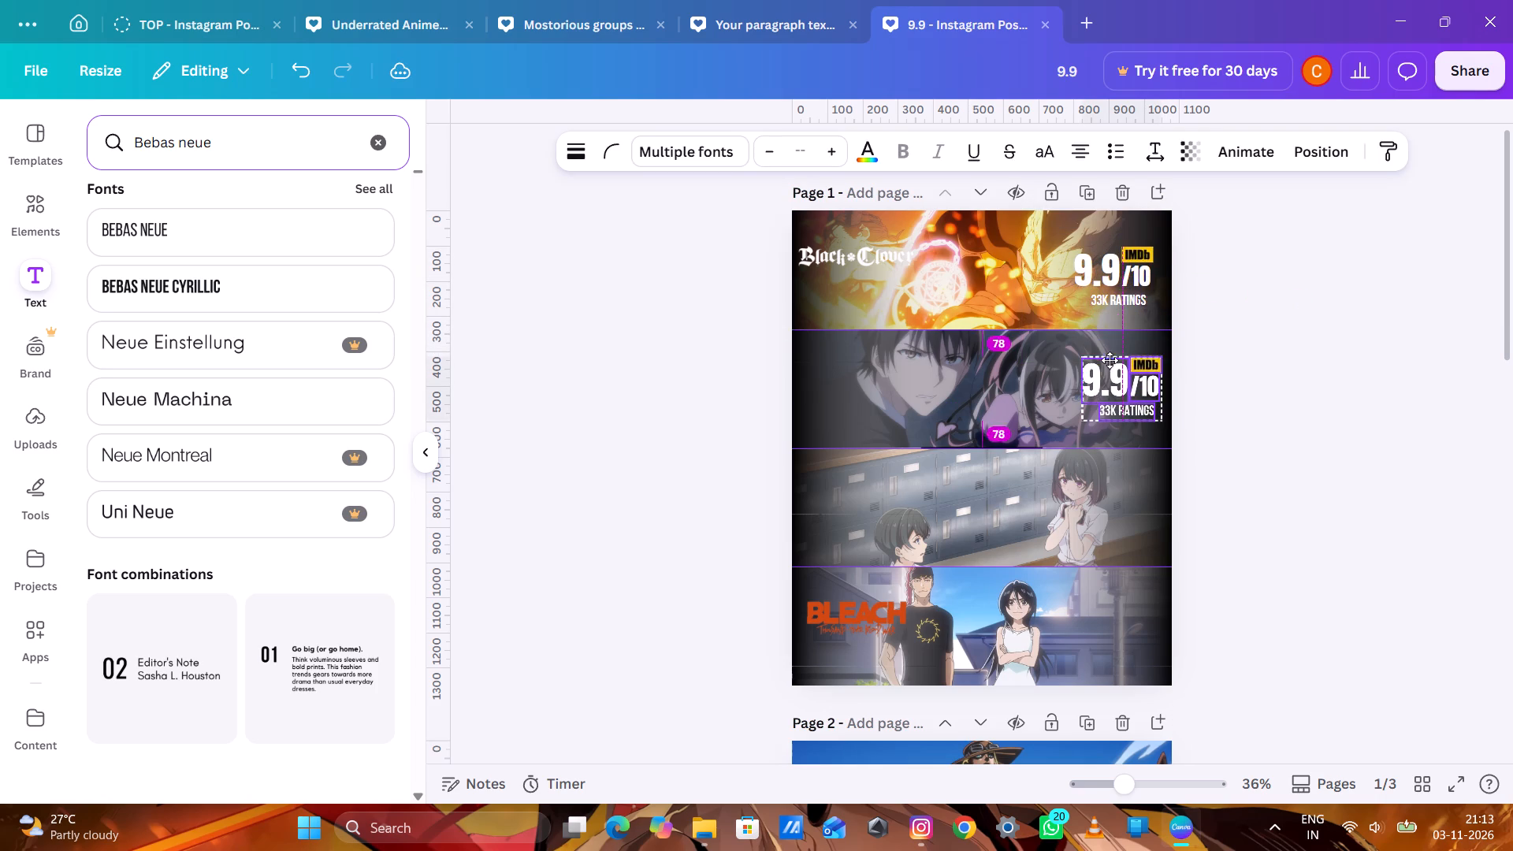
{"action": "left_click_drag", "start_coordinate": [1110, 360], "coordinate": [1104, 373]}
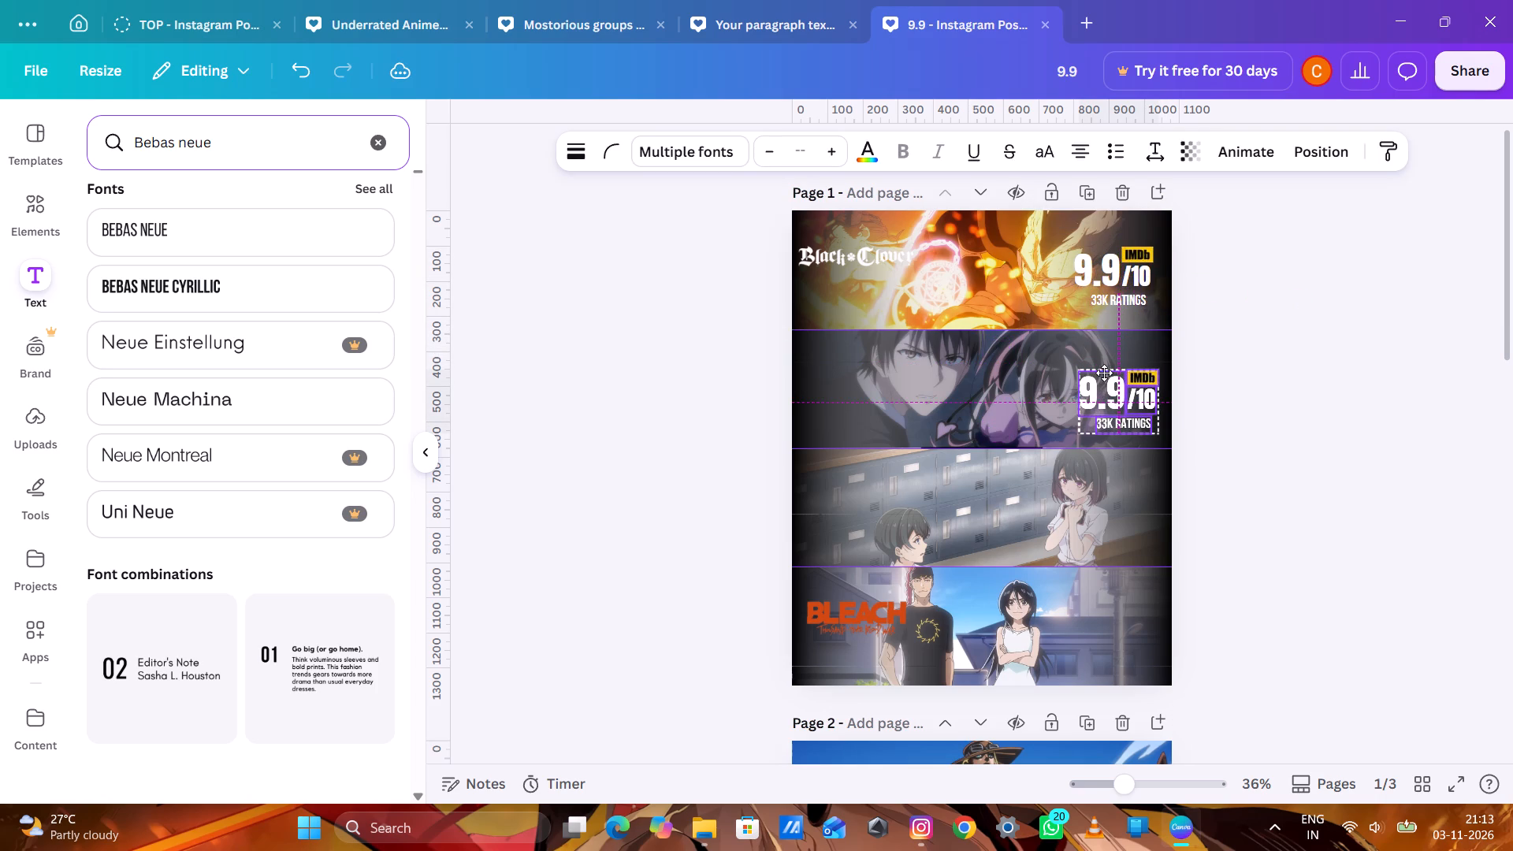
{"action": "left_click_drag", "start_coordinate": [1104, 373], "coordinate": [1100, 373]}
{"action": "left_click", "coordinate": [1359, 357]}
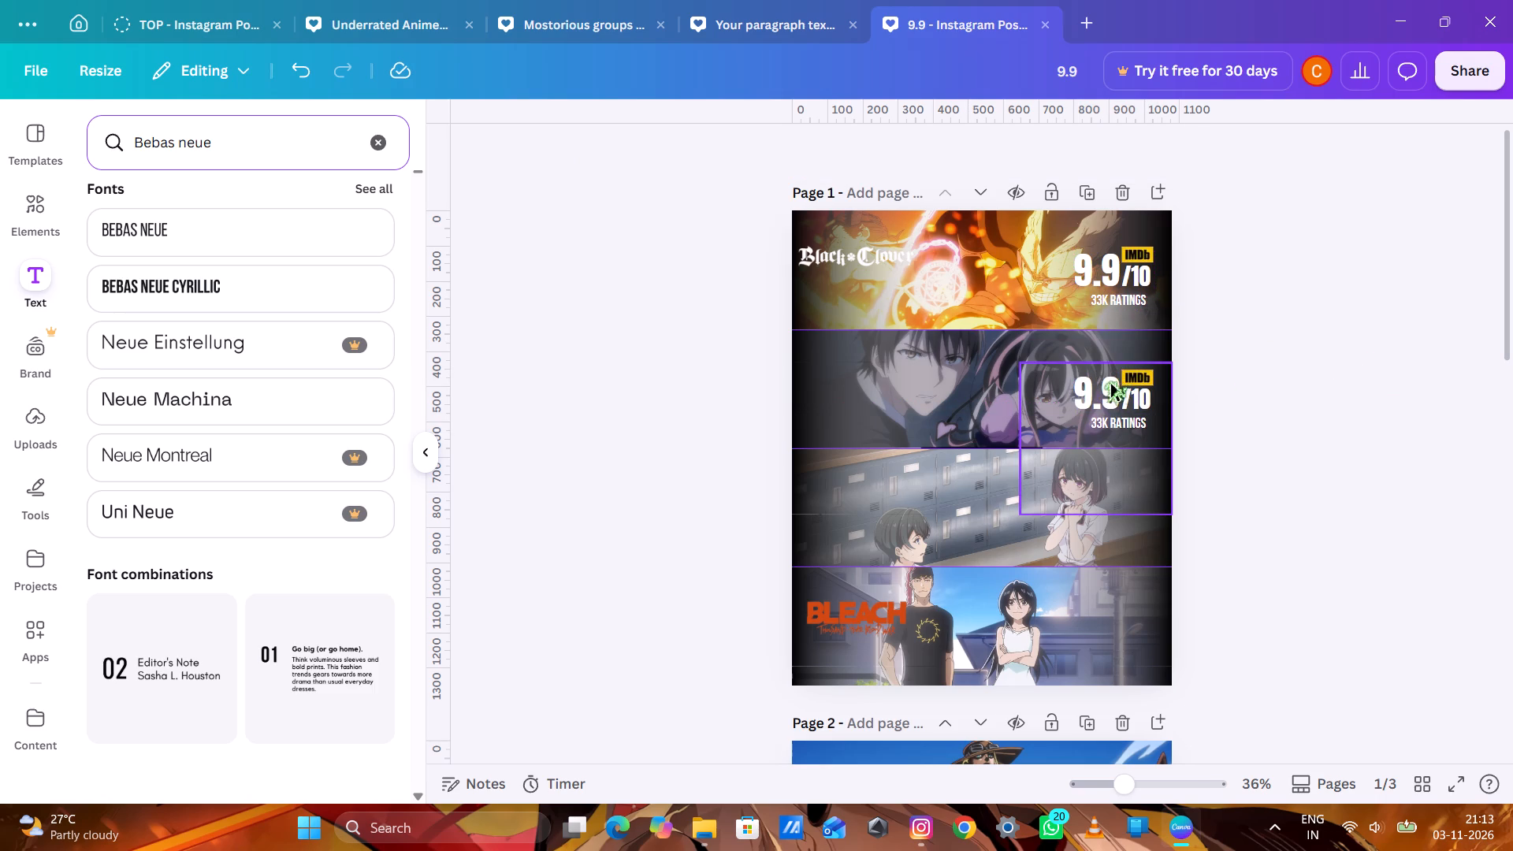
Change the second strip's rating number to 9.3.
{"action": "double_click", "coordinate": [1111, 384]}
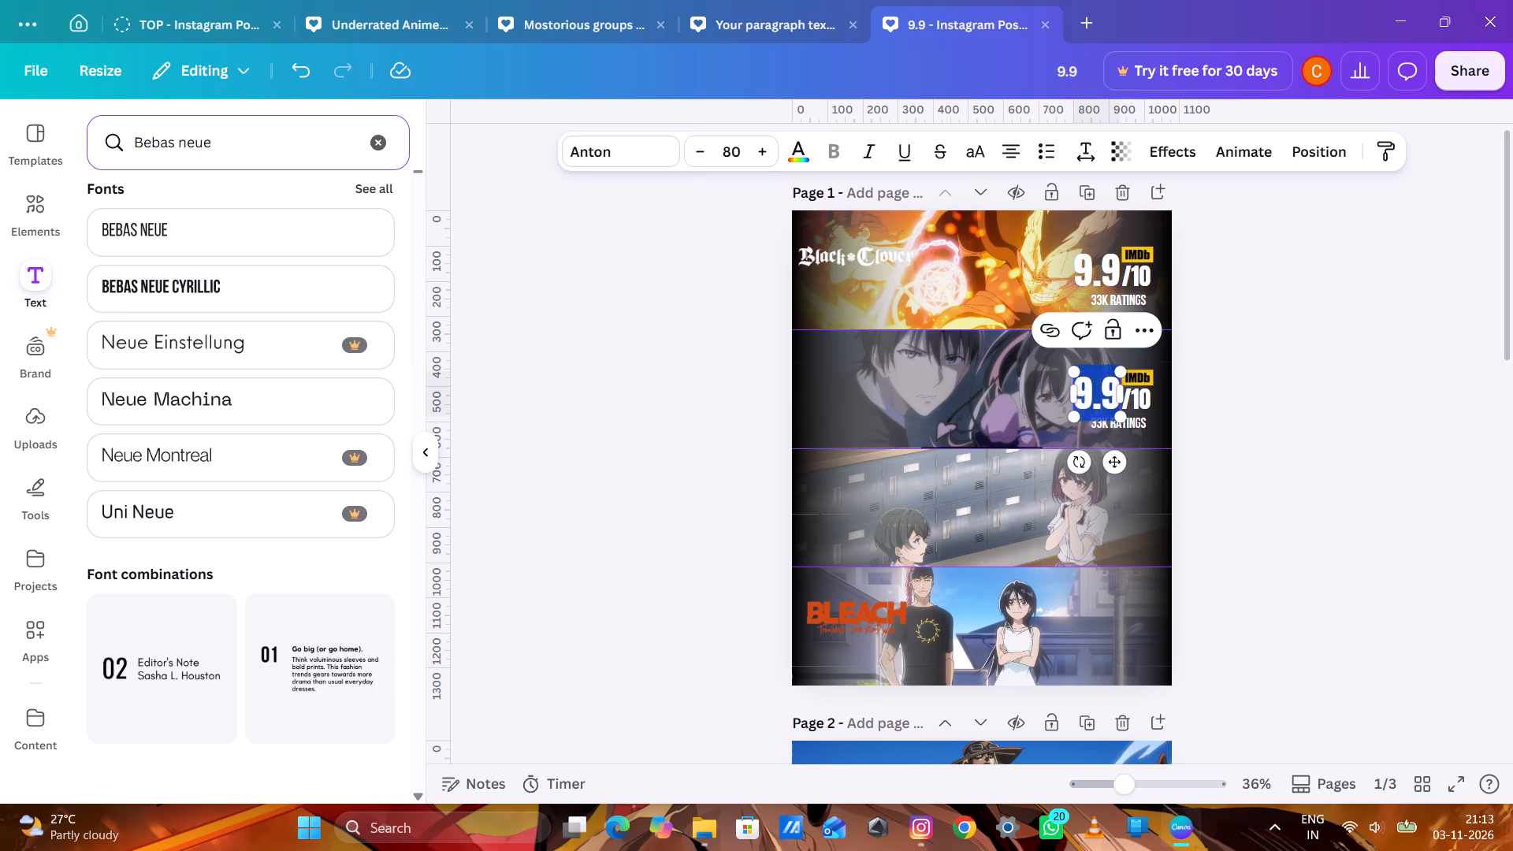
{"action": "left_click", "coordinate": [1110, 385]}
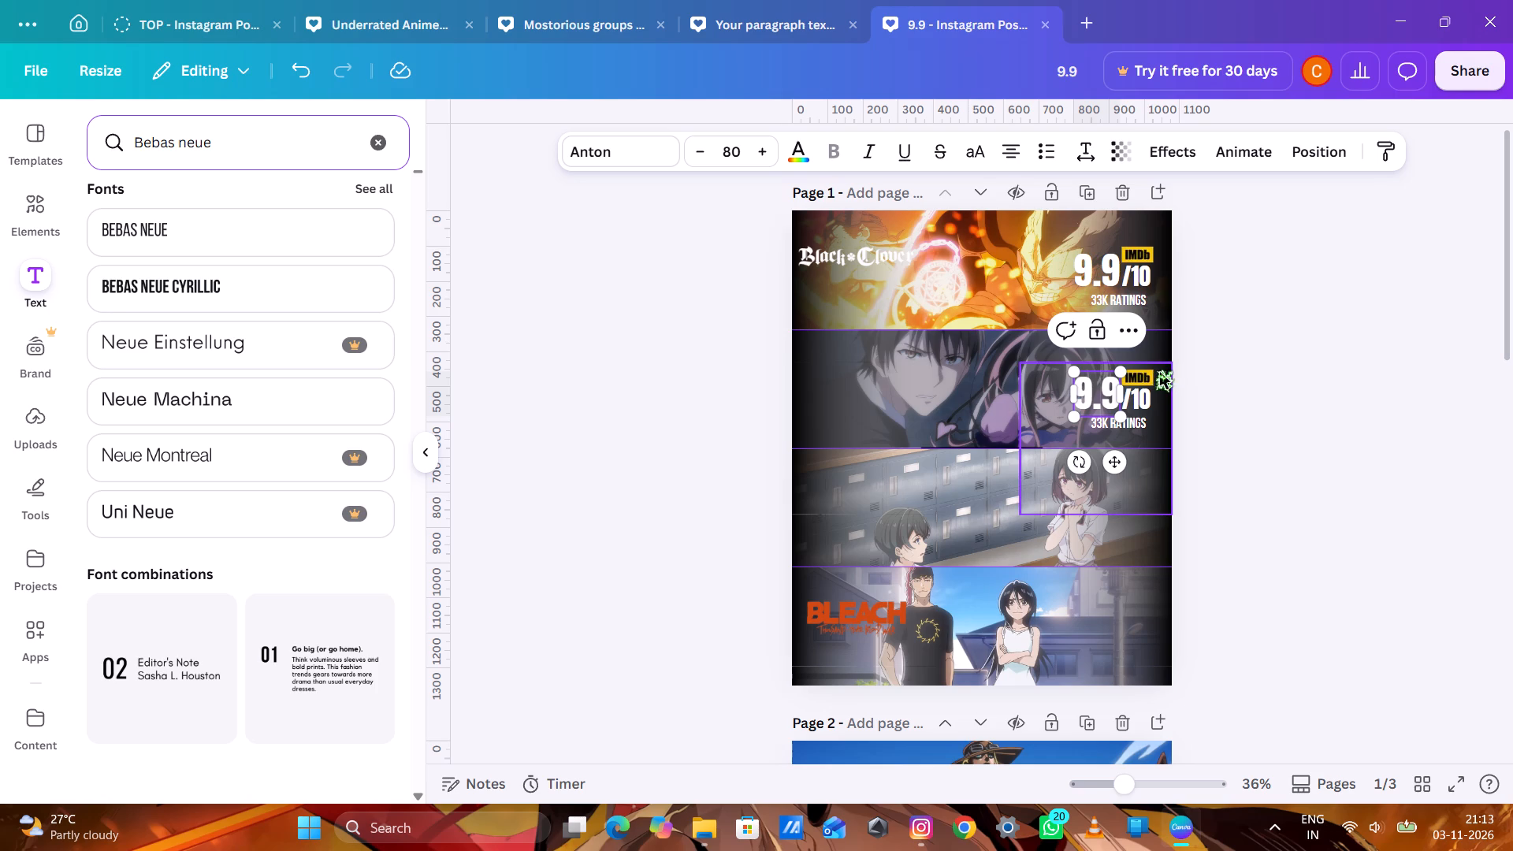
{"action": "left_click", "coordinate": [1114, 379]}
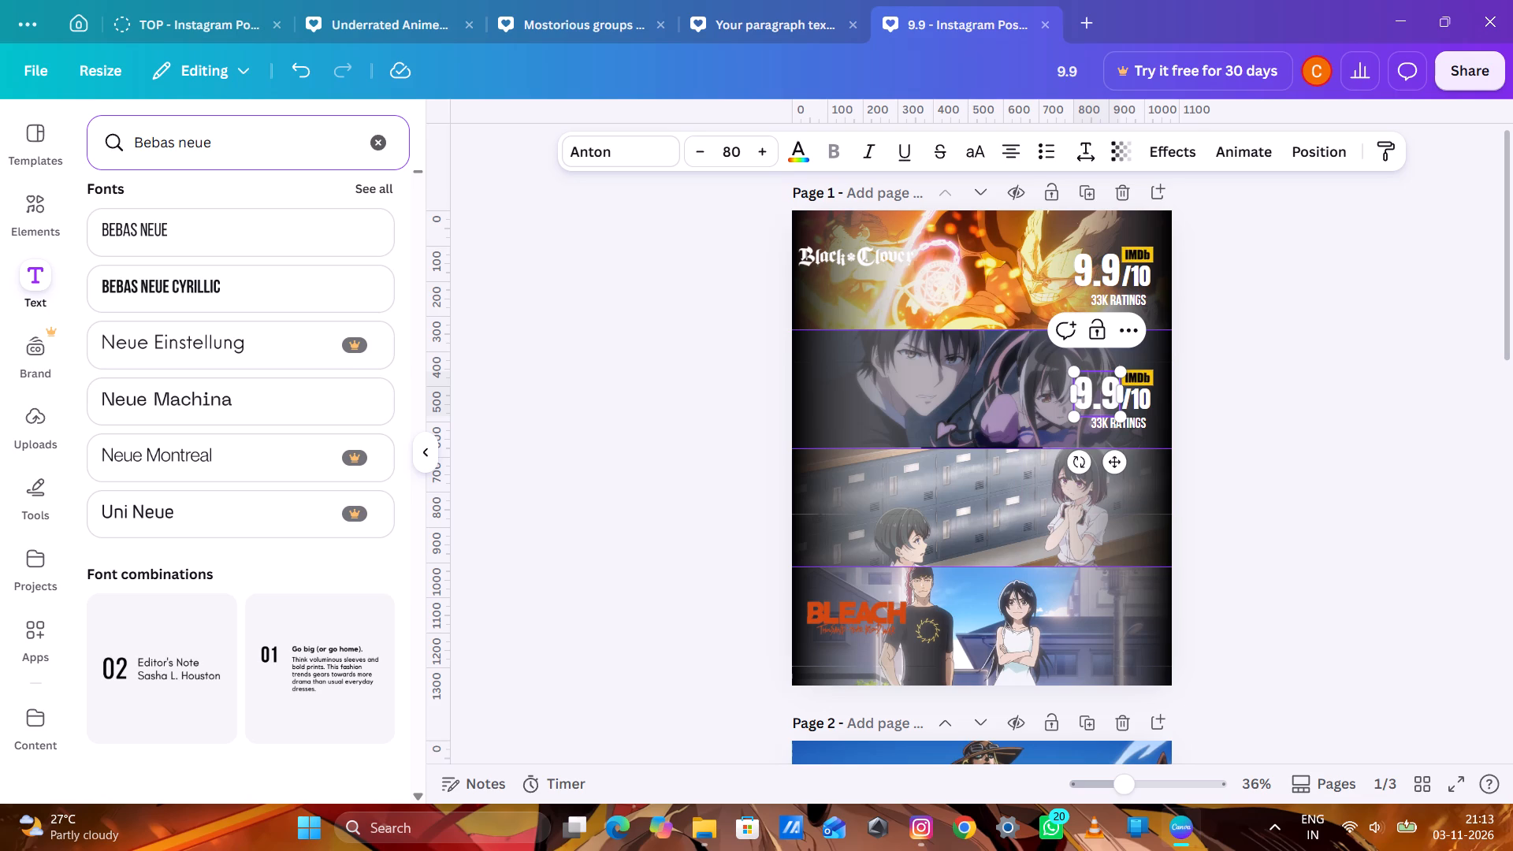
{"action": "key", "text": "BackSpace"}
{"action": "key", "text": "3"}
{"action": "left_click", "coordinate": [1306, 405]}
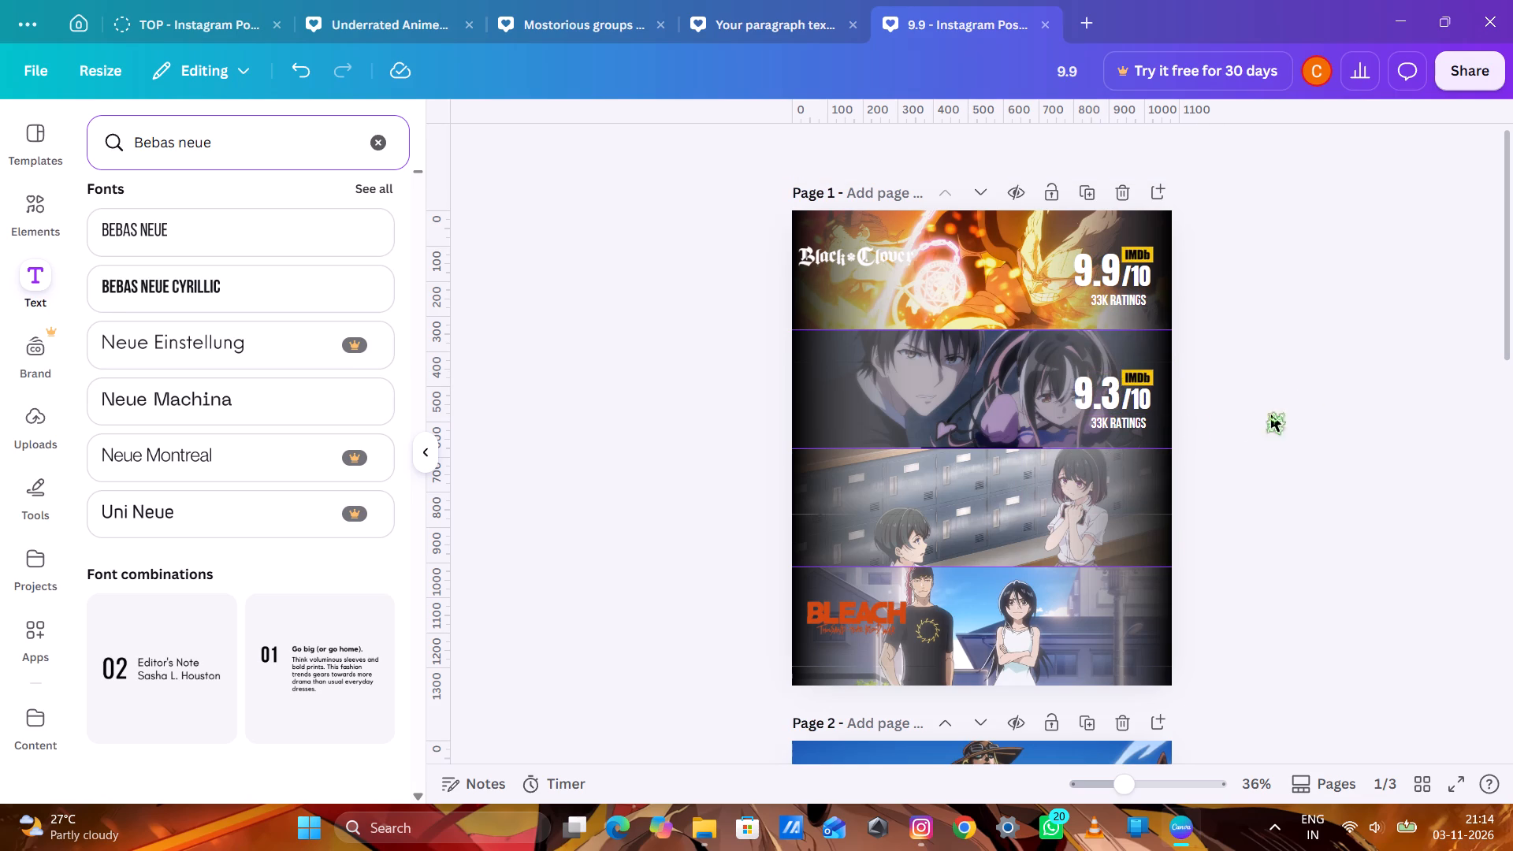
Change the rating count on the second strip to "18k ratings".
{"action": "left_click", "coordinate": [1111, 421]}
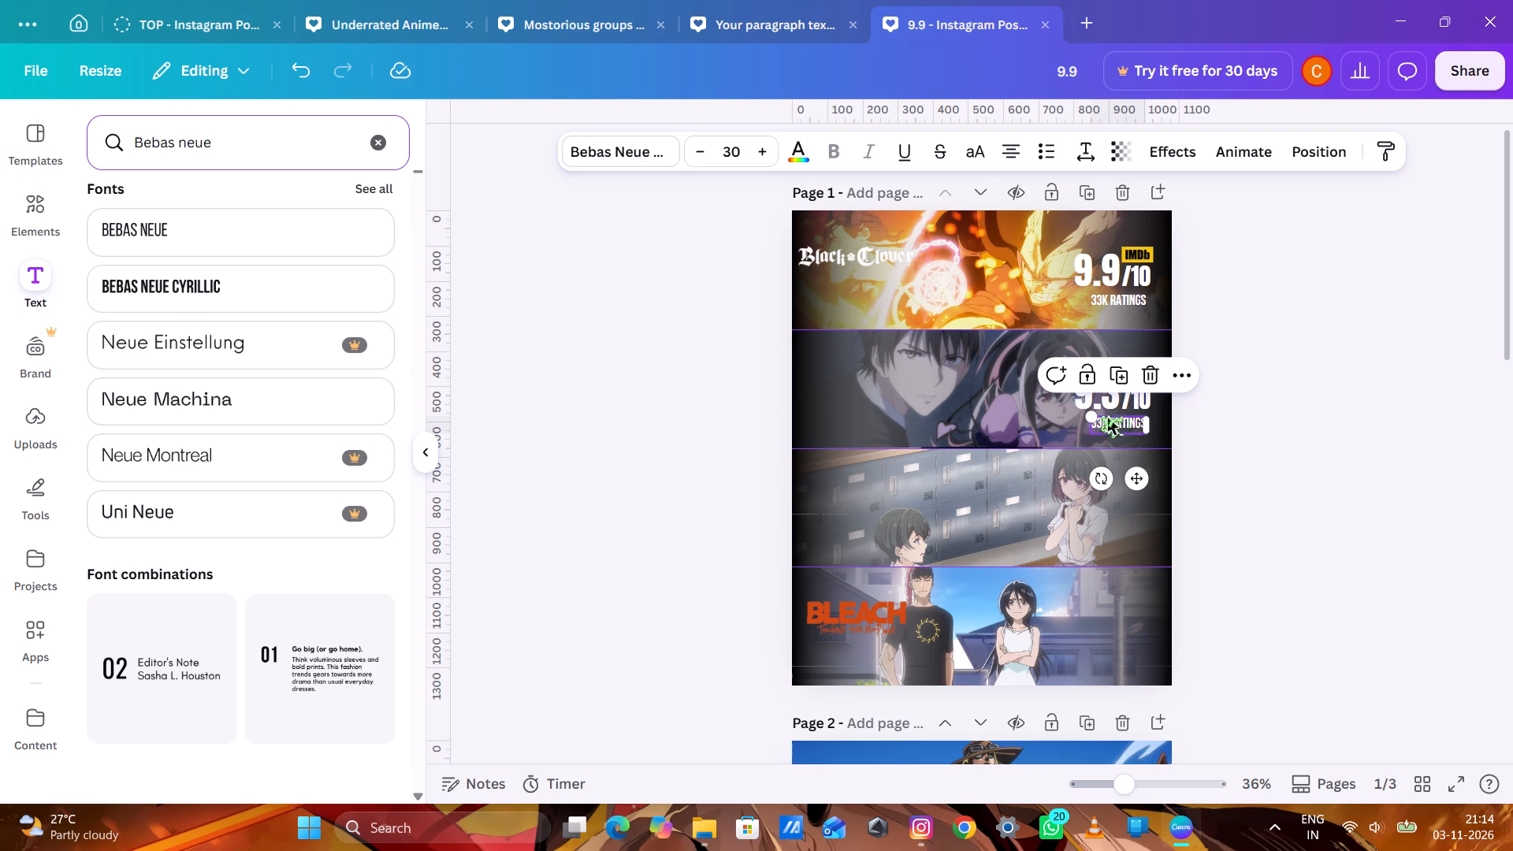
{"action": "left_click", "coordinate": [1106, 419]}
{"action": "left_click", "coordinate": [1102, 420]}
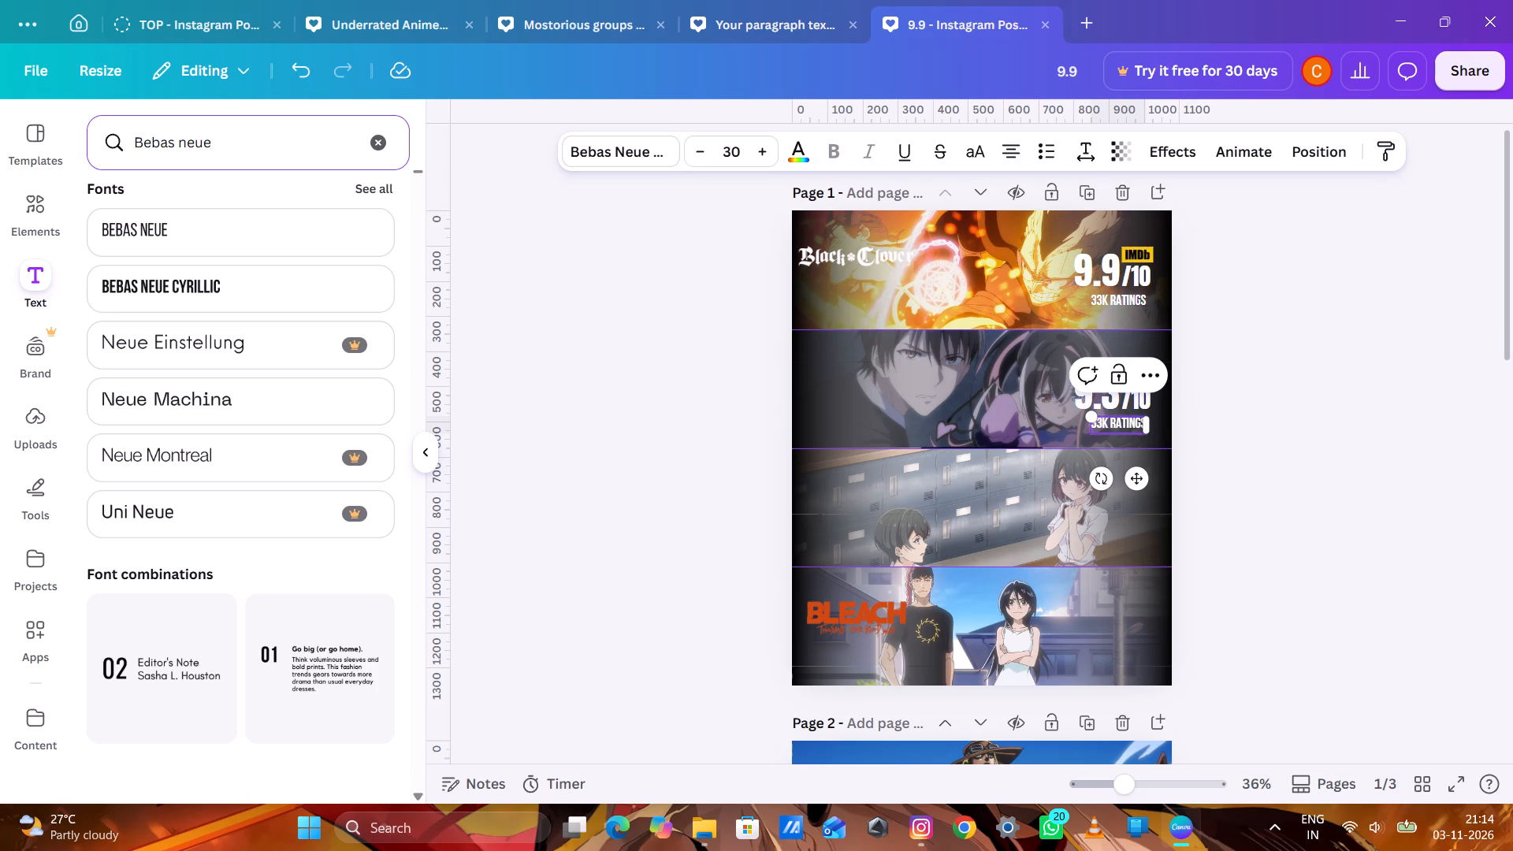
{"action": "key", "text": "BackSpace"}
{"action": "key", "text": "BackSpace"}
{"action": "type", "text": "18"}
{"action": "left_click", "coordinate": [1360, 409]}
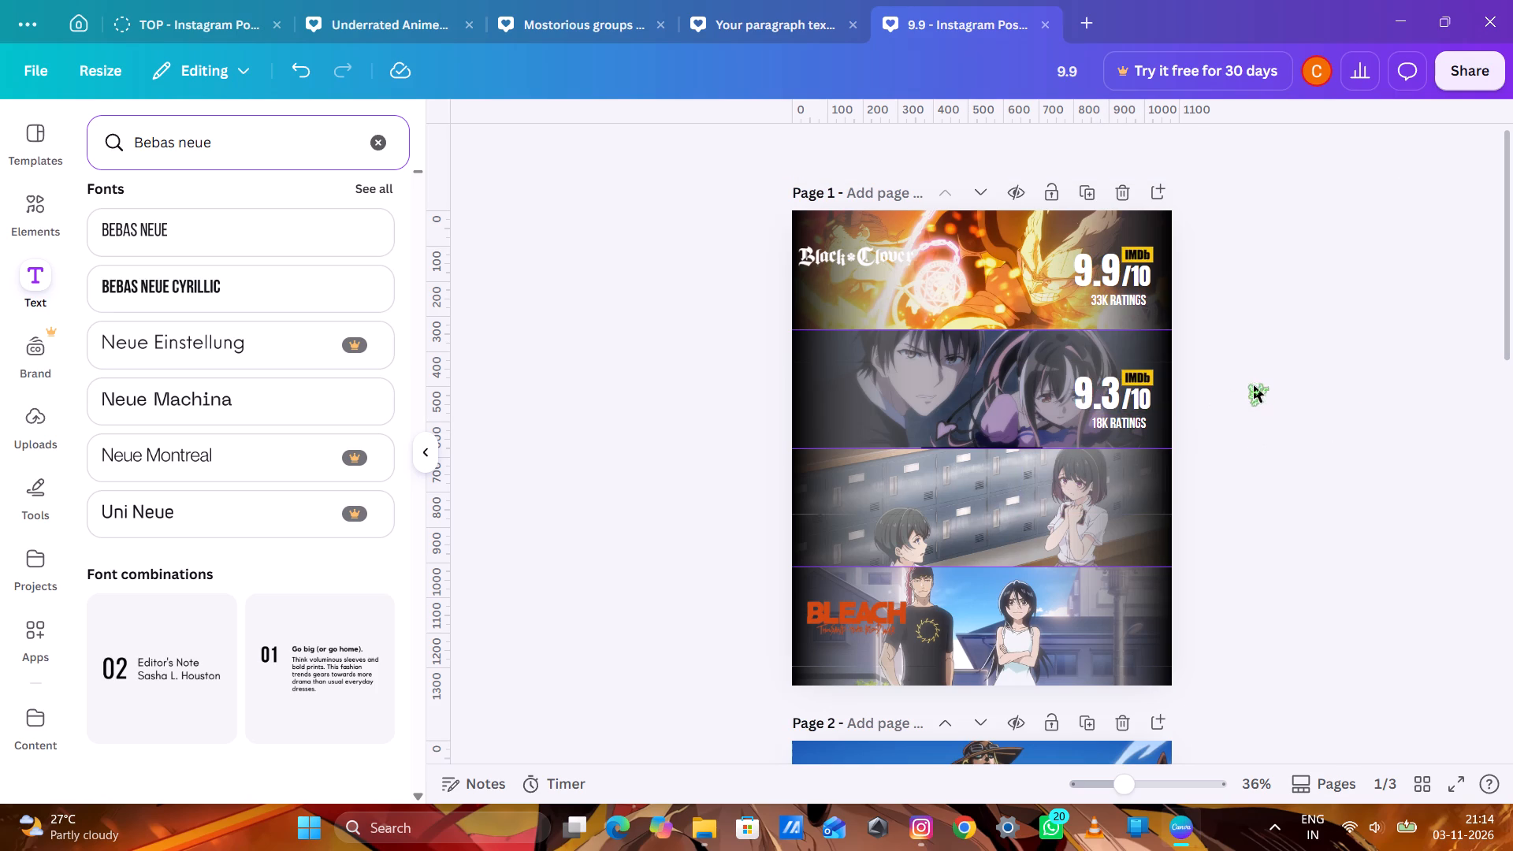
Paste another copy of the rating set and place it on the third strip, aligned beneath the ratings above and vertically centred in the strip.
{"action": "key", "text": "ctrl+v"}
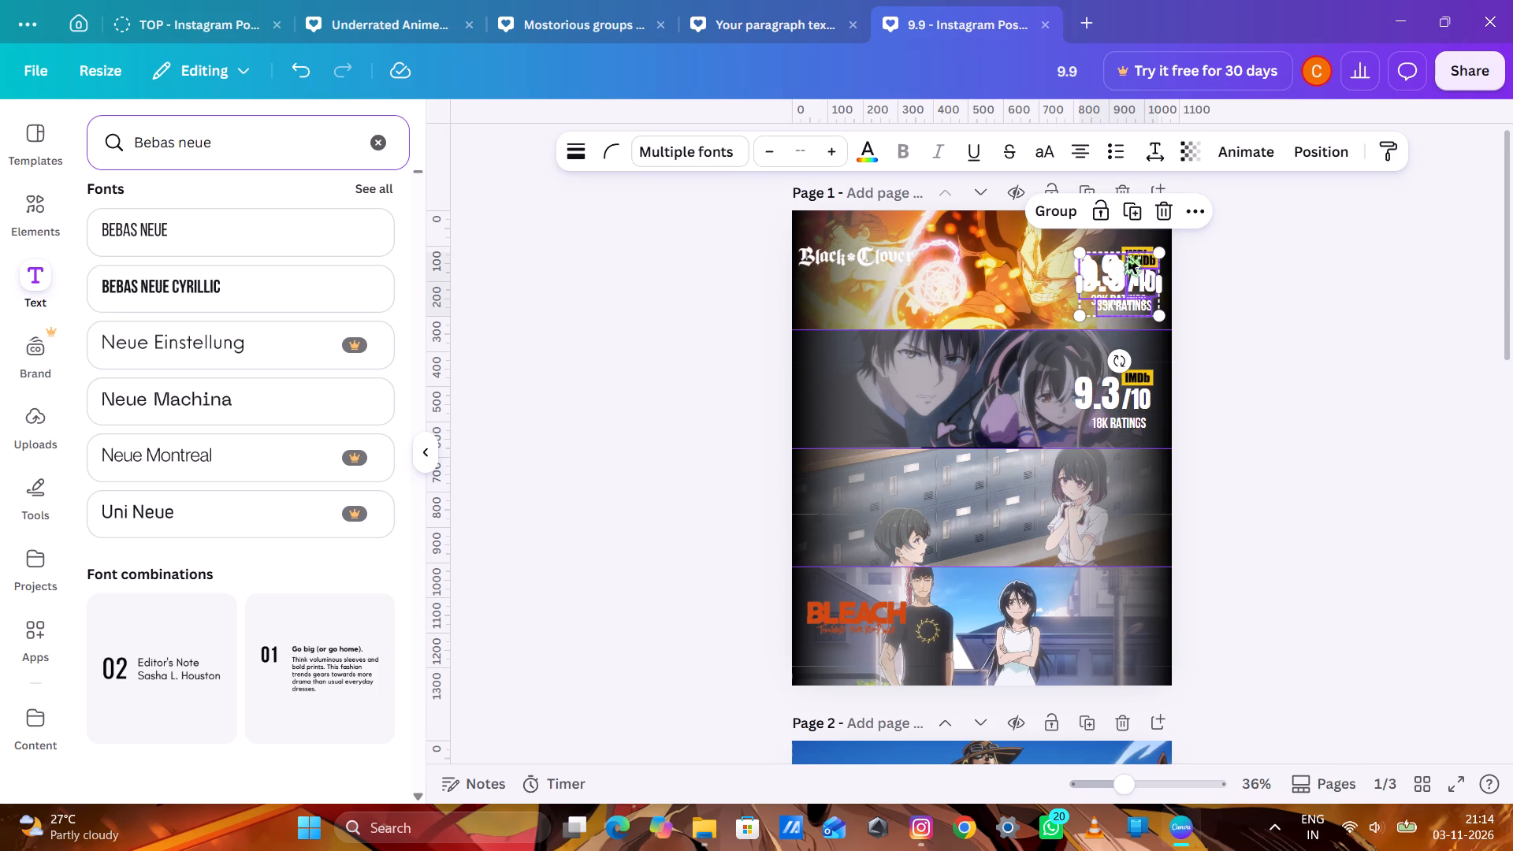
{"action": "left_click_drag", "start_coordinate": [1127, 255], "coordinate": [1126, 511]}
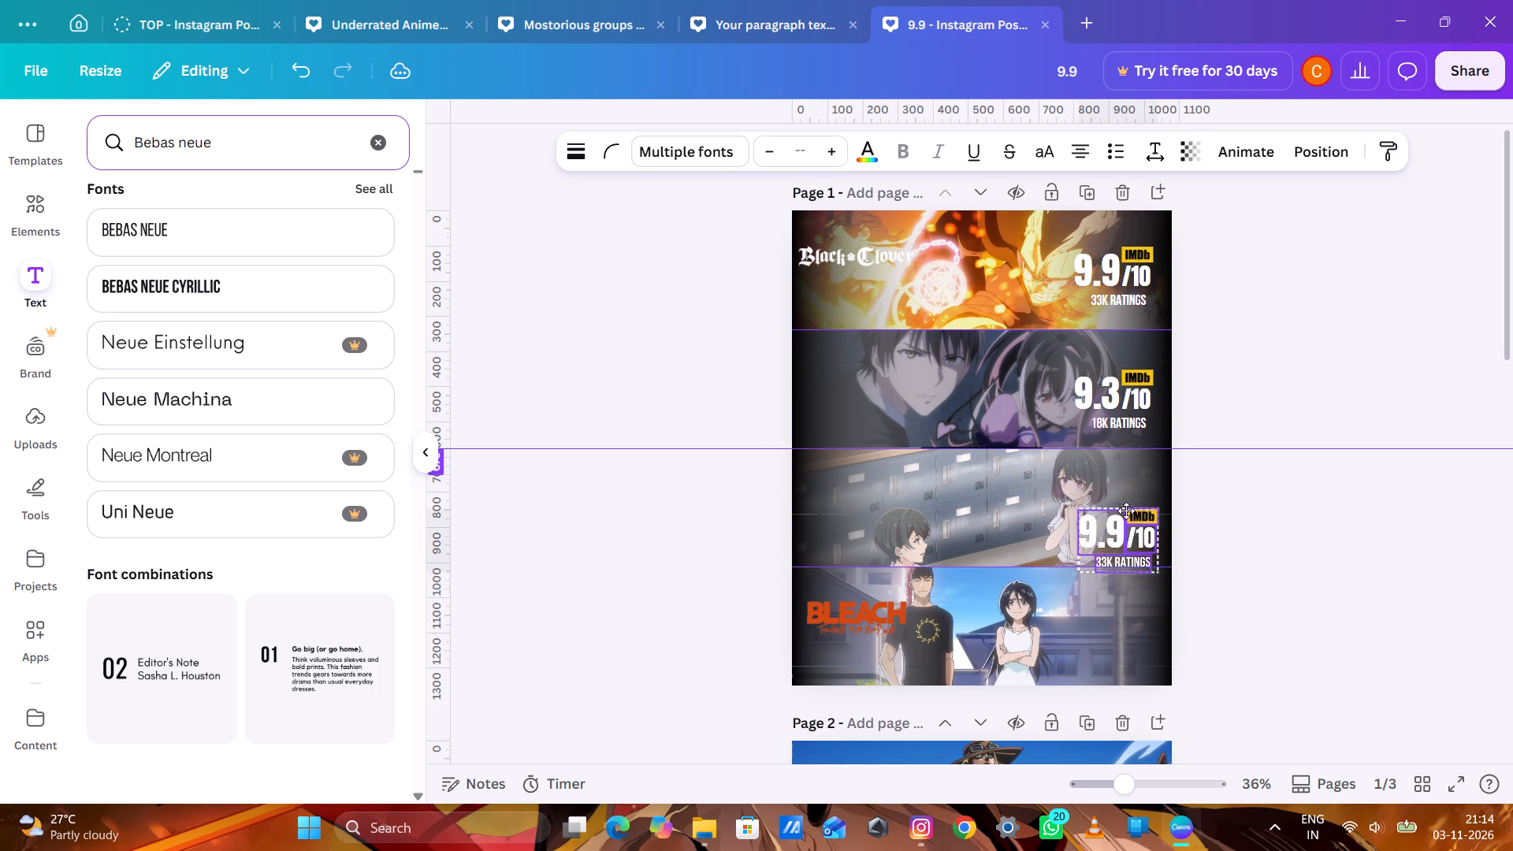
{"action": "left_click_drag", "start_coordinate": [1126, 511], "coordinate": [1123, 486]}
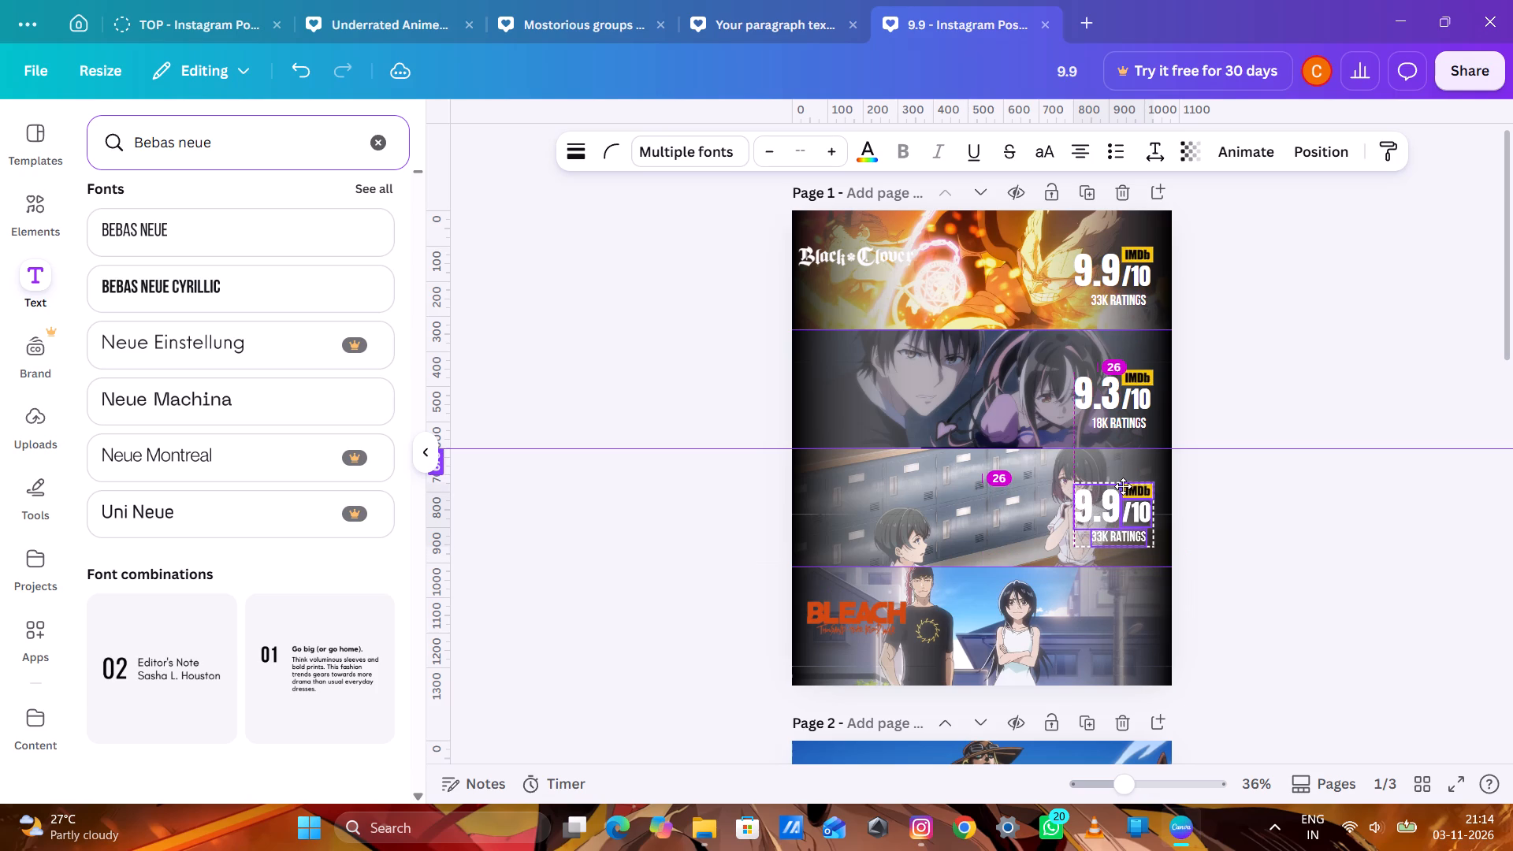
{"action": "left_click_drag", "start_coordinate": [1123, 486], "coordinate": [1123, 490]}
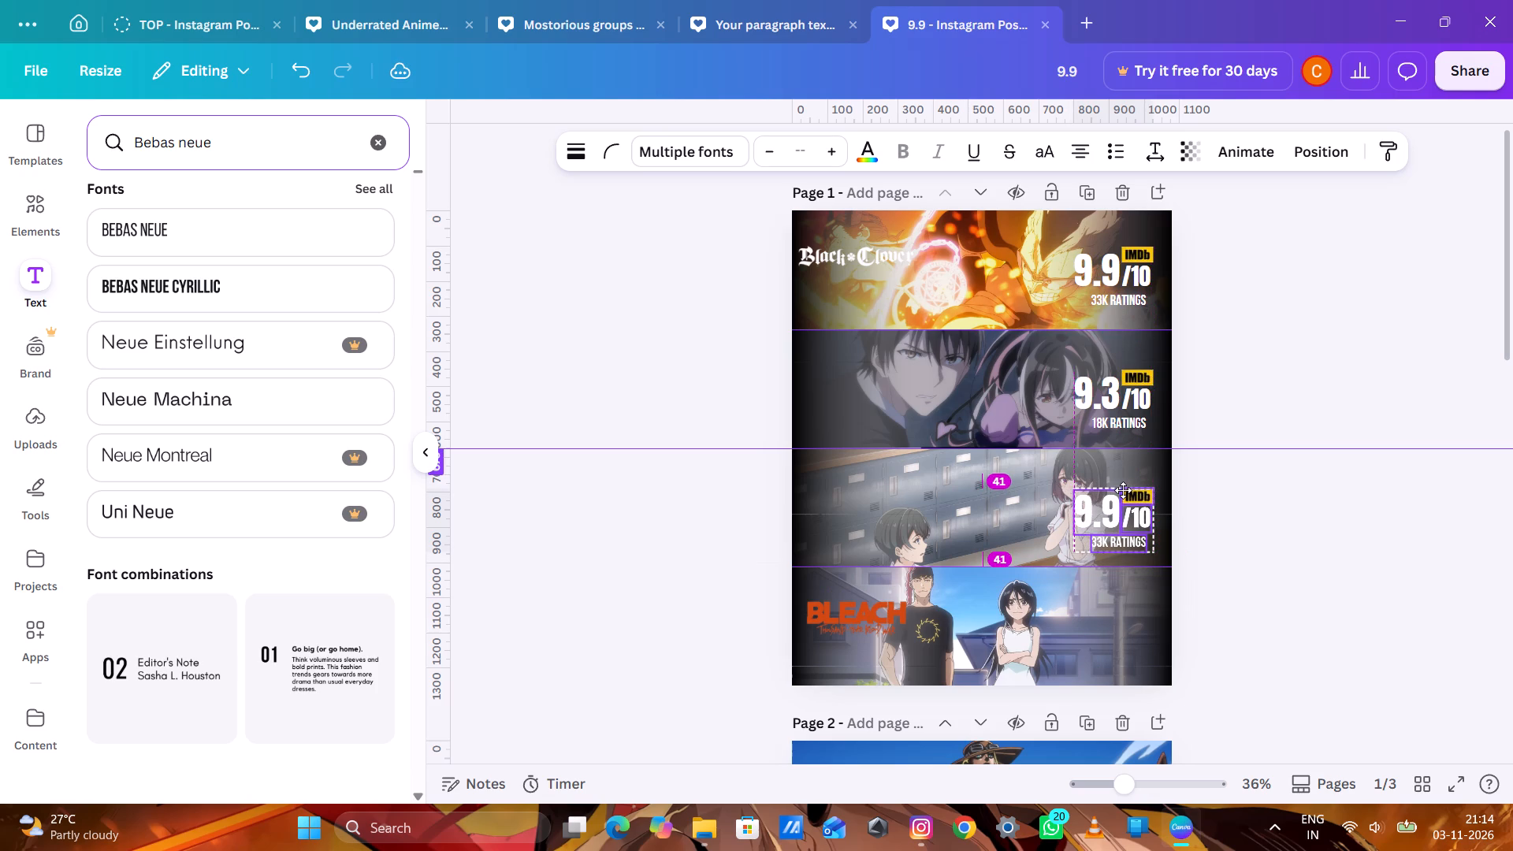
{"action": "left_click_drag", "start_coordinate": [1123, 490], "coordinate": [1121, 492]}
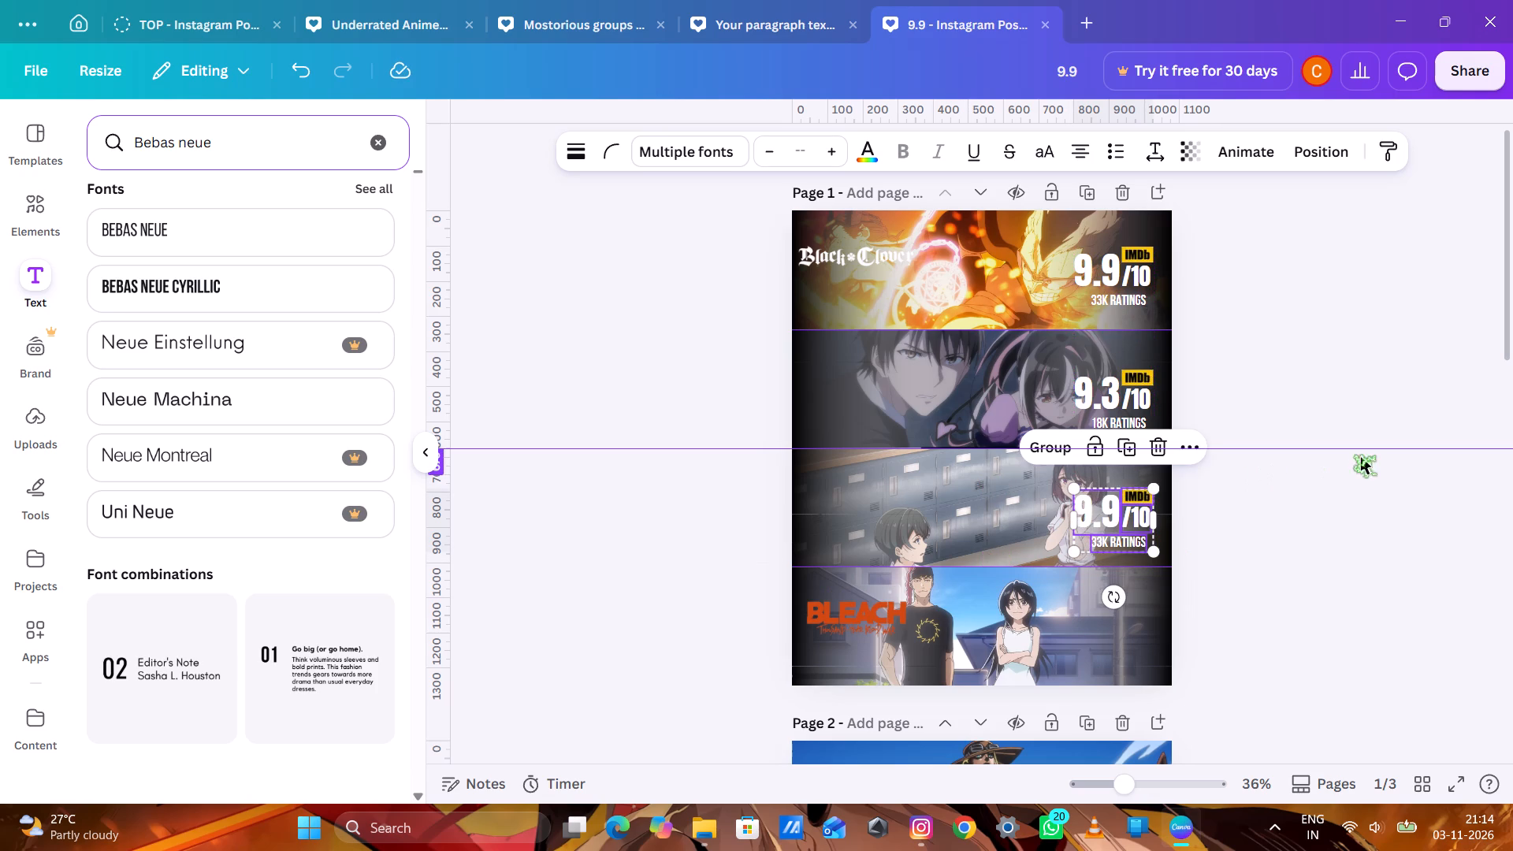
{"action": "left_click", "coordinate": [1361, 455]}
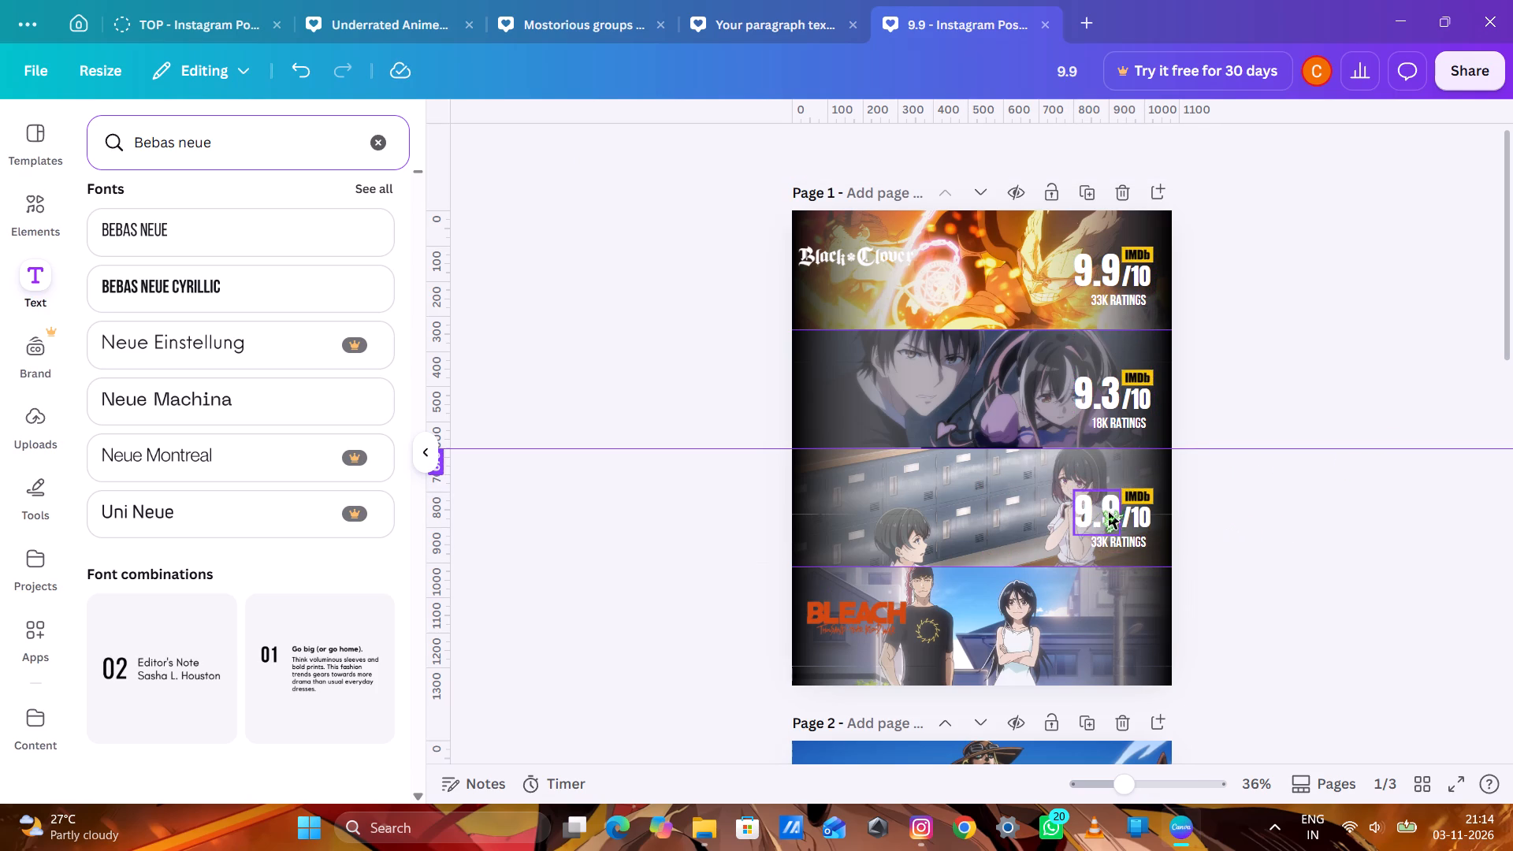
Change the third strip's rating number to 9.3.
{"action": "left_click", "coordinate": [1109, 512]}
{"action": "left_click", "coordinate": [1113, 511]}
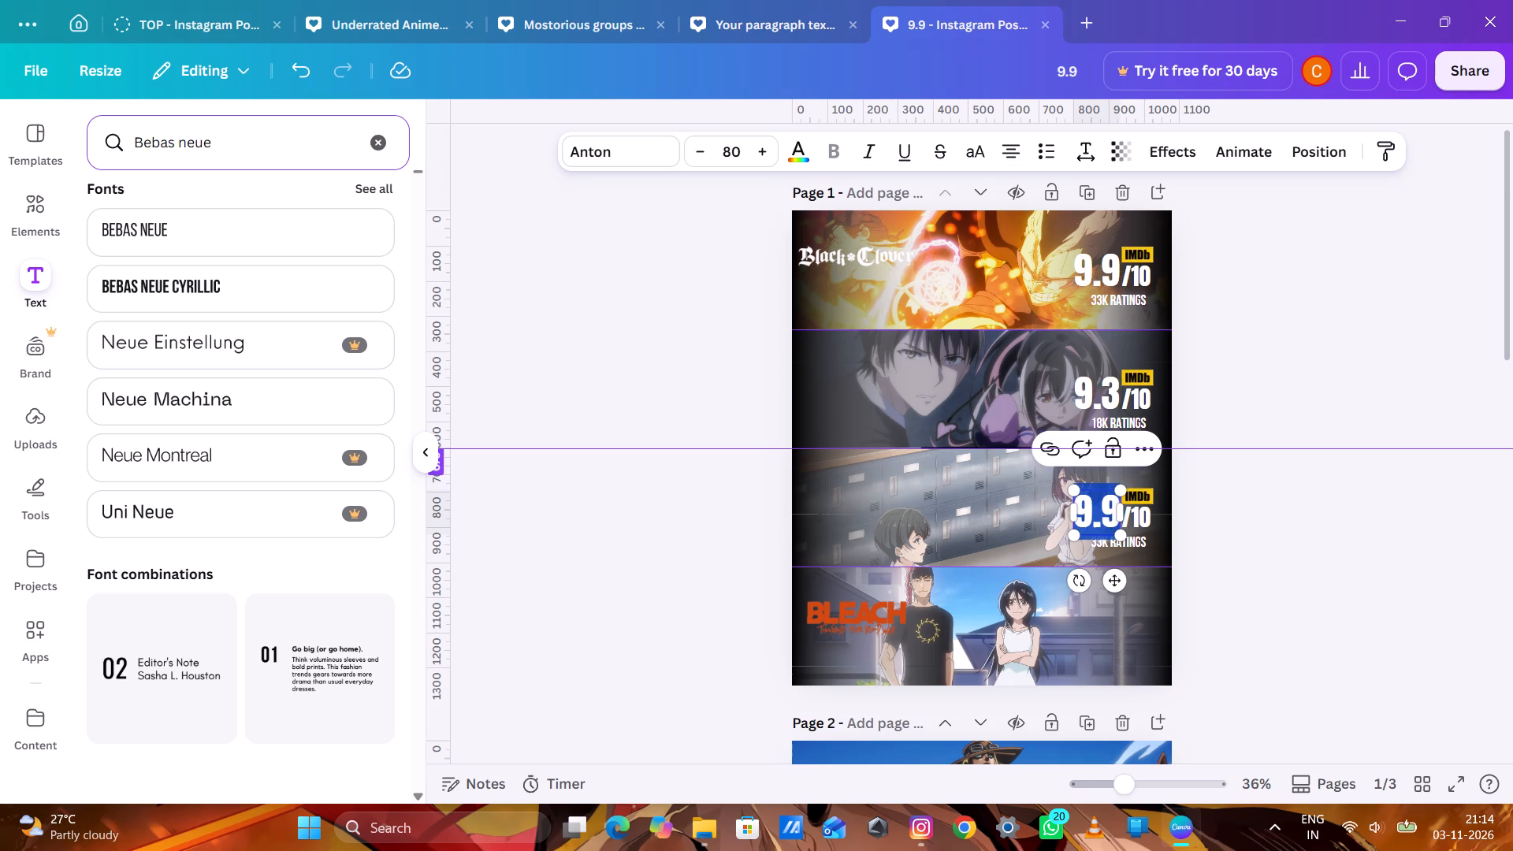
{"action": "left_click", "coordinate": [1113, 511]}
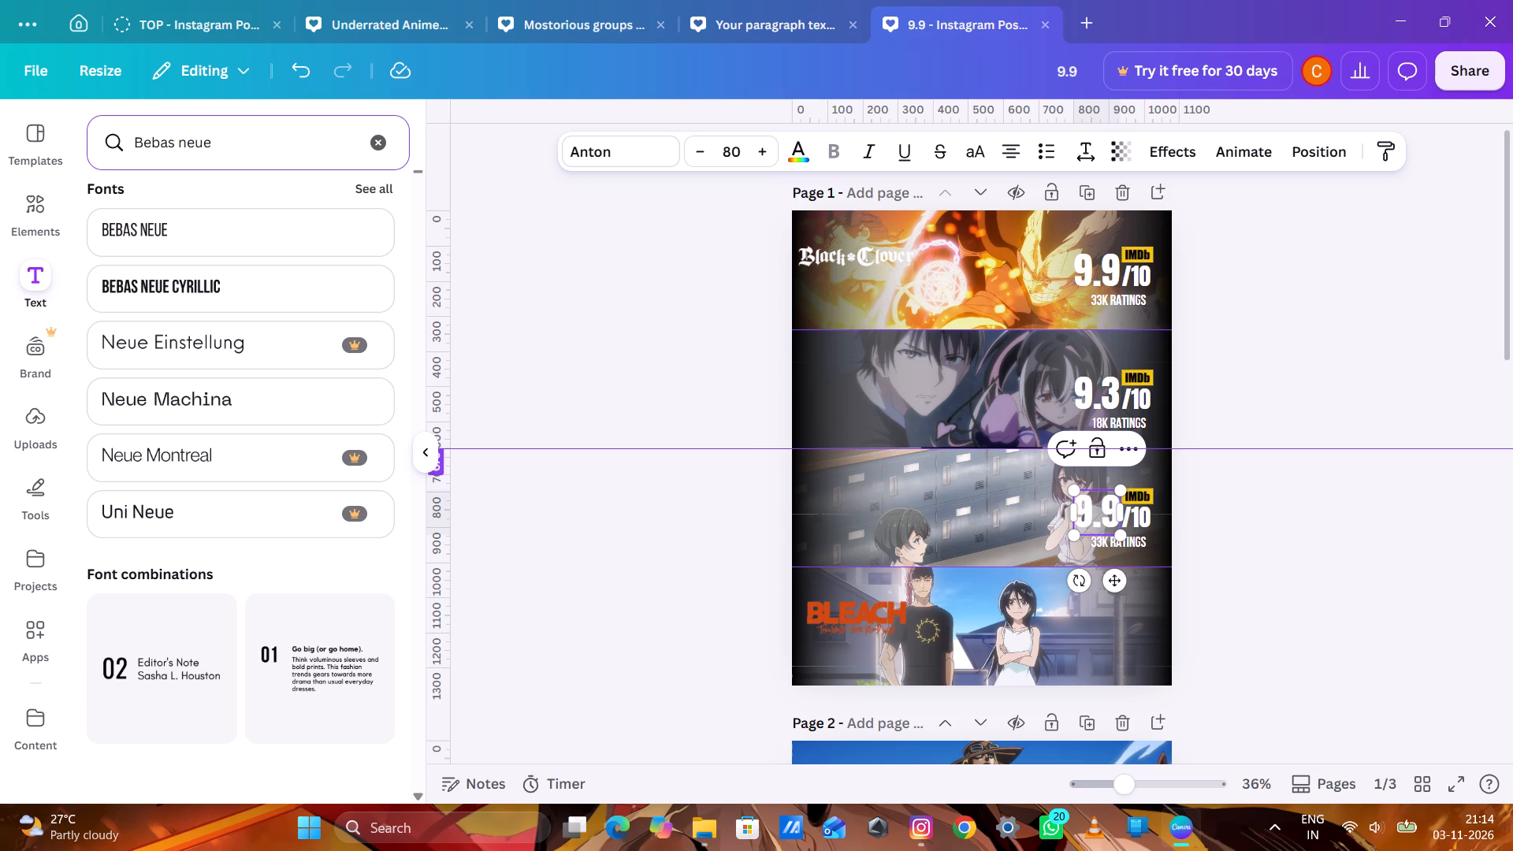
{"action": "key", "text": "BackSpace"}
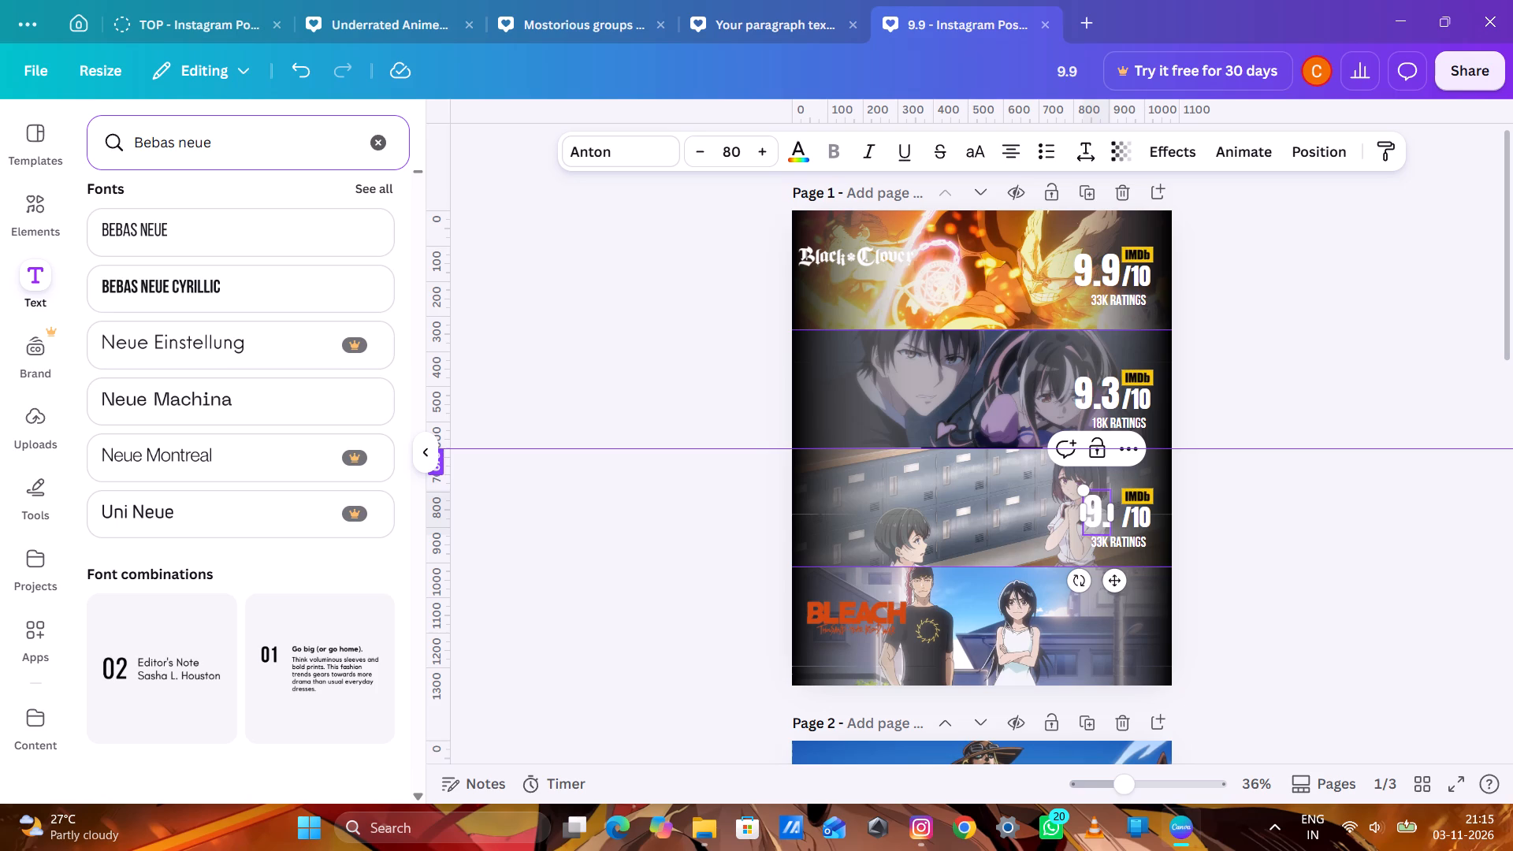
{"action": "key", "text": "3"}
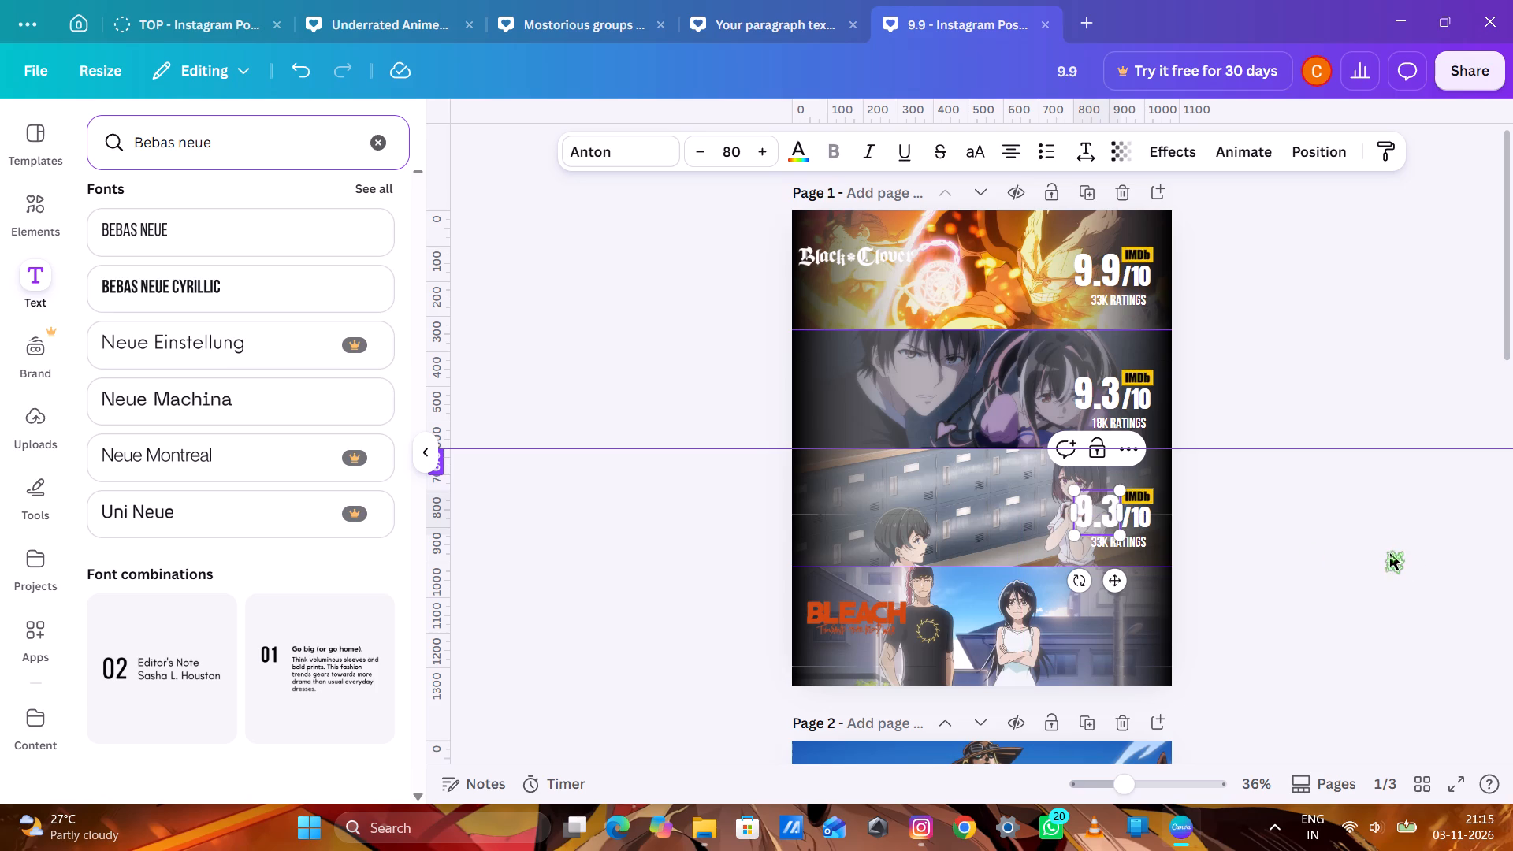
{"action": "left_click", "coordinate": [1336, 559]}
Change the rating count on the third strip to "102 ratings", without the k.
{"action": "left_click", "coordinate": [1124, 540]}
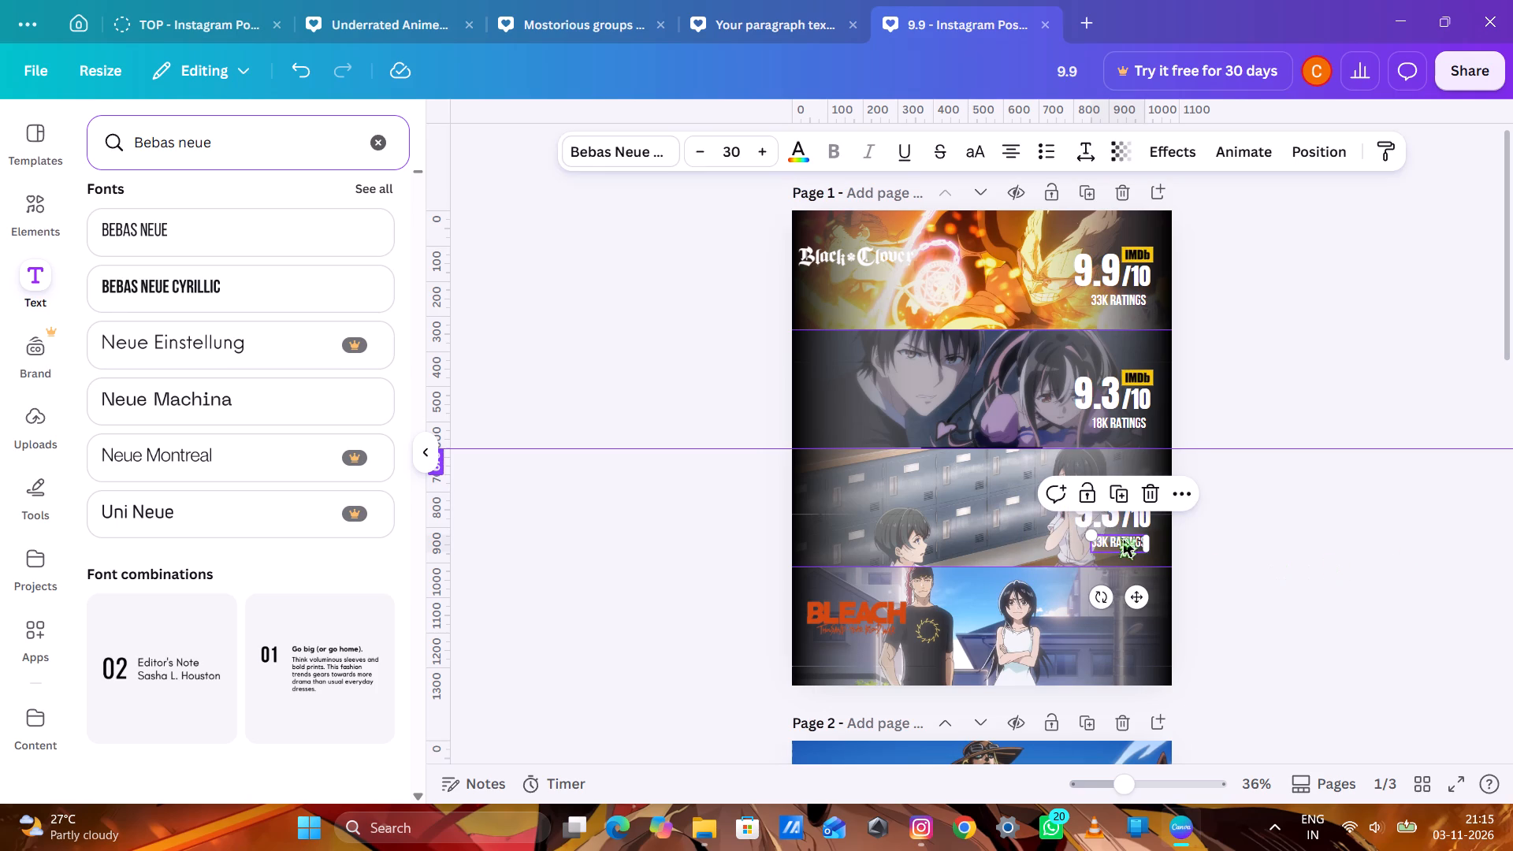
{"action": "left_click", "coordinate": [1117, 541]}
{"action": "left_click", "coordinate": [1107, 541]}
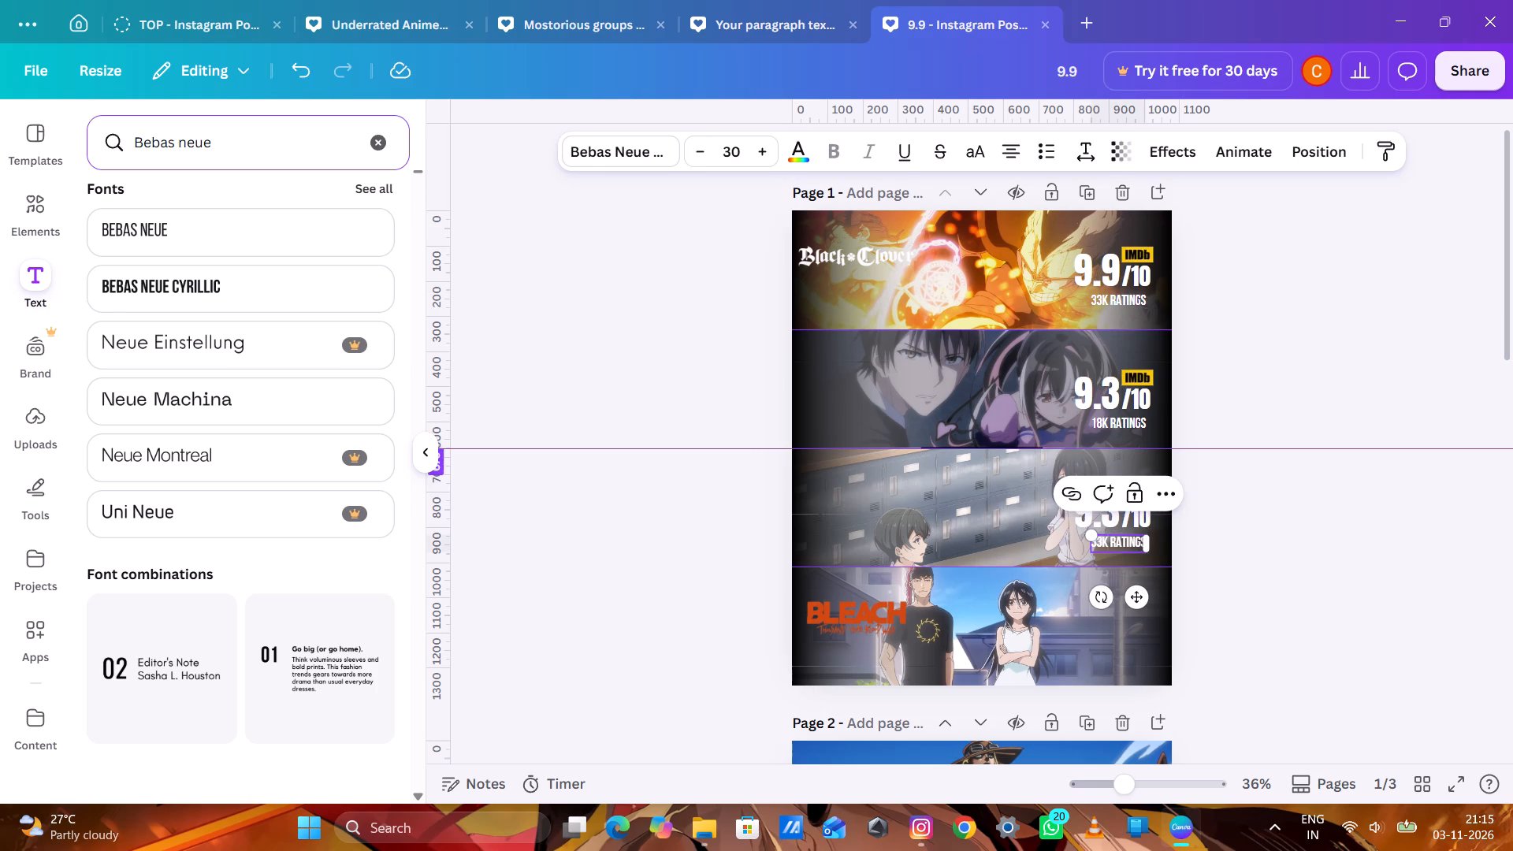
{"action": "key", "text": "BackSpace"}
{"action": "key", "text": "BackSpace"}
{"action": "key", "text": "BackSpace"}
{"action": "type", "text": "102"}
{"action": "left_click", "coordinate": [1399, 543]}
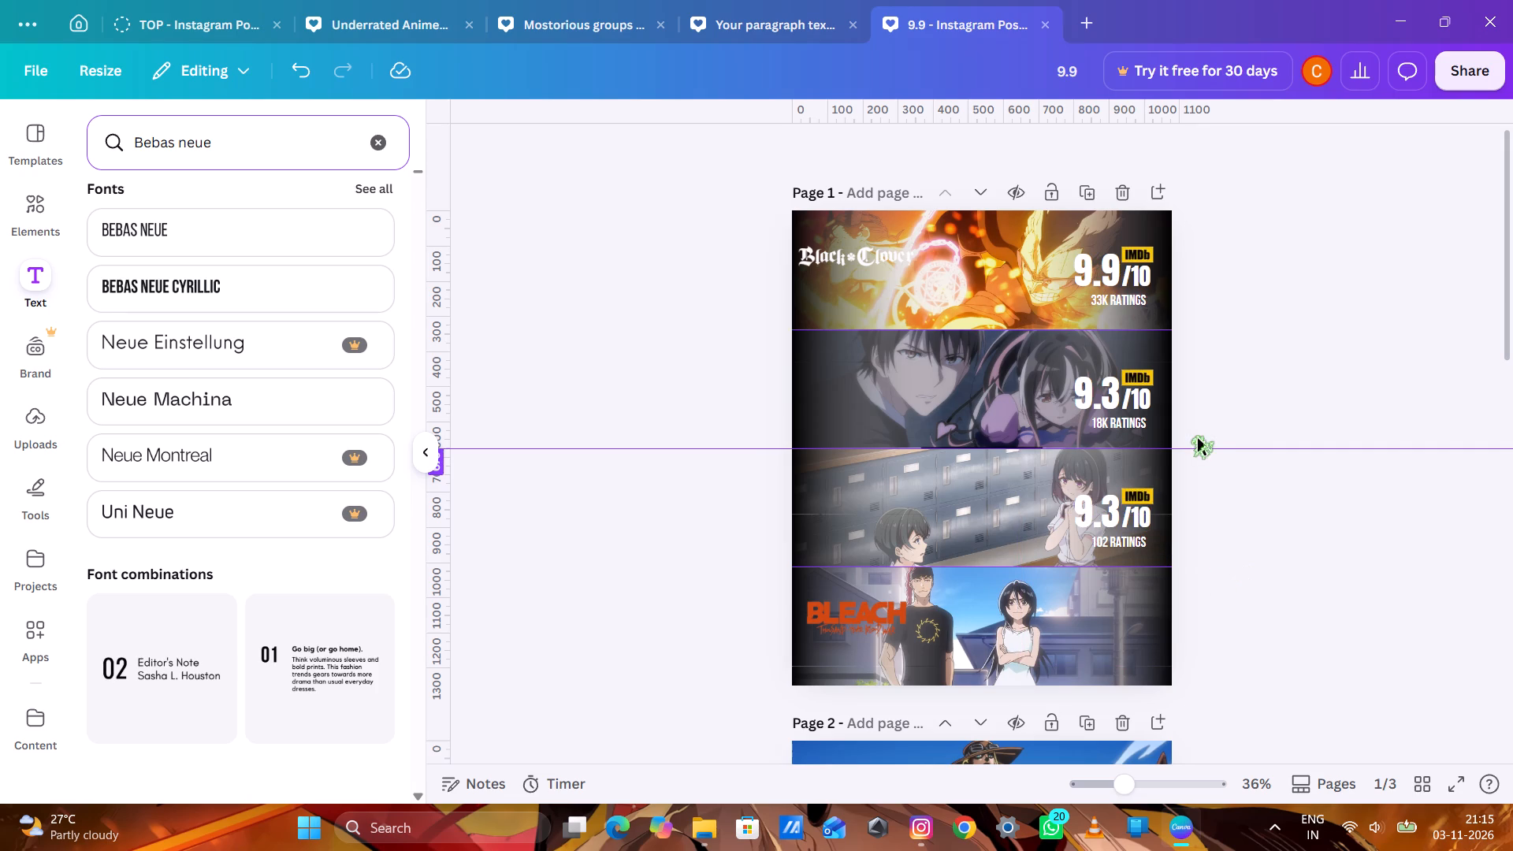
Paste another copy of the rating set and place it on the Bleach strip, aligned beneath the other ratings.
{"action": "key", "text": "ctrl+v"}
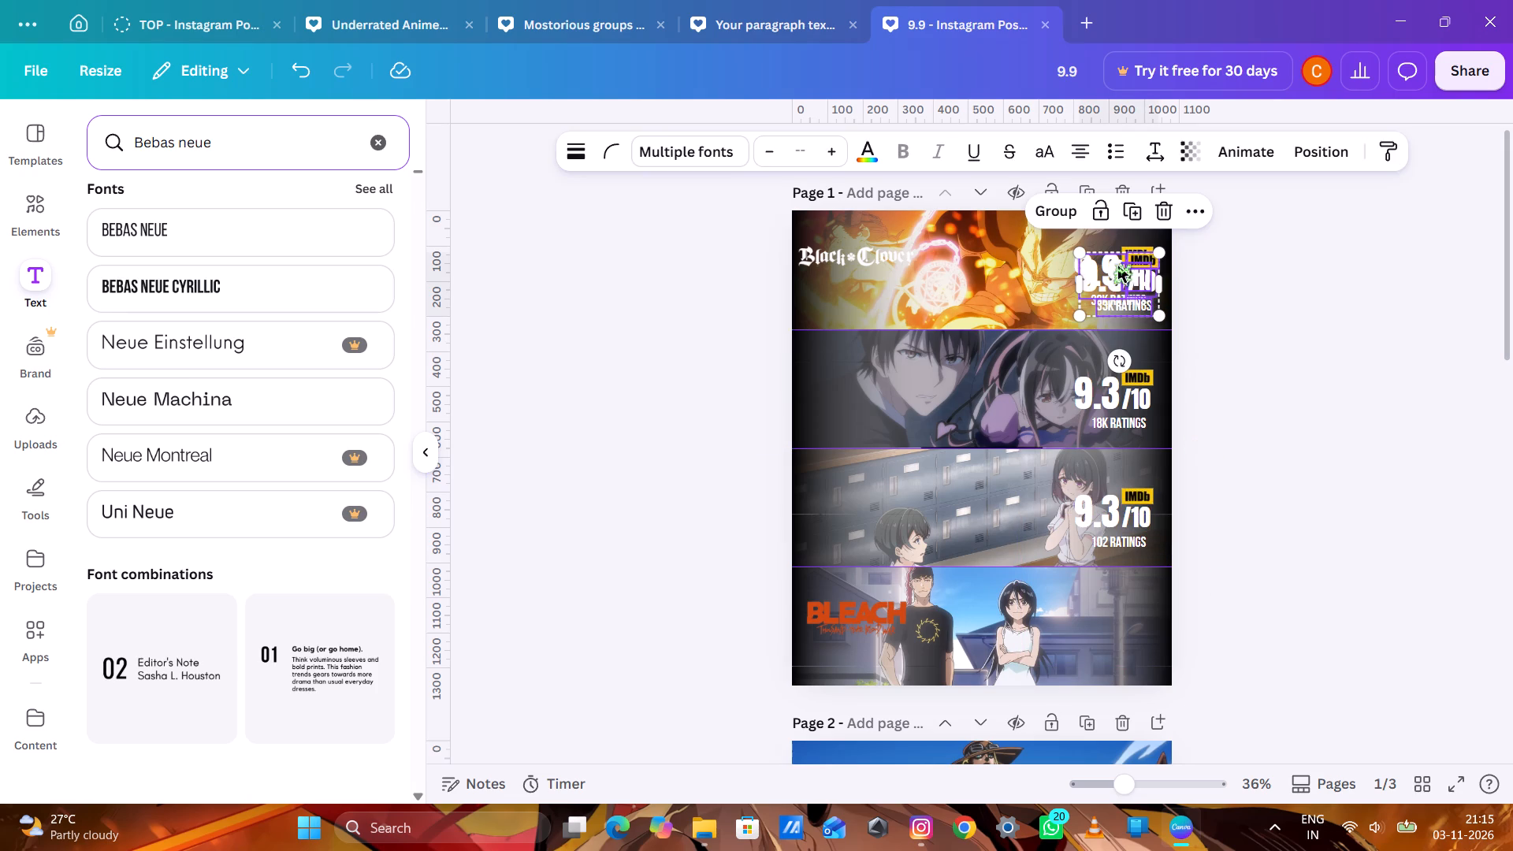
{"action": "left_click_drag", "start_coordinate": [1123, 252], "coordinate": [1221, 386]}
{"action": "left_click_drag", "start_coordinate": [1121, 254], "coordinate": [1114, 603]}
{"action": "left_click", "coordinate": [1363, 570]}
Change the Bleach strip's rating number to 9.1.
{"action": "double_click", "coordinate": [1113, 618]}
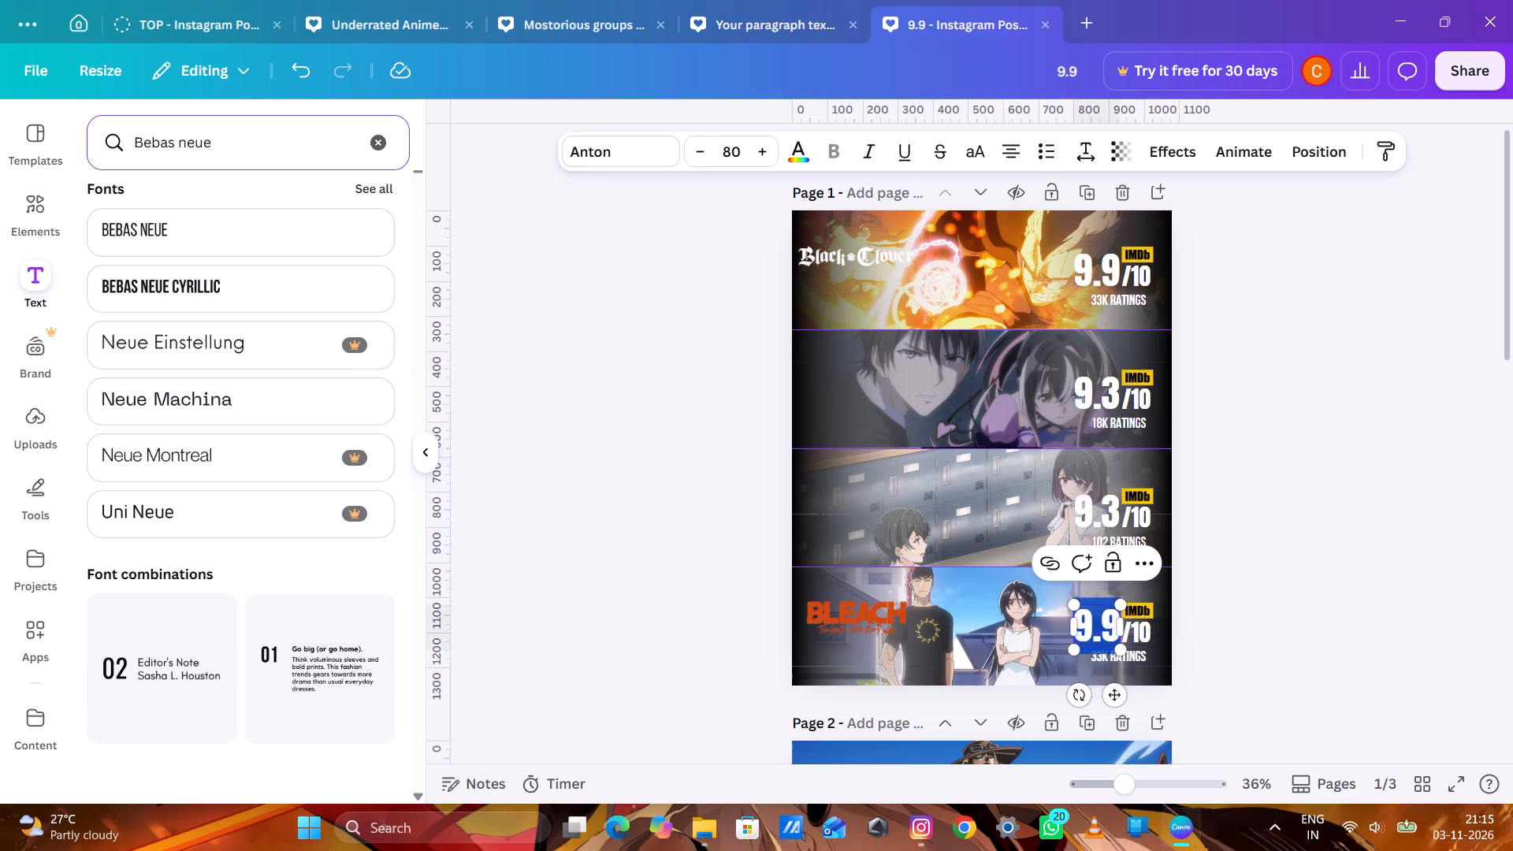
{"action": "left_click", "coordinate": [1113, 618]}
{"action": "key", "text": "BackSpace"}
{"action": "key", "text": "1"}
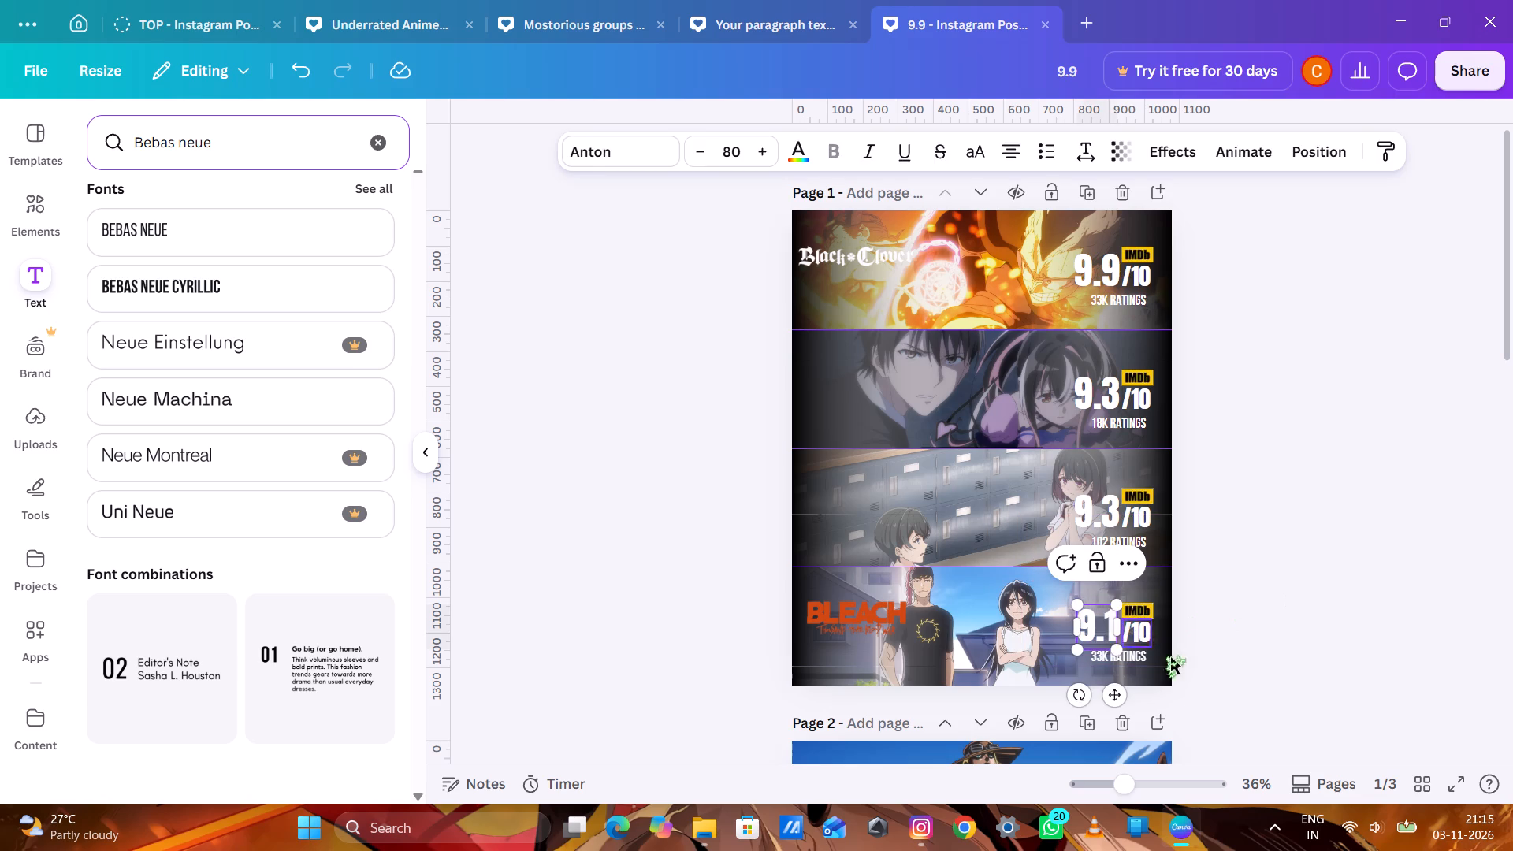
{"action": "left_click", "coordinate": [1318, 645]}
Change the rating count on the Bleach strip to "11k ratings".
{"action": "double_click", "coordinate": [1126, 654]}
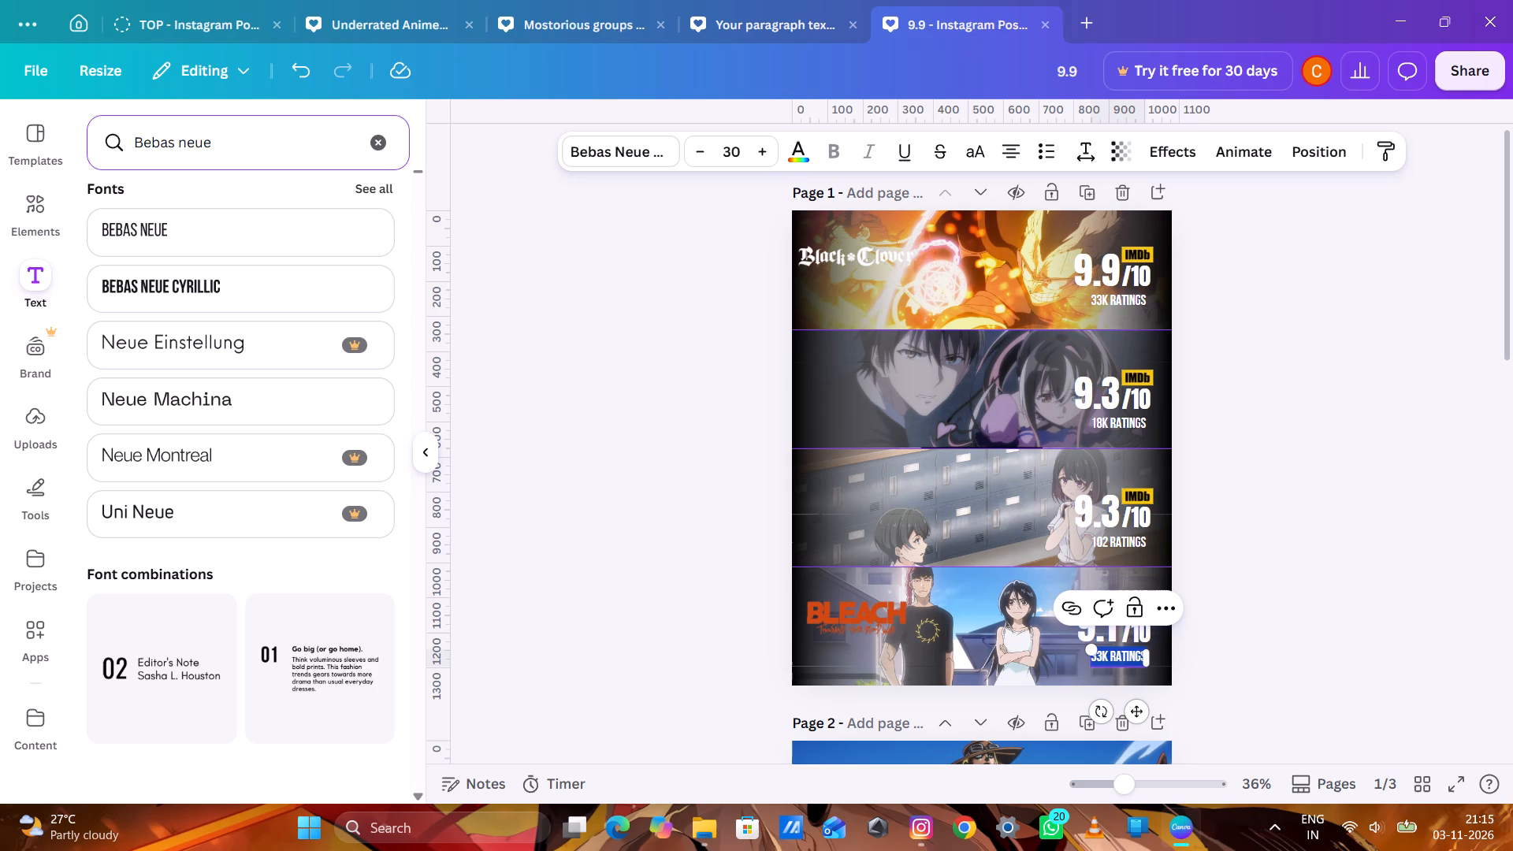
{"action": "left_click", "coordinate": [1110, 654]}
{"action": "left_click", "coordinate": [1104, 656]}
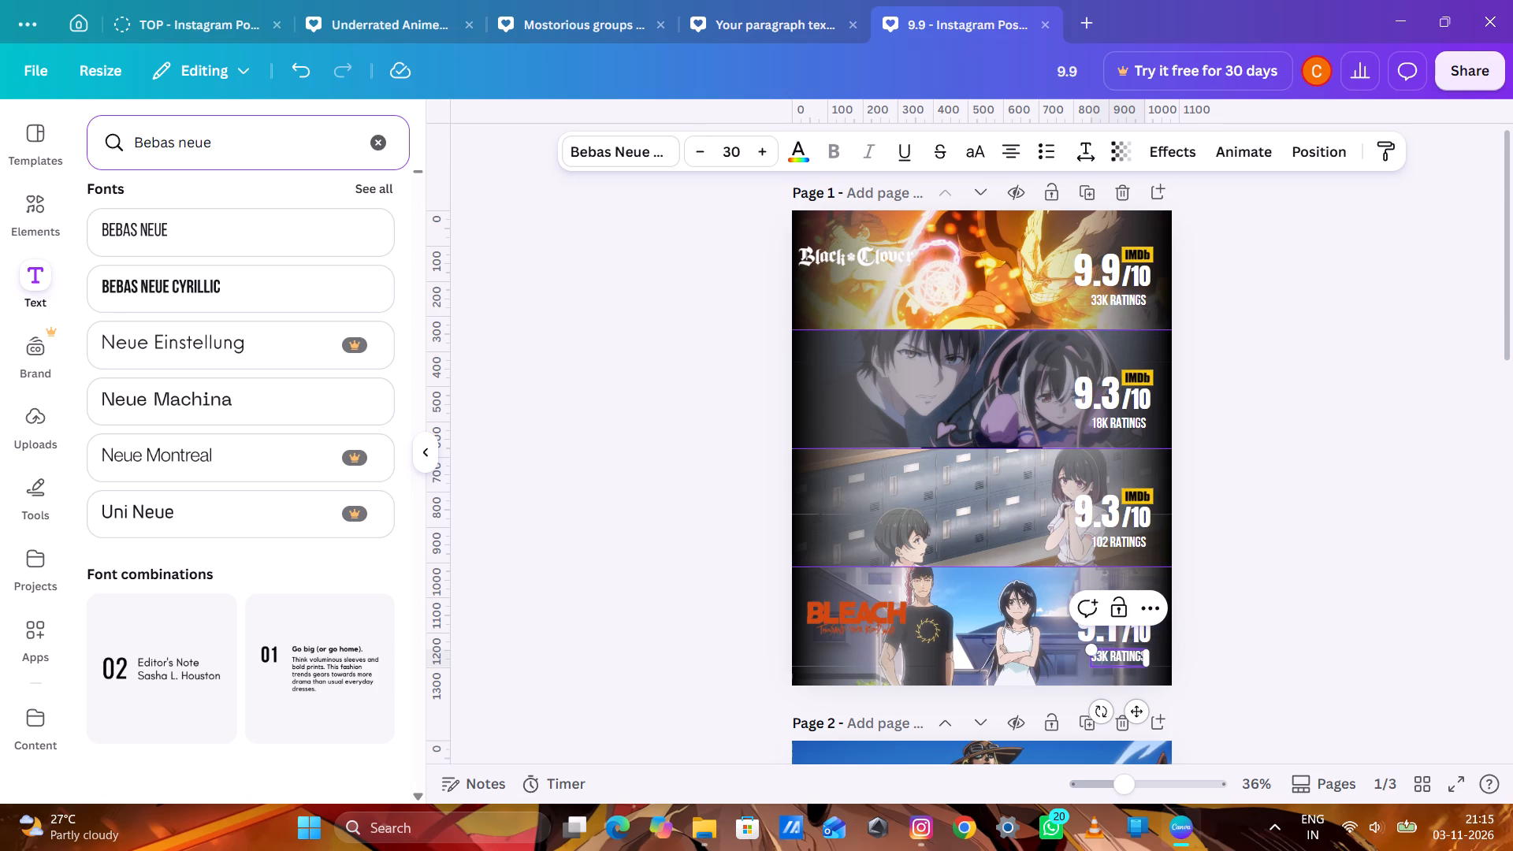
{"action": "key", "text": "BackSpace"}
{"action": "key", "text": "BackSpace"}
{"action": "type", "text": "11"}
{"action": "left_click", "coordinate": [1362, 586]}
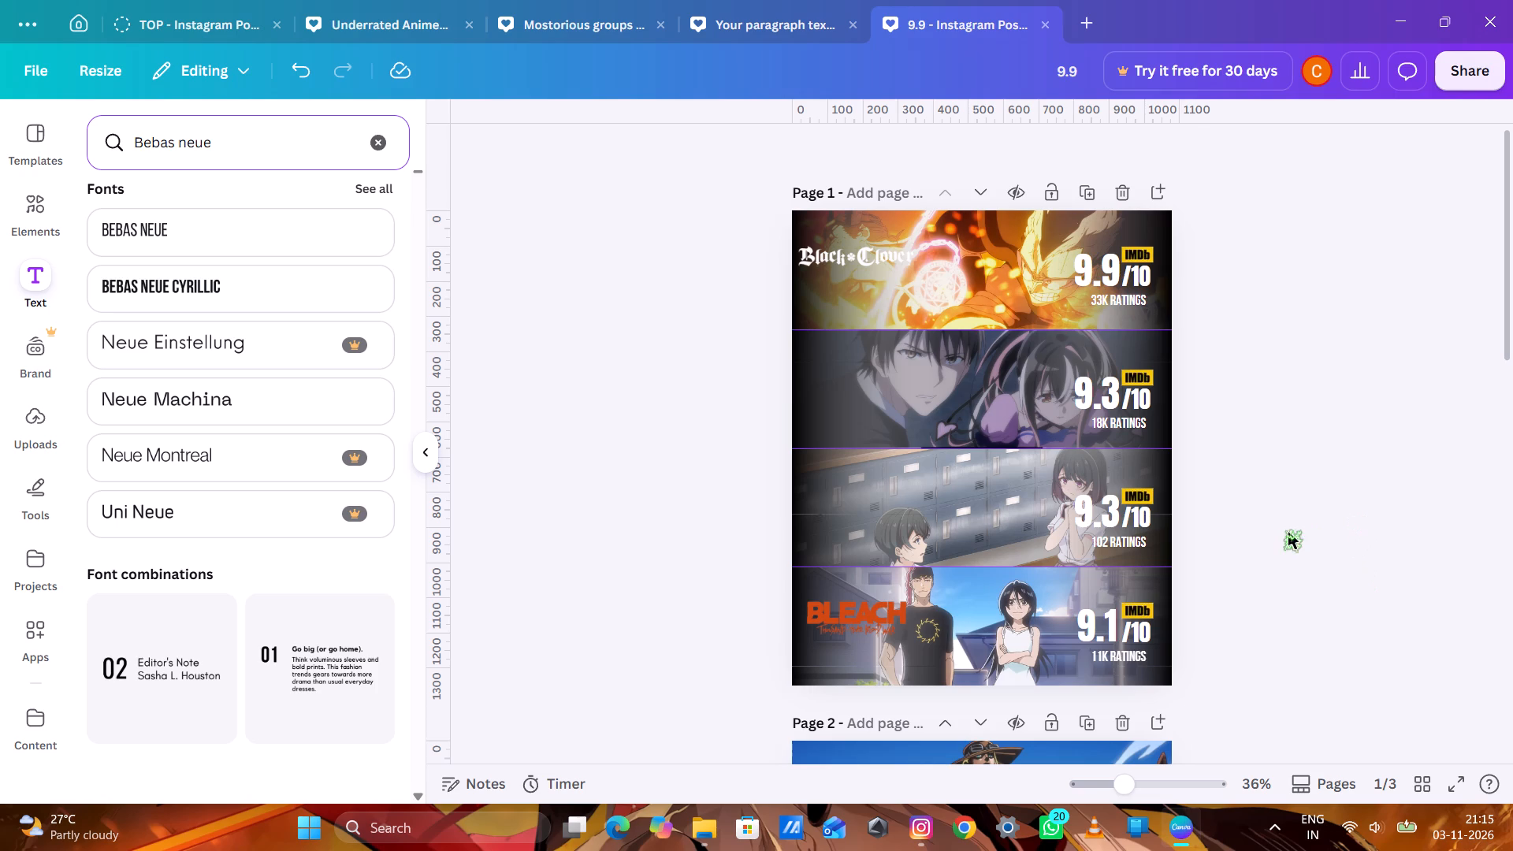
Unlock the dark gradient behind the Black Clover strip's rating and moderately lower its Transparency value to lighten the fade.
{"action": "left_click", "coordinate": [1071, 317]}
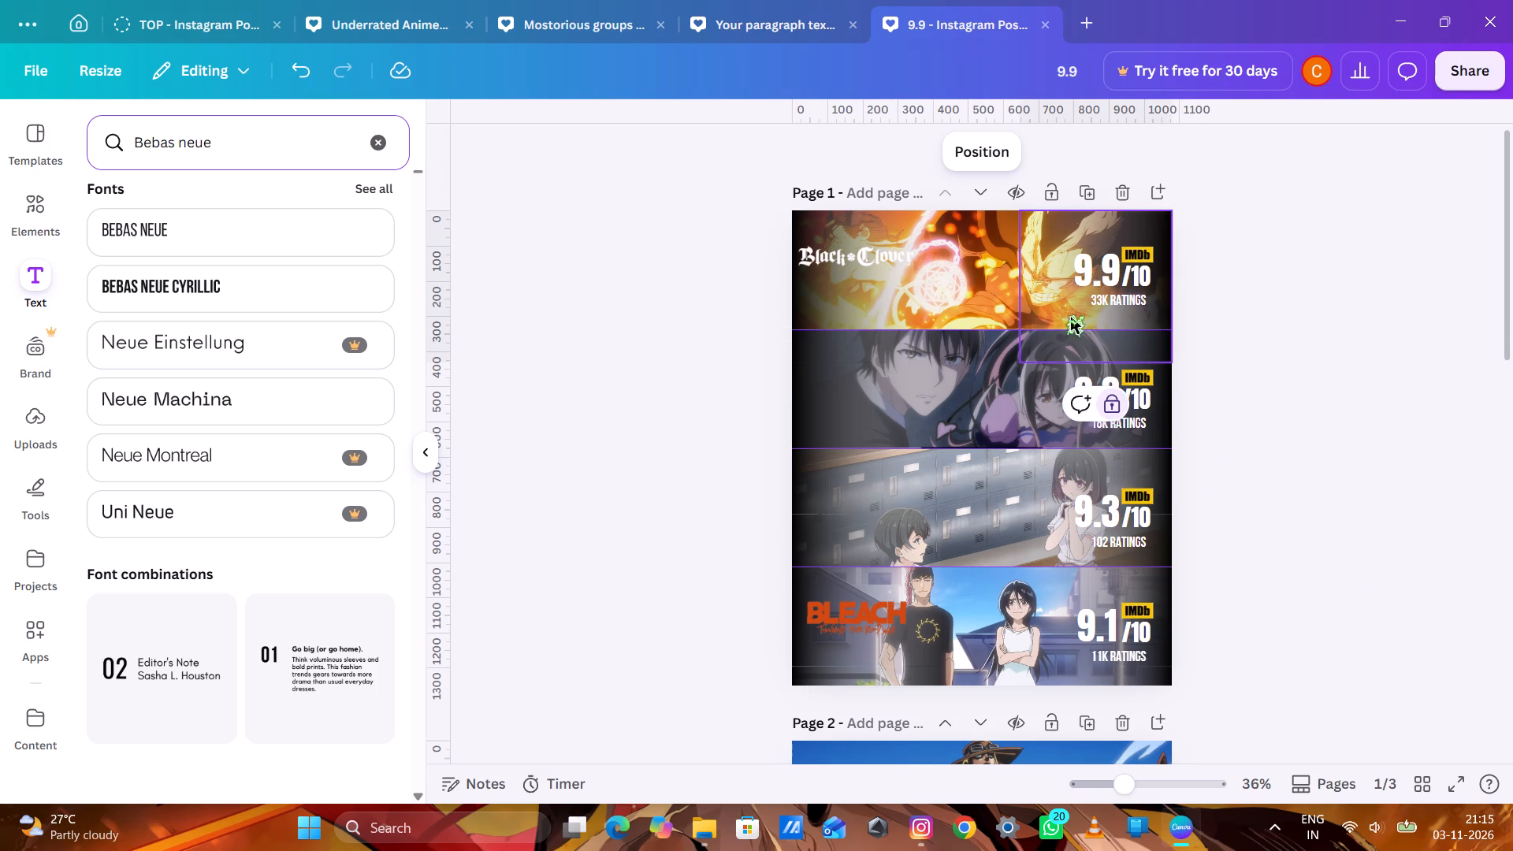
{"action": "right_click", "coordinate": [1069, 317]}
{"action": "left_click", "coordinate": [1169, 371]}
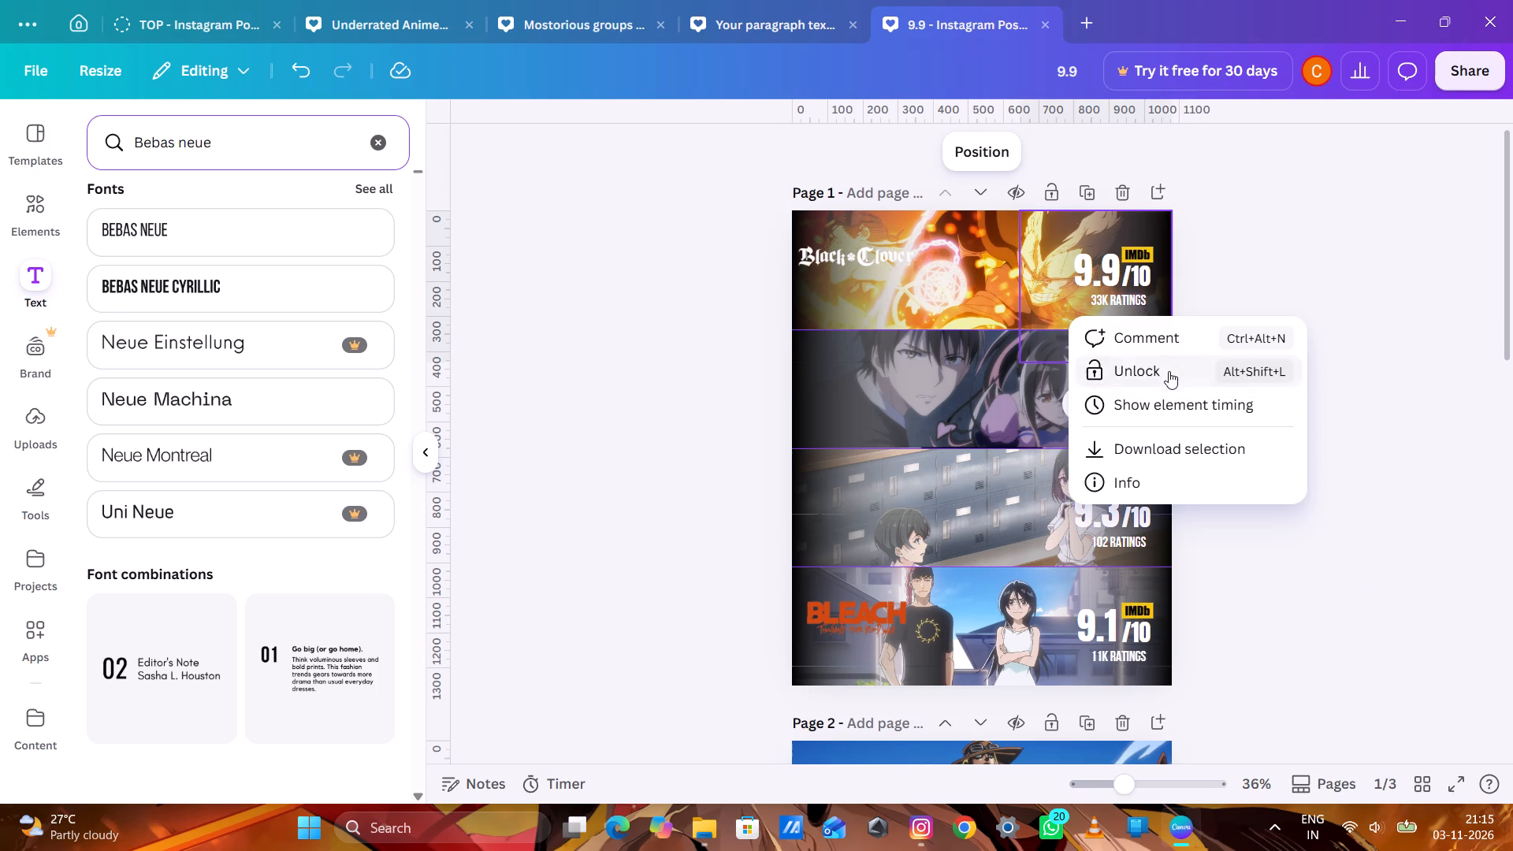
{"action": "left_click", "coordinate": [1015, 159]}
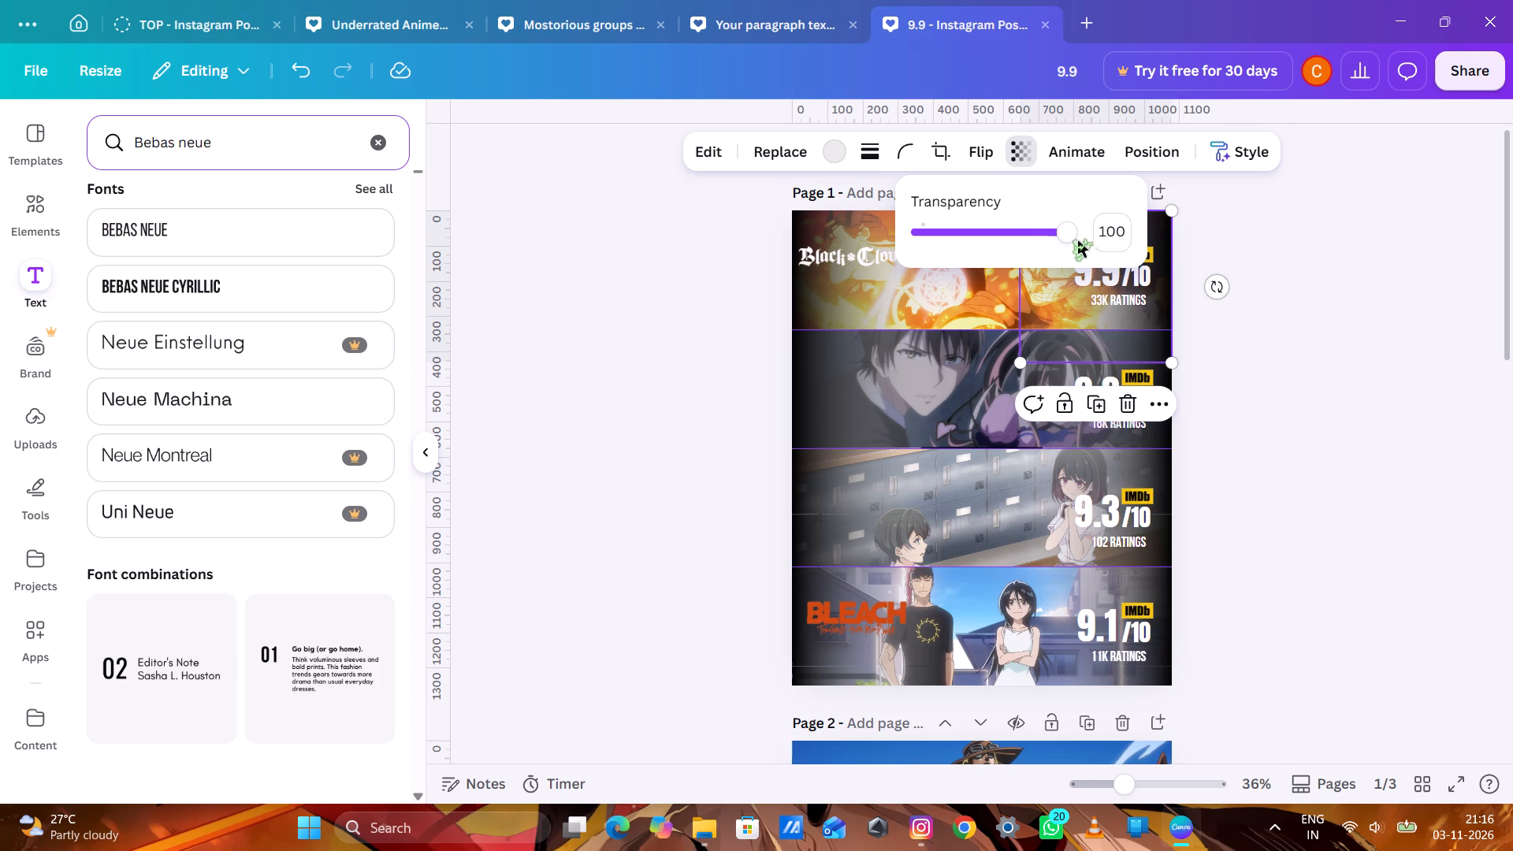
{"action": "left_click_drag", "start_coordinate": [1060, 236], "coordinate": [1002, 248]}
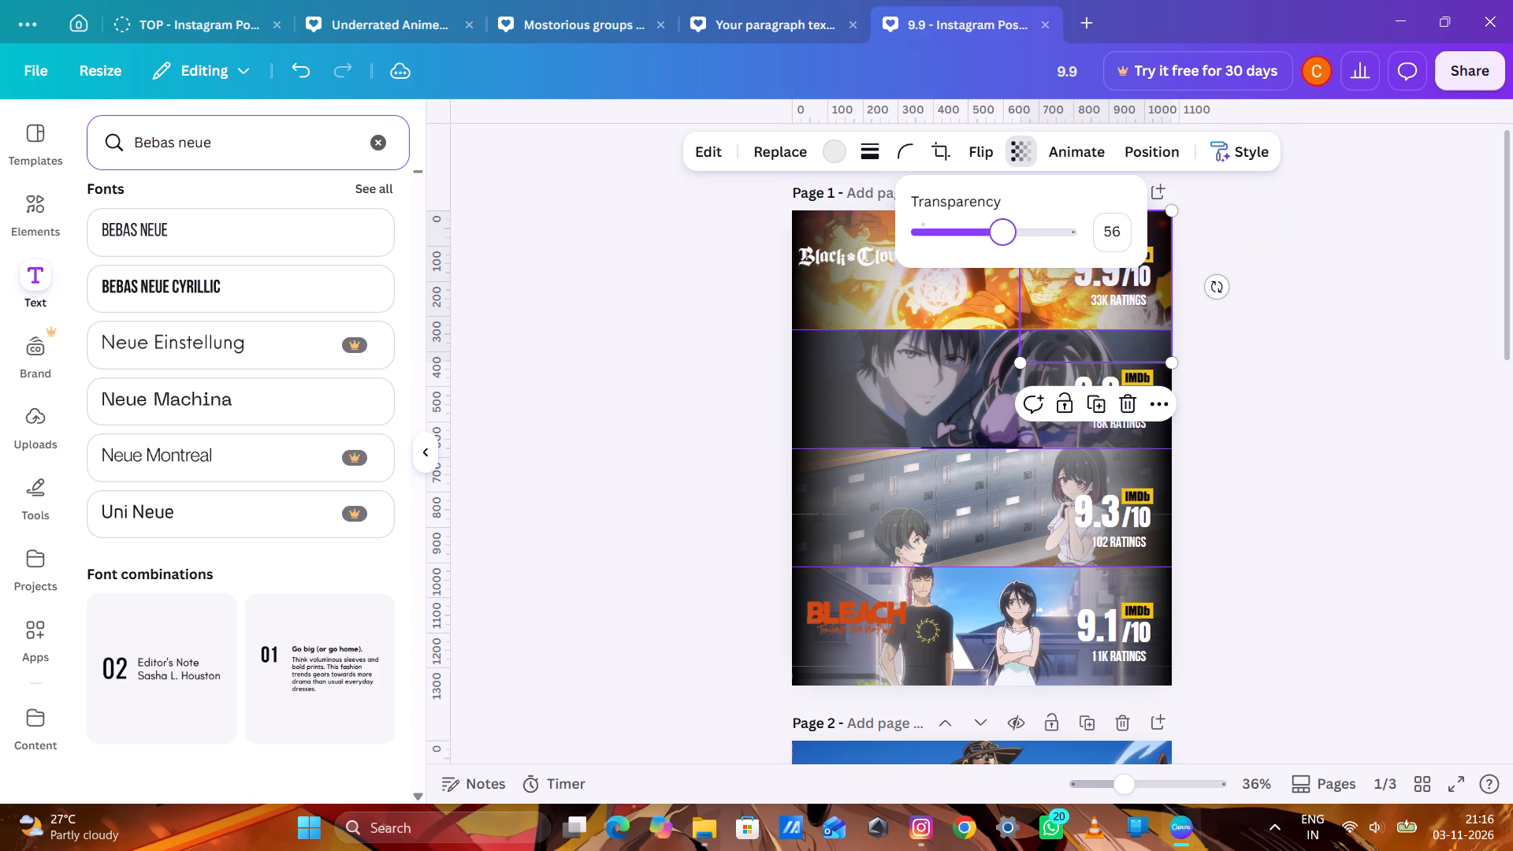
{"action": "left_click_drag", "start_coordinate": [1002, 248], "coordinate": [1007, 248]}
{"action": "left_click_drag", "start_coordinate": [1007, 248], "coordinate": [1035, 238]}
{"action": "left_click", "coordinate": [1486, 269]}
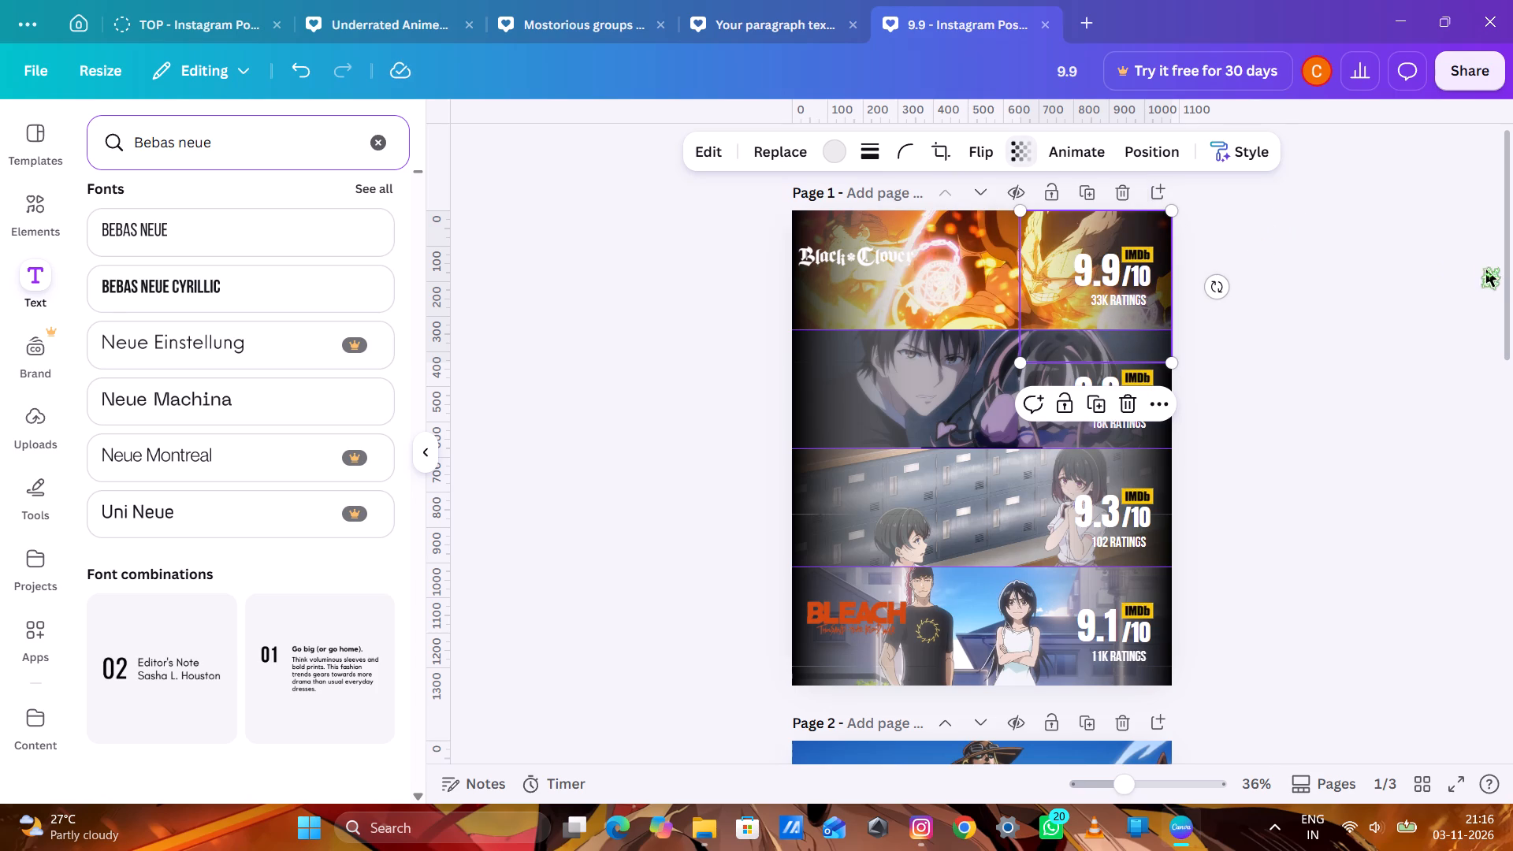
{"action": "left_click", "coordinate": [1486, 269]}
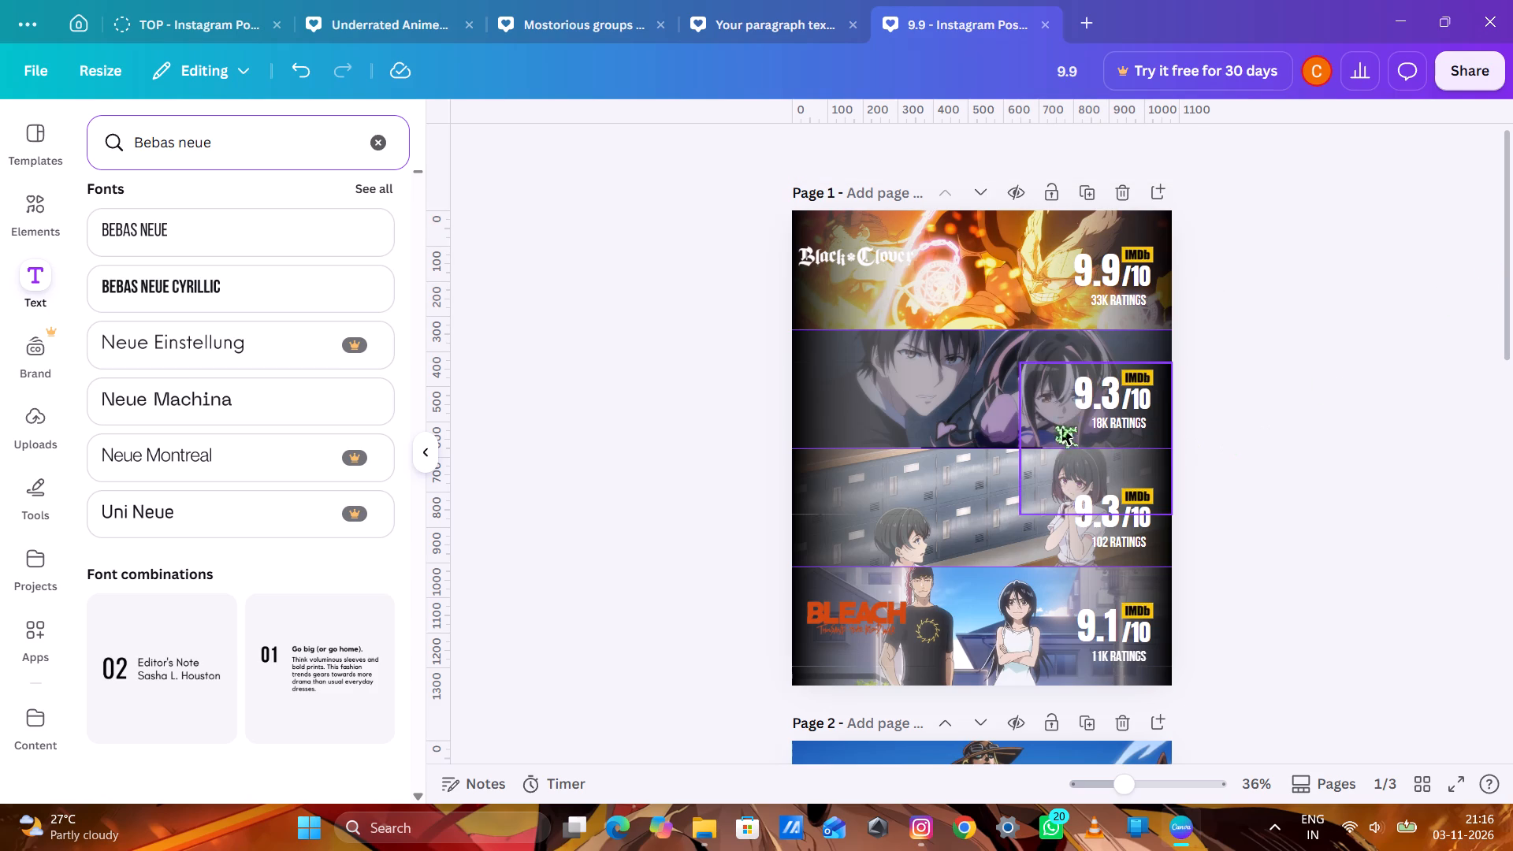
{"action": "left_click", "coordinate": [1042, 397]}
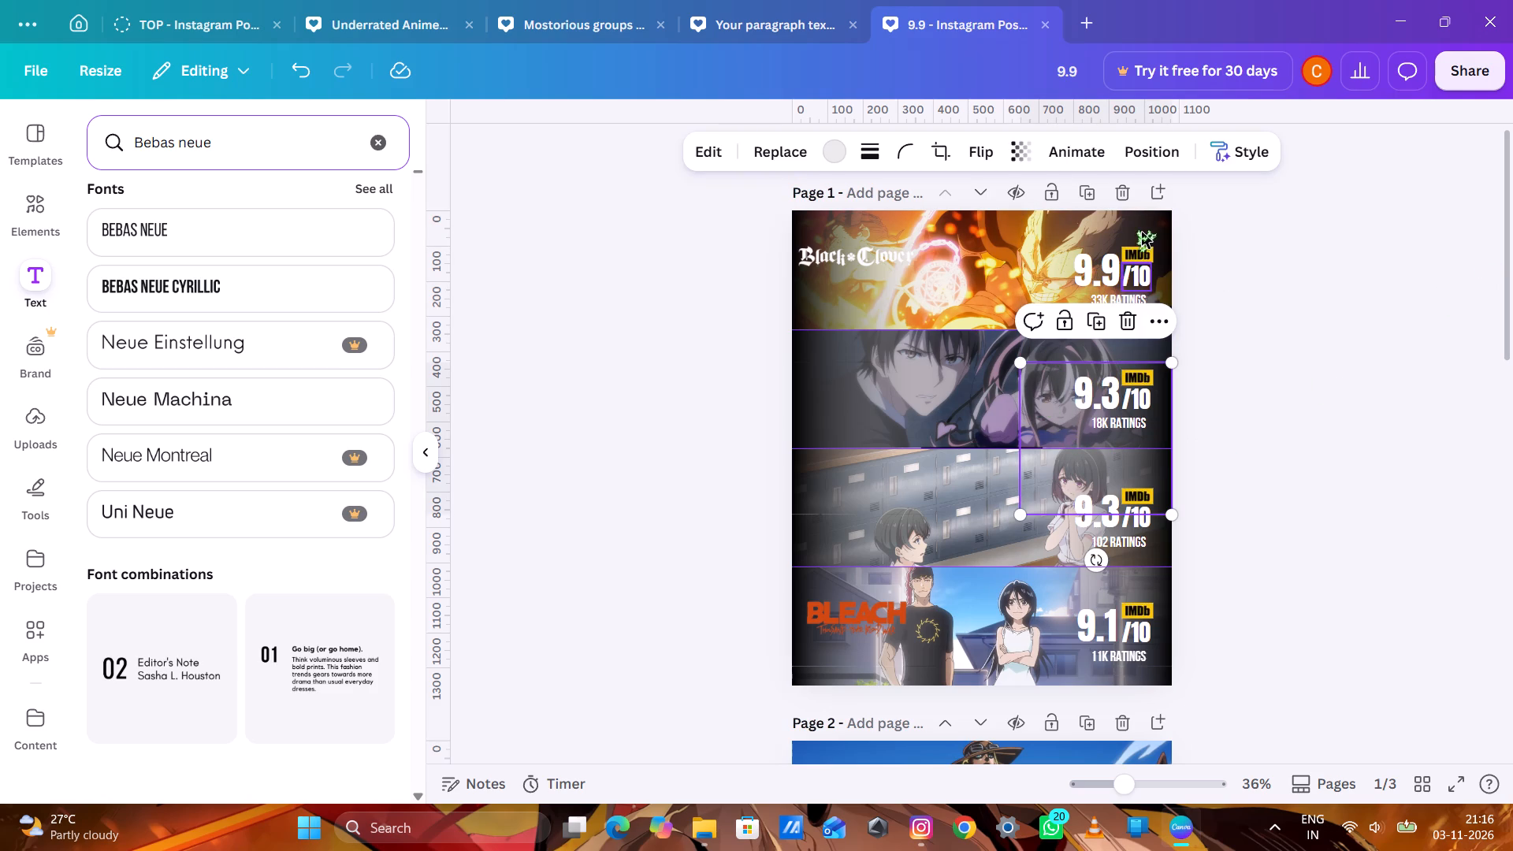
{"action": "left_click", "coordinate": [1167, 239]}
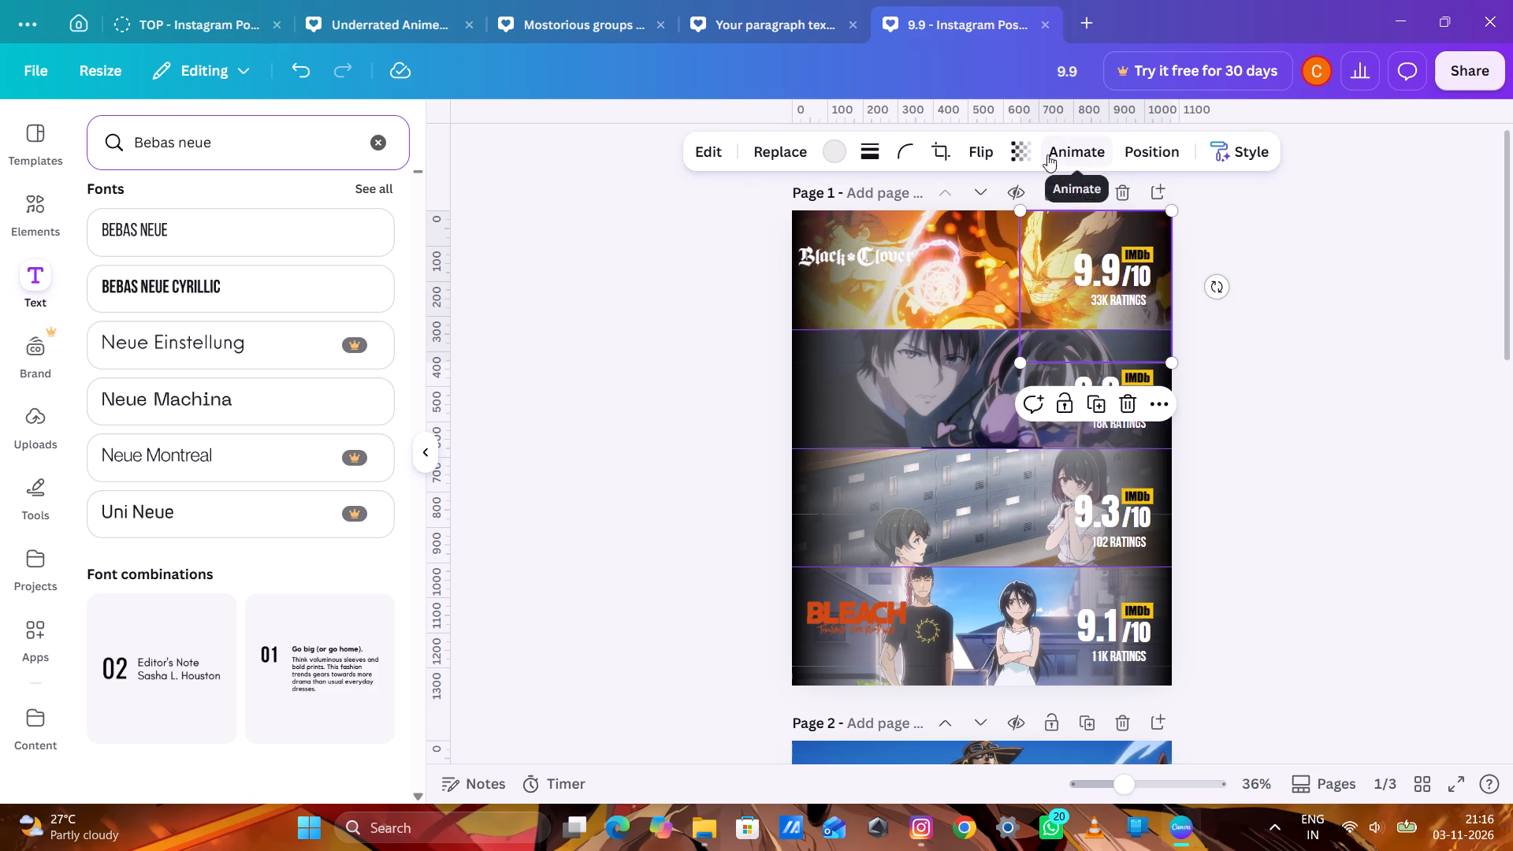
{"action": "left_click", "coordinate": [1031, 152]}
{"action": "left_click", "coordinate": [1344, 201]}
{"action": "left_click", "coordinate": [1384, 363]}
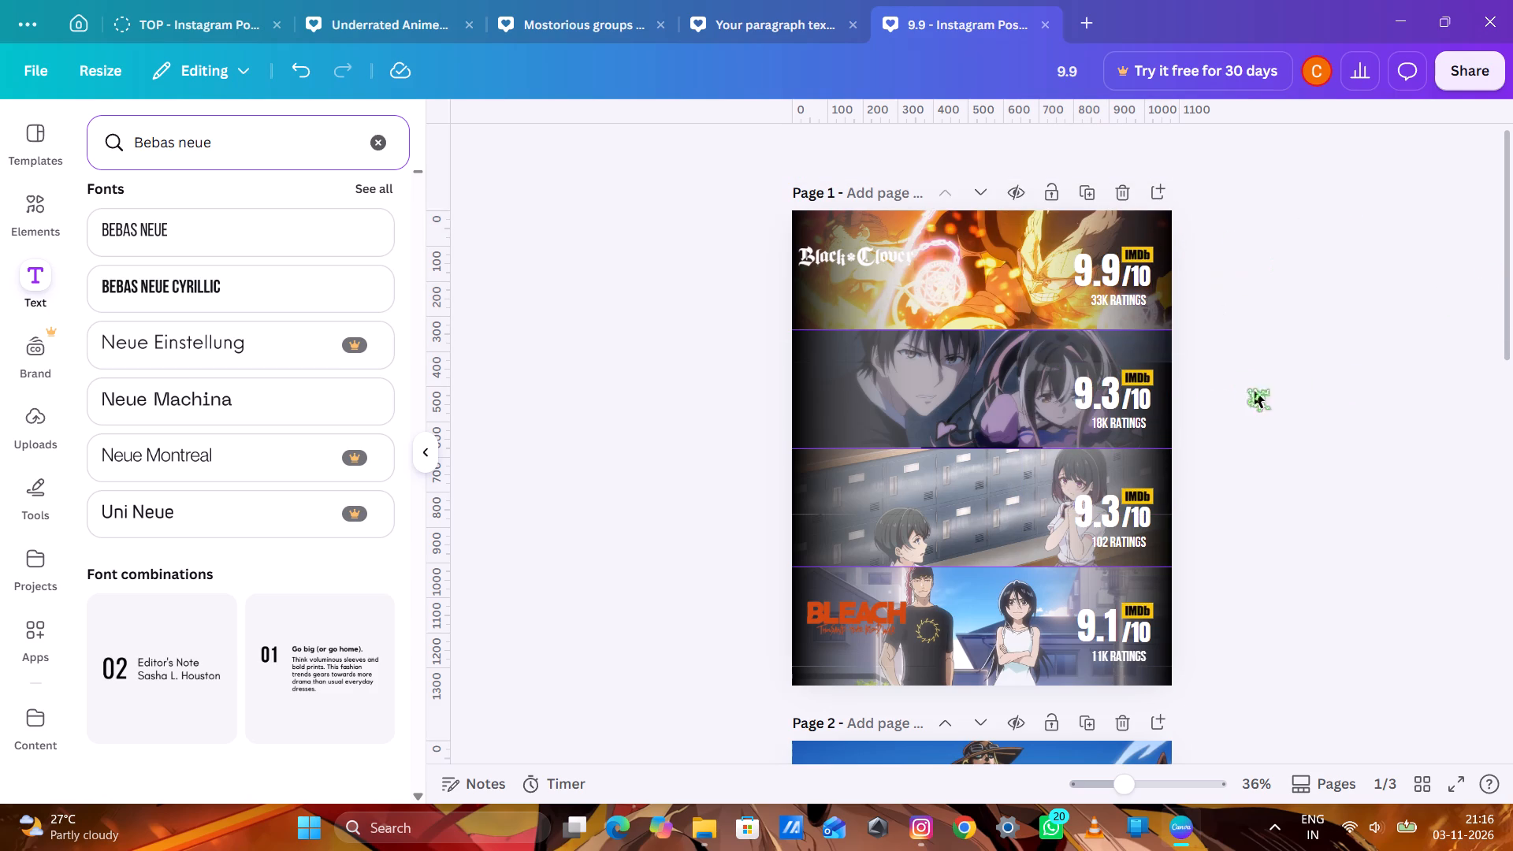
Lower the Transparency of the right-side dark gradient spanning the second and third strips to the mid-70s.
{"action": "left_click", "coordinate": [1044, 415]}
{"action": "left_click", "coordinate": [1013, 151]}
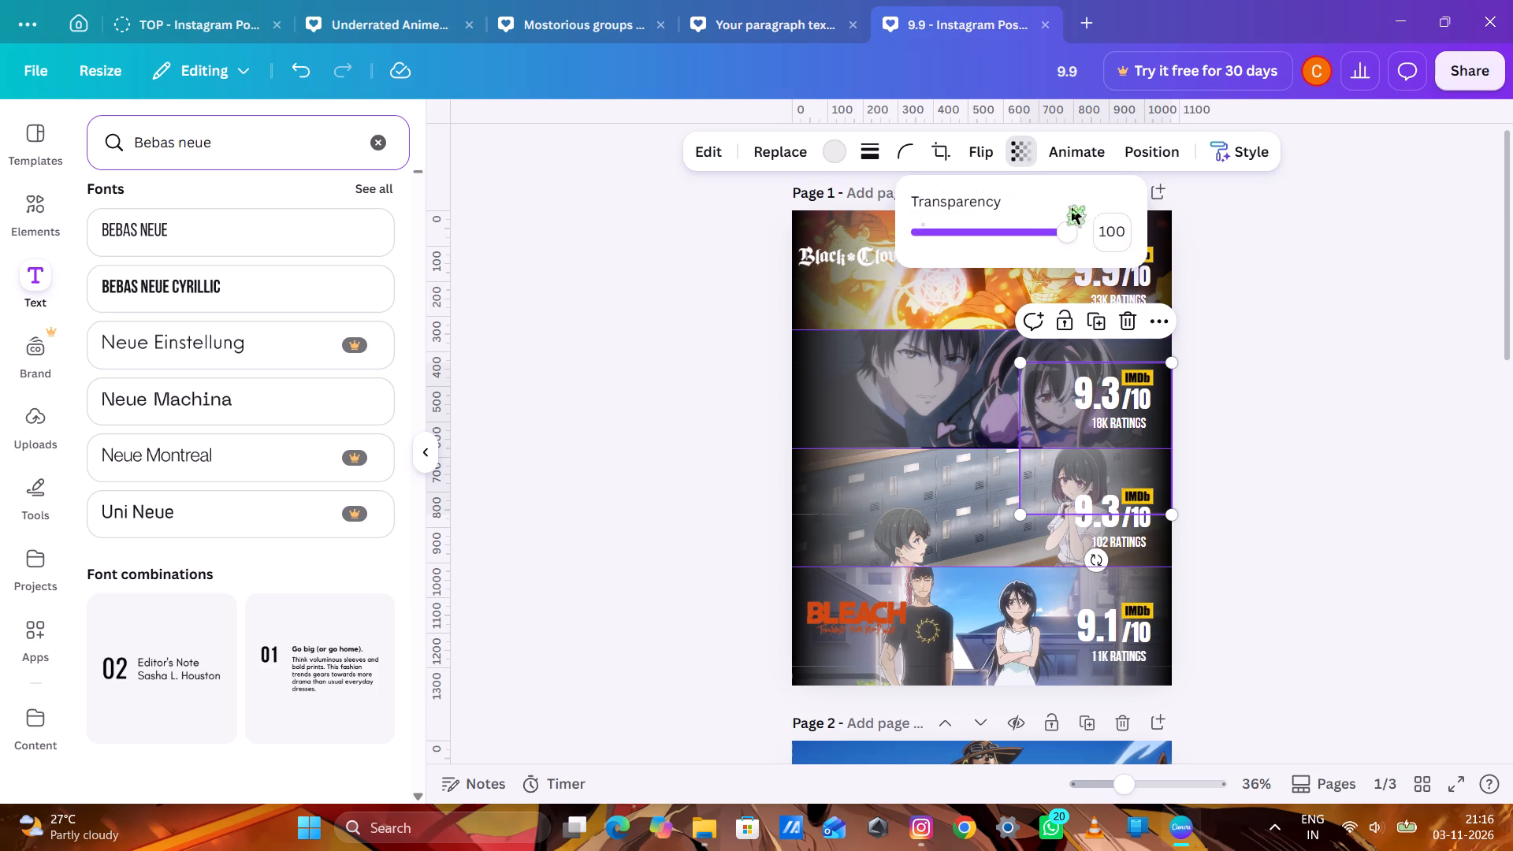
{"action": "left_click_drag", "start_coordinate": [1065, 228], "coordinate": [1049, 235]}
{"action": "left_click_drag", "start_coordinate": [1049, 235], "coordinate": [1032, 244]}
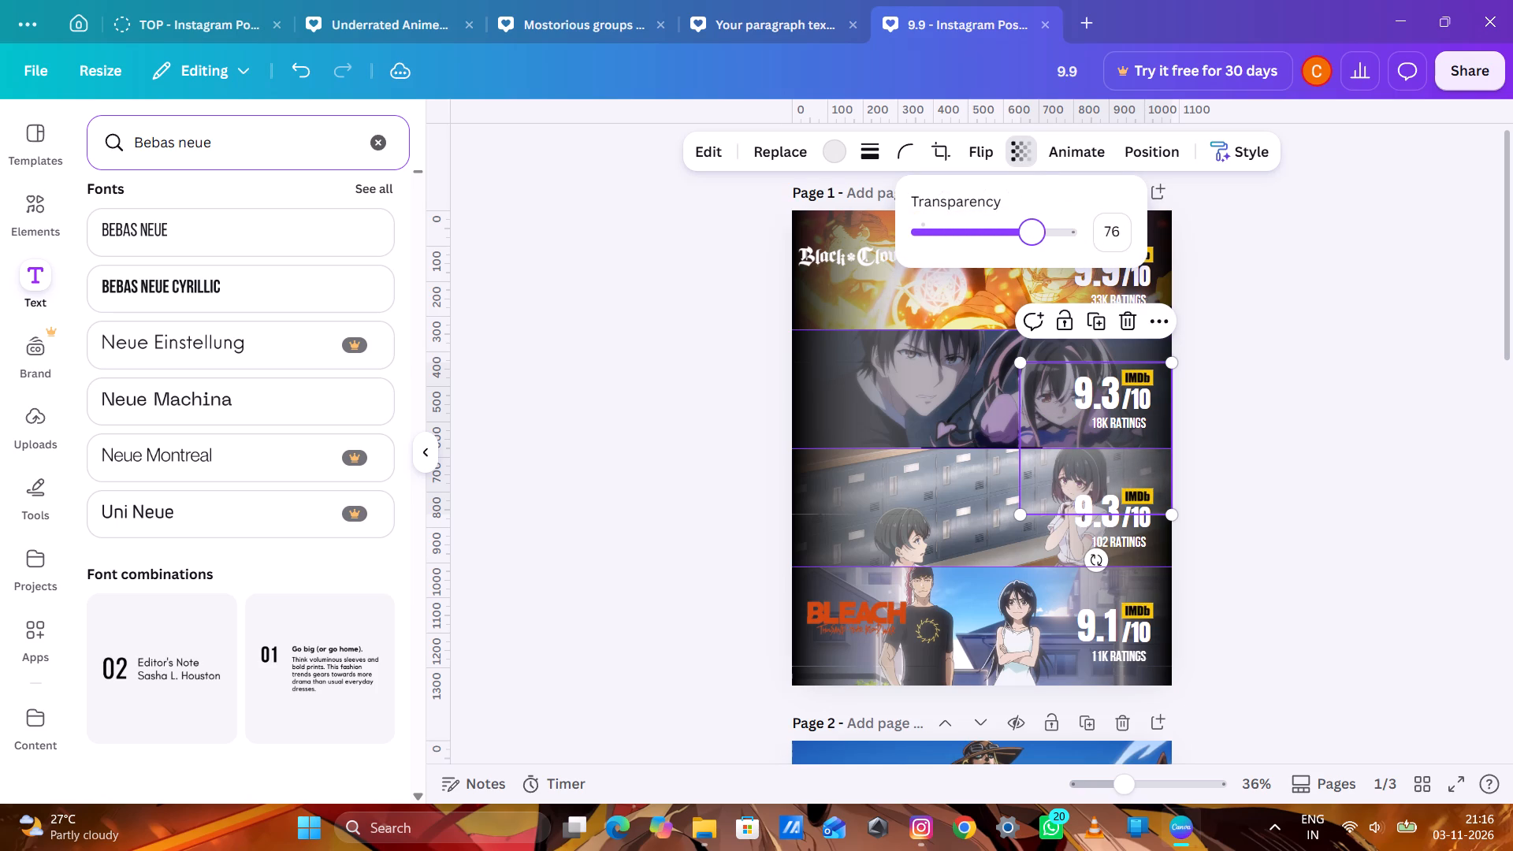
{"action": "left_click_drag", "start_coordinate": [1032, 244], "coordinate": [1030, 250]}
{"action": "left_click_drag", "start_coordinate": [1030, 250], "coordinate": [1034, 251]}
{"action": "left_click", "coordinate": [1246, 284]}
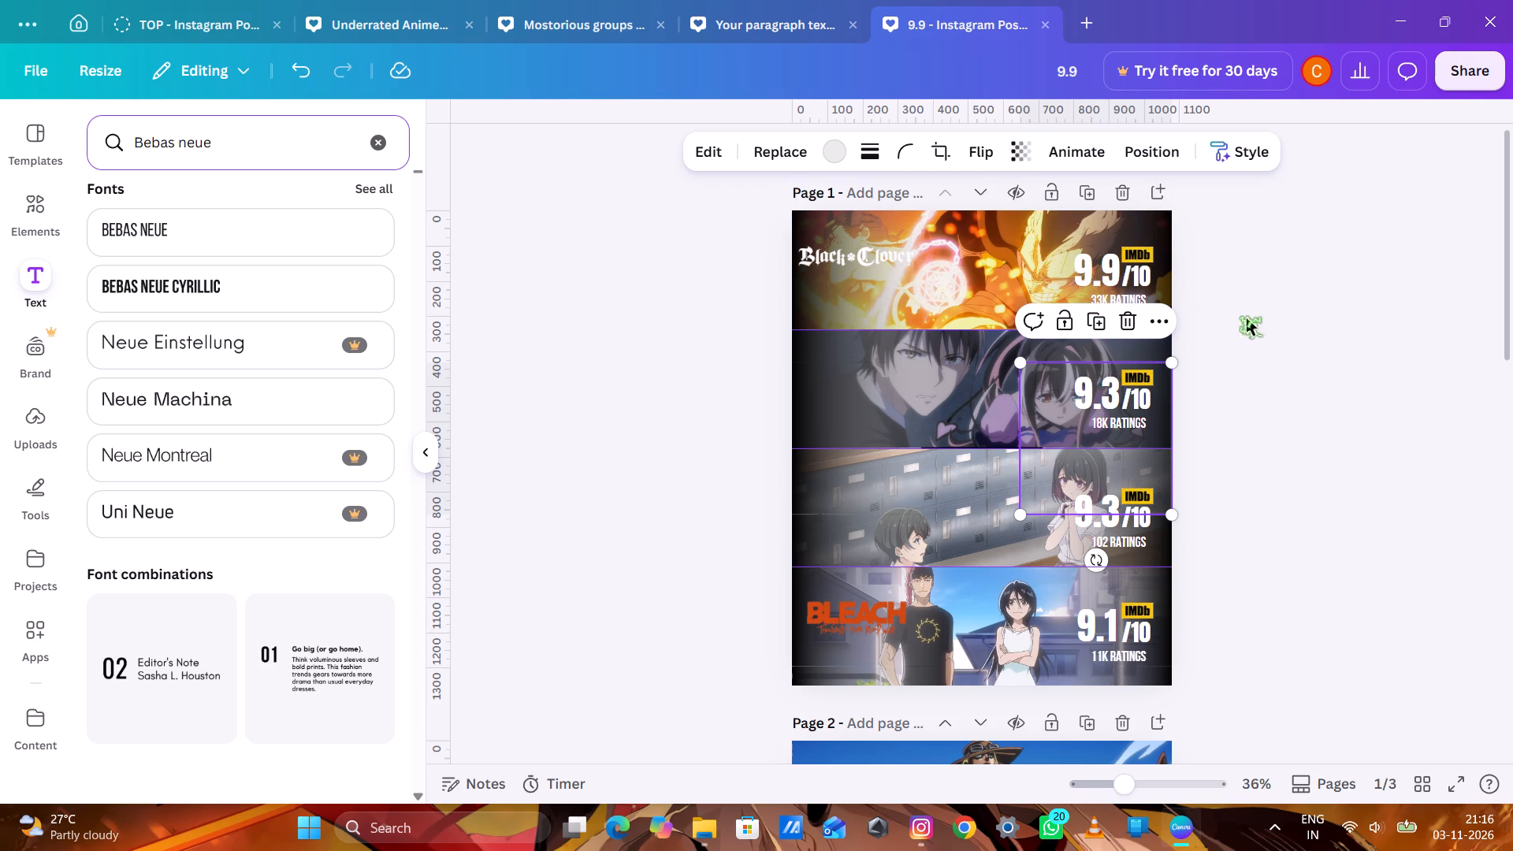
{"action": "left_click", "coordinate": [1407, 543]}
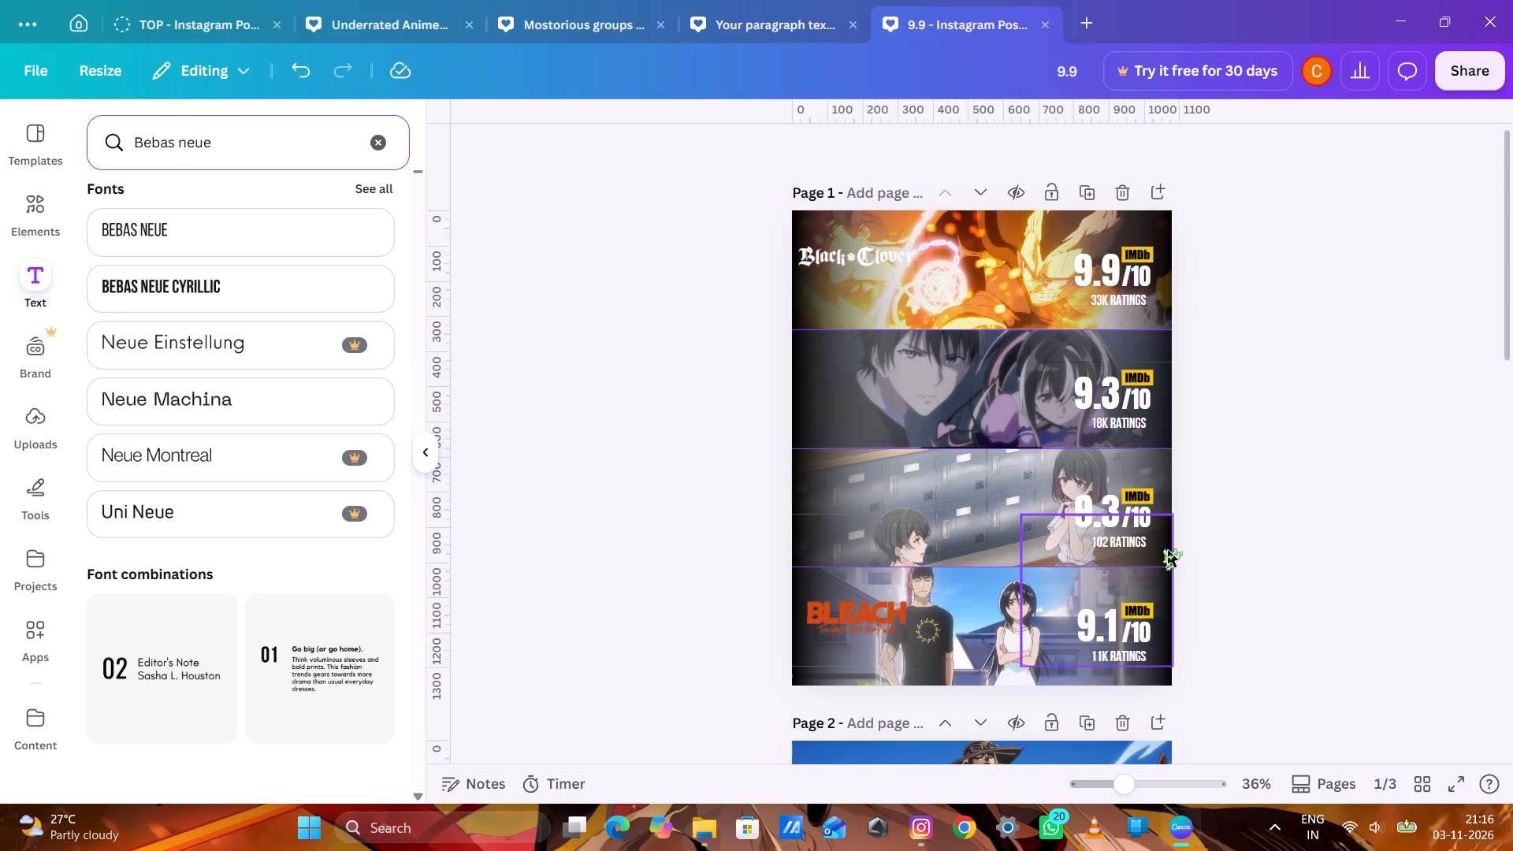
Lower the Transparency of the right-side dark gradient spanning the third strip and the Bleach strip to about 80.
{"action": "left_click", "coordinate": [1166, 550]}
{"action": "left_click", "coordinate": [1008, 144]}
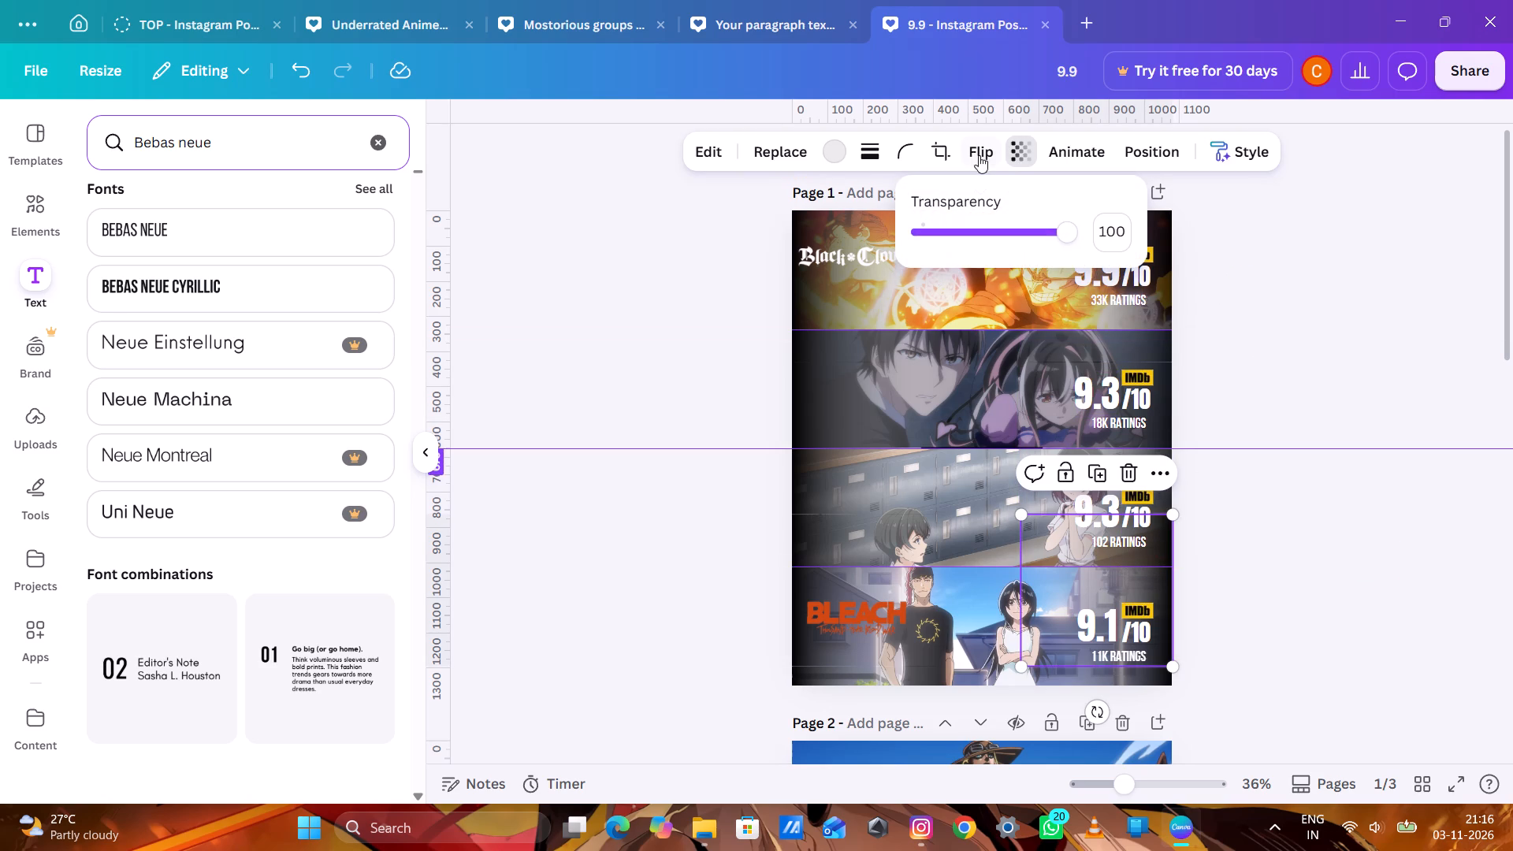
{"action": "left_click_drag", "start_coordinate": [1057, 231], "coordinate": [1038, 240]}
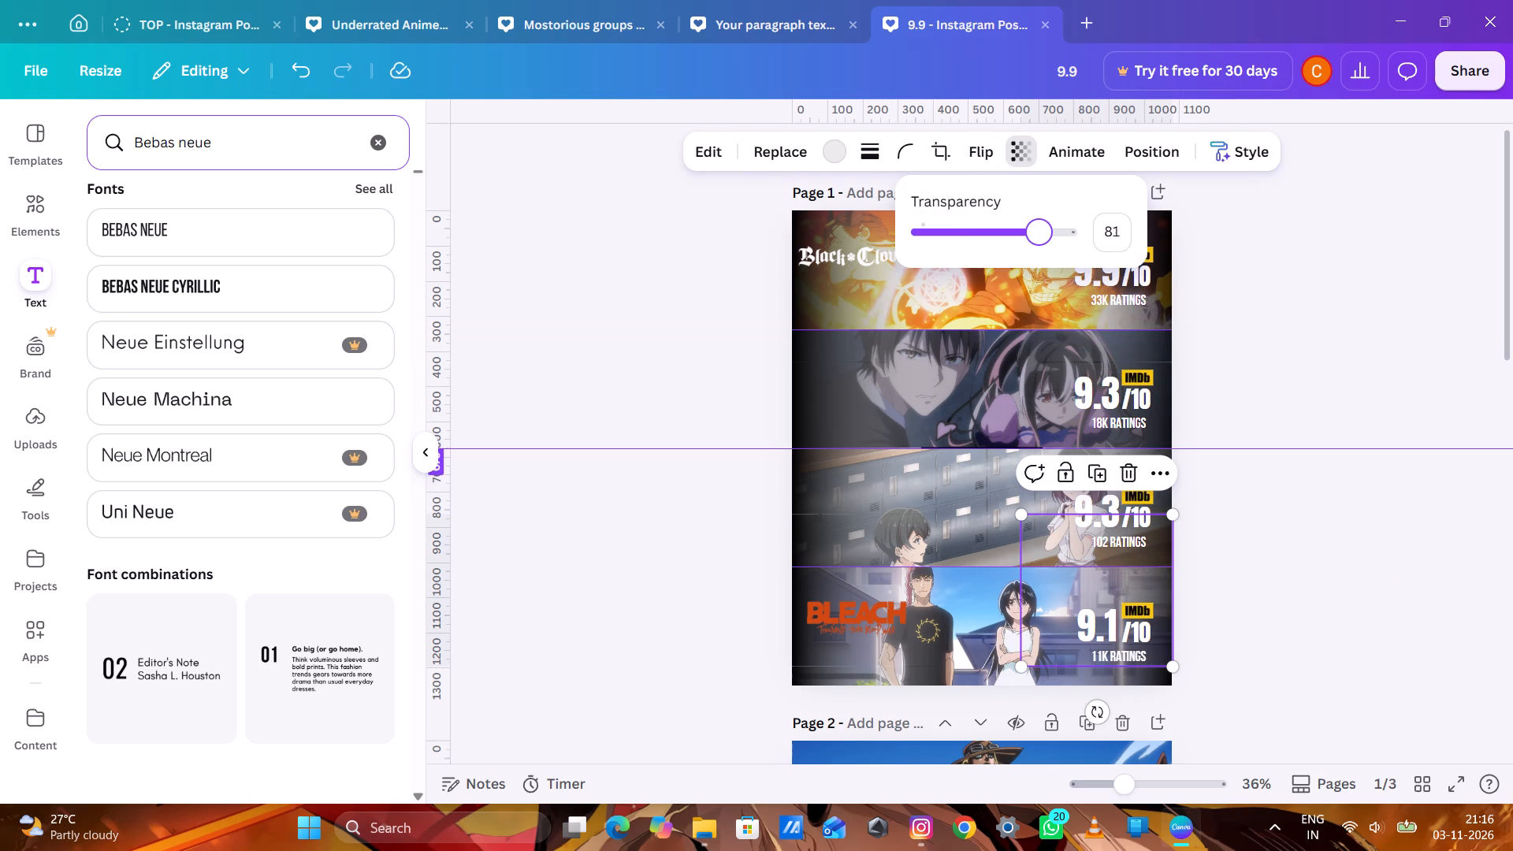
{"action": "left_click_drag", "start_coordinate": [1038, 240], "coordinate": [1034, 243]}
{"action": "left_click", "coordinate": [1291, 363]}
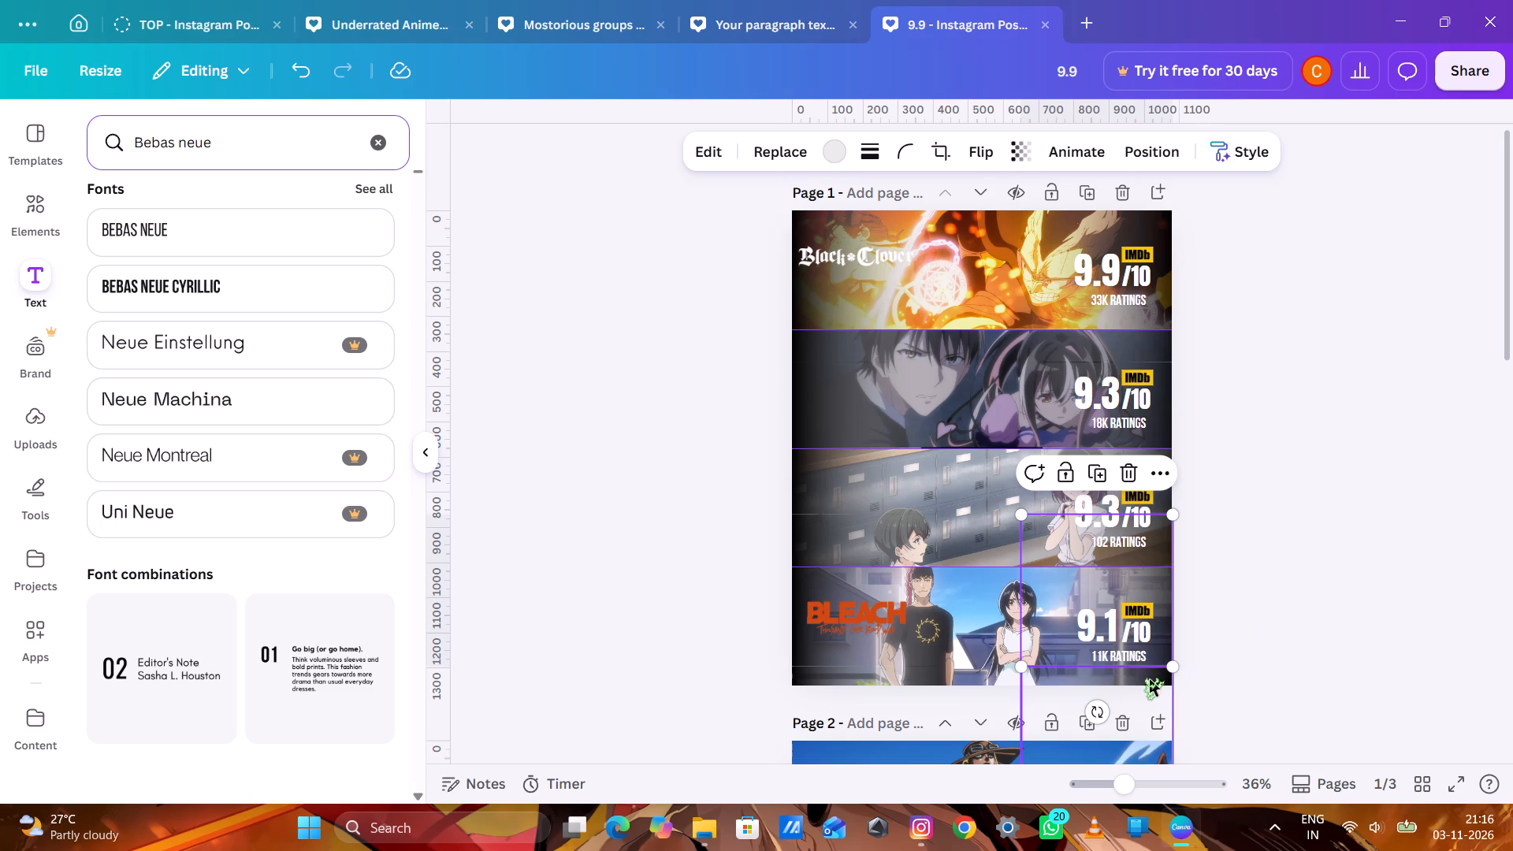
Lower the Transparency of the lowest right-side dark gradient, overlapping the bottom edge of the Bleach strip, to 77.
{"action": "left_click", "coordinate": [1150, 679]}
{"action": "left_click", "coordinate": [1025, 153]}
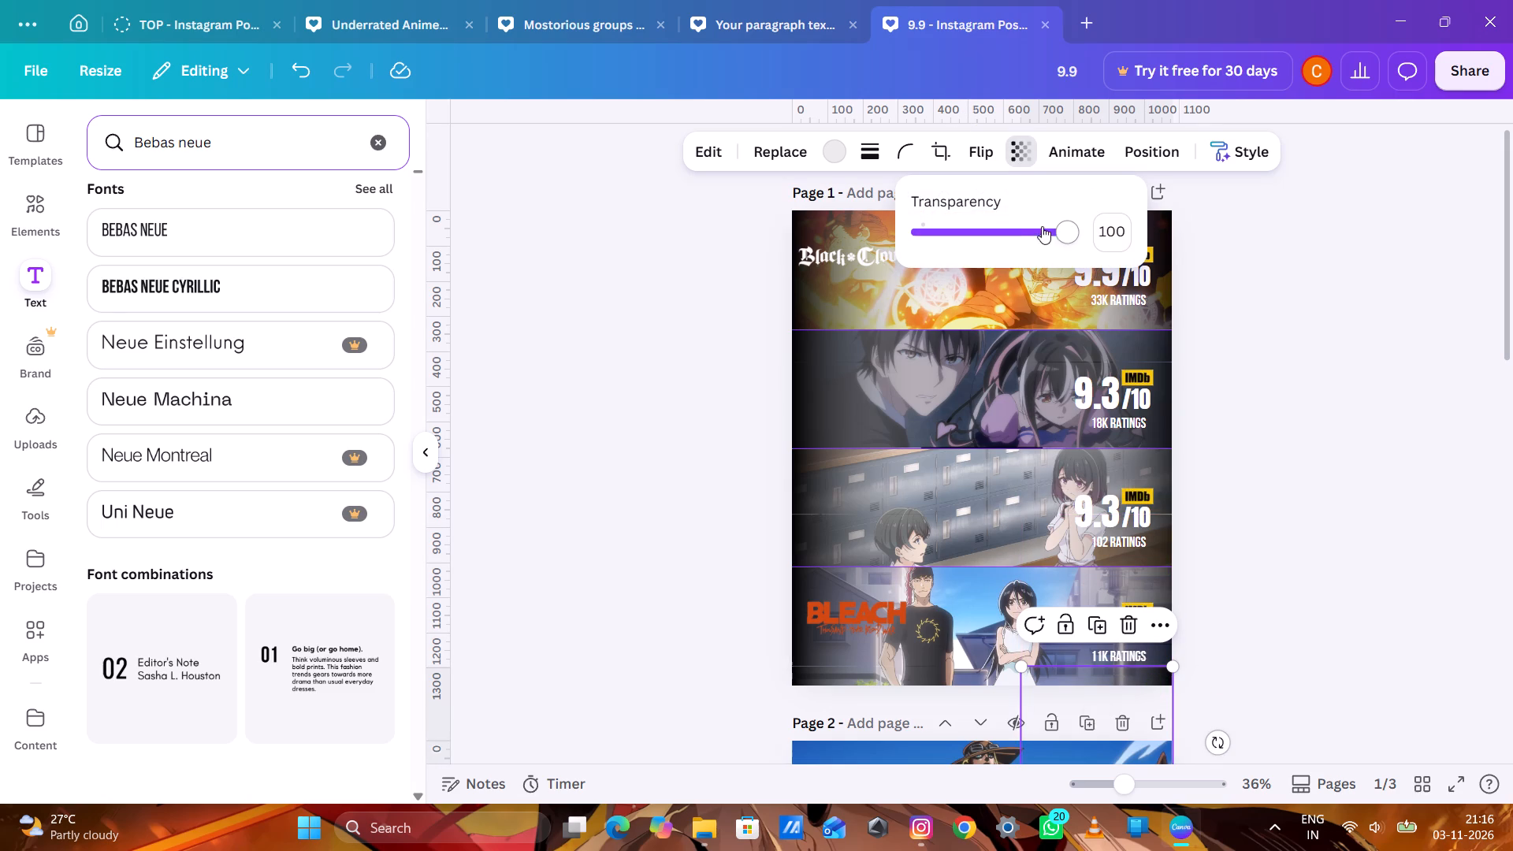
{"action": "left_click_drag", "start_coordinate": [1053, 222], "coordinate": [1035, 229]}
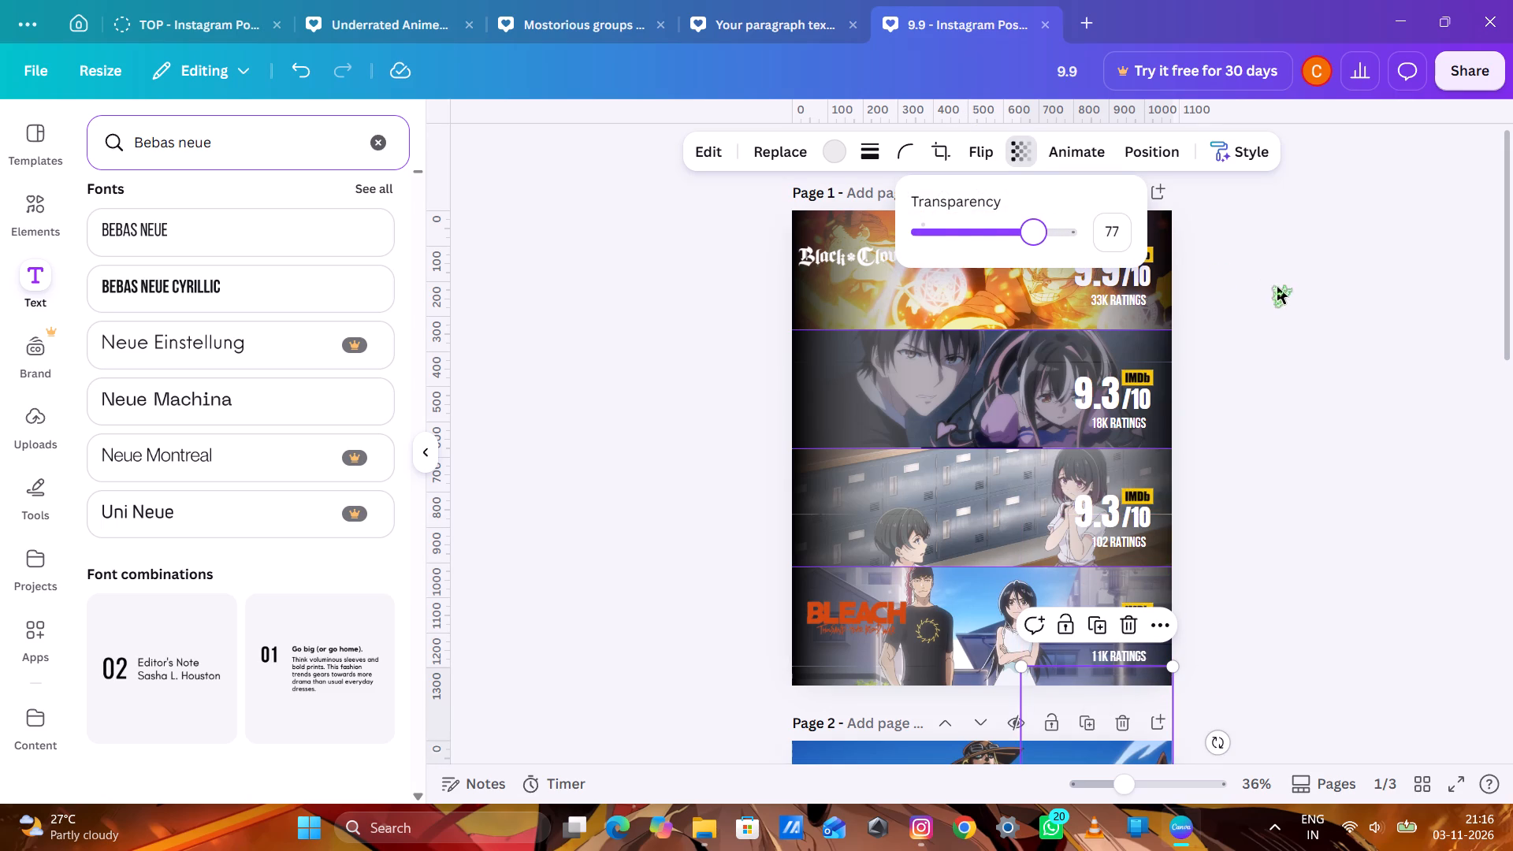
{"action": "left_click", "coordinate": [1287, 289]}
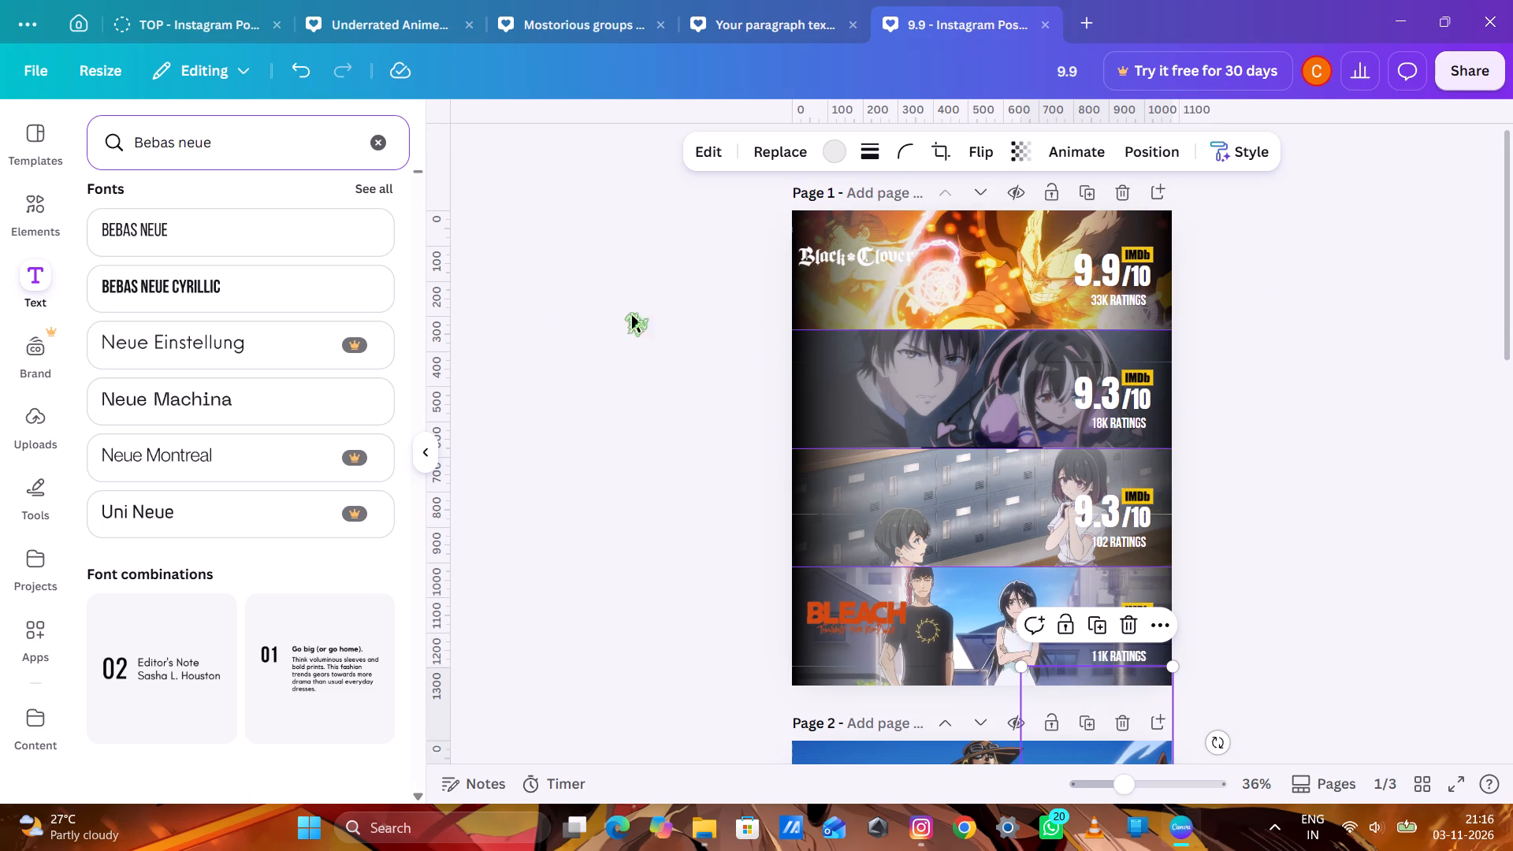
{"action": "left_click", "coordinate": [598, 302]}
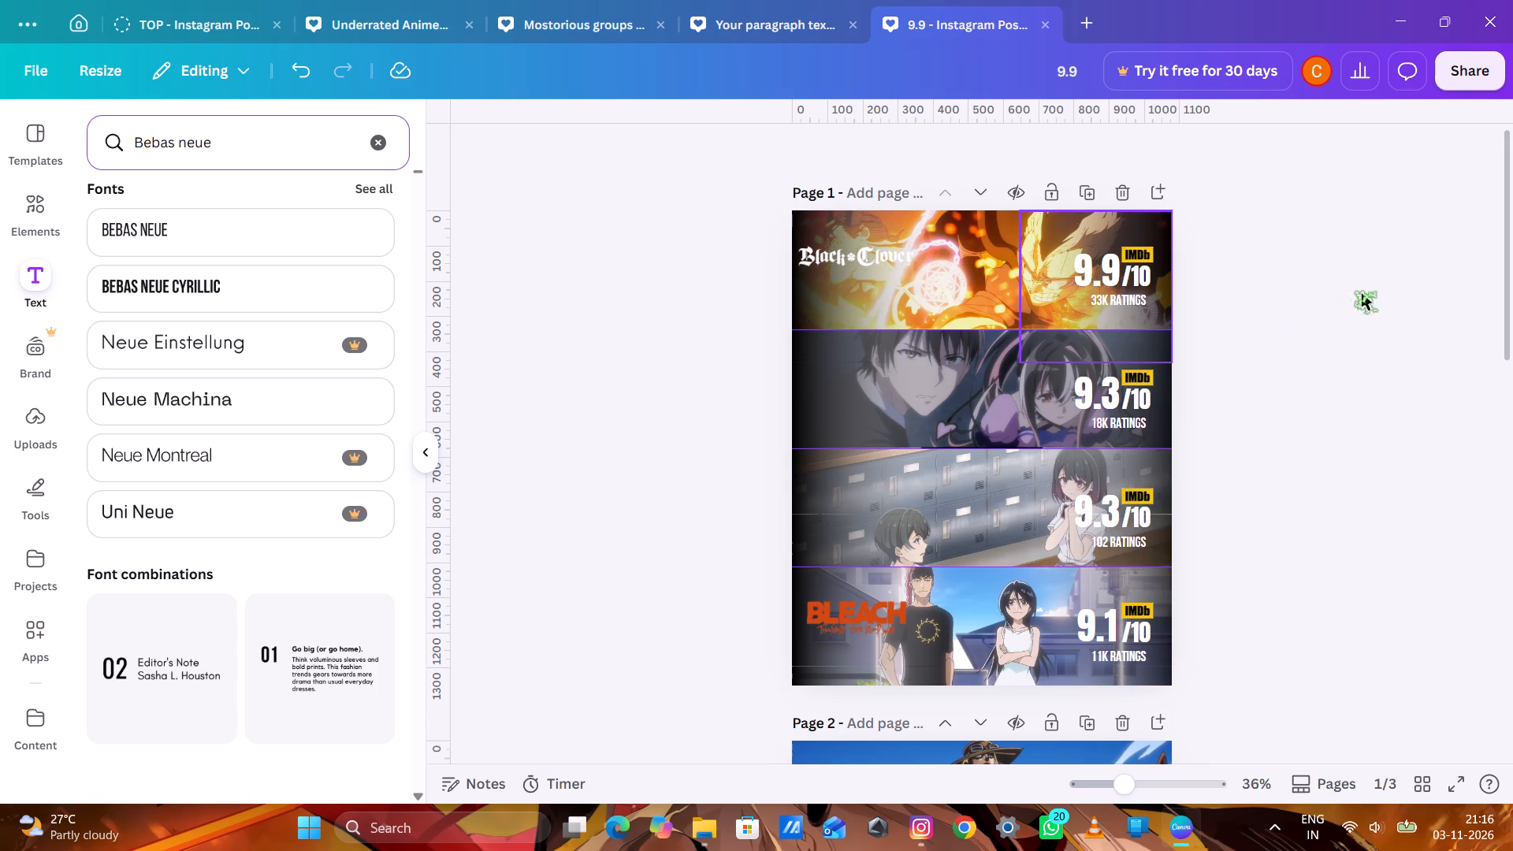
{"action": "left_click", "coordinate": [1404, 281]}
Nudge the dark gradient spanning the second and third strips slightly down, aligning it between the gradients above and below.
{"action": "left_click", "coordinate": [1158, 411]}
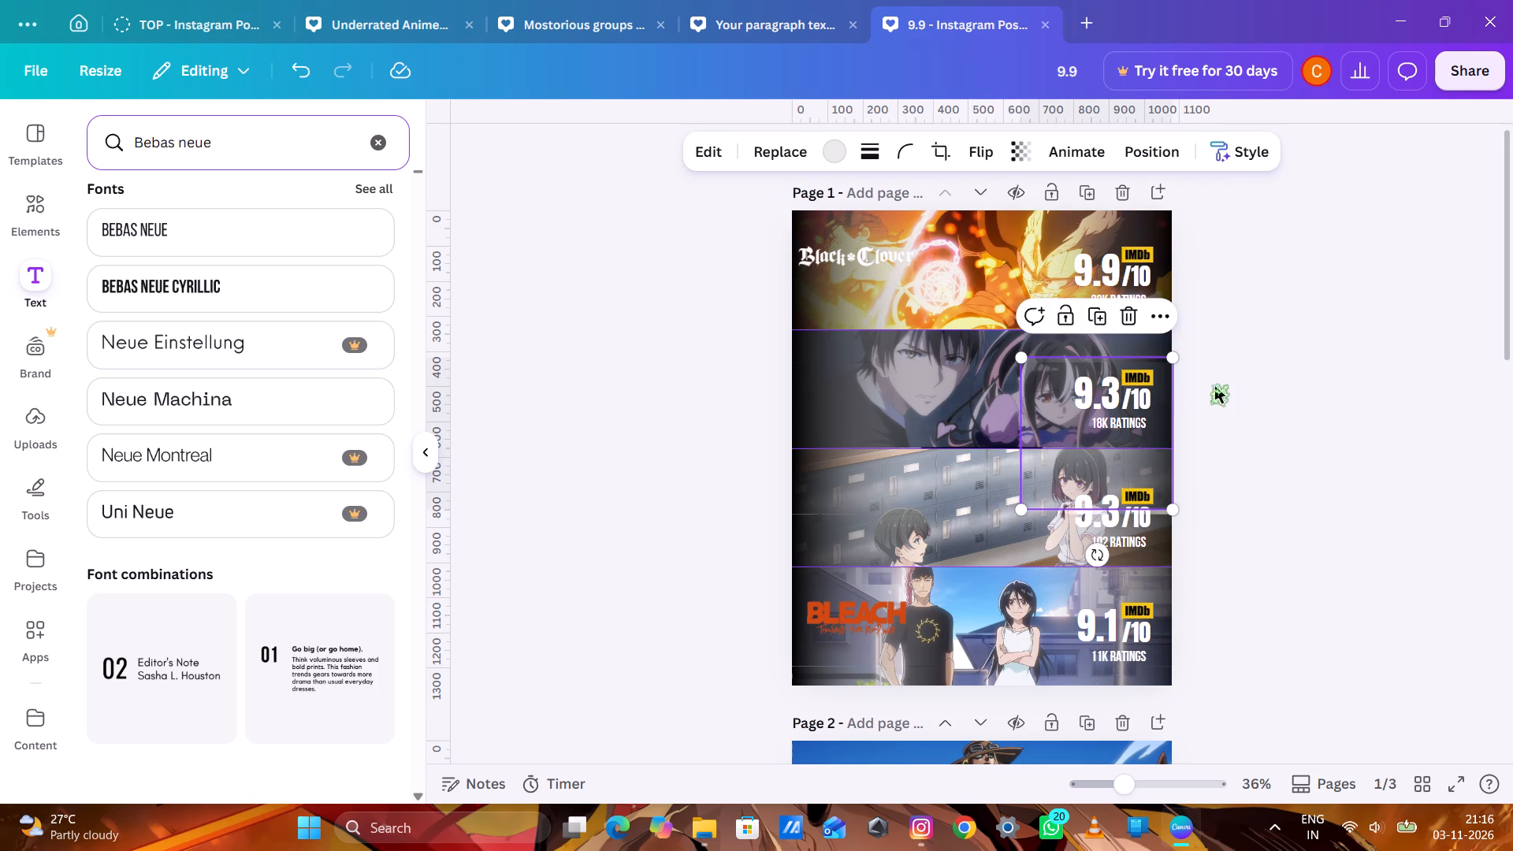
{"action": "left_click", "coordinate": [1217, 386]}
{"action": "left_click", "coordinate": [1156, 426]}
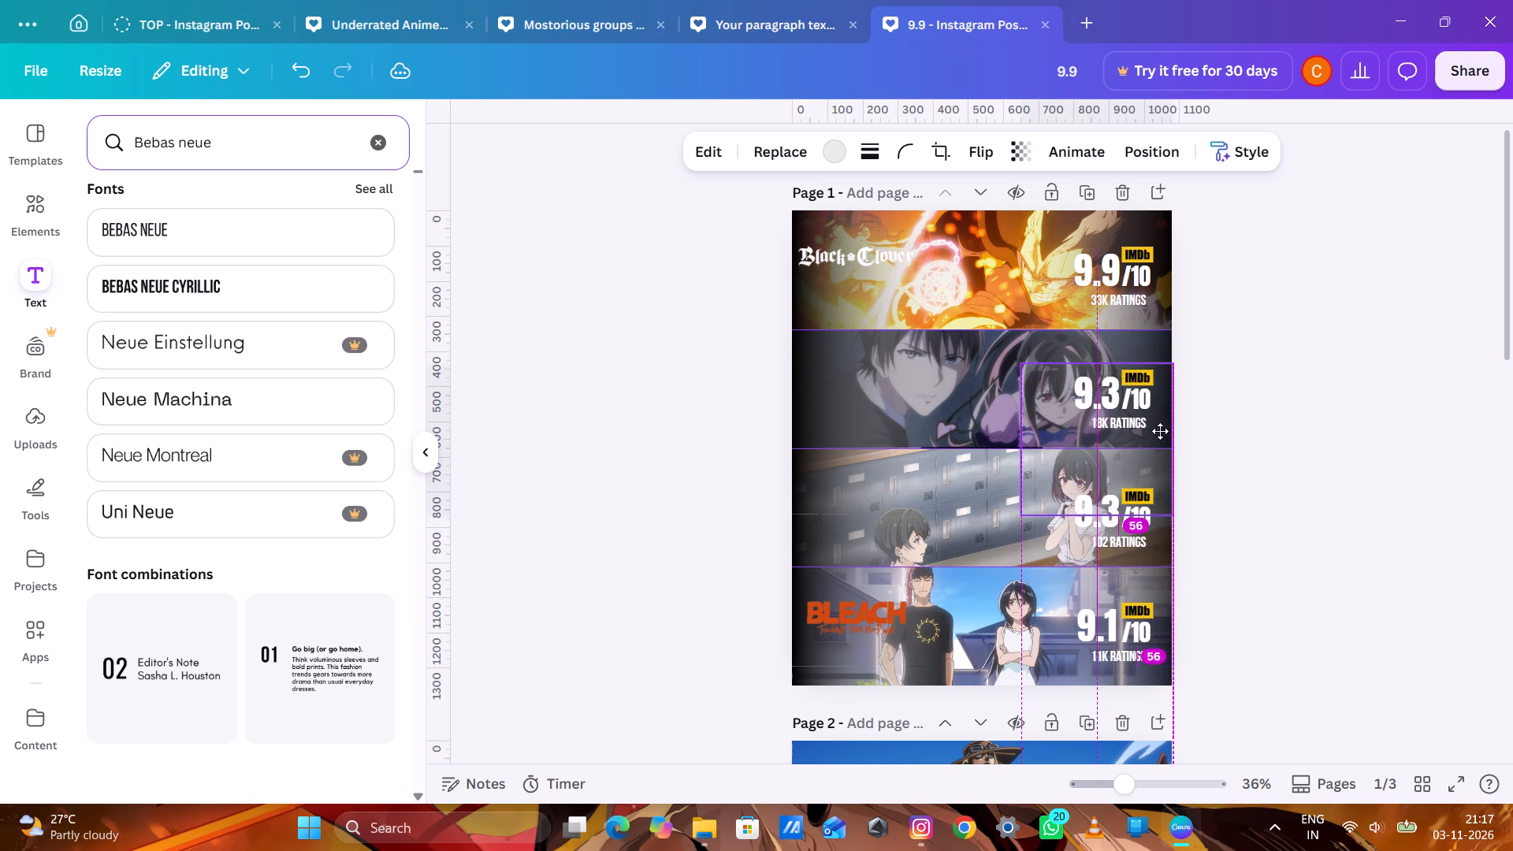
{"action": "left_click", "coordinate": [1279, 366]}
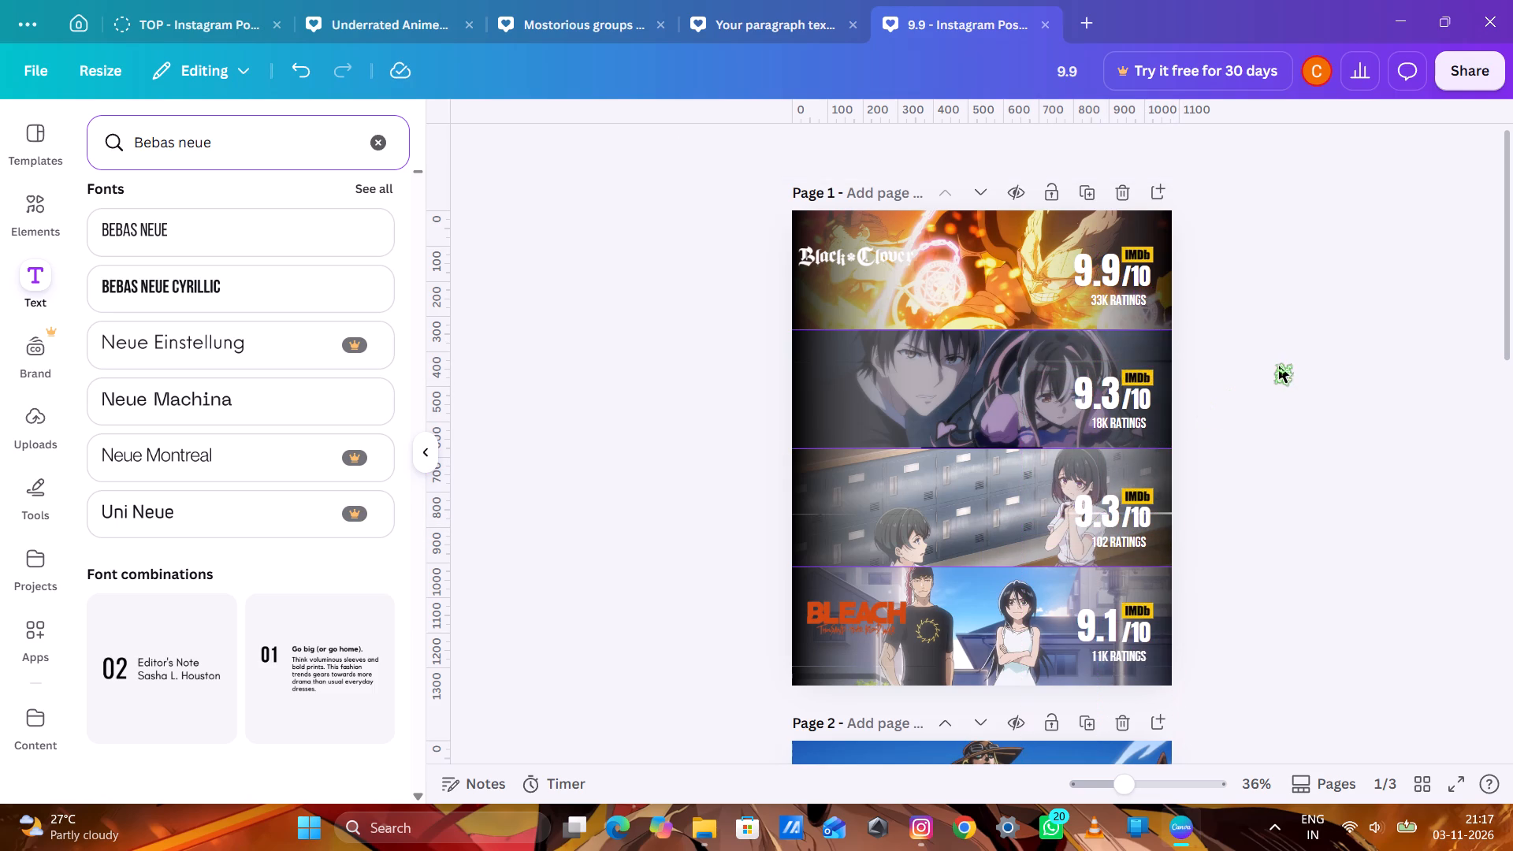
{"action": "left_click", "coordinate": [1162, 392]}
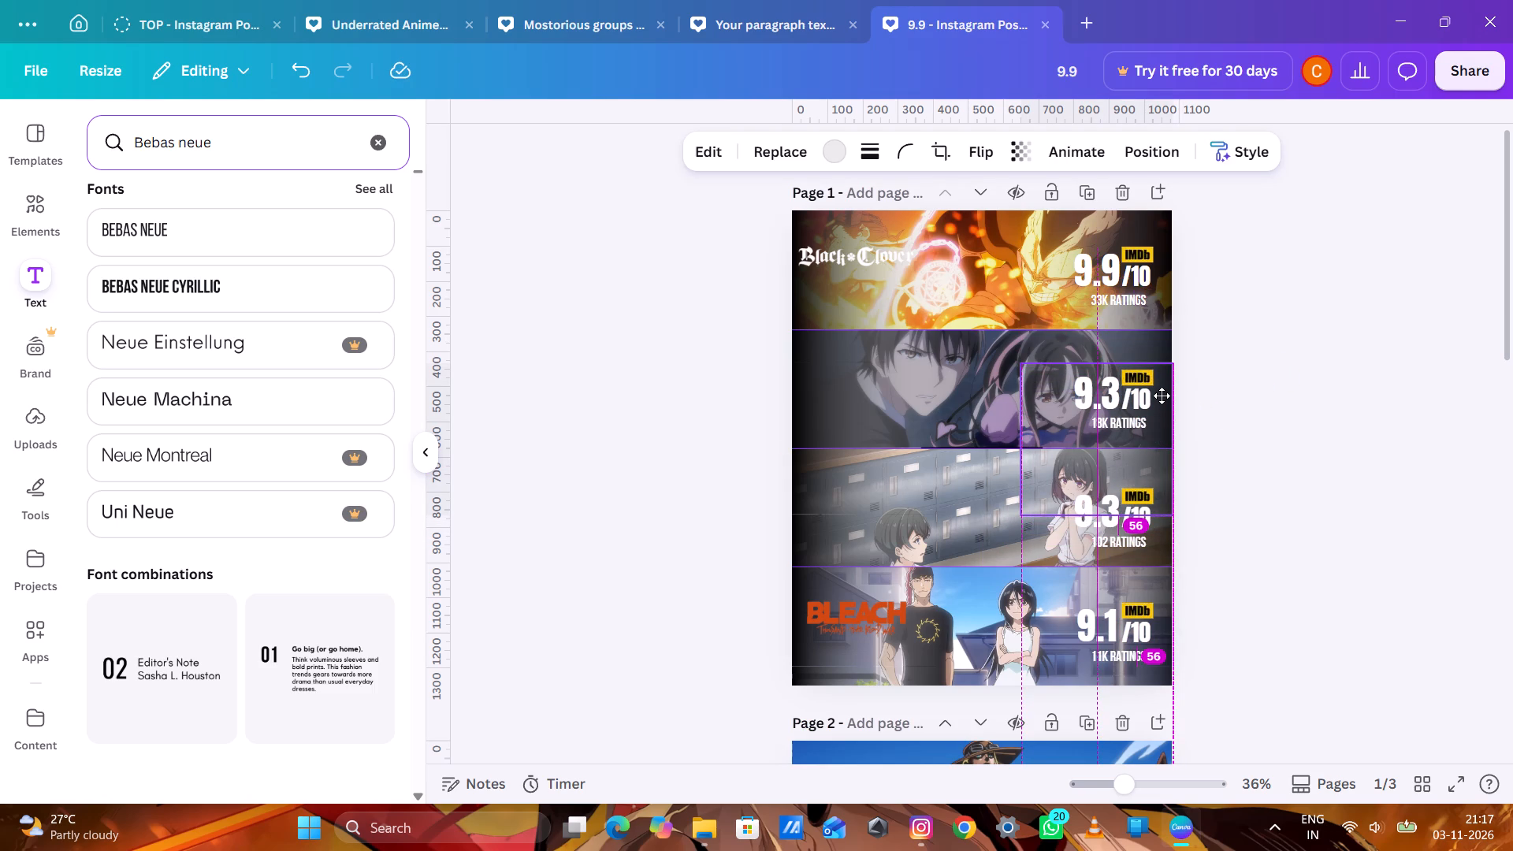
{"action": "left_click", "coordinate": [1290, 362]}
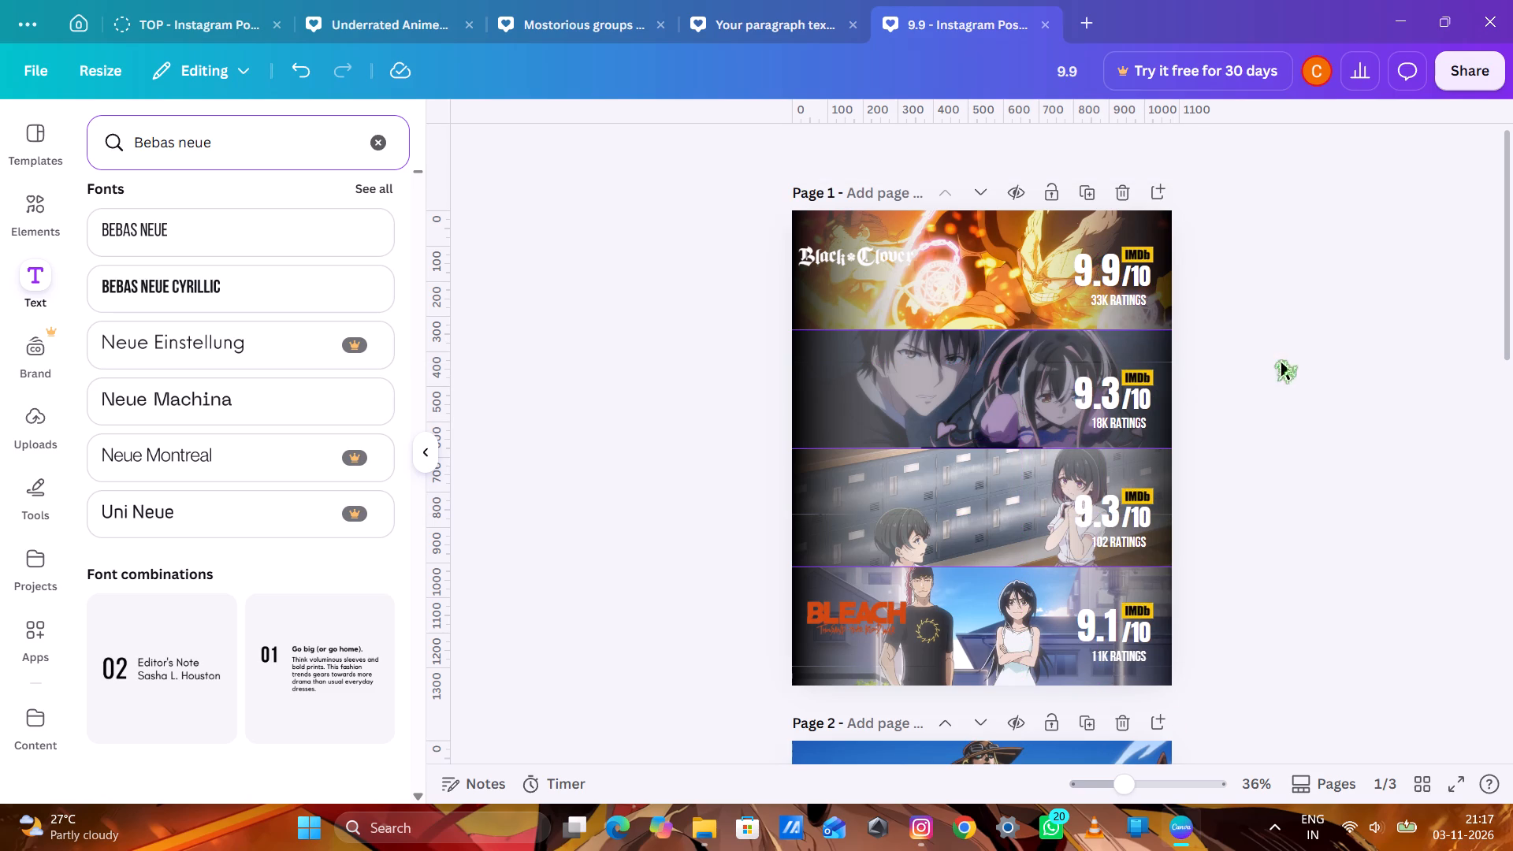
Lower the Transparency of the Black Clover logo image to about 77.
{"action": "left_click", "coordinate": [844, 291]}
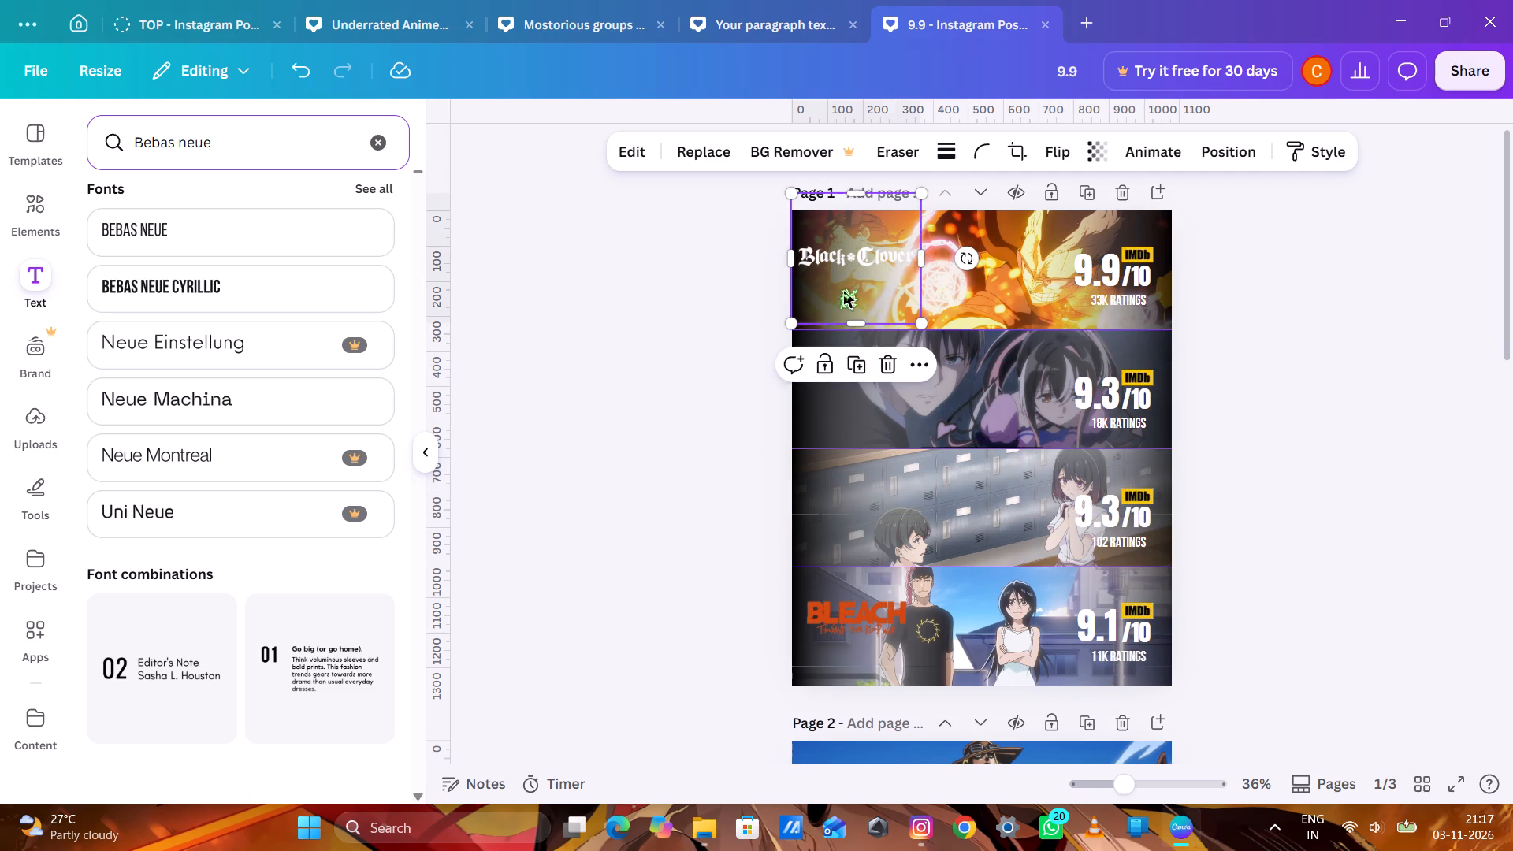
{"action": "left_click", "coordinate": [1084, 157]}
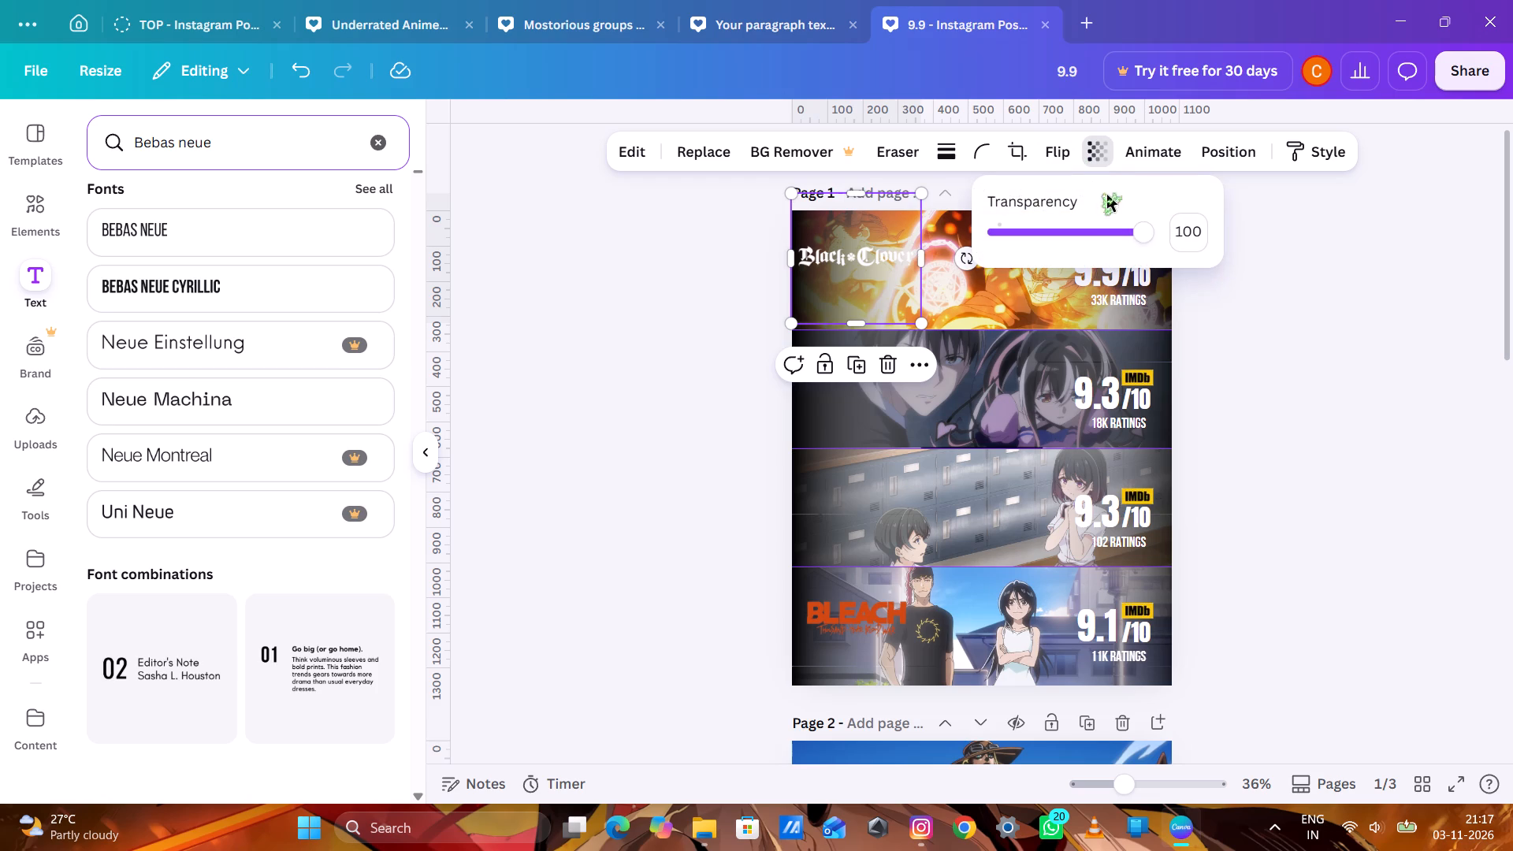
{"action": "left_click", "coordinate": [1121, 225]}
{"action": "left_click_drag", "start_coordinate": [1126, 240], "coordinate": [1116, 243]}
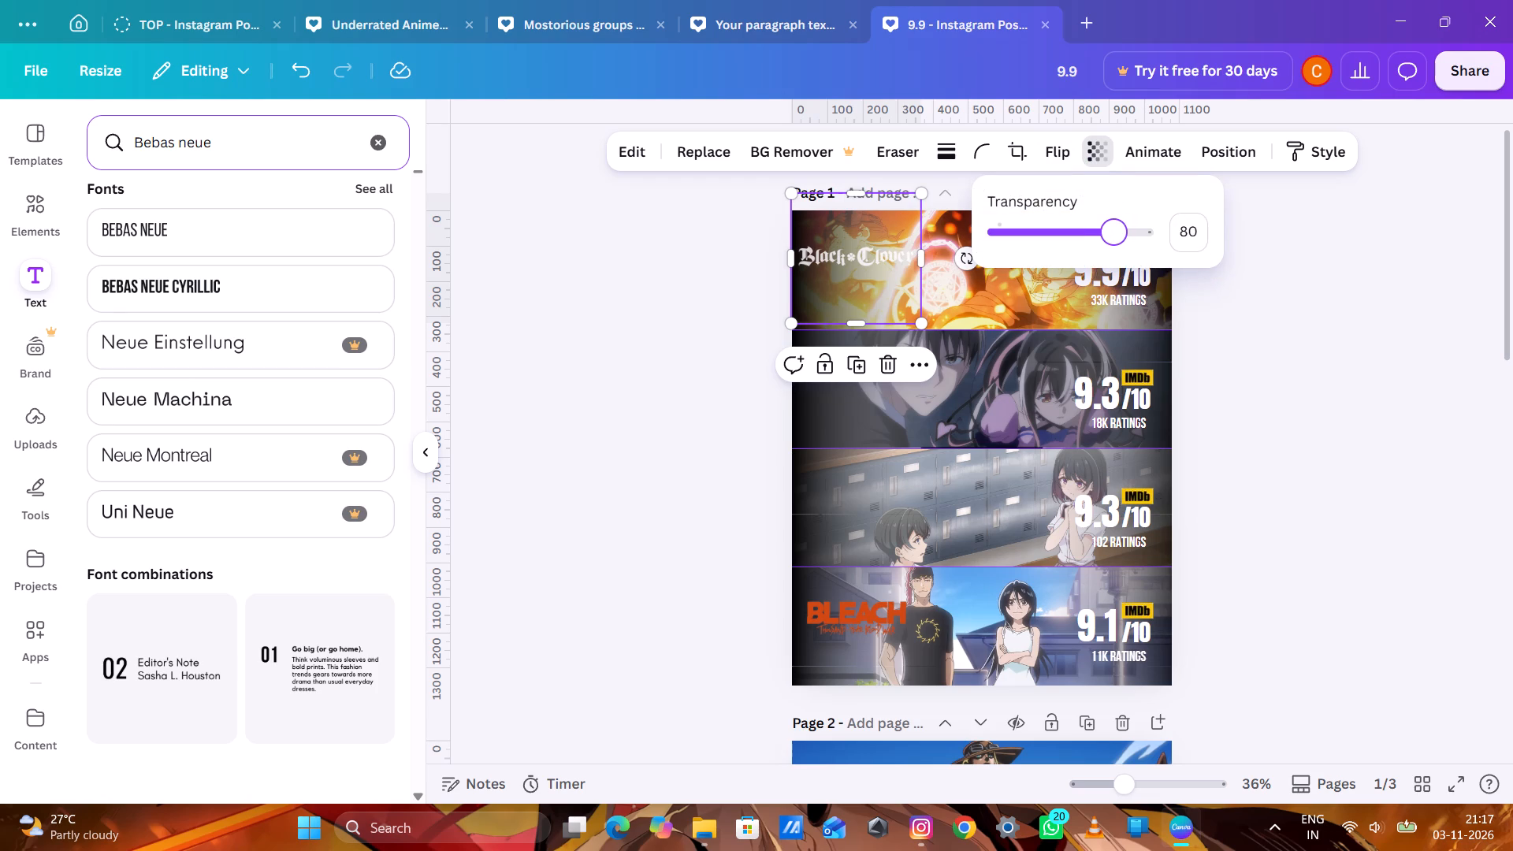
{"action": "left_click_drag", "start_coordinate": [1116, 243], "coordinate": [1111, 244]}
{"action": "left_click_drag", "start_coordinate": [1111, 244], "coordinate": [1110, 244]}
{"action": "left_click", "coordinate": [1418, 299]}
{"action": "left_click", "coordinate": [1319, 354]}
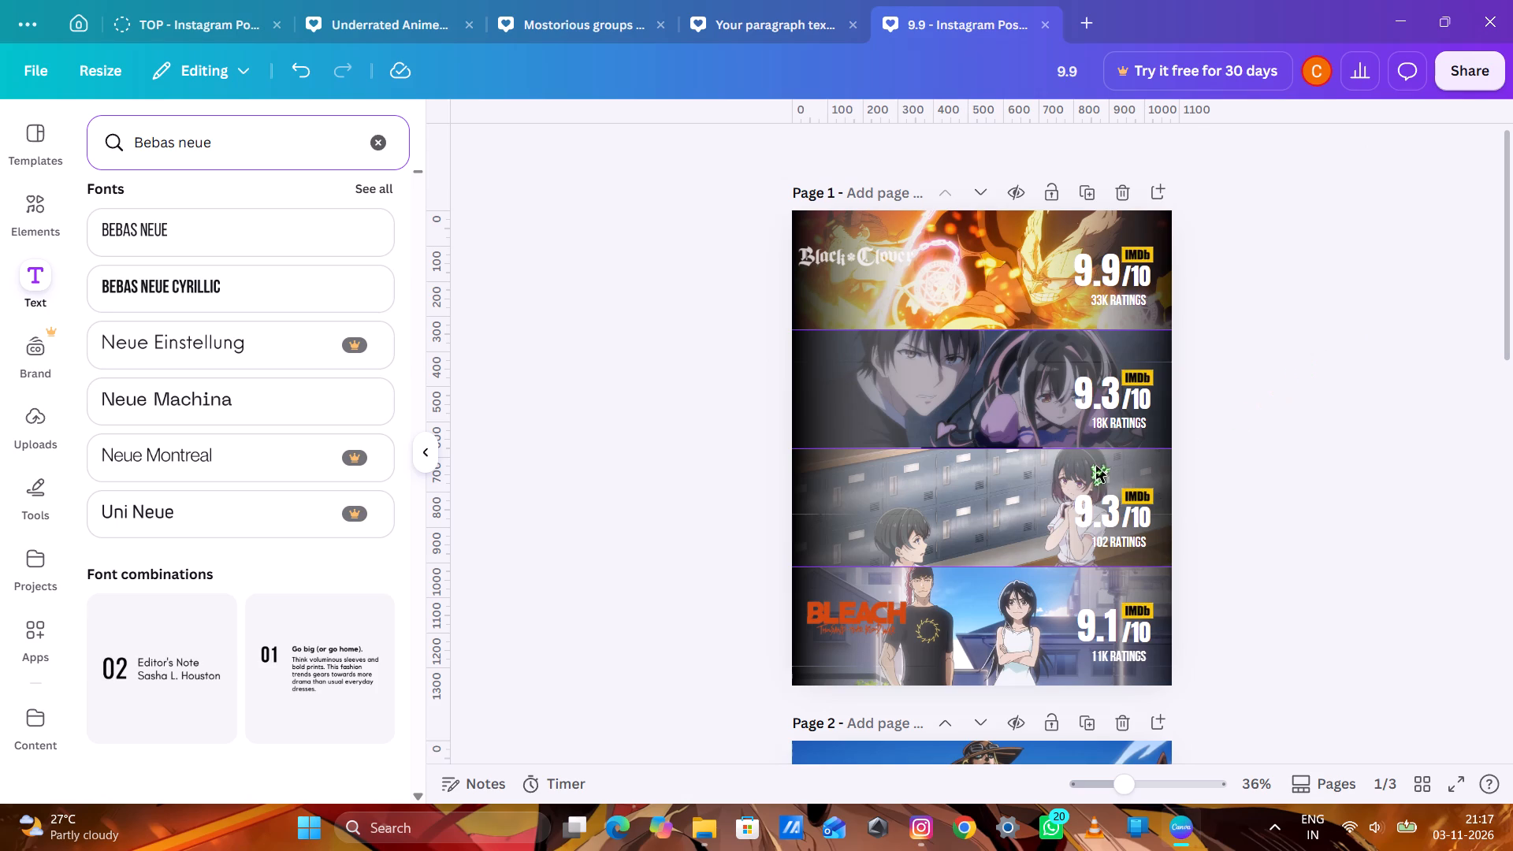
Lower the Transparency of the left-side dark gradient spanning the second and third strips to the high 70s.
{"action": "left_click", "coordinate": [831, 394]}
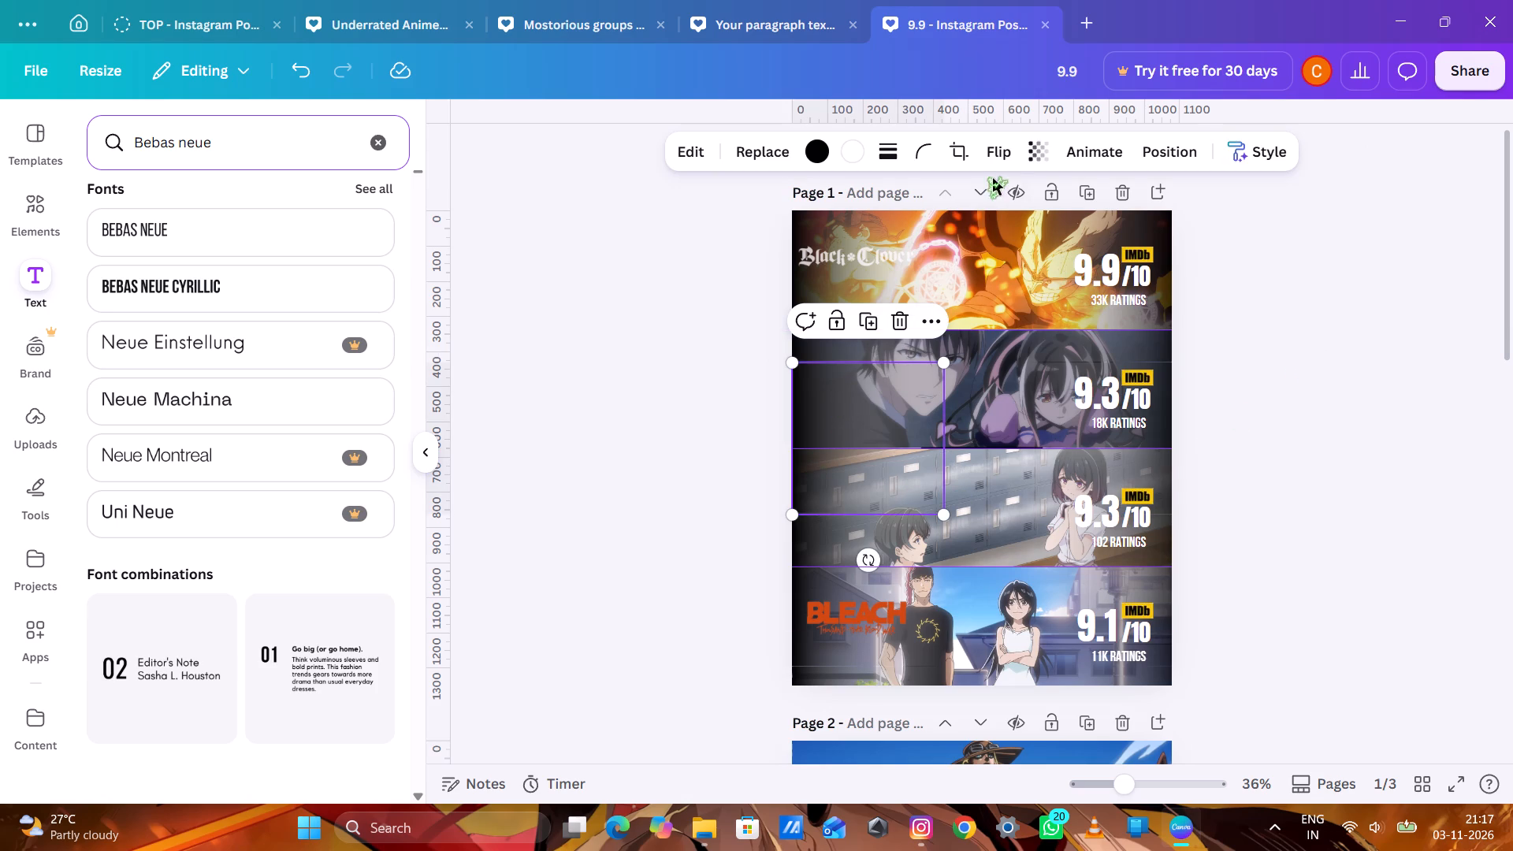
{"action": "left_click", "coordinate": [1028, 157]}
{"action": "left_click_drag", "start_coordinate": [1075, 225], "coordinate": [1069, 228]}
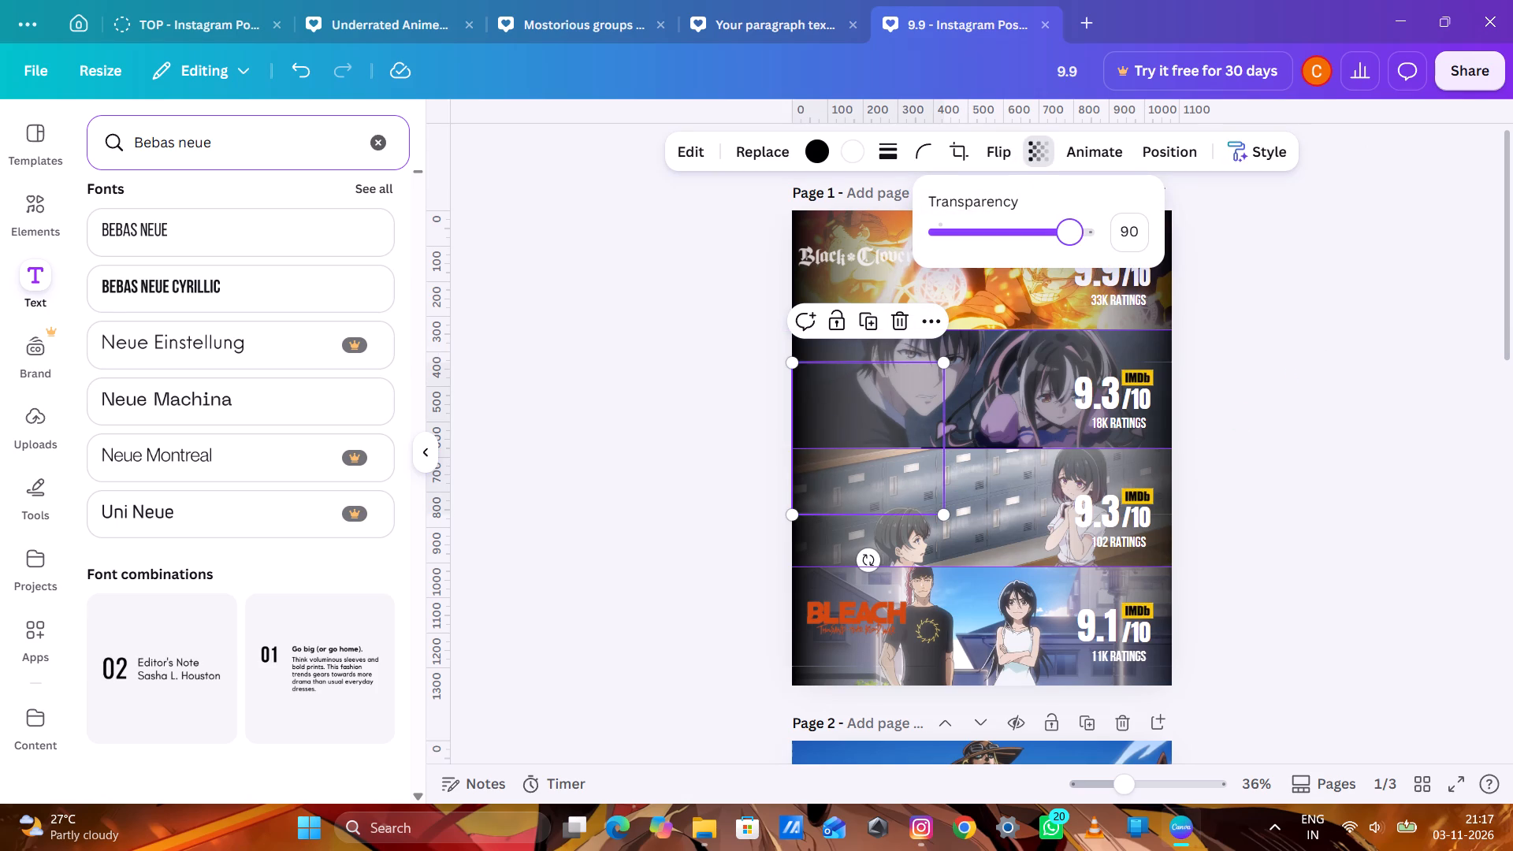
{"action": "left_click_drag", "start_coordinate": [1069, 228], "coordinate": [1054, 239]}
{"action": "left_click_drag", "start_coordinate": [1054, 239], "coordinate": [1052, 240]}
{"action": "left_click", "coordinate": [1398, 289]}
{"action": "left_click", "coordinate": [1293, 340]}
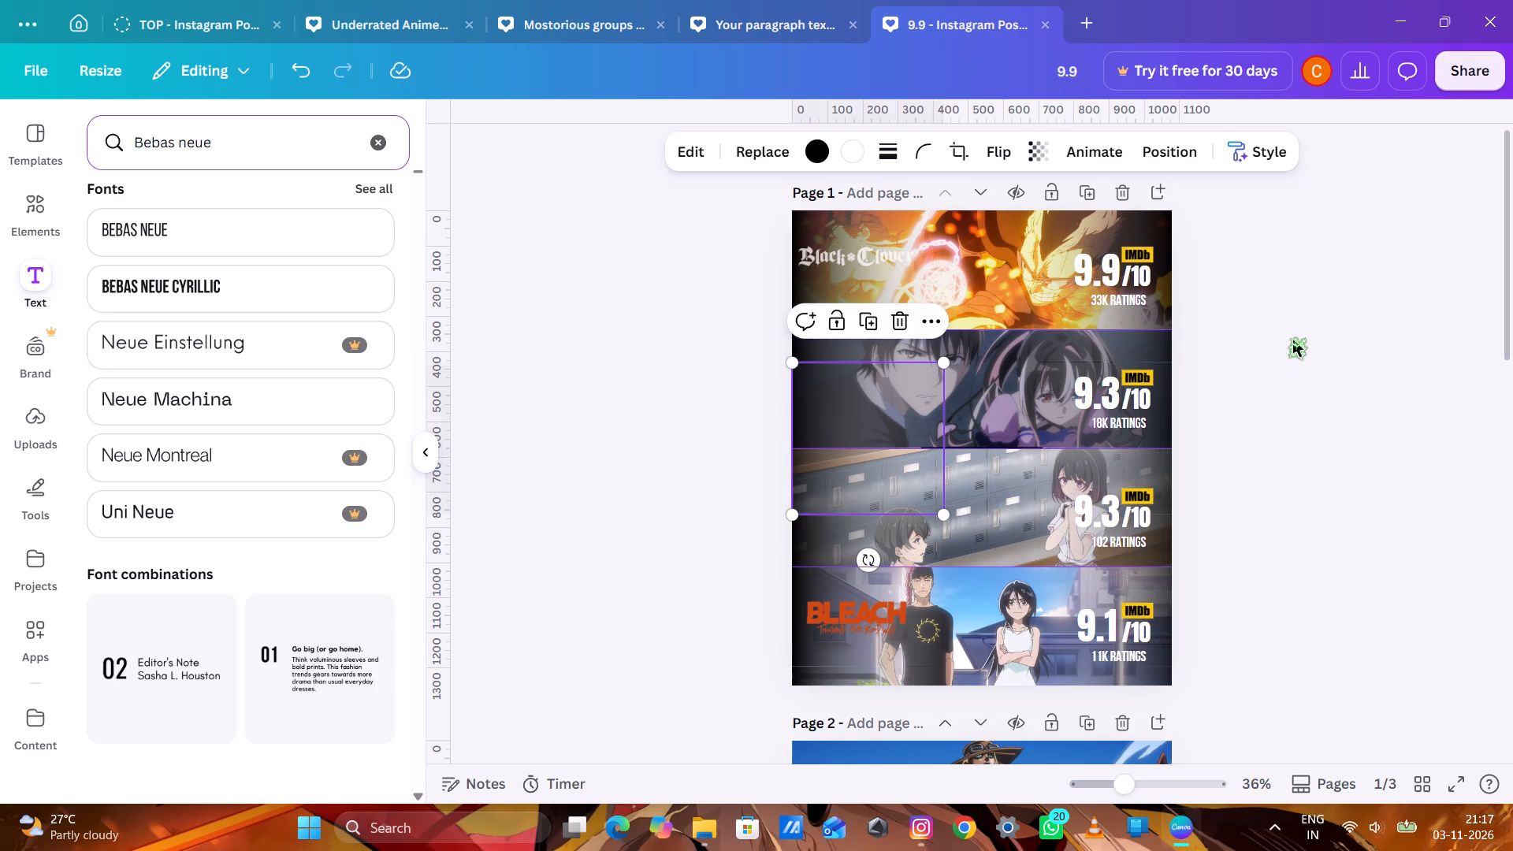
Move the Bleach logo off the page's left edge to clear the dark gradient underneath it.
{"action": "left_click", "coordinate": [848, 496]}
{"action": "left_click", "coordinate": [1357, 459]}
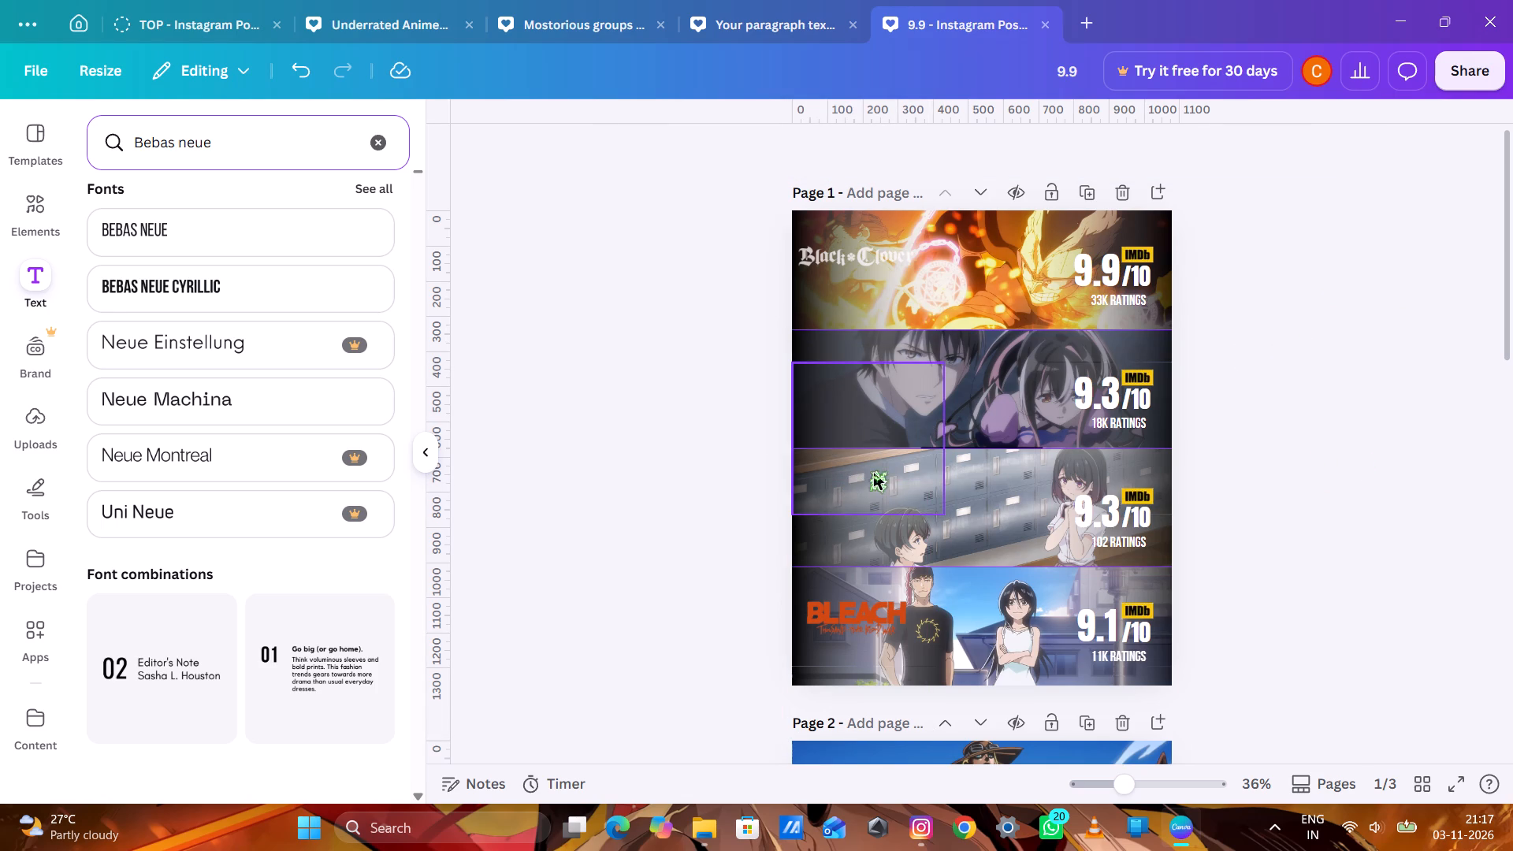
{"action": "left_click_drag", "start_coordinate": [877, 528], "coordinate": [853, 609]}
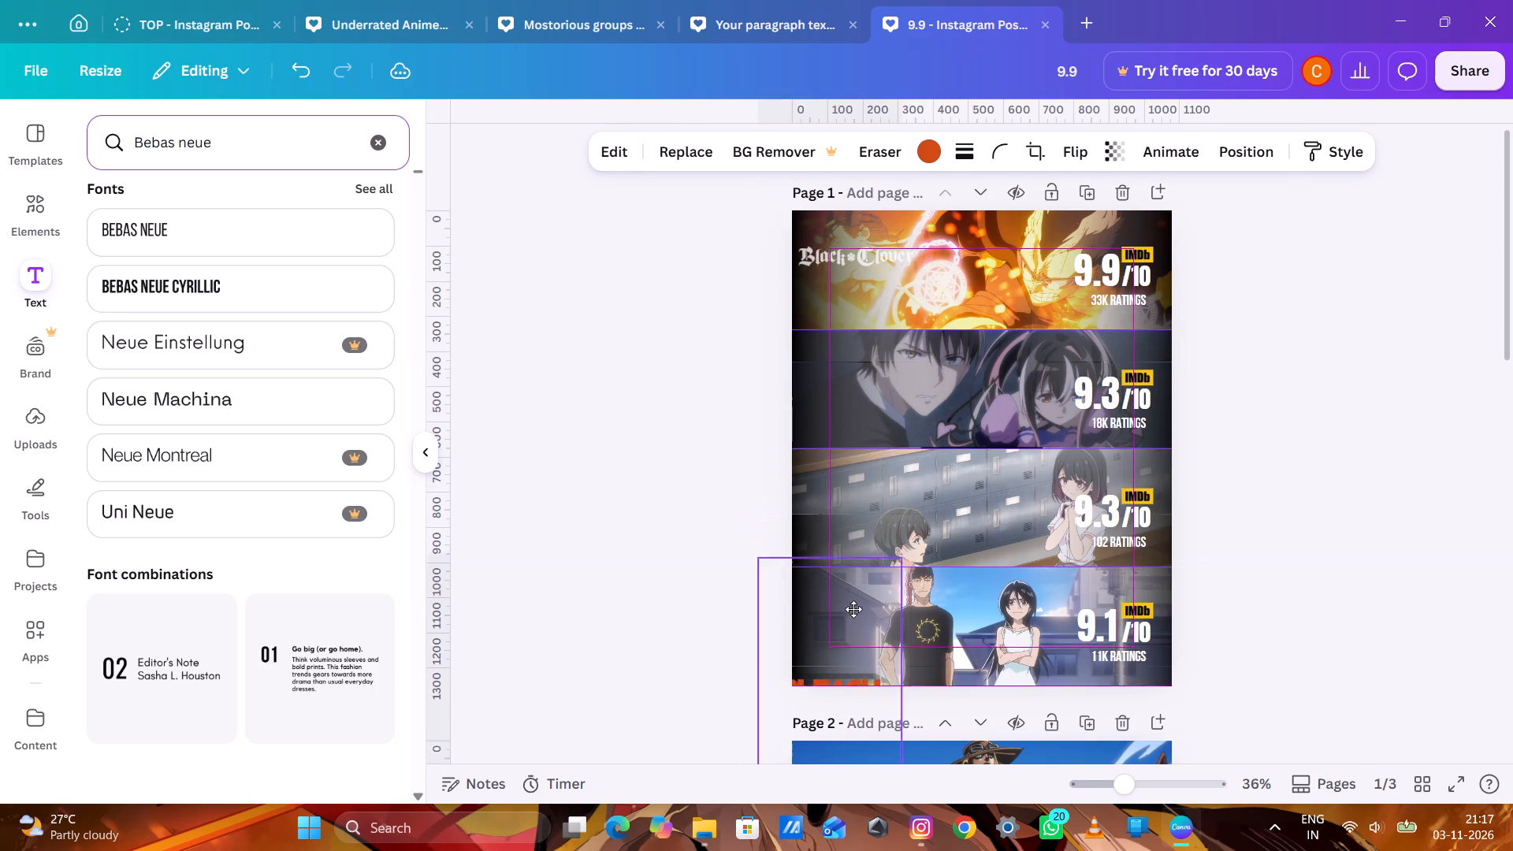
{"action": "left_click_drag", "start_coordinate": [853, 609], "coordinate": [501, 480]}
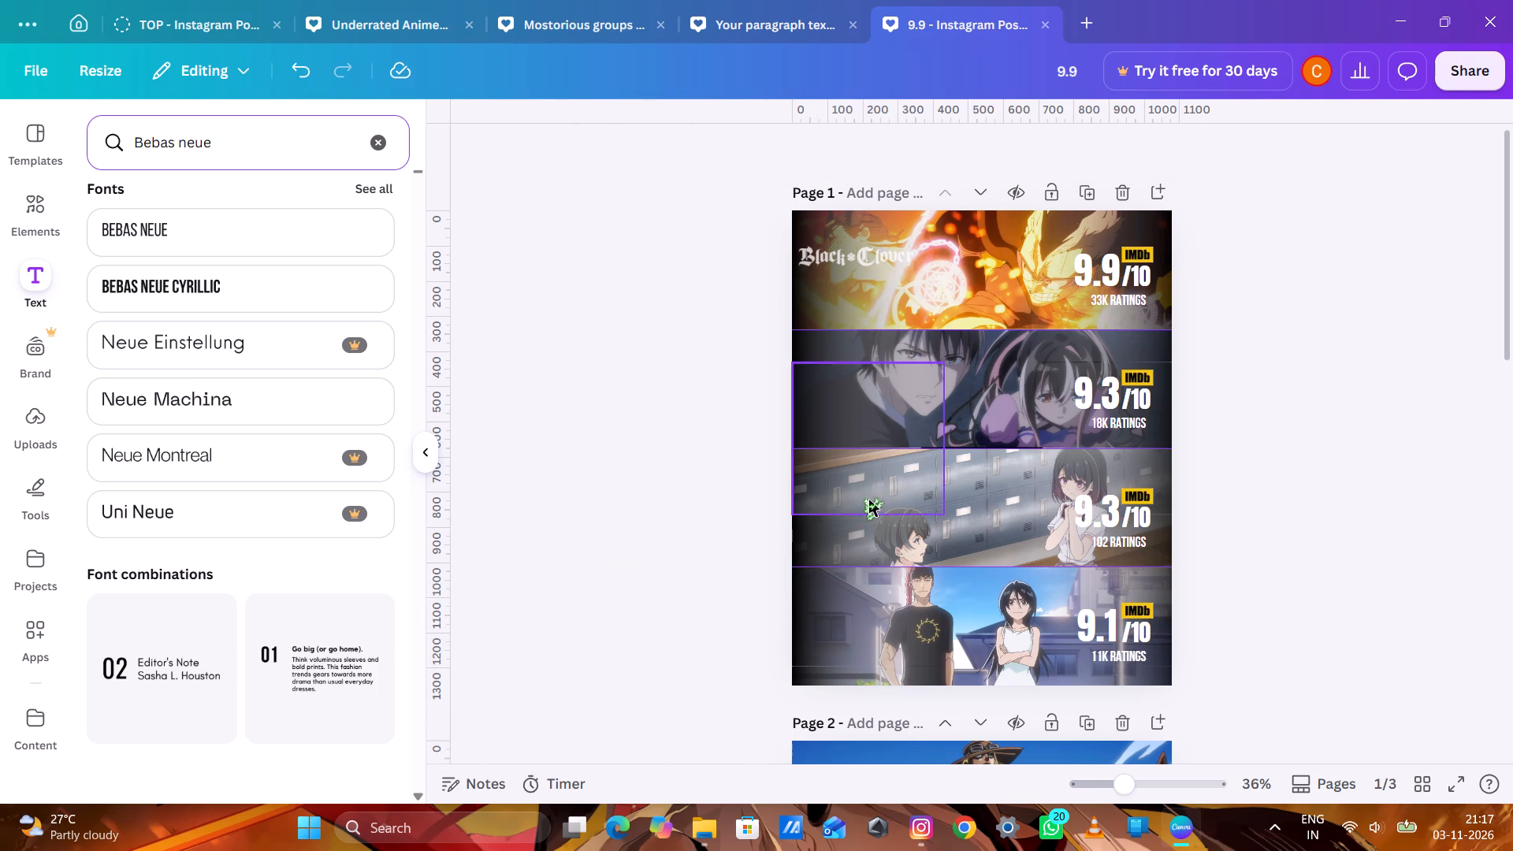
Set the Transparency of the left-side dark gradient spanning the third strip and the Bleach strip to the high 70s.
{"action": "left_click", "coordinate": [858, 539]}
{"action": "left_click", "coordinate": [1024, 140]}
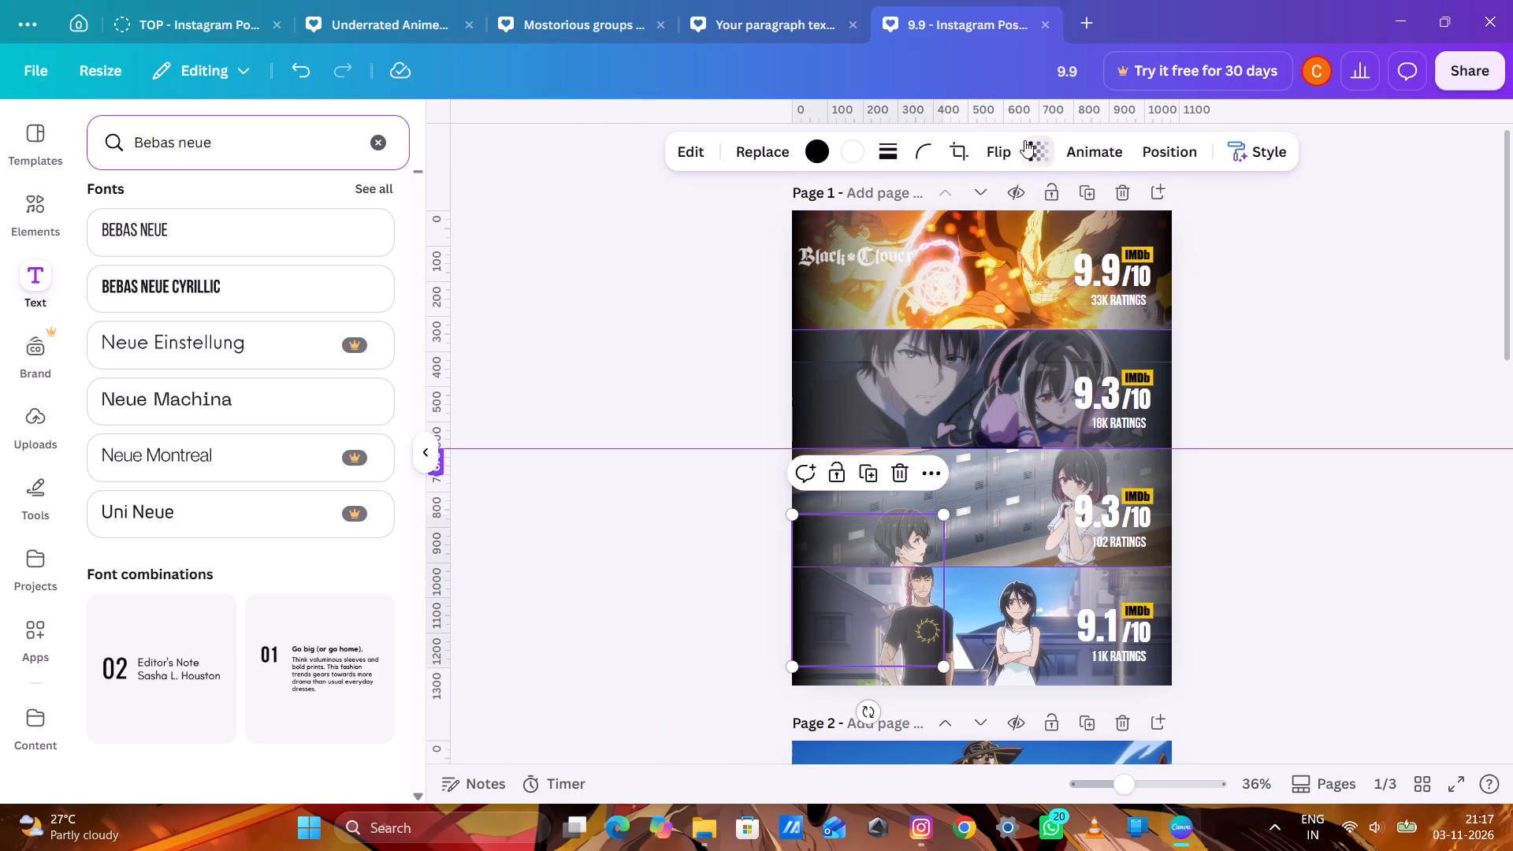
{"action": "left_click_drag", "start_coordinate": [1020, 228], "coordinate": [1039, 225]}
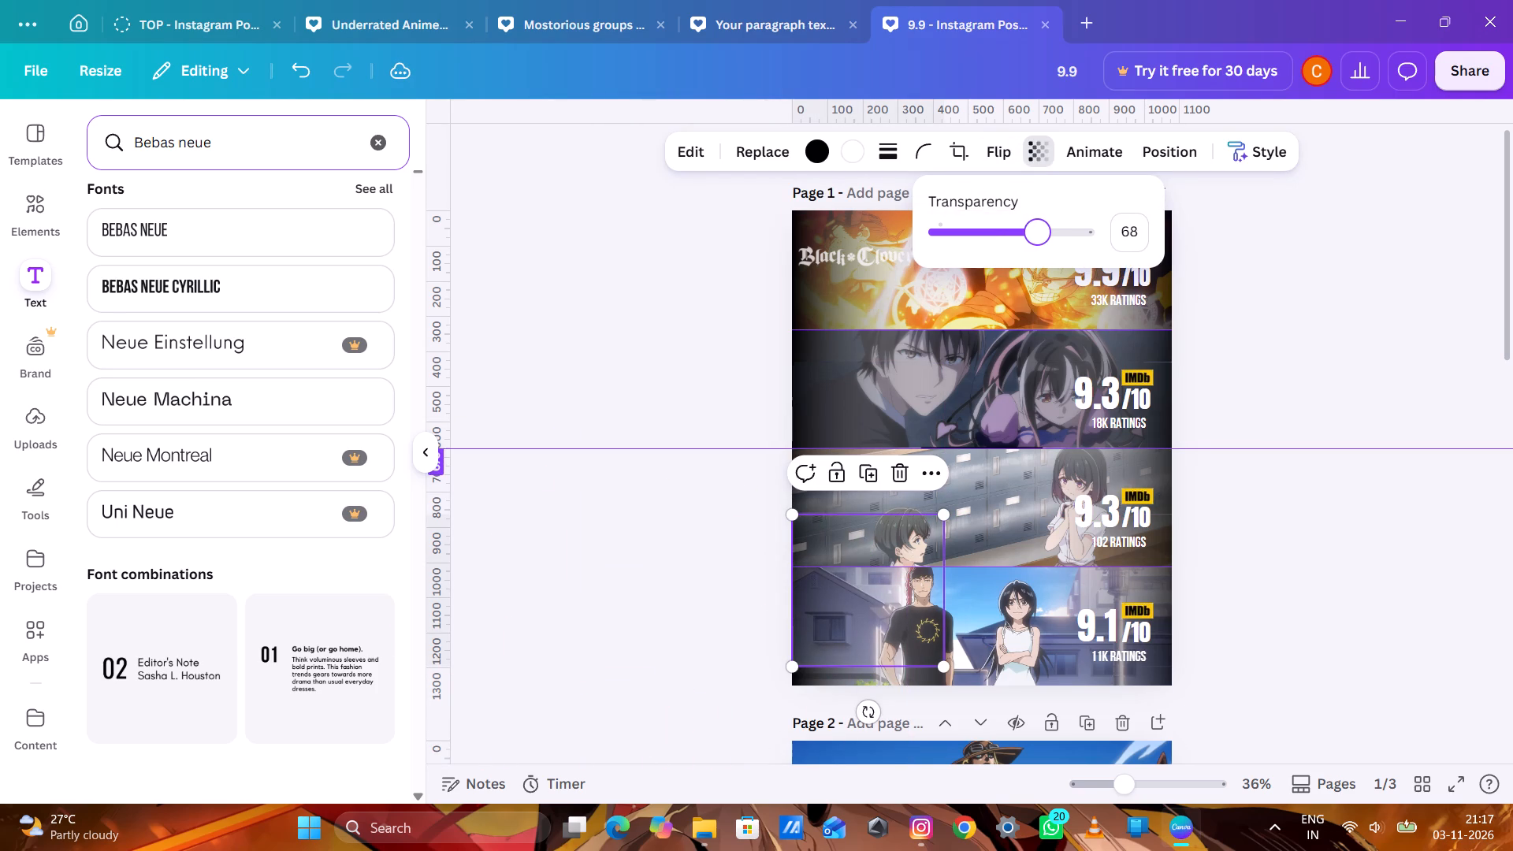
{"action": "left_click_drag", "start_coordinate": [1039, 225], "coordinate": [1052, 221]}
{"action": "left_click", "coordinate": [632, 543]}
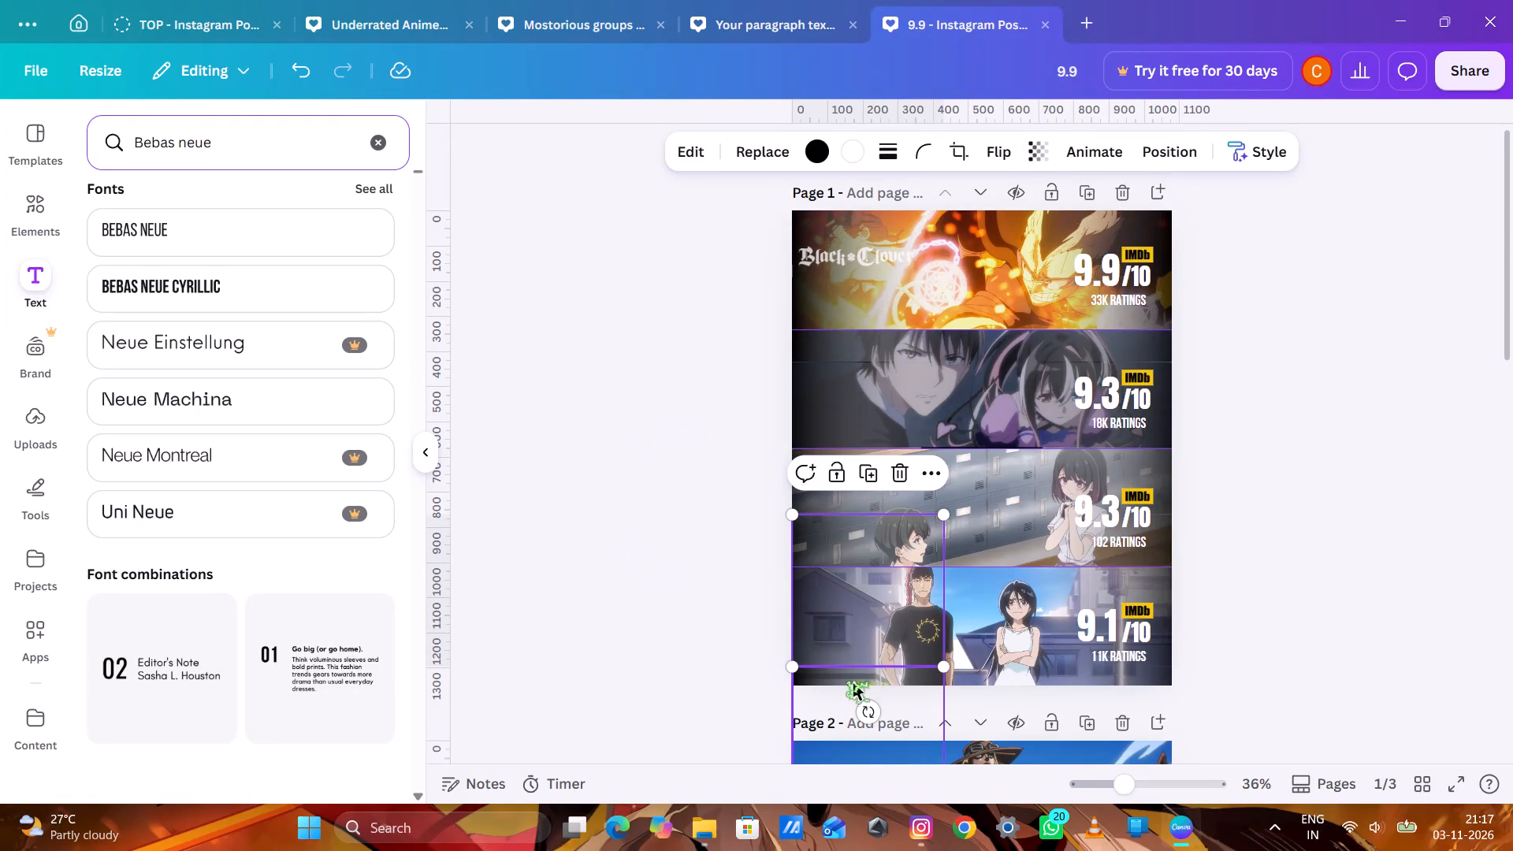
Raise the Transparency of the left-side dark gradient extending past page 1's bottom edge to slightly above 70.
{"action": "left_click", "coordinate": [853, 682]}
{"action": "left_click", "coordinate": [1020, 147]}
{"action": "left_click", "coordinate": [1043, 147]}
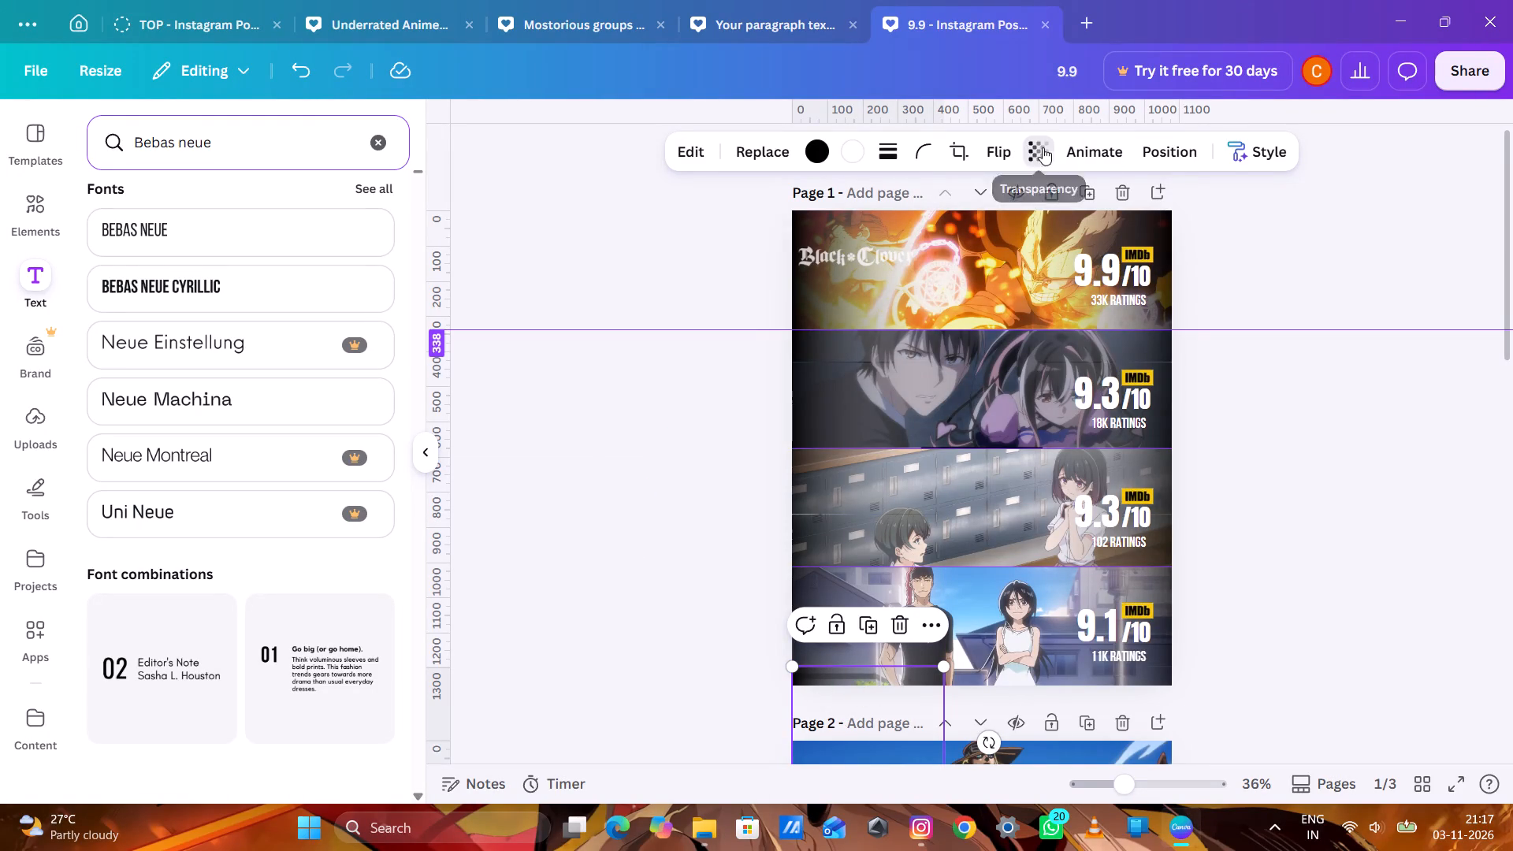
{"action": "left_click_drag", "start_coordinate": [1062, 224], "coordinate": [1043, 235]}
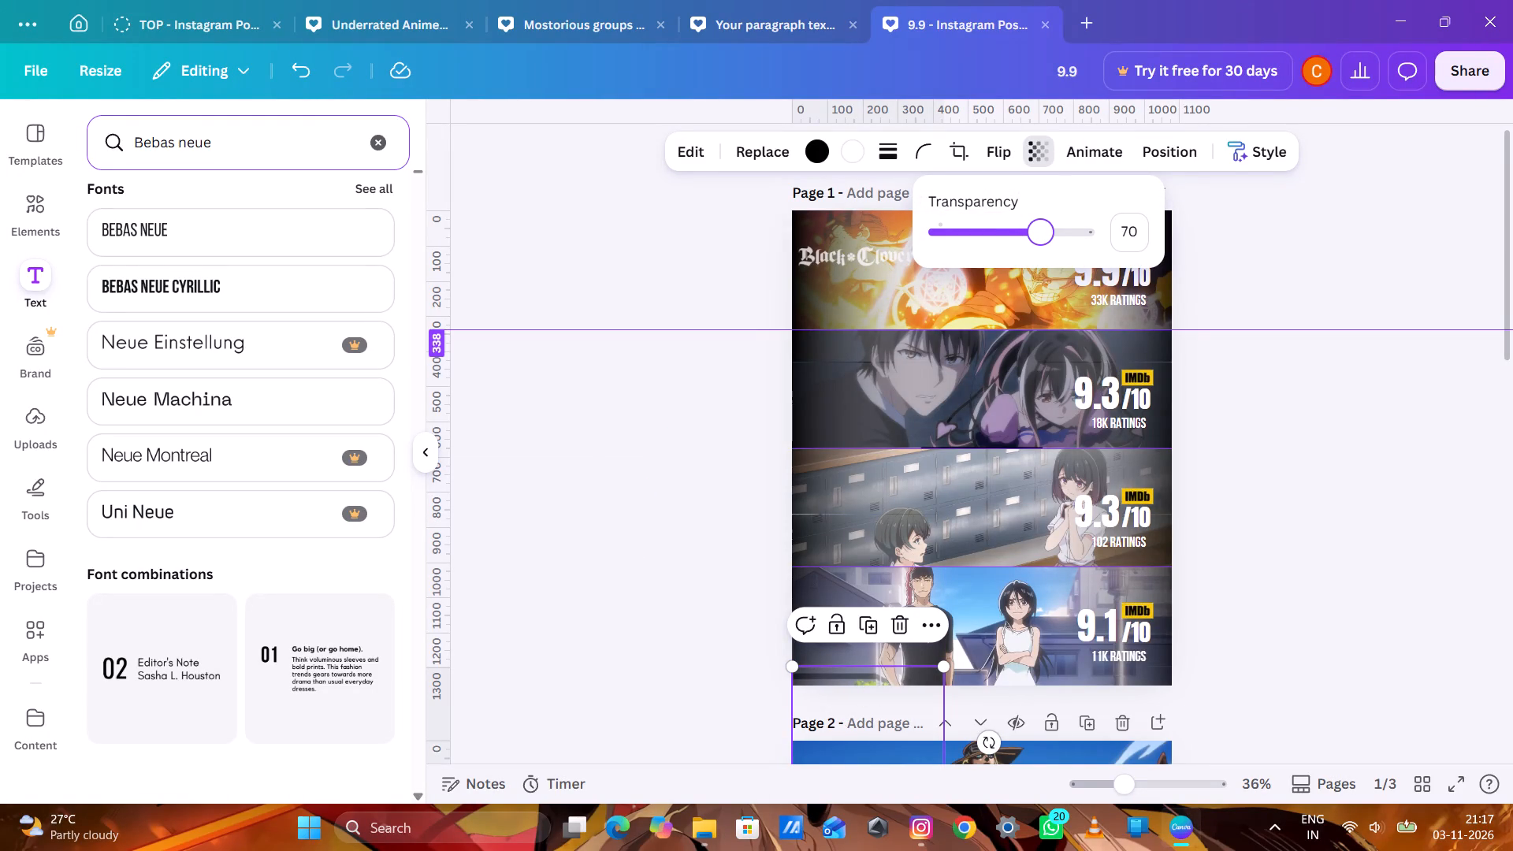
{"action": "left_click_drag", "start_coordinate": [1043, 235], "coordinate": [1051, 232]}
{"action": "double_click", "coordinate": [1314, 272]}
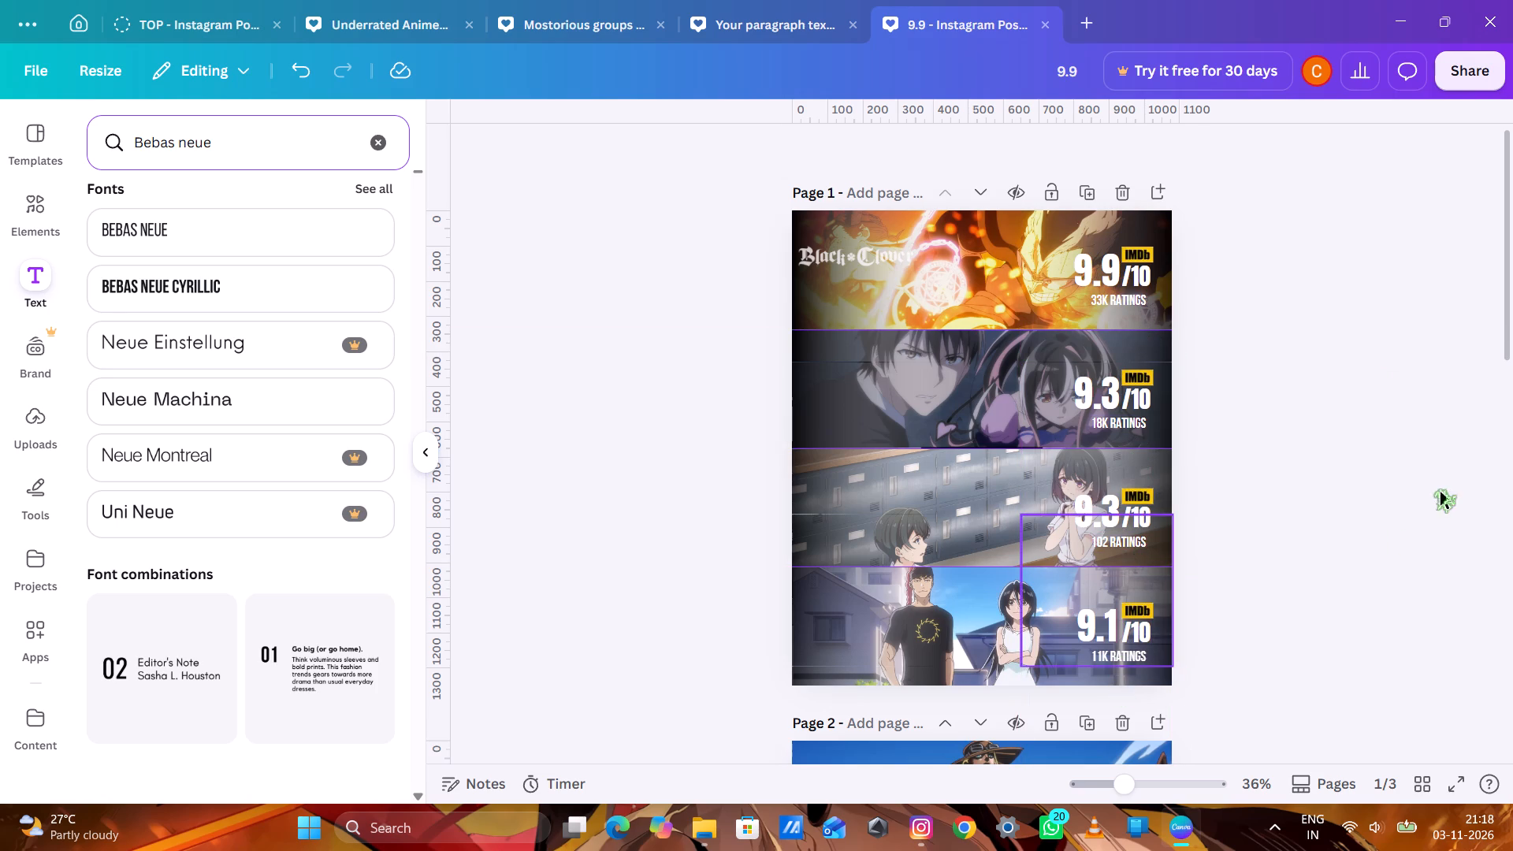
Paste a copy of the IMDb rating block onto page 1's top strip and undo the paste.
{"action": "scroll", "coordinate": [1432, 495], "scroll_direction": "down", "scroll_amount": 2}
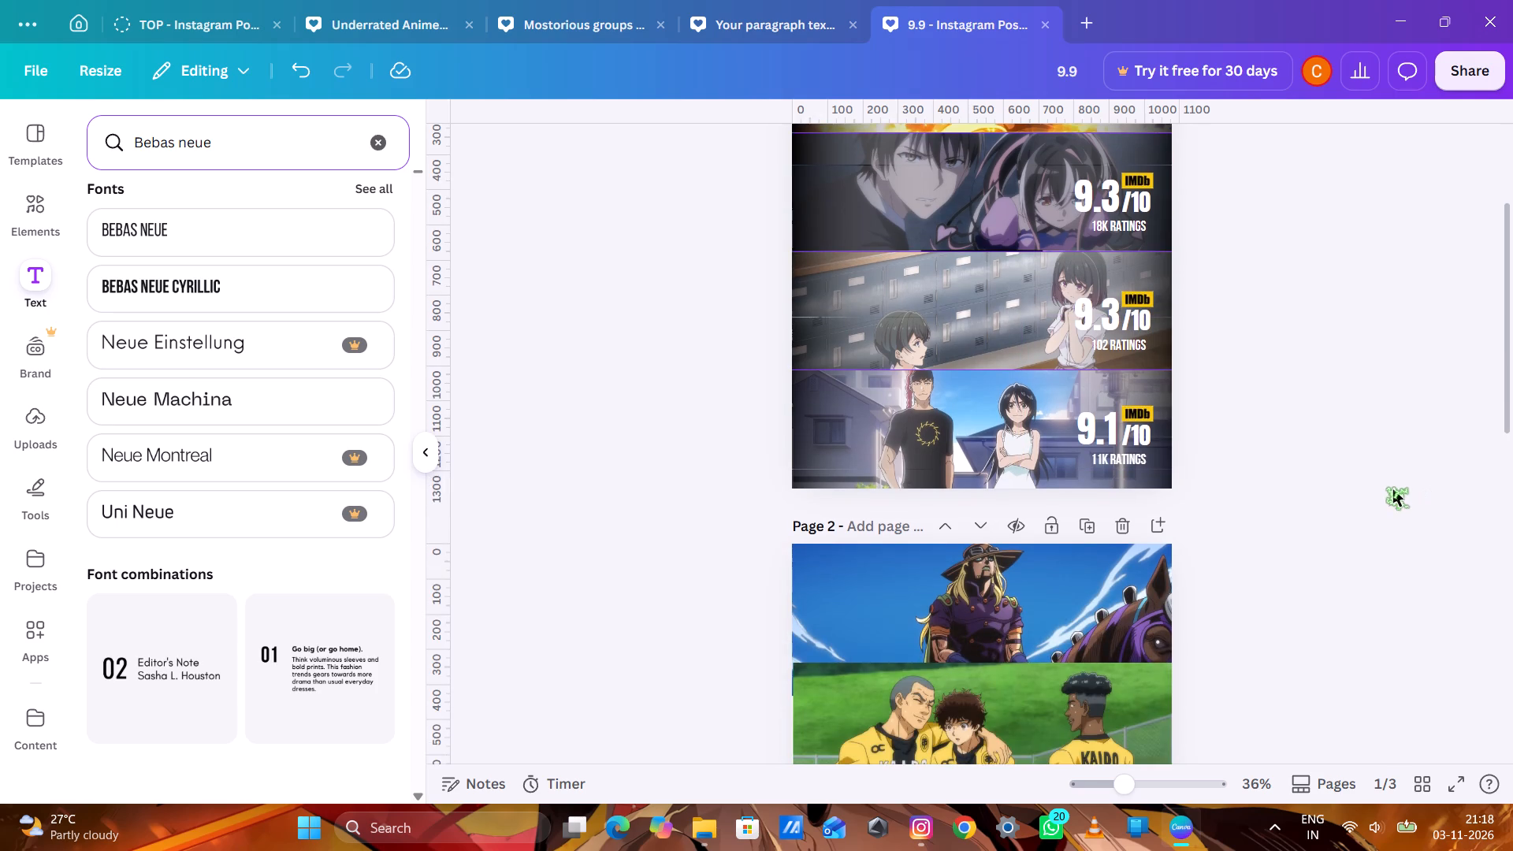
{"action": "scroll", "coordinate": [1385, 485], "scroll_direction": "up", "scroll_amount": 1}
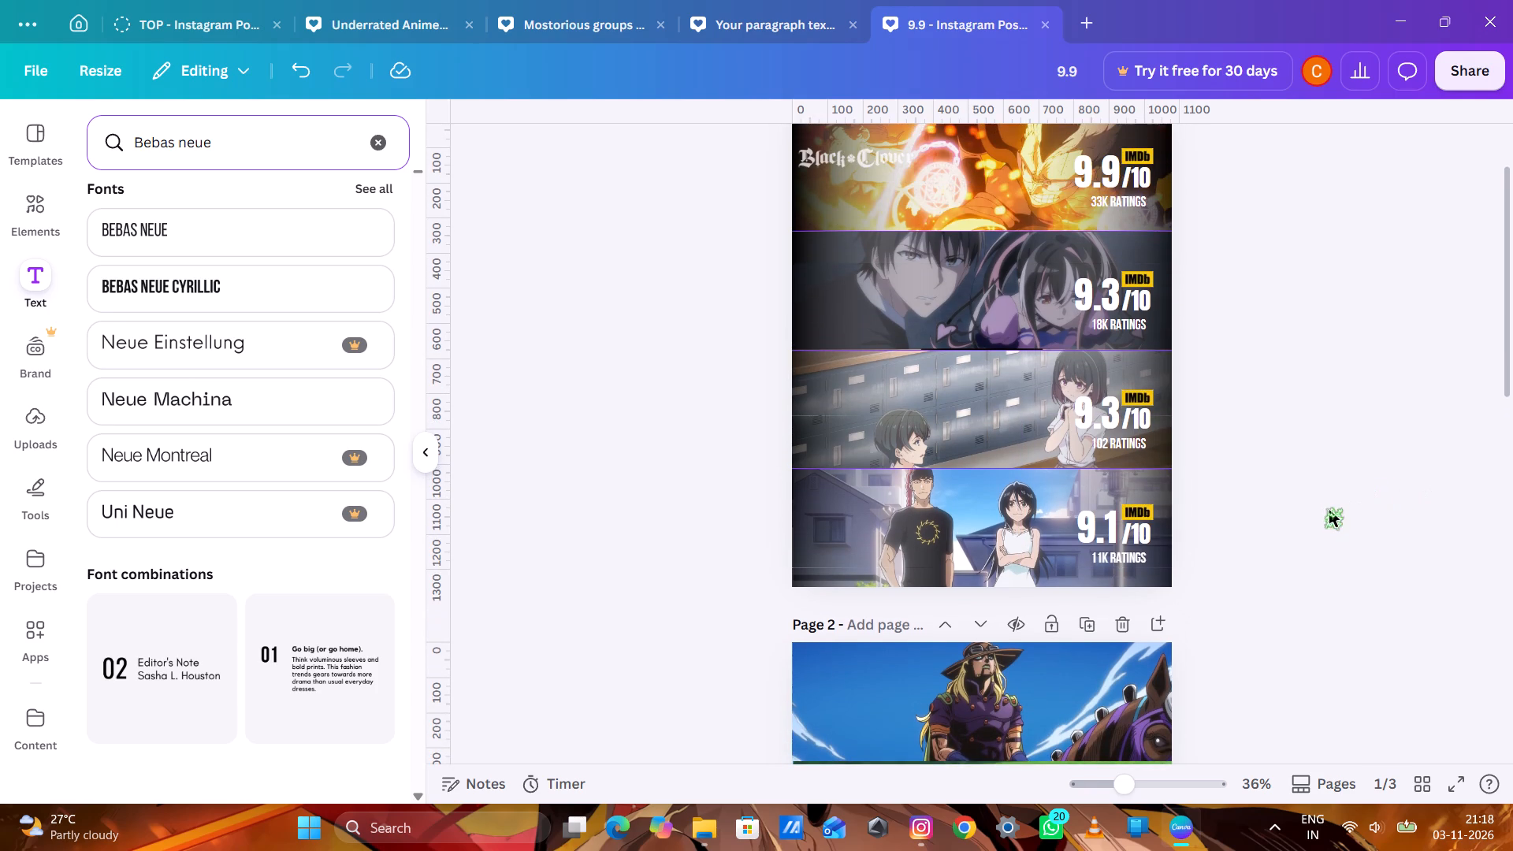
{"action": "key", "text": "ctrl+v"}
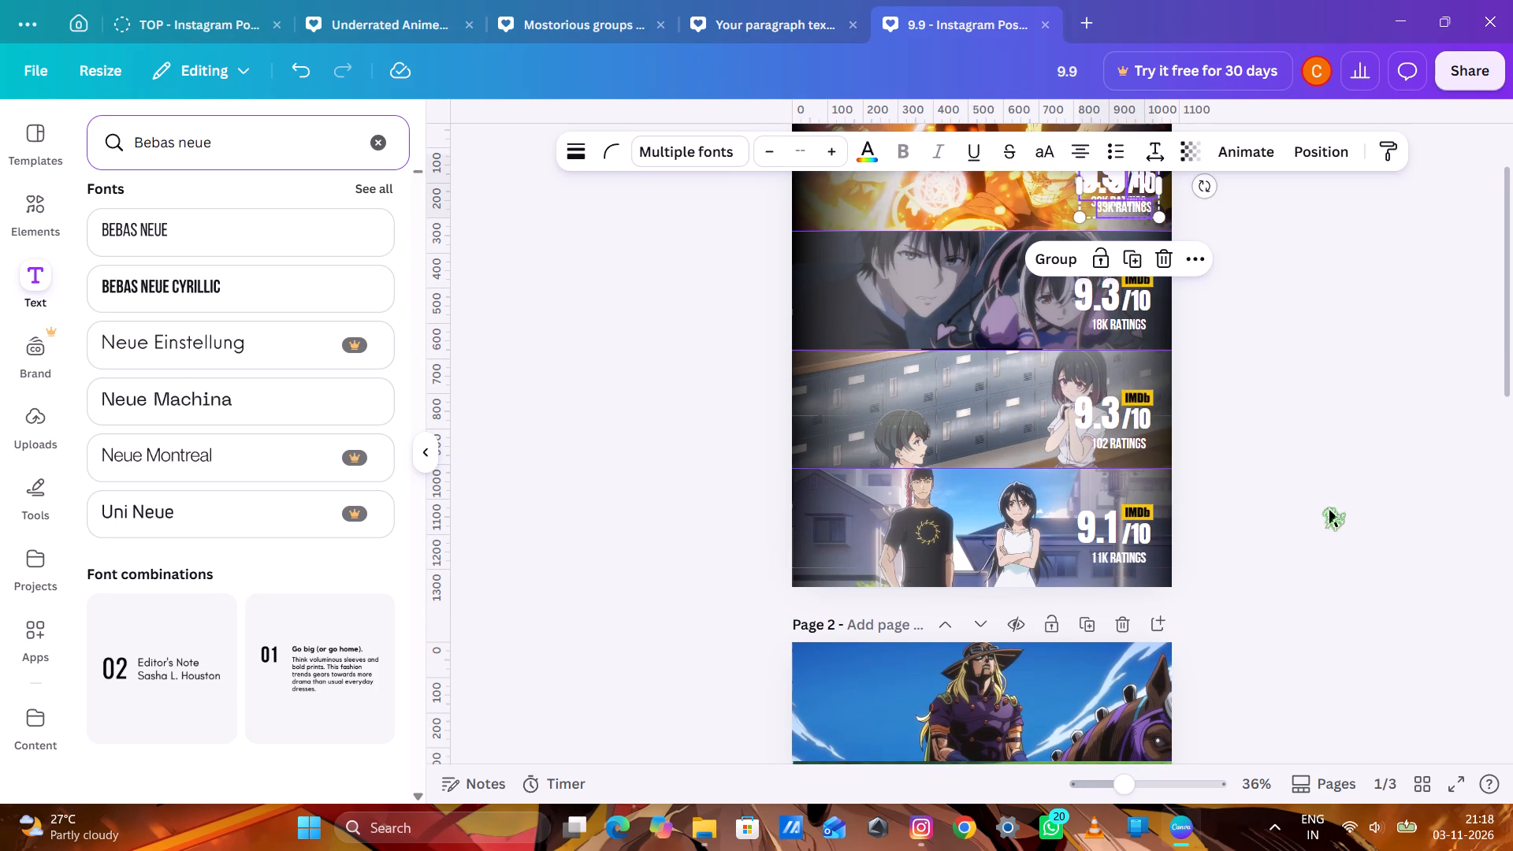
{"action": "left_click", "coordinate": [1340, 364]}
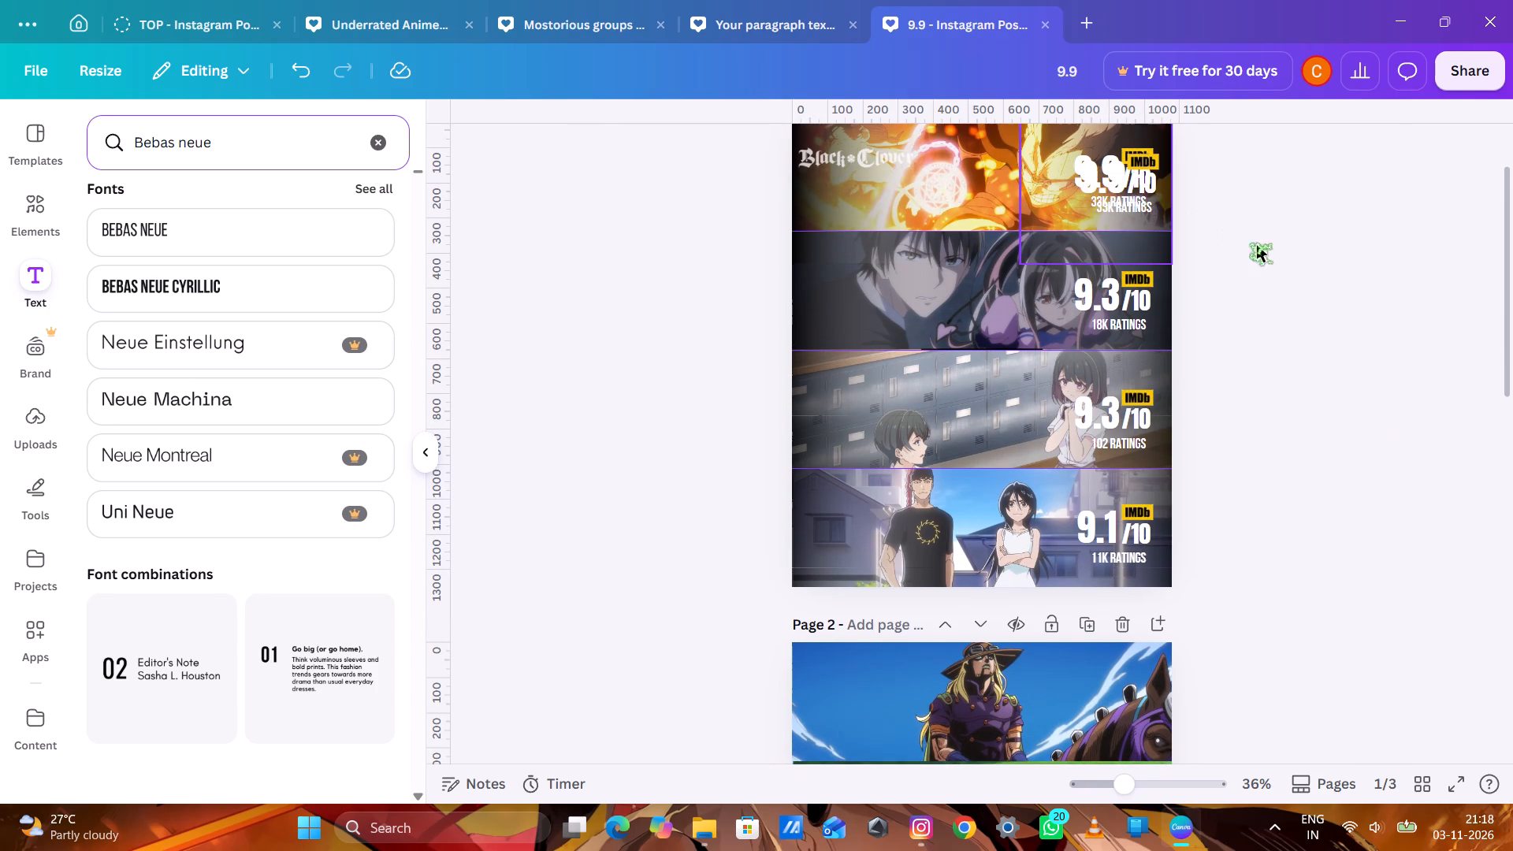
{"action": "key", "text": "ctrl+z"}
Paste a copy of the 9.9/10 IMDb rating block onto page 1's top strip.
{"action": "left_click", "coordinate": [1280, 258], "text": "ctrl"}
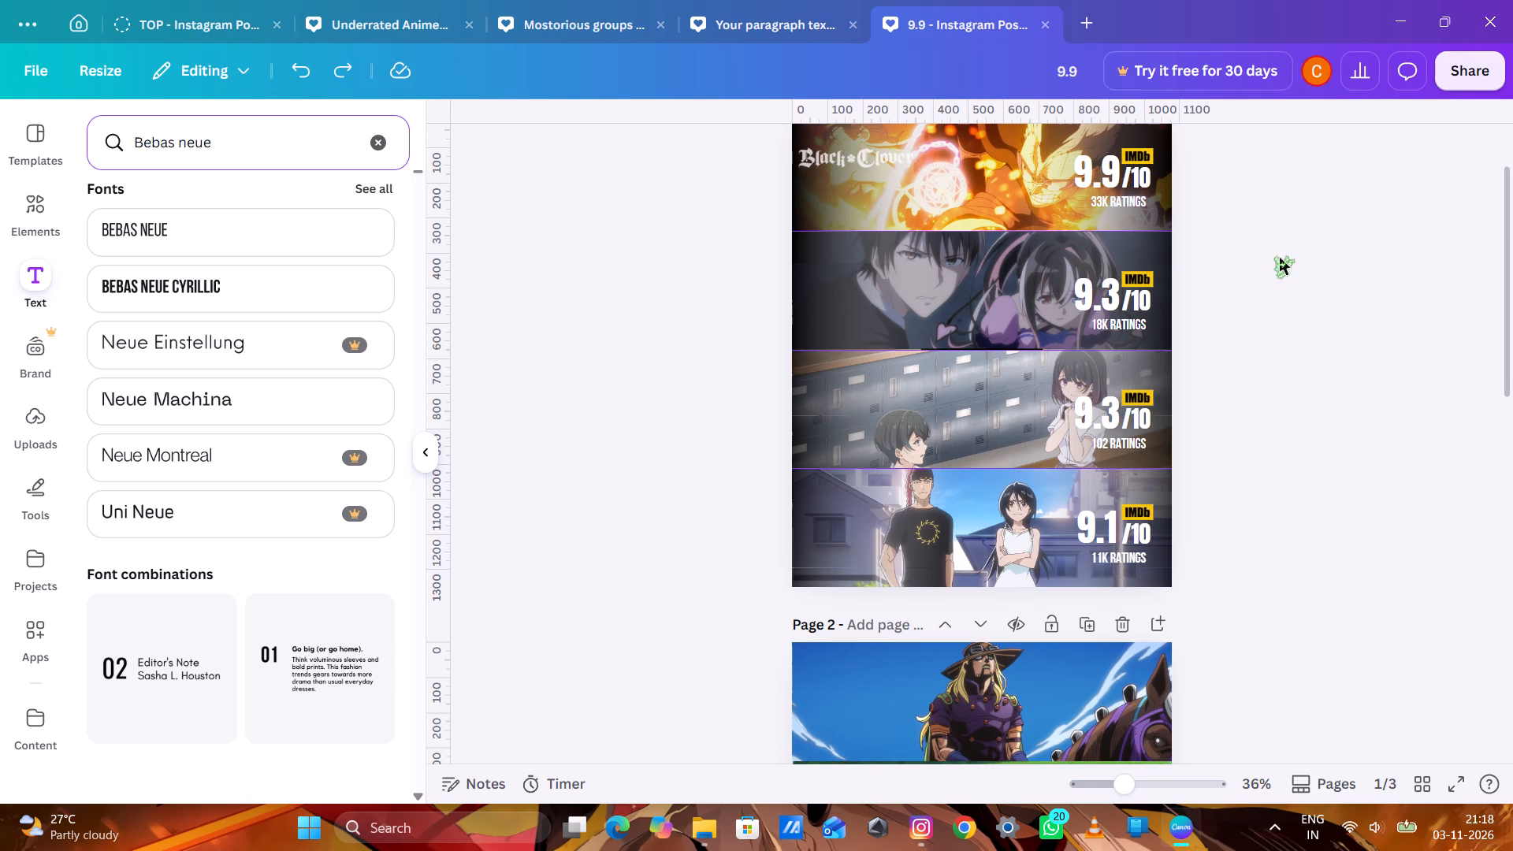
{"action": "key", "text": "ctrl+v"}
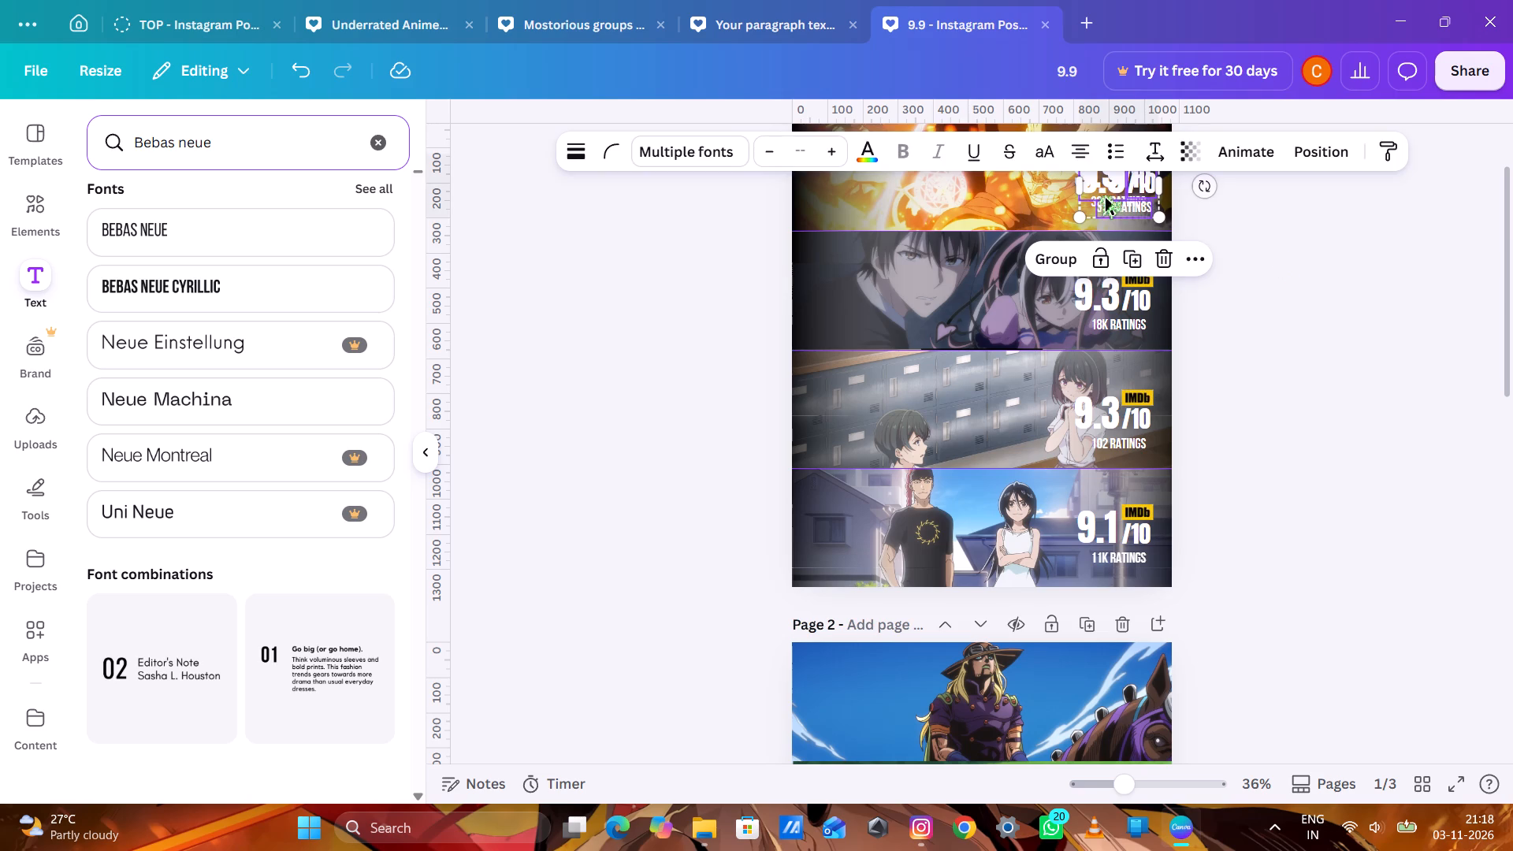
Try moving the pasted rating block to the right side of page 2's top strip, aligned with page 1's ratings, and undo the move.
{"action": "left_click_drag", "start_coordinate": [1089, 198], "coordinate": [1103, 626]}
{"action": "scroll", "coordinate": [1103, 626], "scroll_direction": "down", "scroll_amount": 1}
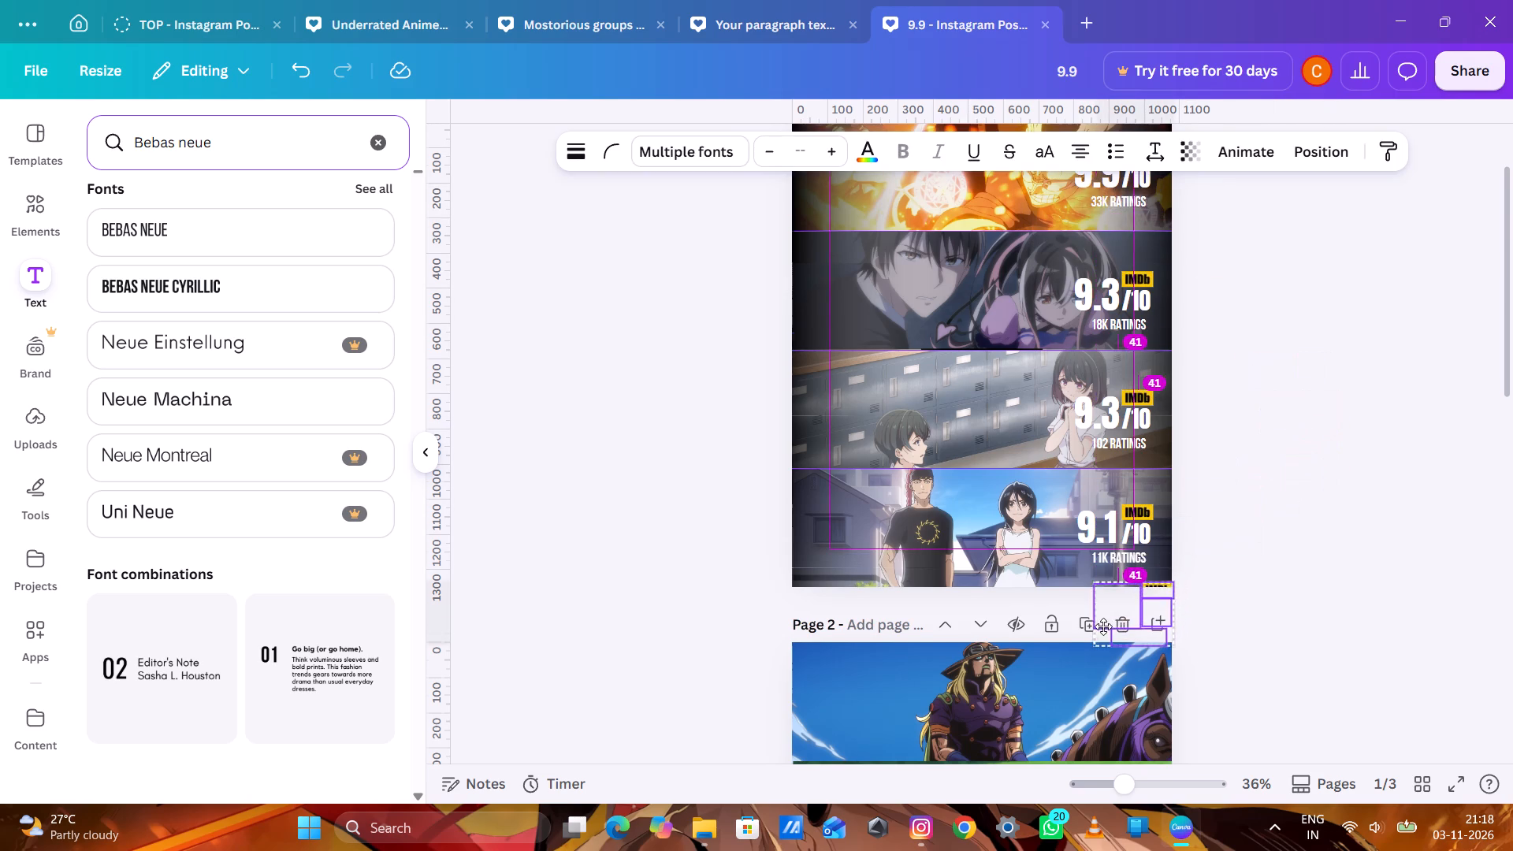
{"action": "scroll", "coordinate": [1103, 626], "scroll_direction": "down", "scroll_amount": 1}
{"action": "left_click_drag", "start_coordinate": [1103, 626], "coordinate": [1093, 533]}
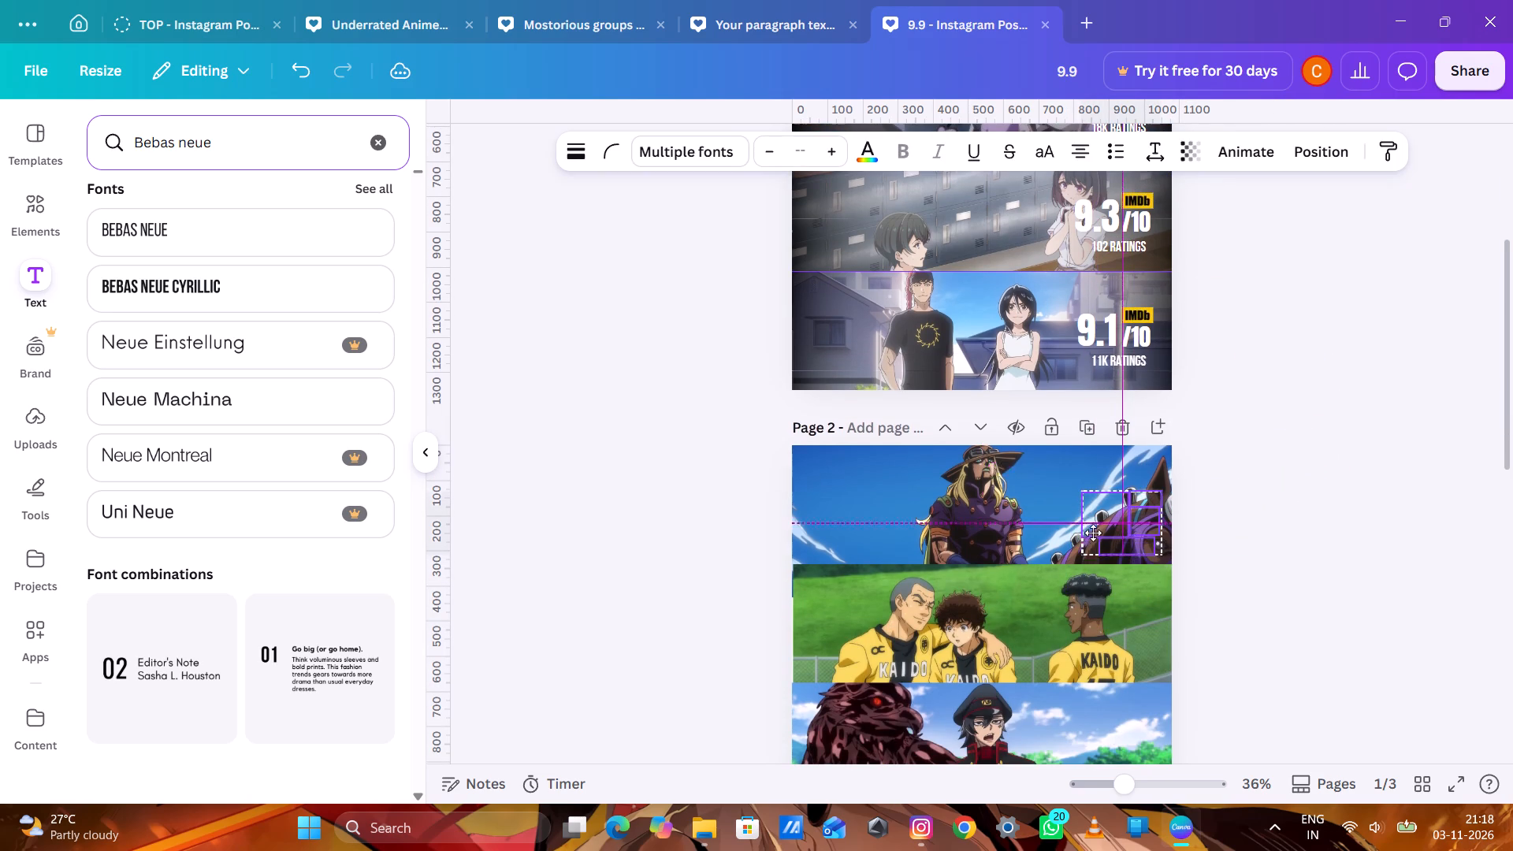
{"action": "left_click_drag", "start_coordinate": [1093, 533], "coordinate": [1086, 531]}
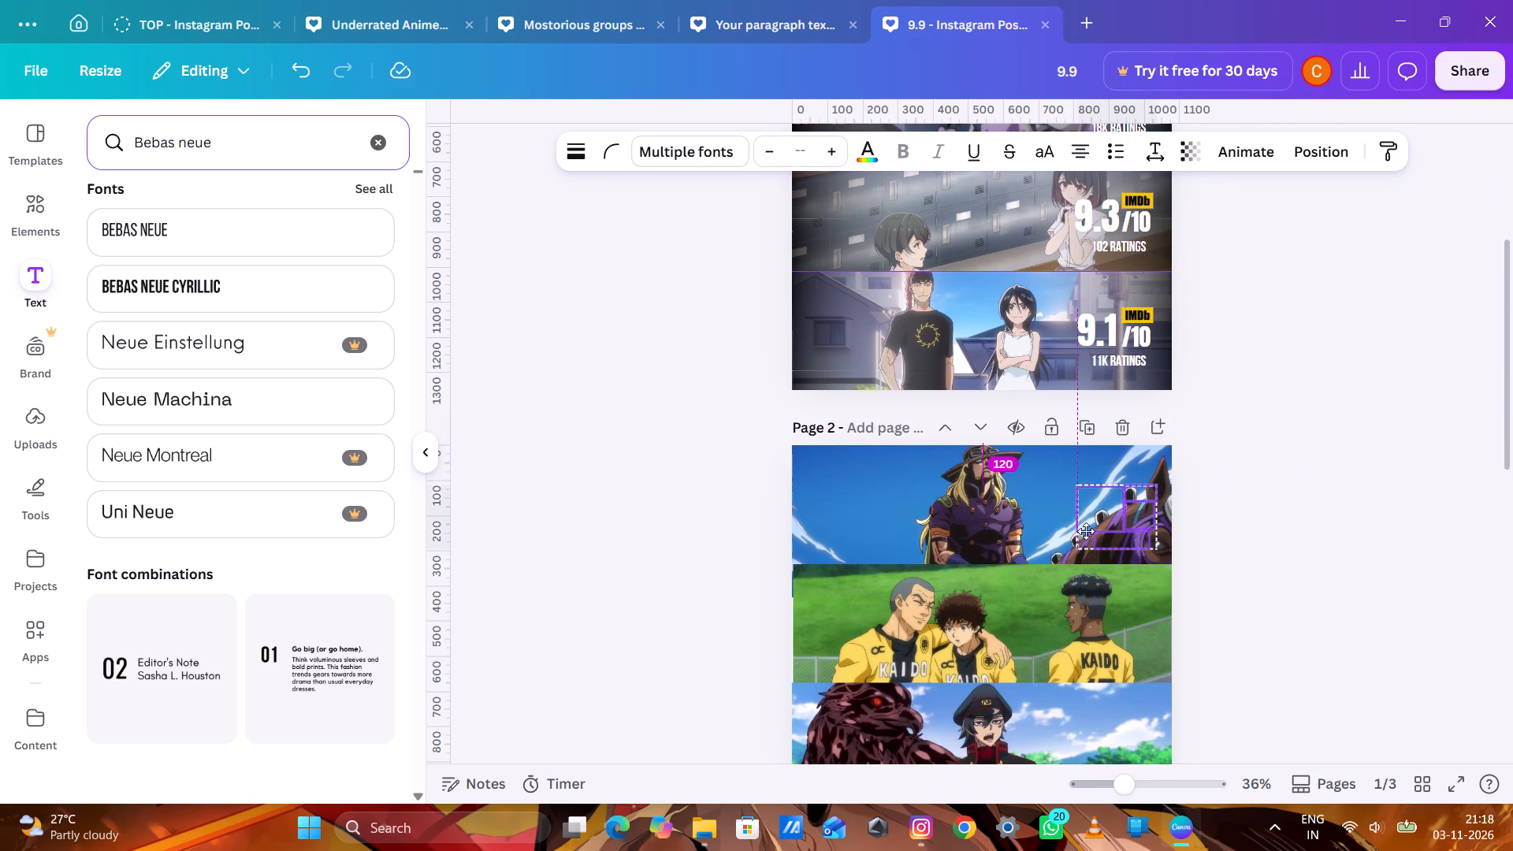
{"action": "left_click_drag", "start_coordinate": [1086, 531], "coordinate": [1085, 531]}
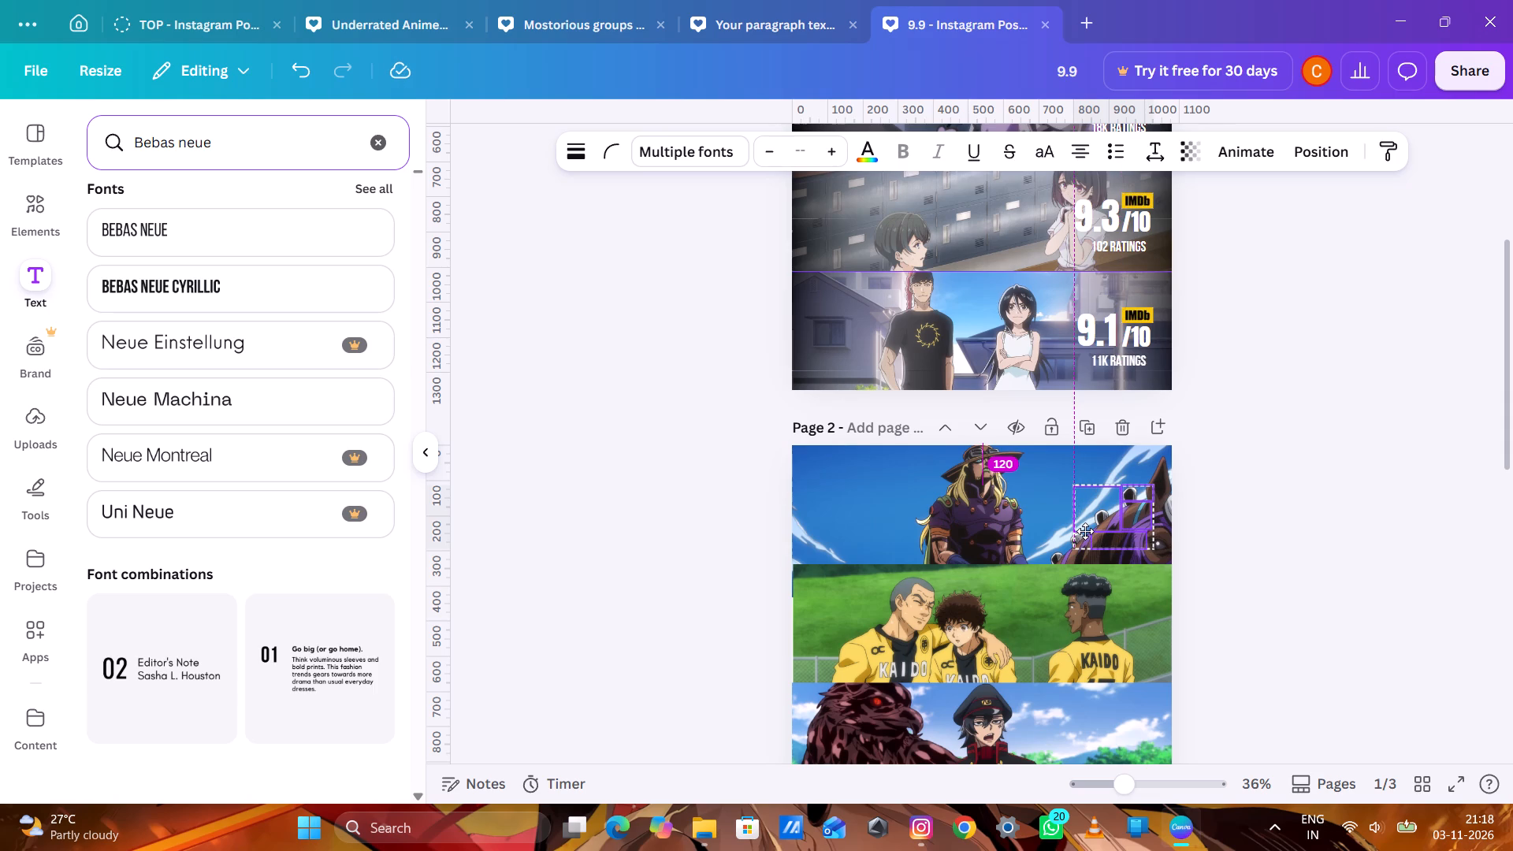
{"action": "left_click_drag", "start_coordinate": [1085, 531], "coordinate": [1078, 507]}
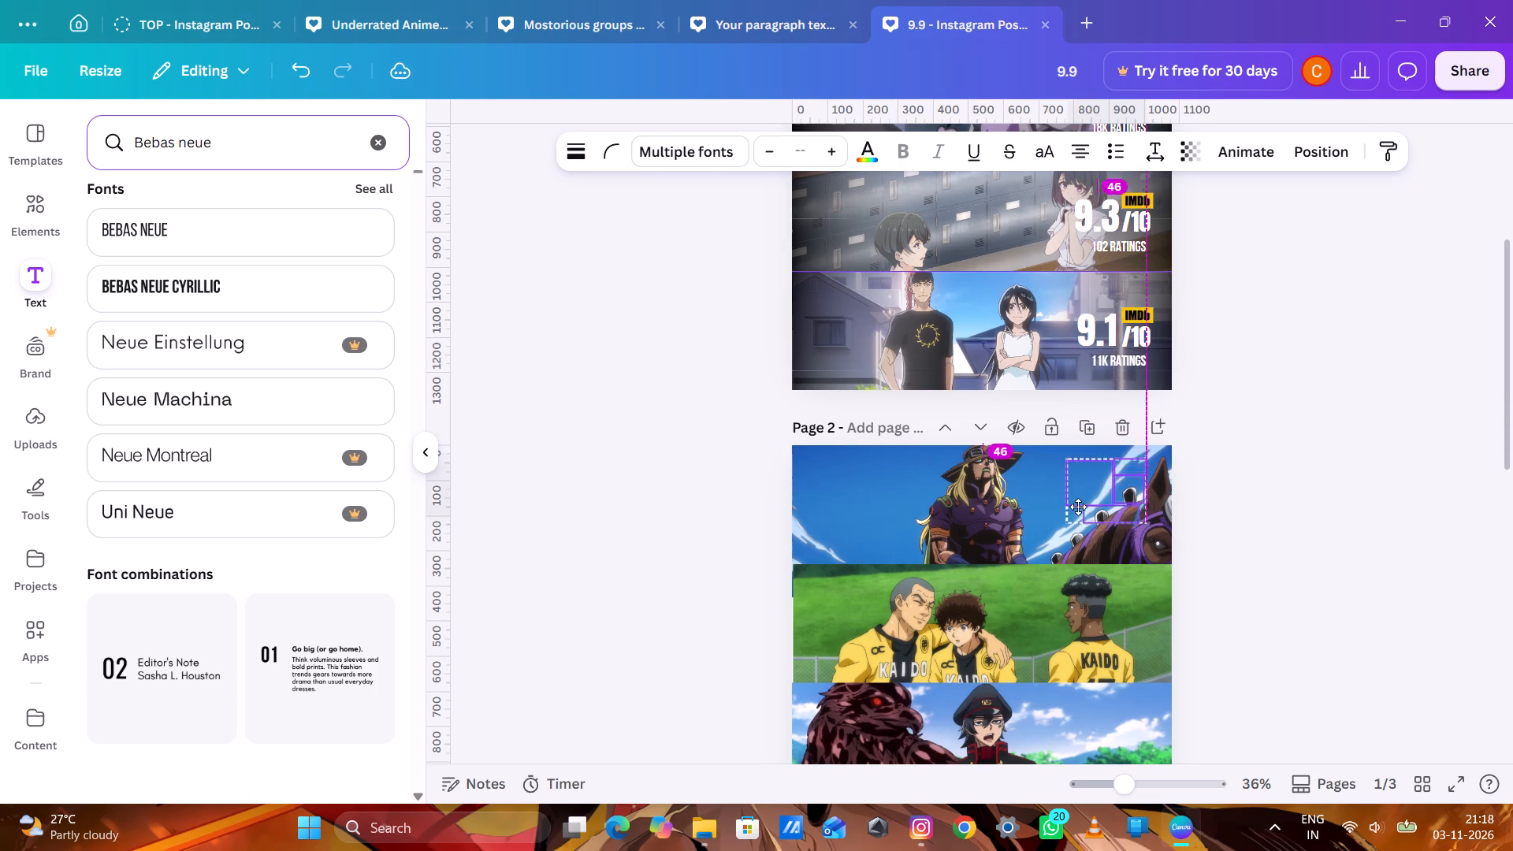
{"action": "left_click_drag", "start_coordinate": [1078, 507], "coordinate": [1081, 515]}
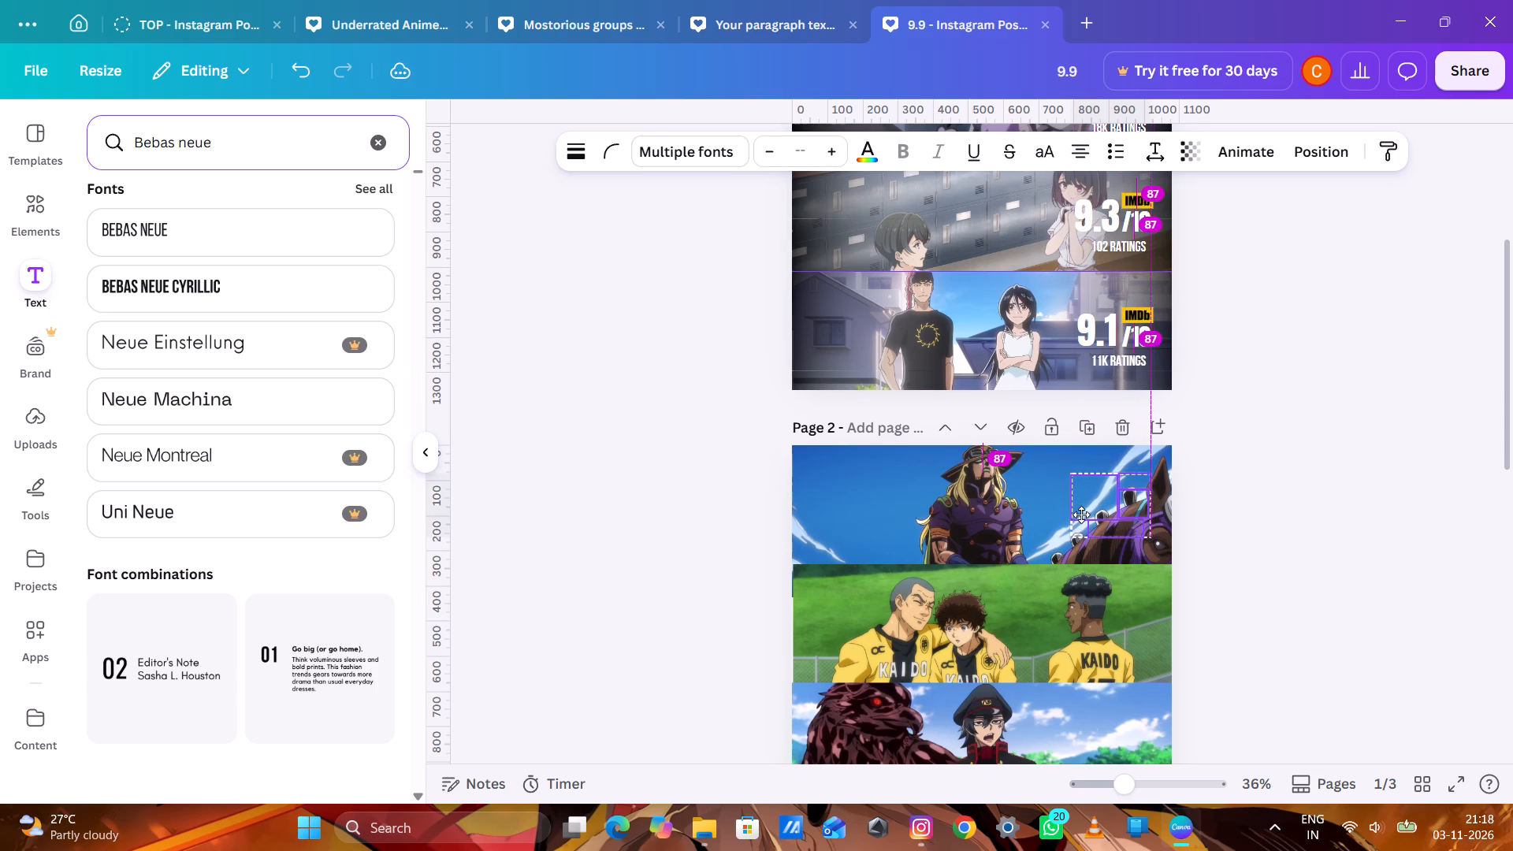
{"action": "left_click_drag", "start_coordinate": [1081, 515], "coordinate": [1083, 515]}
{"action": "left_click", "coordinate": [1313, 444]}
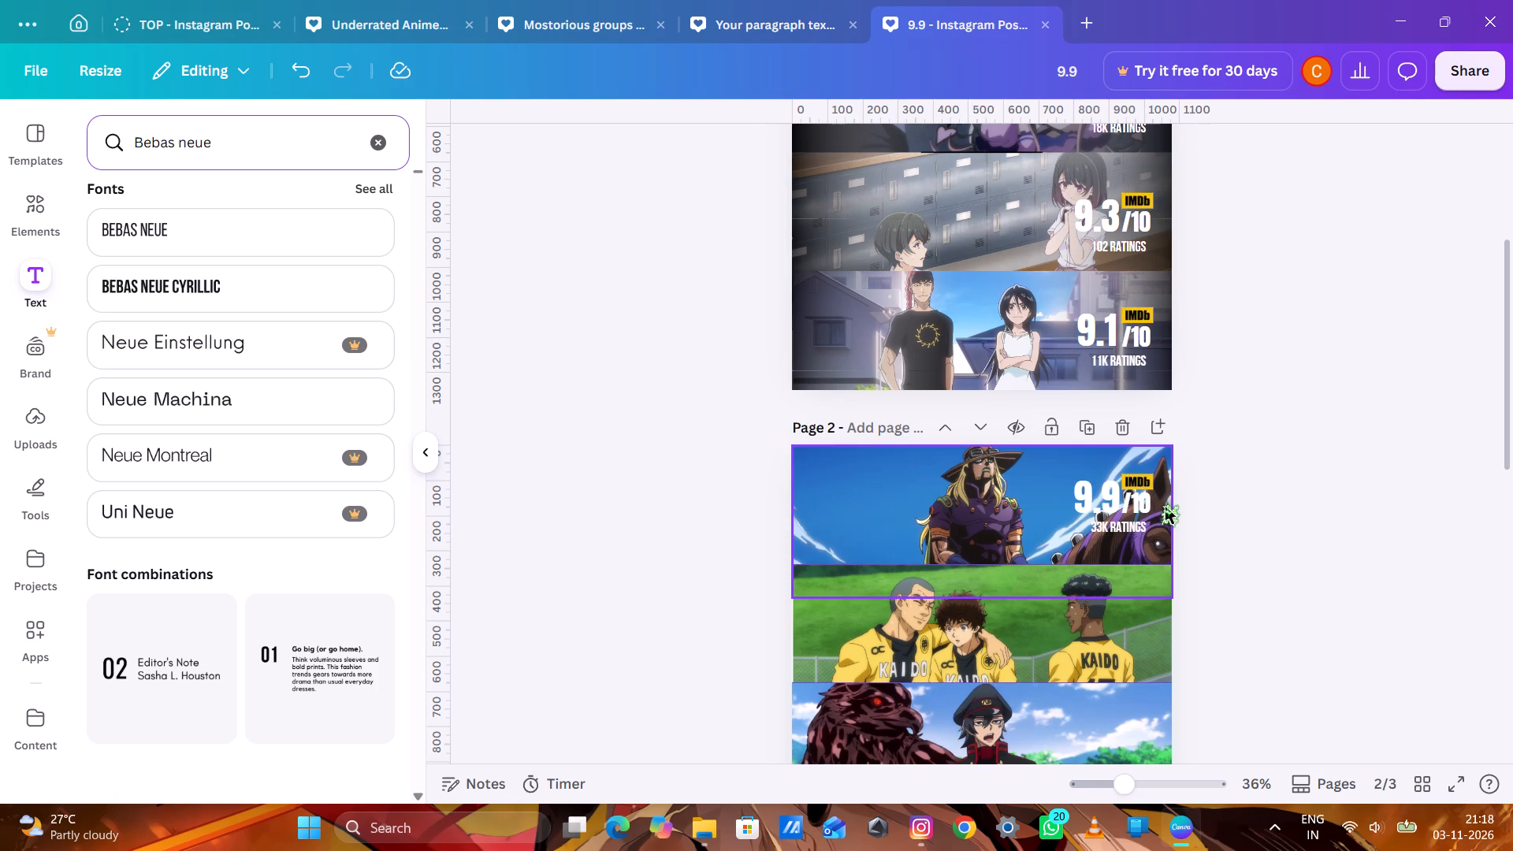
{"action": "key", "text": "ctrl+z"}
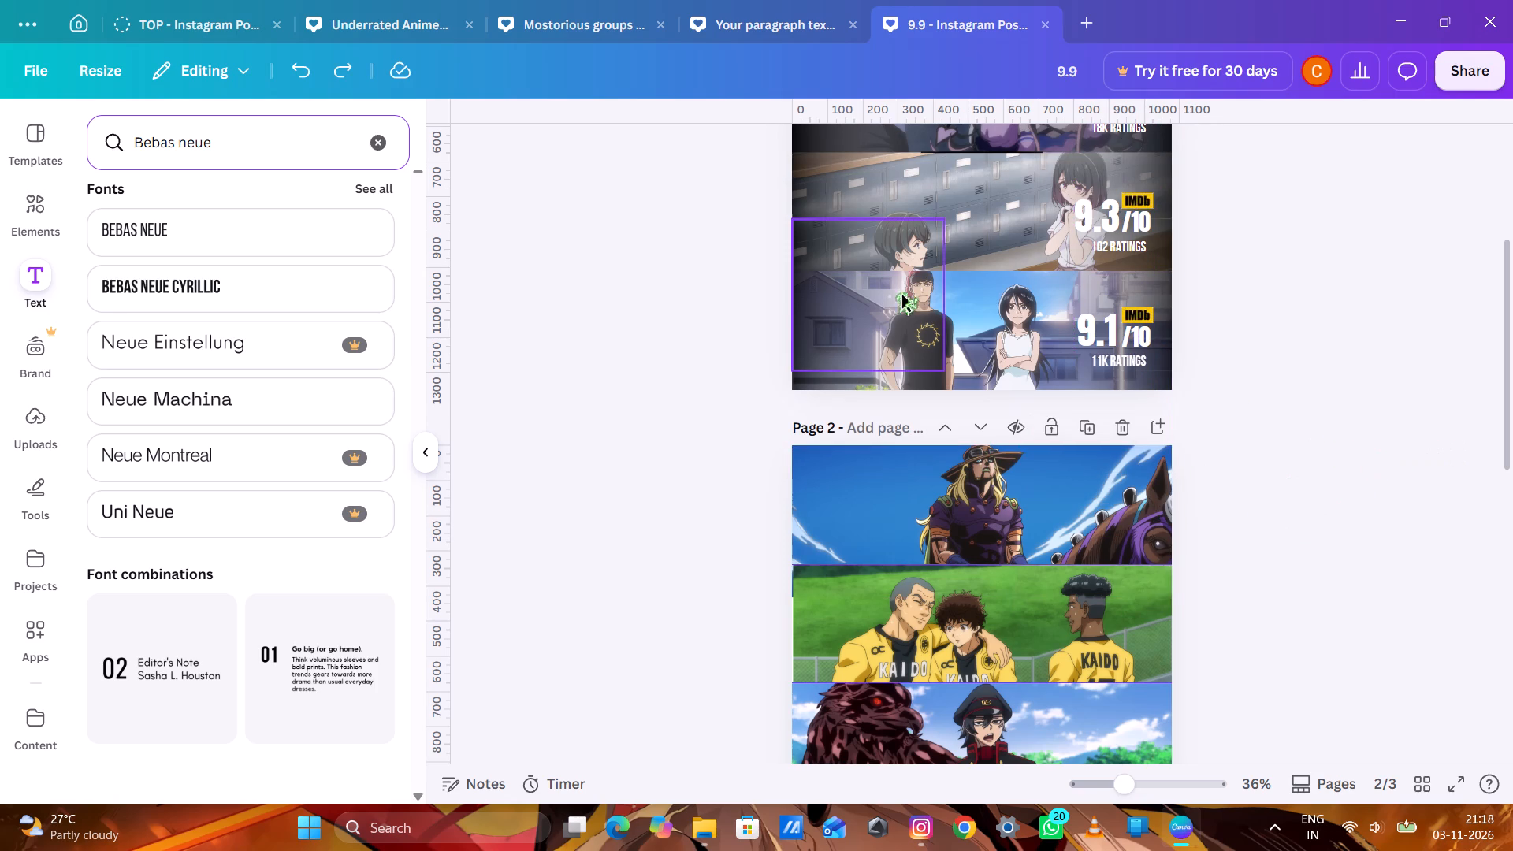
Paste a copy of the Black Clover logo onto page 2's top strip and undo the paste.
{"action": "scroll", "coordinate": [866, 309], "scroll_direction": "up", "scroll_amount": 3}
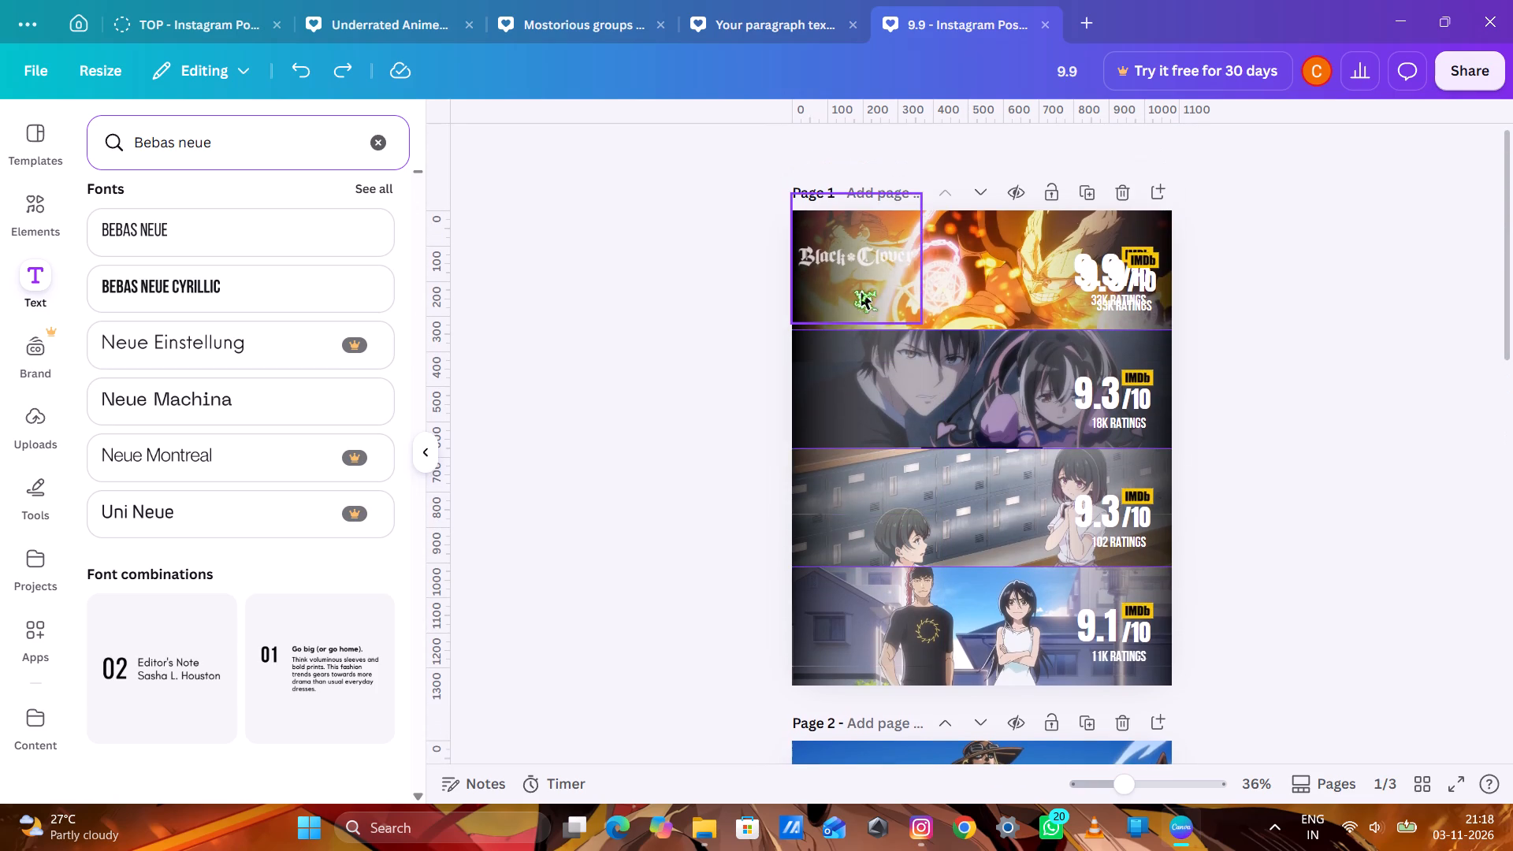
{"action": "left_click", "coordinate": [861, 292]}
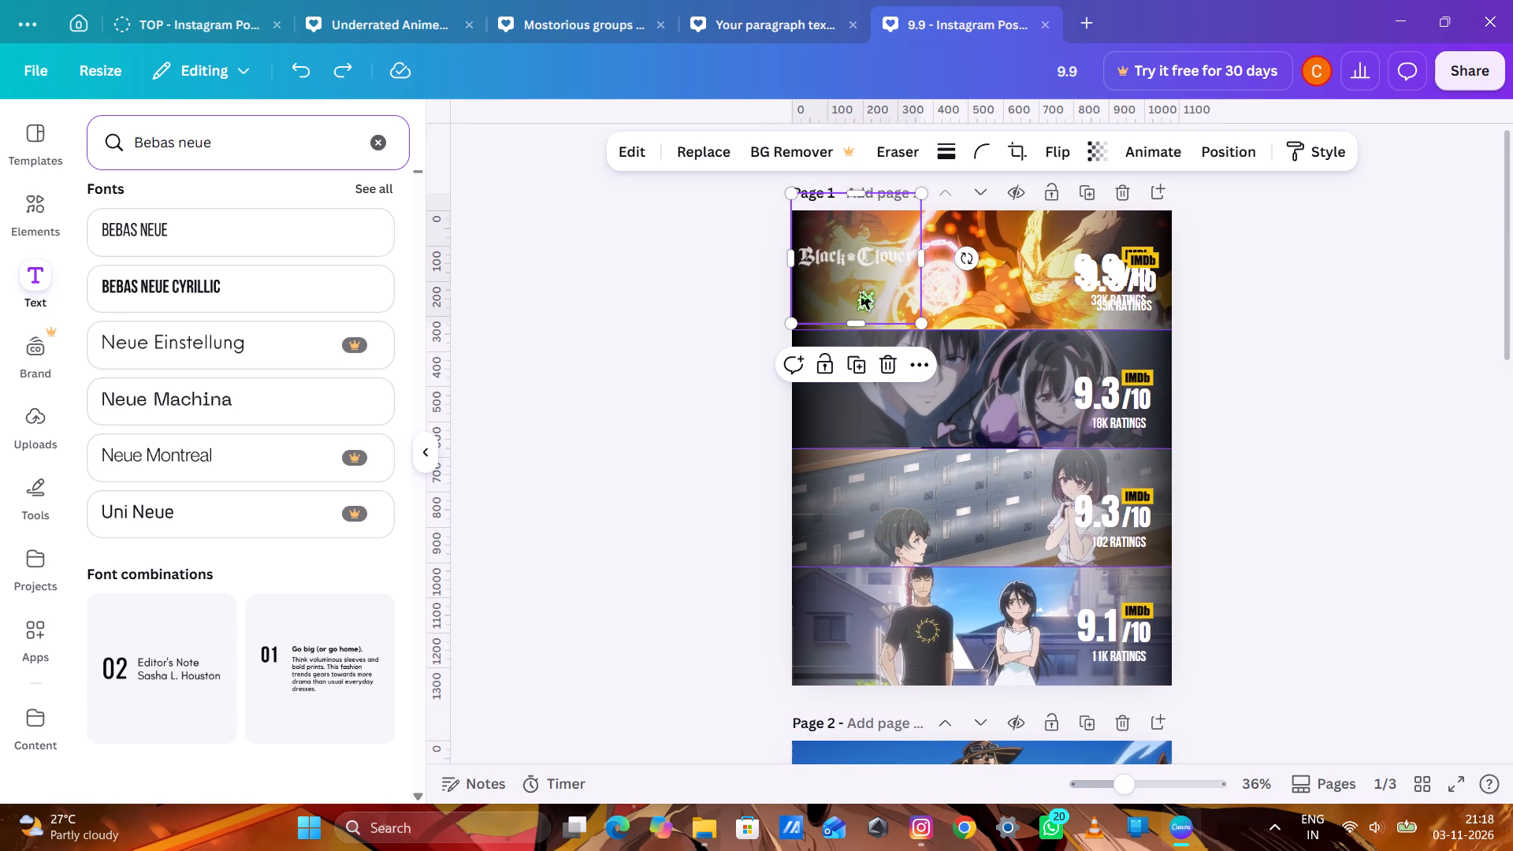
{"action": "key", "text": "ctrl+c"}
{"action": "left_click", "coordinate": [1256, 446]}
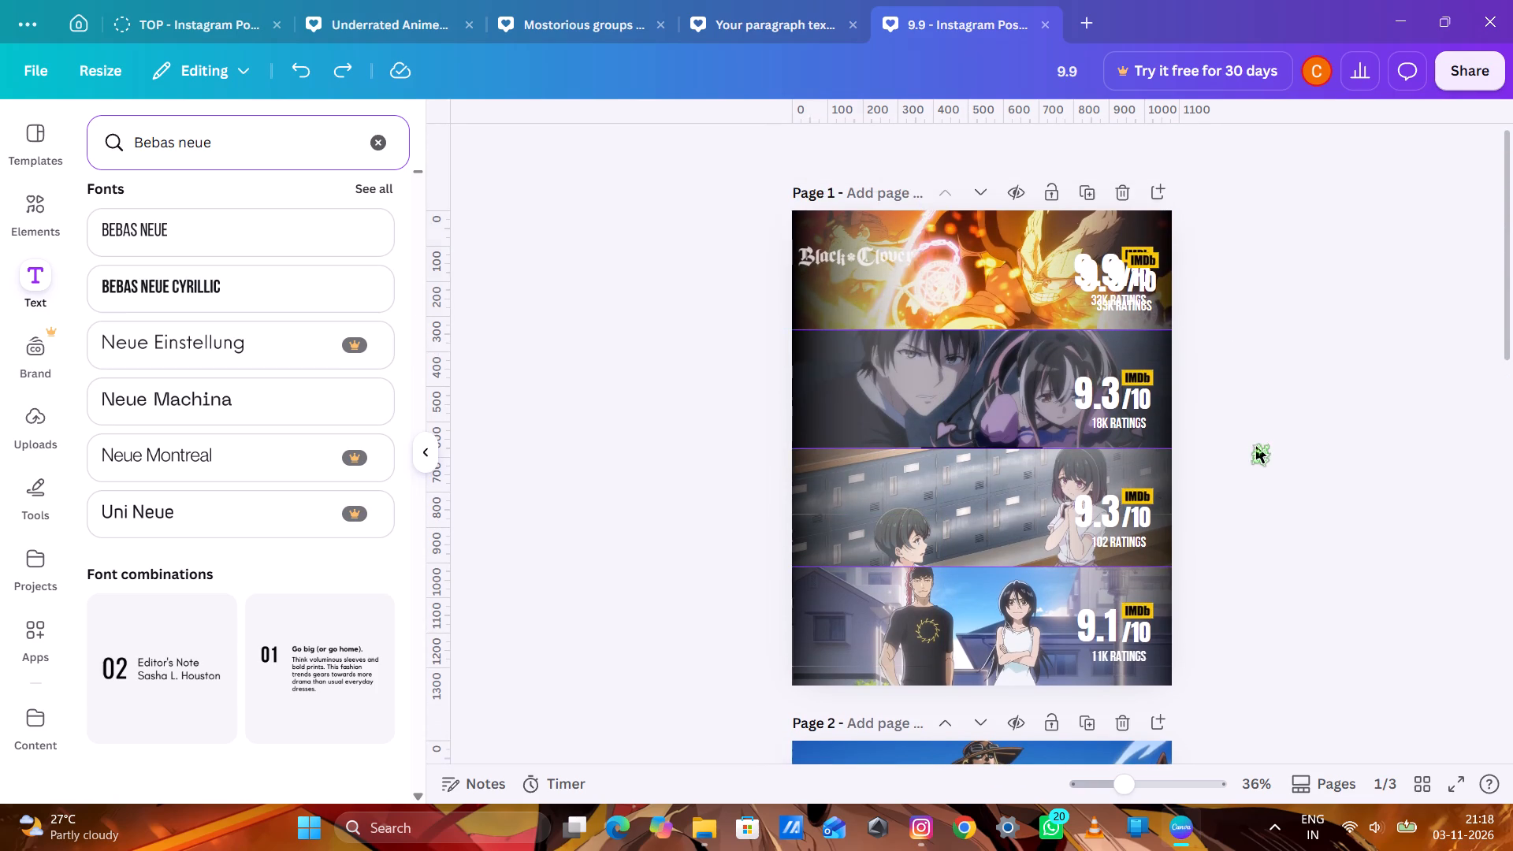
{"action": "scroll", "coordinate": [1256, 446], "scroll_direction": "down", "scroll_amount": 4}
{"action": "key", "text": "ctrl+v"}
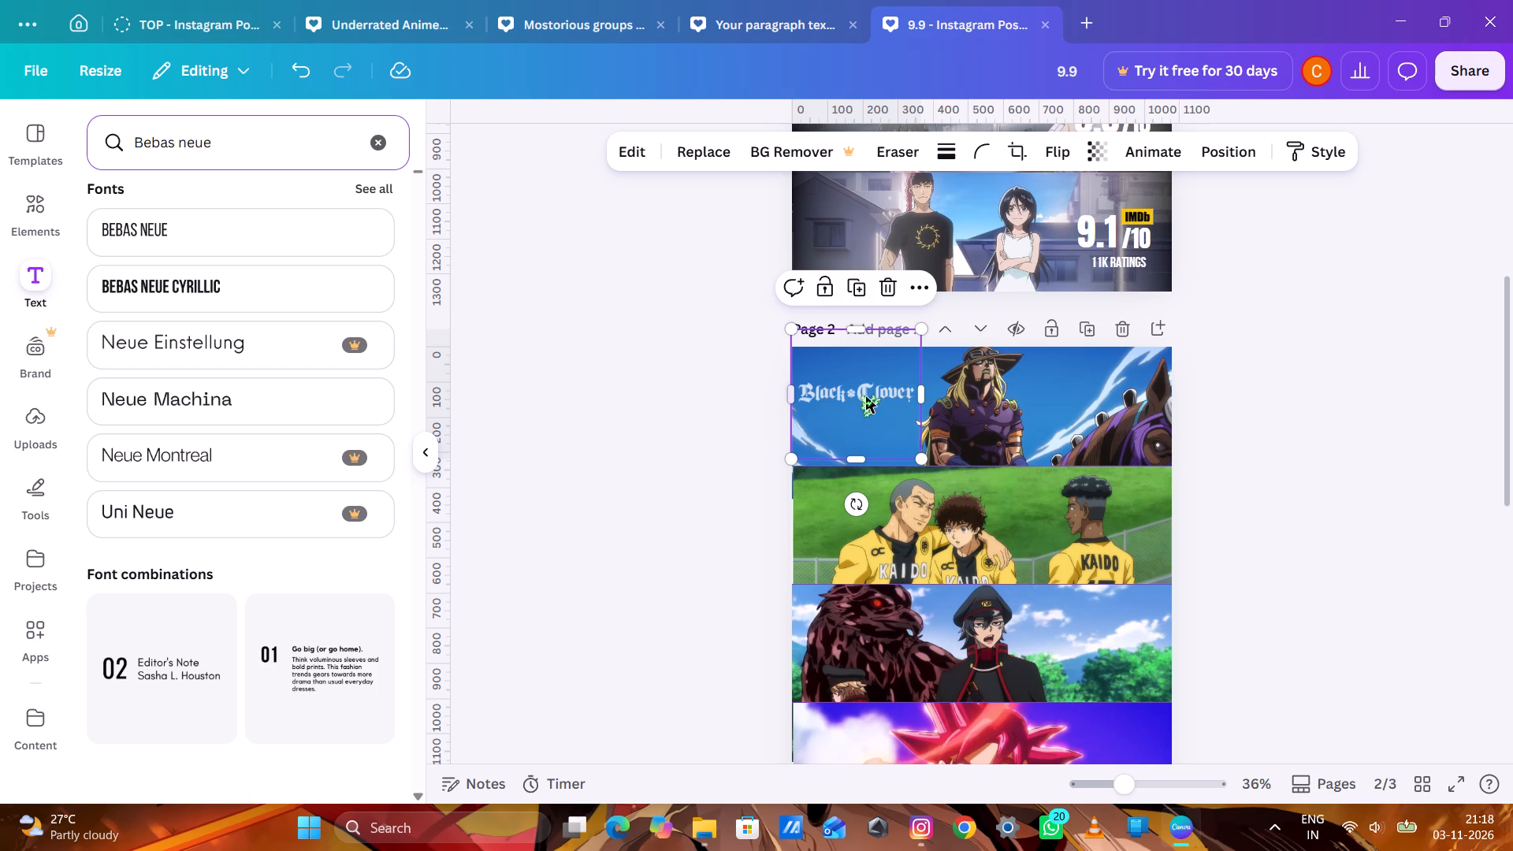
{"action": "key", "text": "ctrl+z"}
Copy the left-side dark gradient spanning page 1's two lowest strips and place the copy at page 2's top-left corner.
{"action": "scroll", "coordinate": [861, 399], "scroll_direction": "up", "scroll_amount": 1}
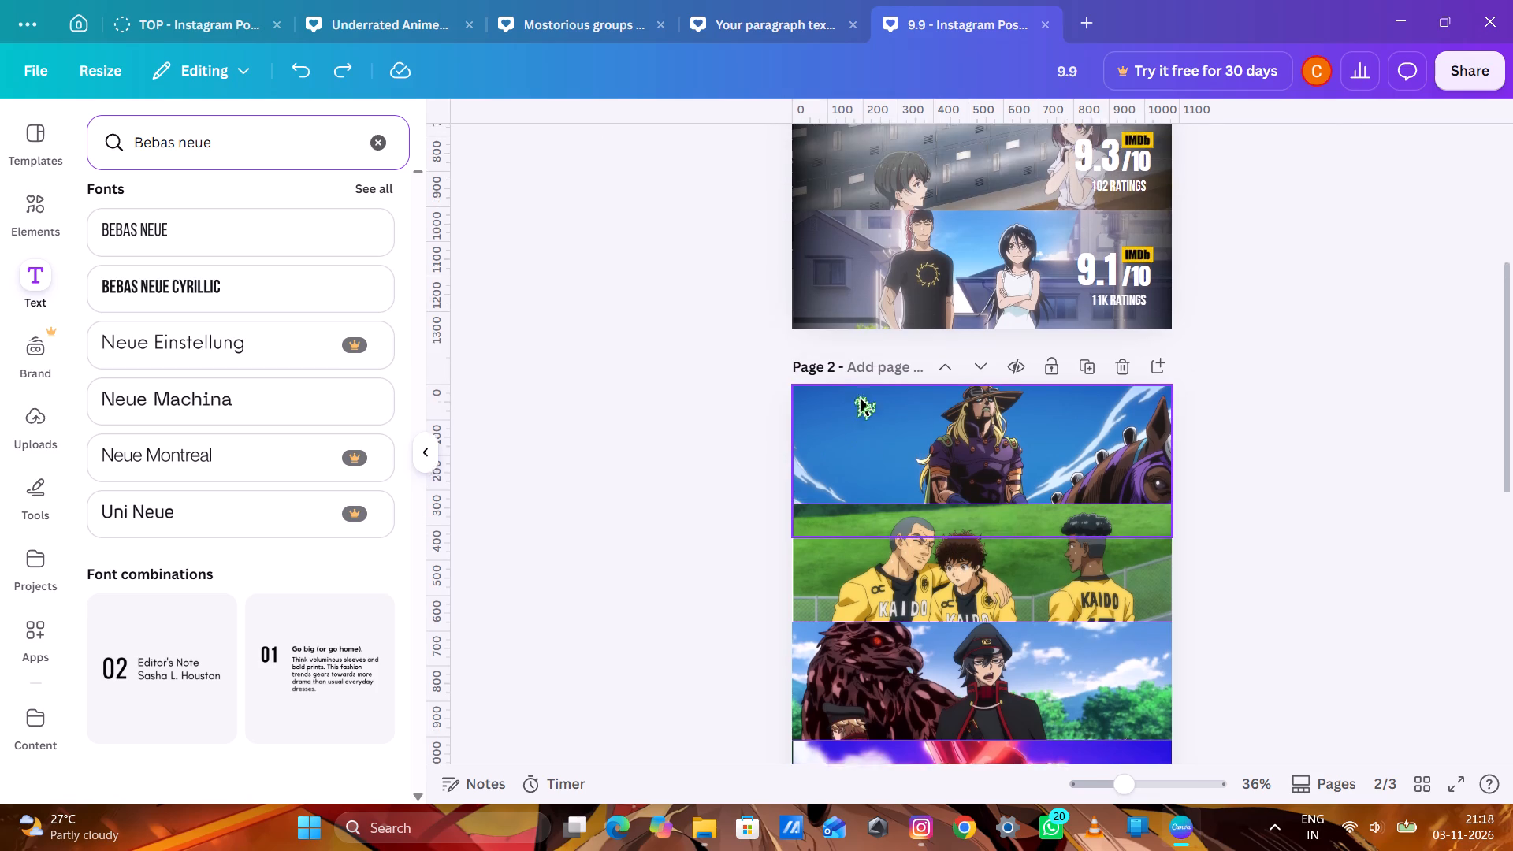
{"action": "left_click", "coordinate": [852, 221]}
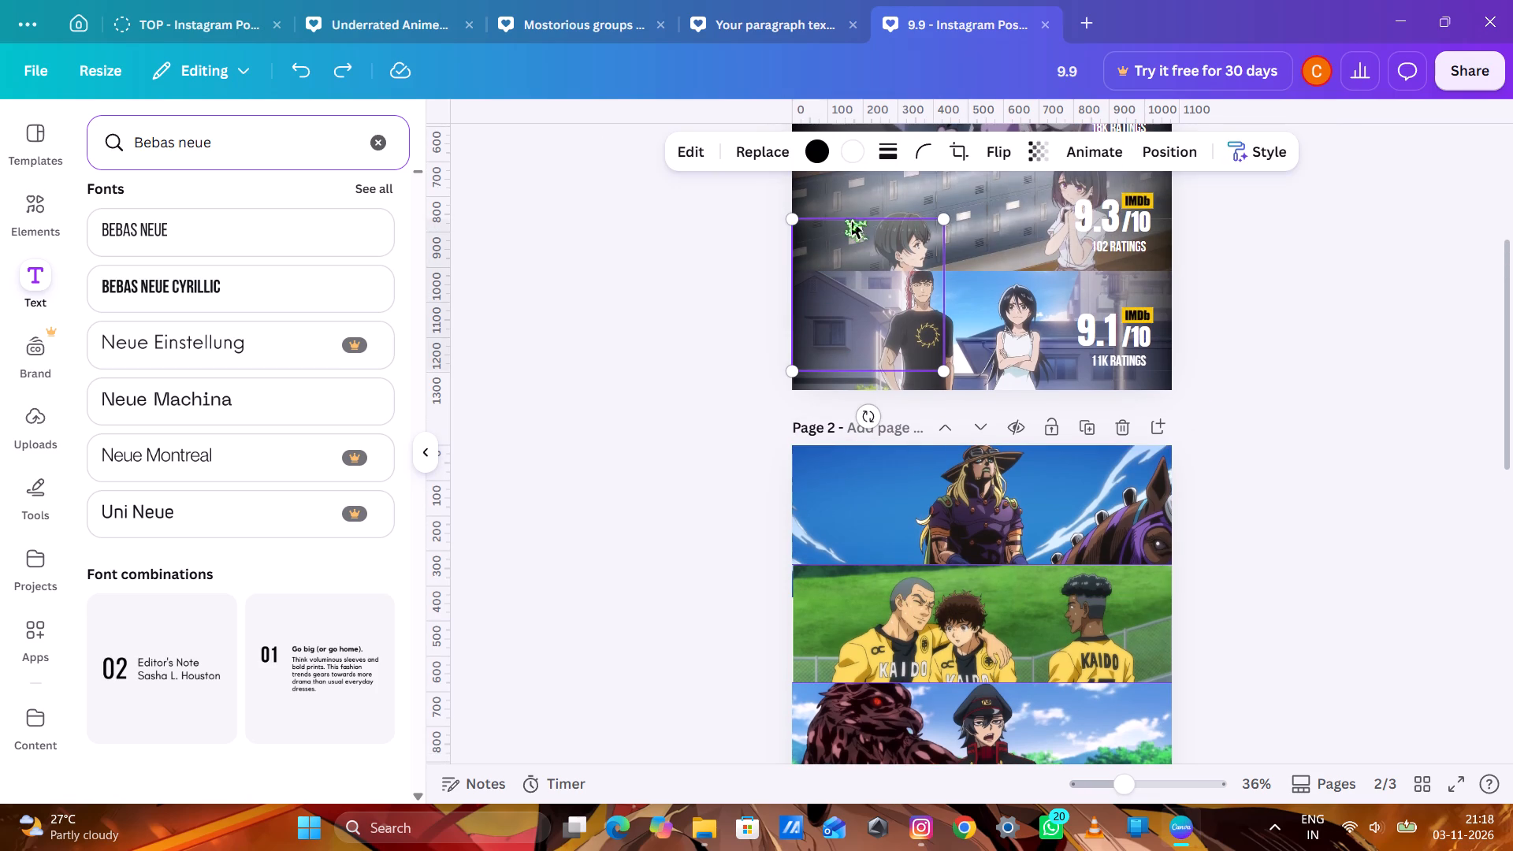
{"action": "key", "text": "ctrl+c"}
{"action": "key", "text": "ctrl+v"}
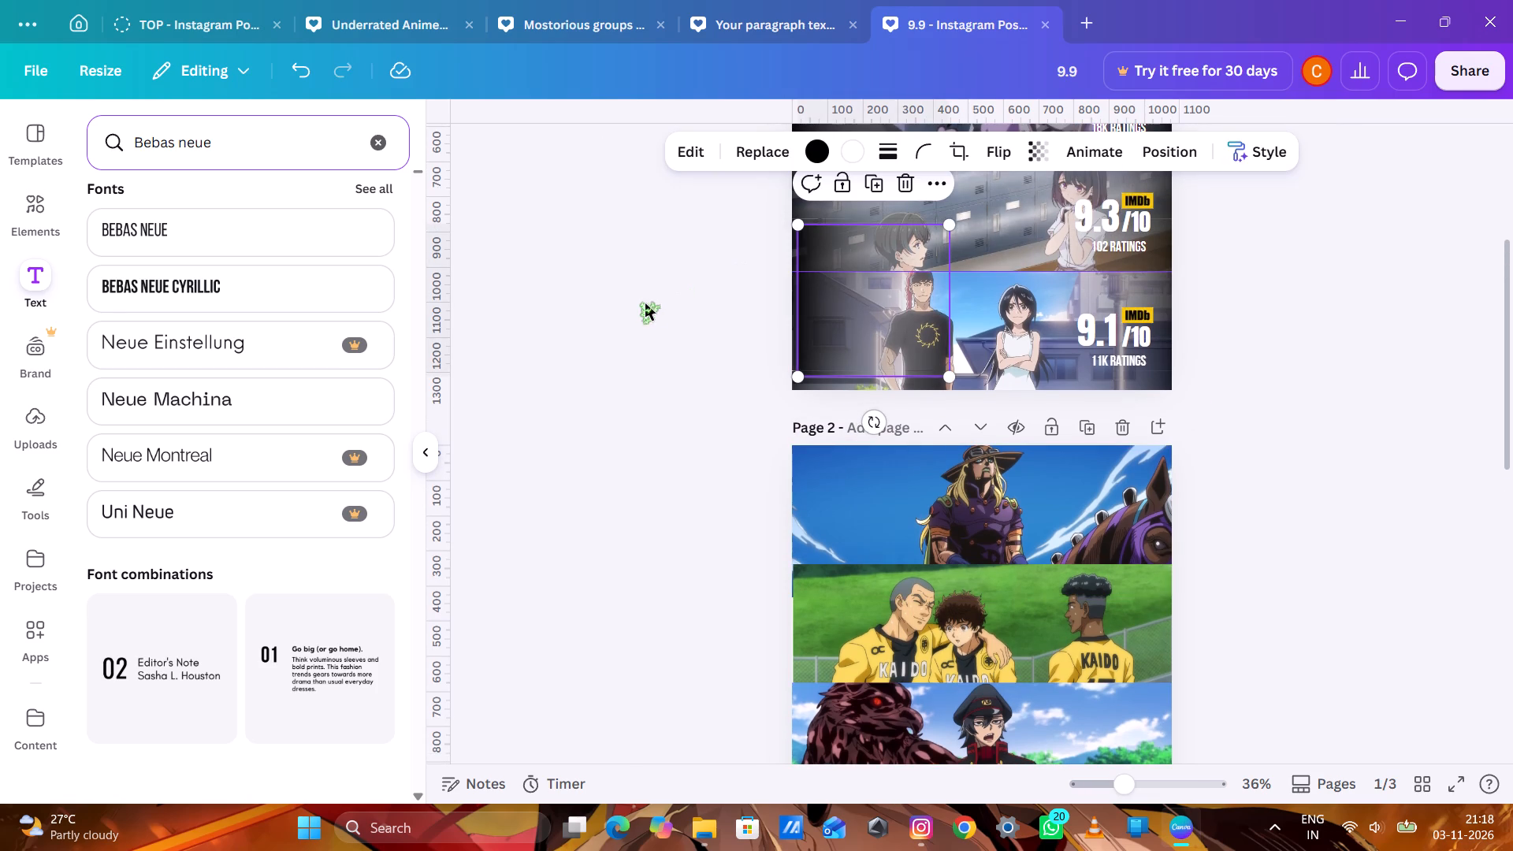
{"action": "left_click", "coordinate": [1418, 393]}
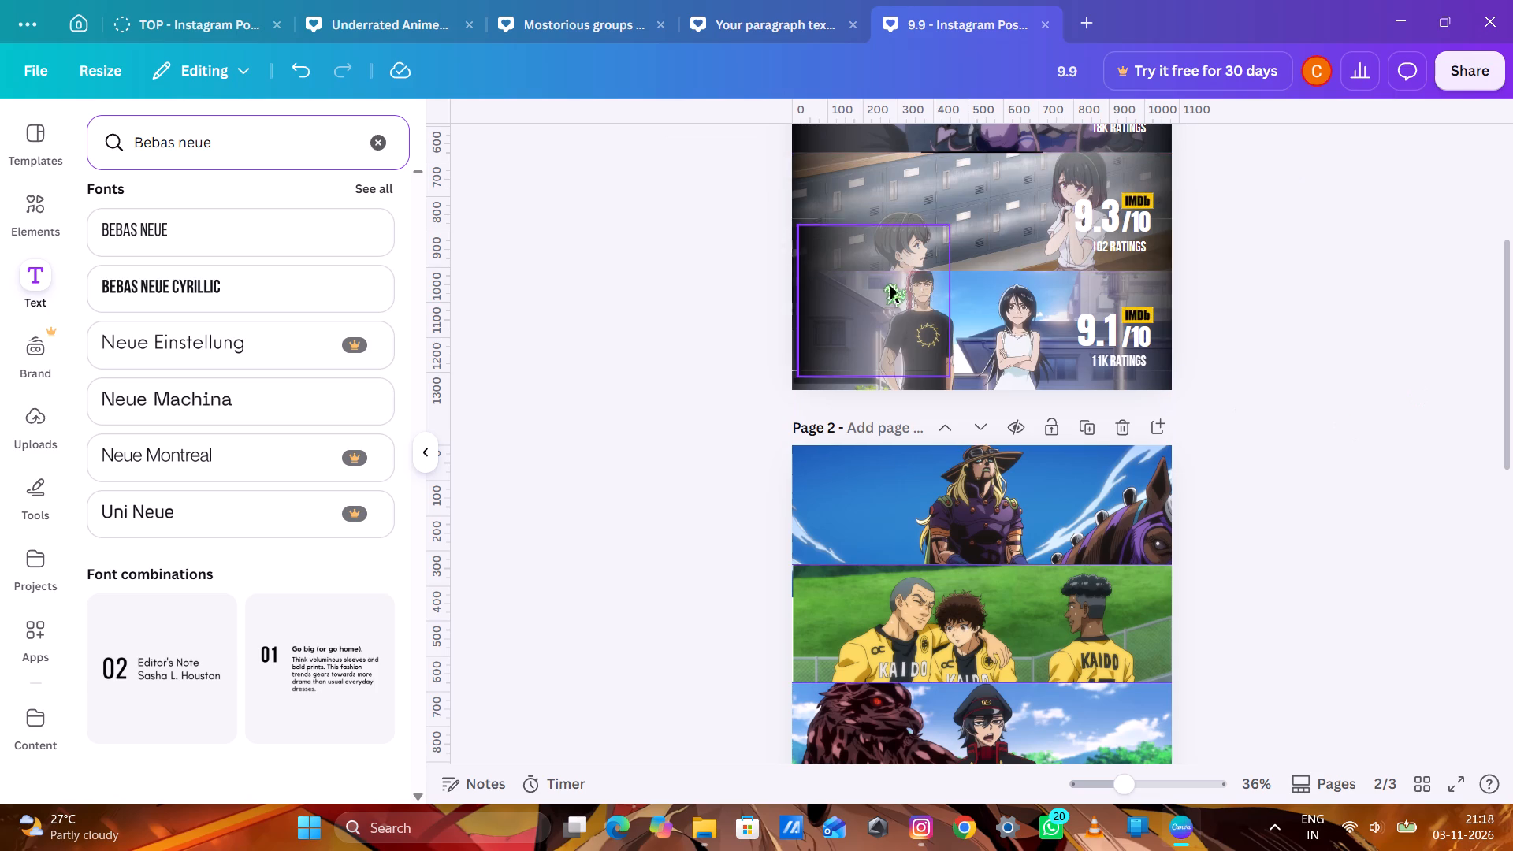
{"action": "left_click_drag", "start_coordinate": [890, 286], "coordinate": [888, 511]}
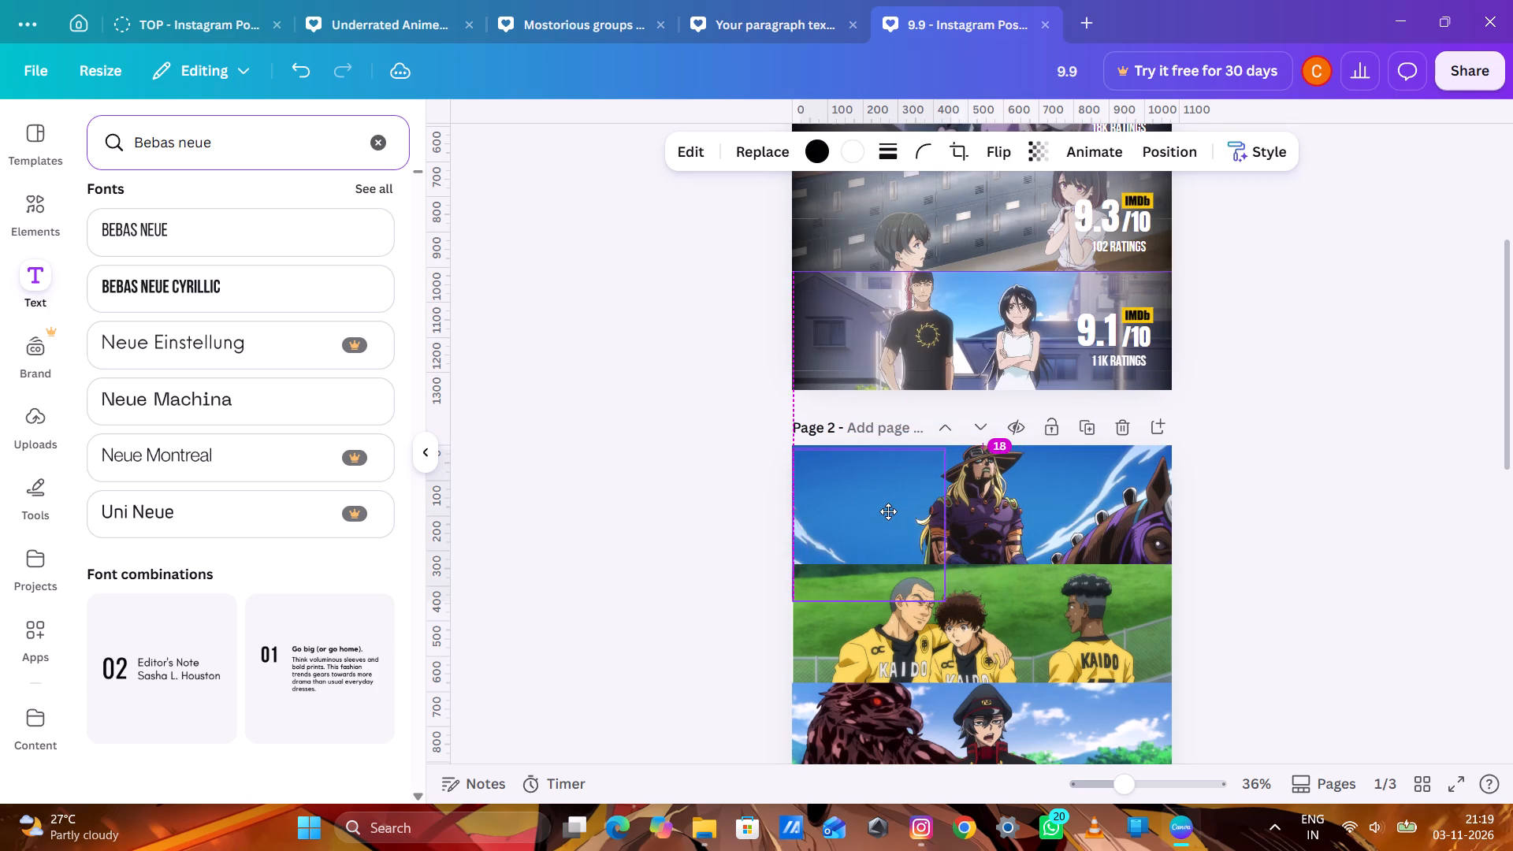
{"action": "left_click_drag", "start_coordinate": [888, 511], "coordinate": [883, 508]}
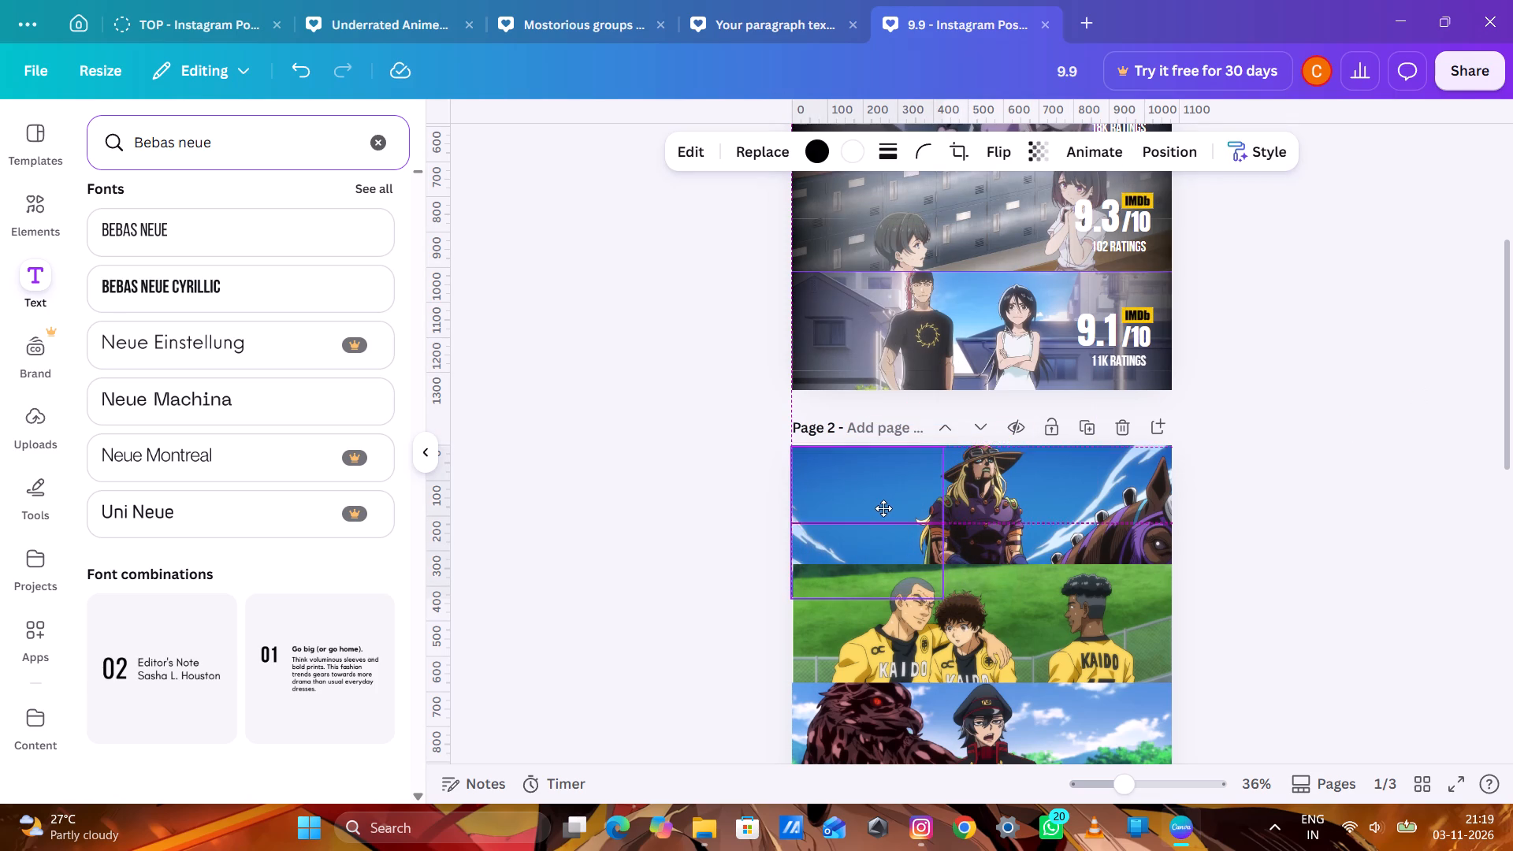
{"action": "left_click_drag", "start_coordinate": [883, 508], "coordinate": [883, 507]}
{"action": "left_click", "coordinate": [1512, 416]}
Duplicate page 2's left-side dark gradient and place the copy directly below it, spanning the second and third strips along the page edge.
{"action": "scroll", "coordinate": [1351, 437], "scroll_direction": "down", "scroll_amount": 2}
{"action": "left_click", "coordinate": [867, 329]}
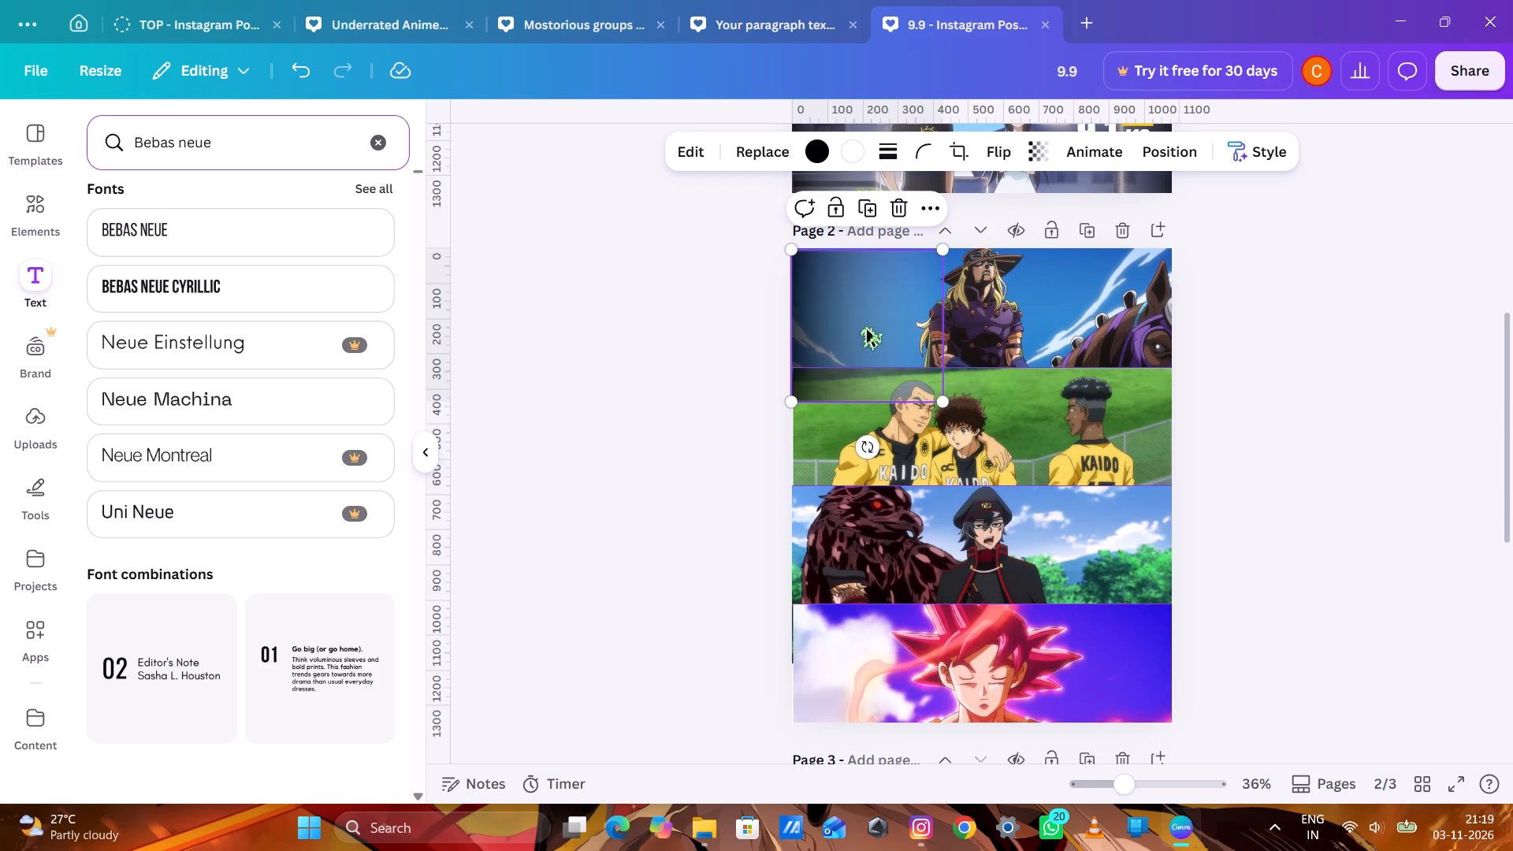
{"action": "key", "text": "ctrl+c"}
{"action": "key", "text": "ctrl+v"}
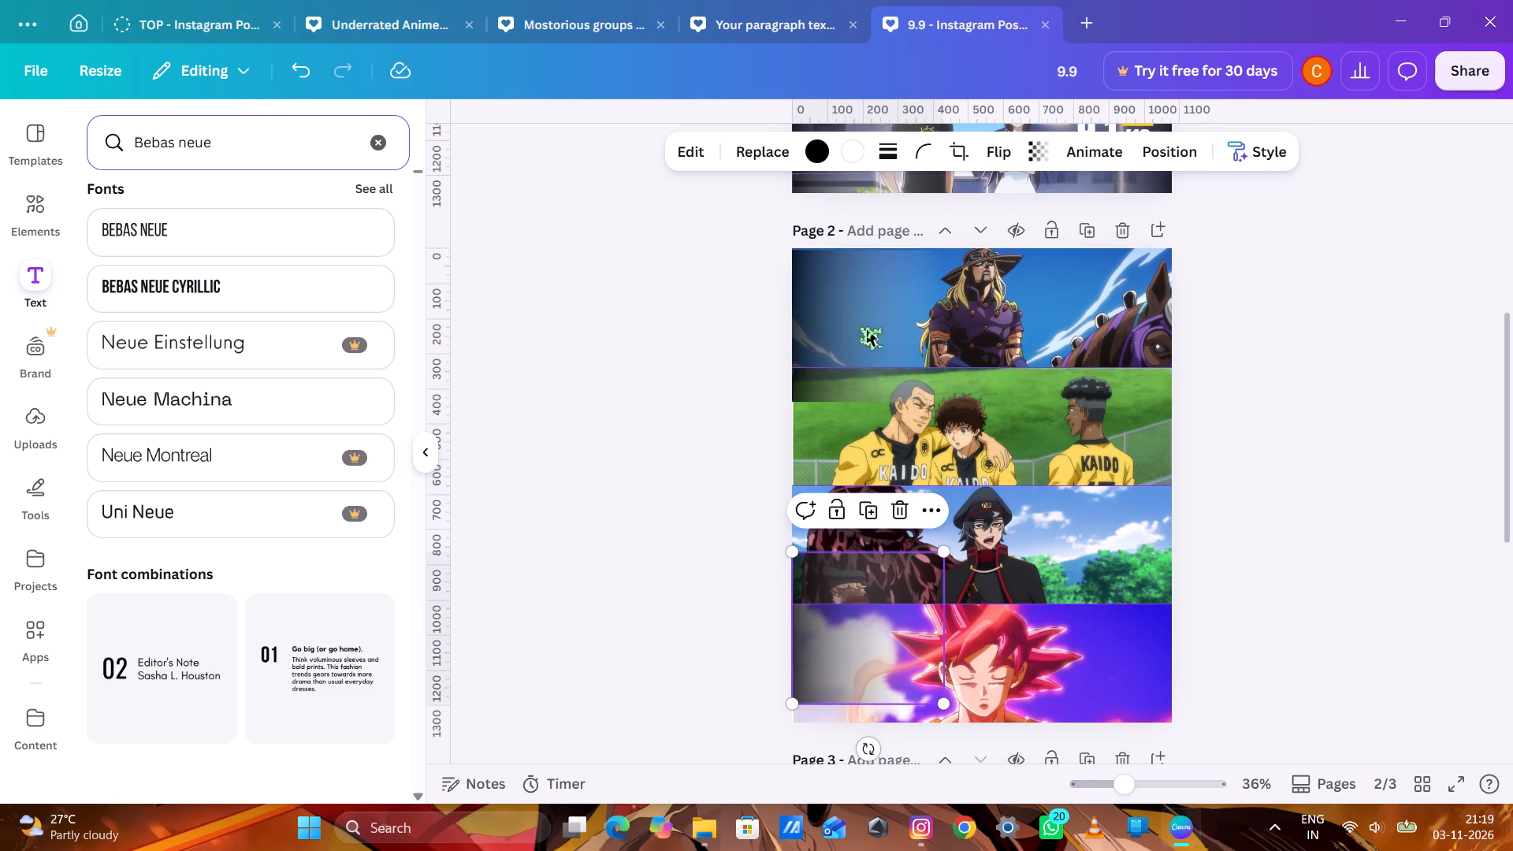
{"action": "left_click", "coordinate": [1327, 459]}
{"action": "left_click_drag", "start_coordinate": [872, 613], "coordinate": [879, 548]}
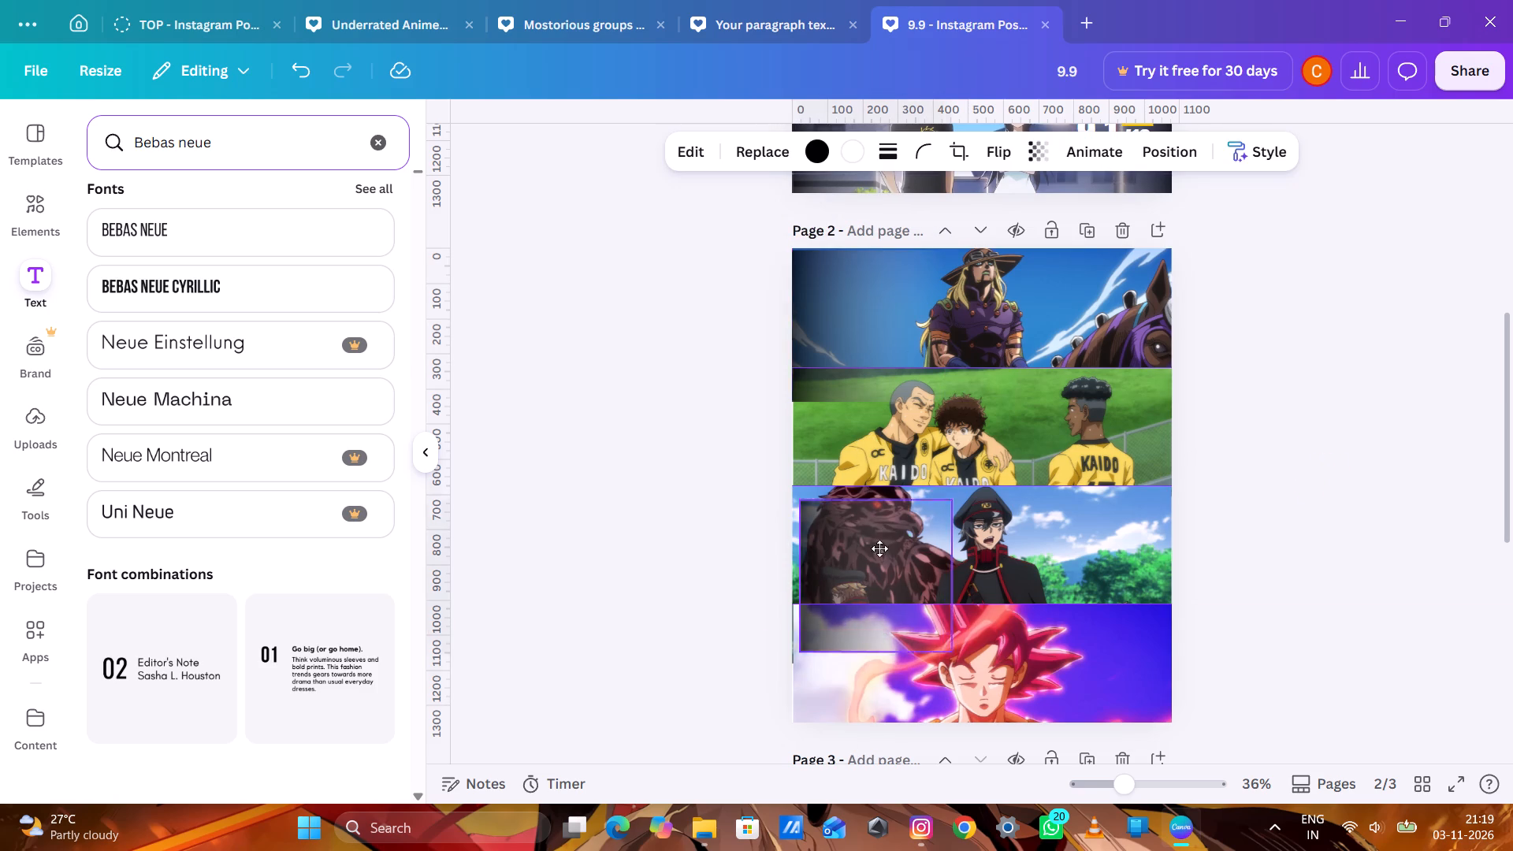
{"action": "left_click_drag", "start_coordinate": [879, 548], "coordinate": [870, 465]}
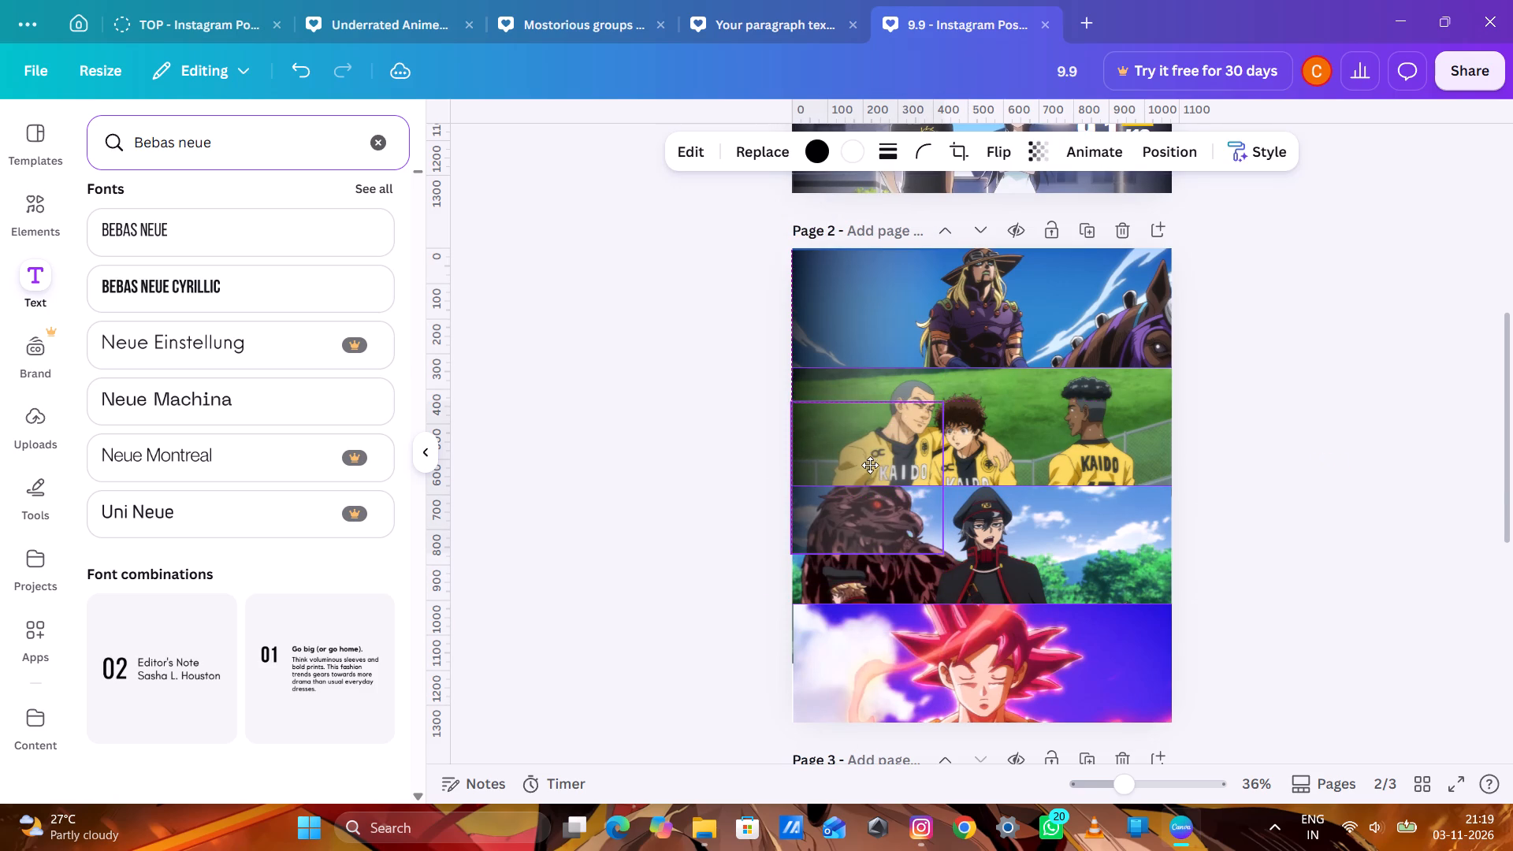
{"action": "left_click_drag", "start_coordinate": [870, 465], "coordinate": [870, 464]}
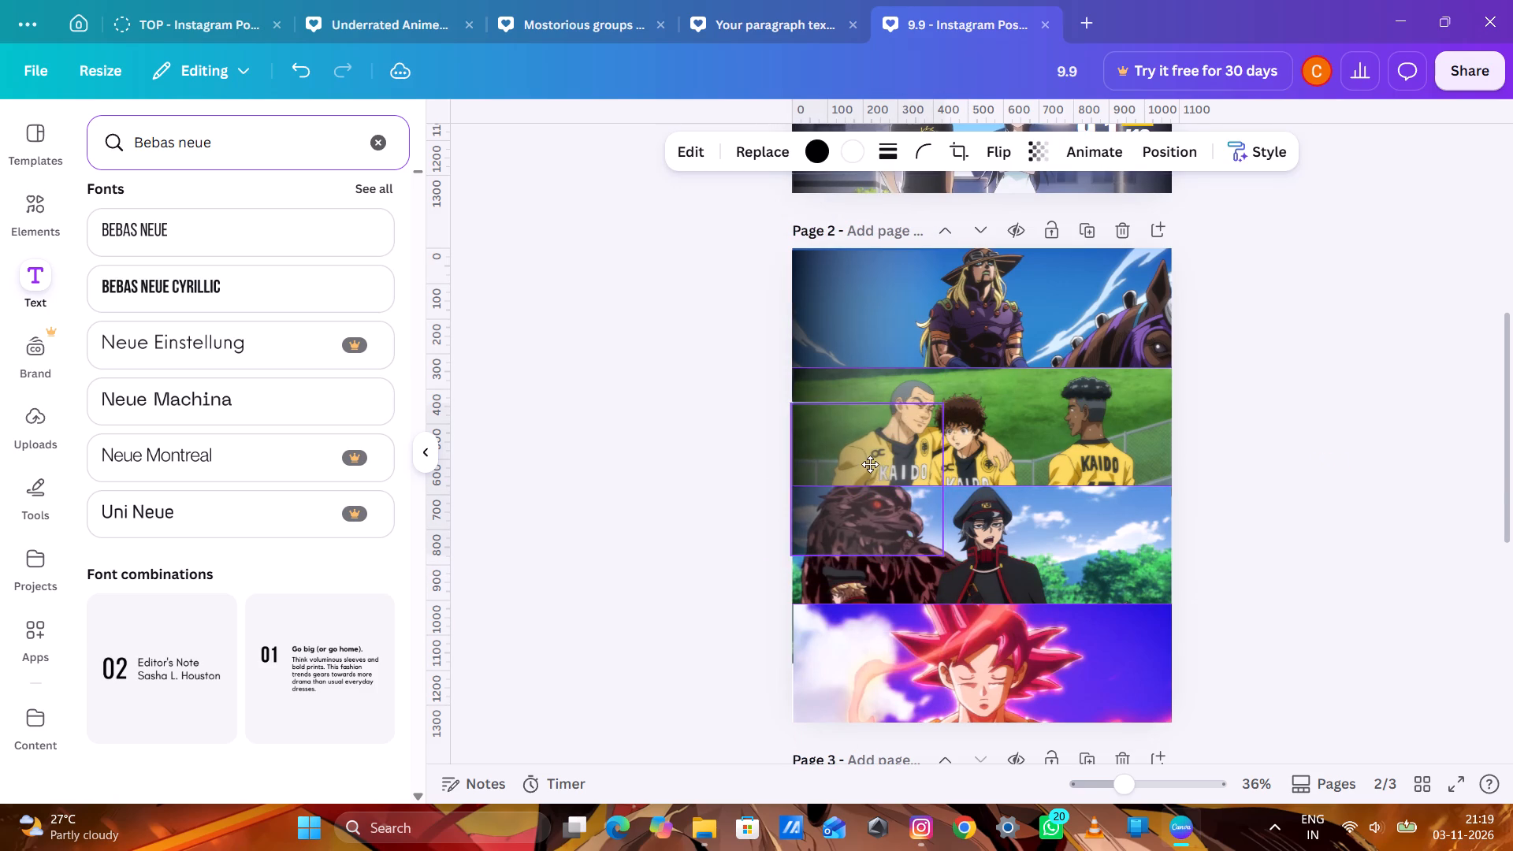
{"action": "left_click_drag", "start_coordinate": [870, 464], "coordinate": [874, 467]}
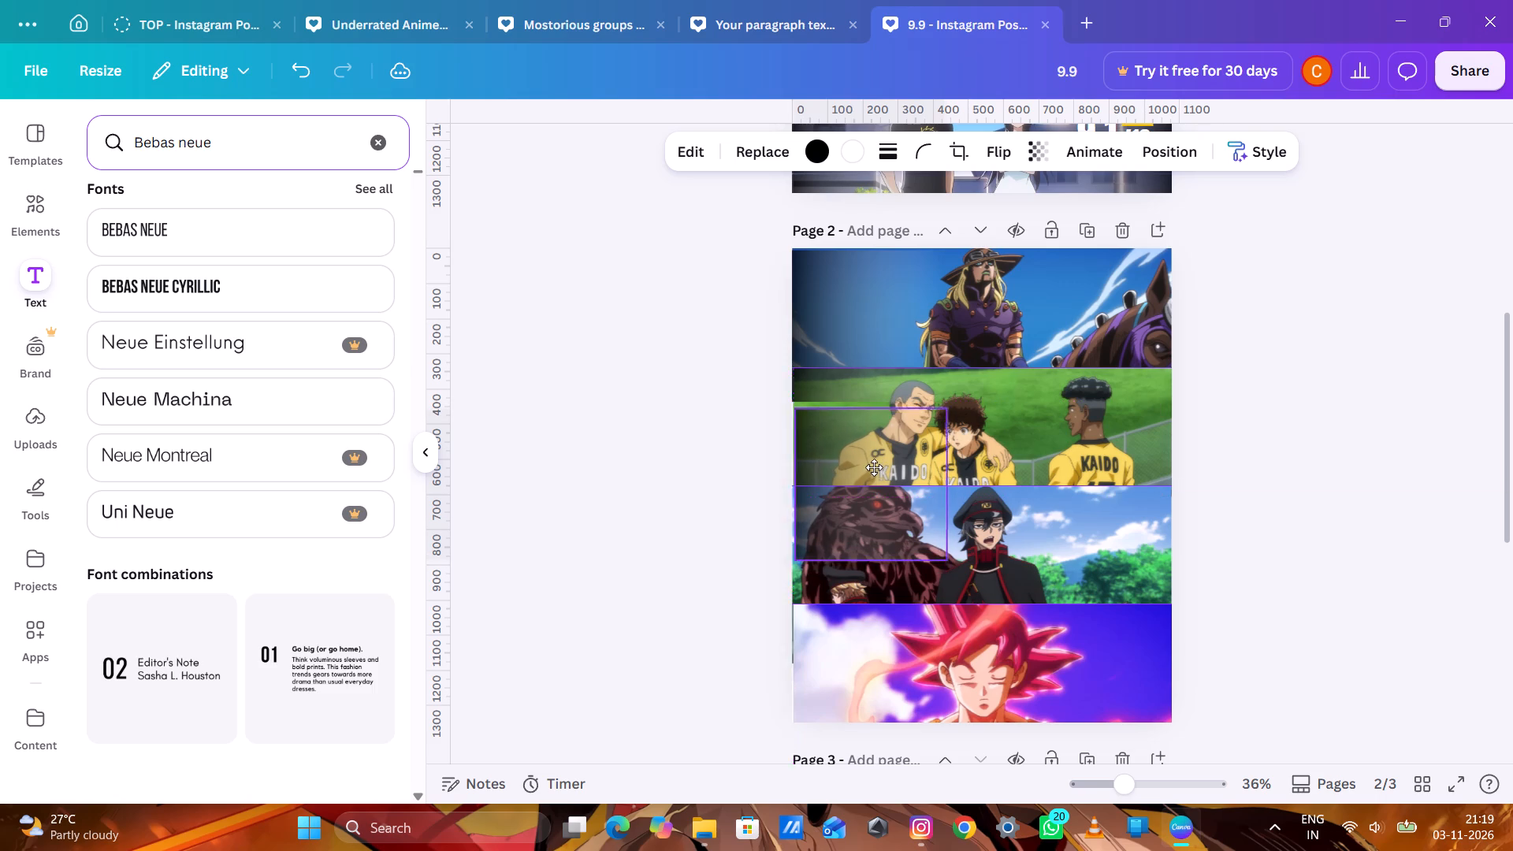
{"action": "left_click_drag", "start_coordinate": [874, 467], "coordinate": [874, 463]}
{"action": "left_click", "coordinate": [1284, 430]}
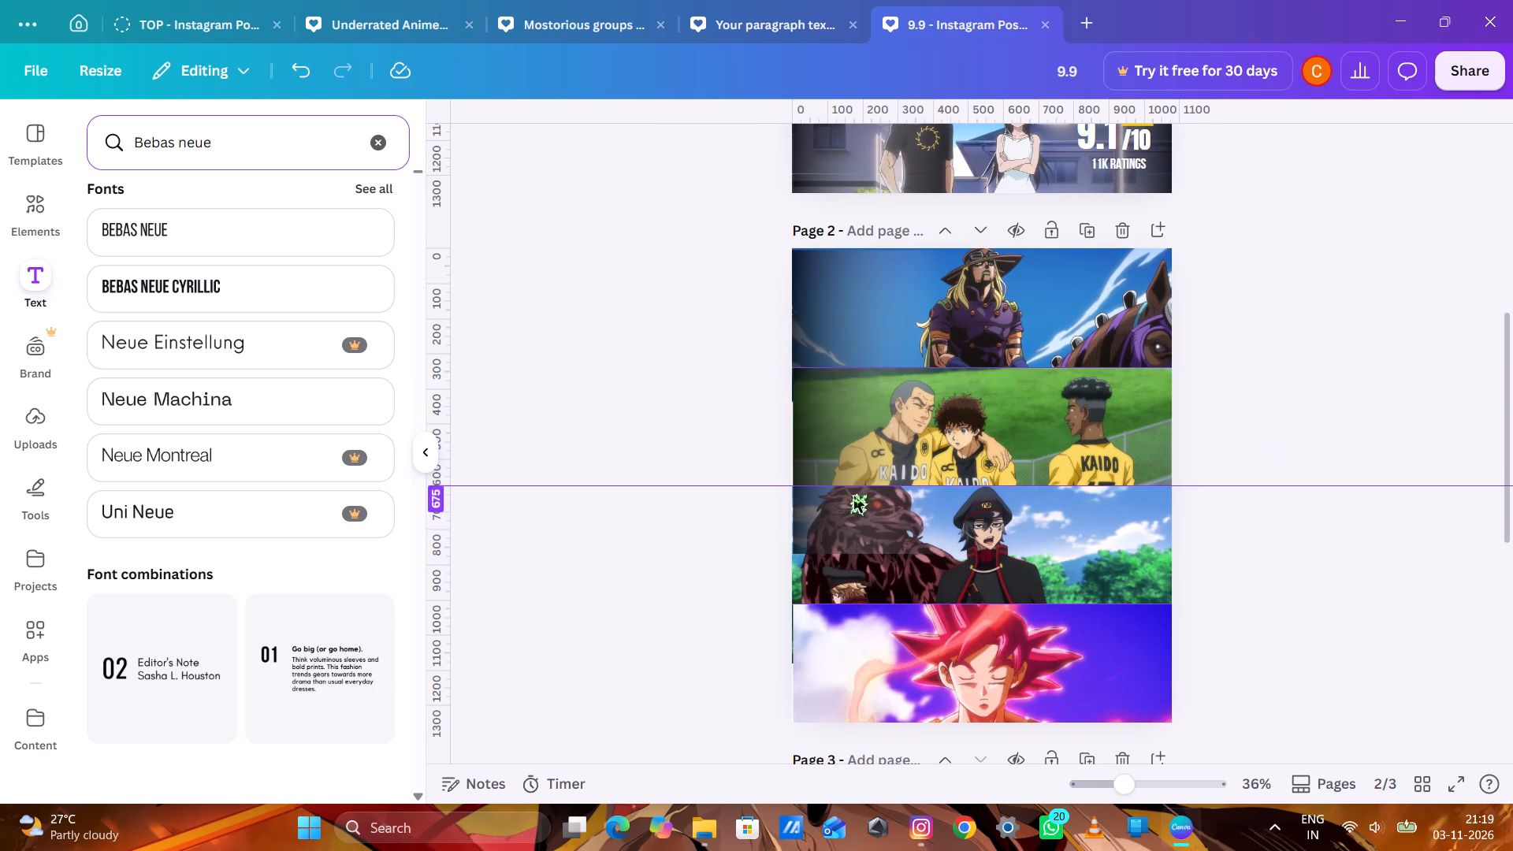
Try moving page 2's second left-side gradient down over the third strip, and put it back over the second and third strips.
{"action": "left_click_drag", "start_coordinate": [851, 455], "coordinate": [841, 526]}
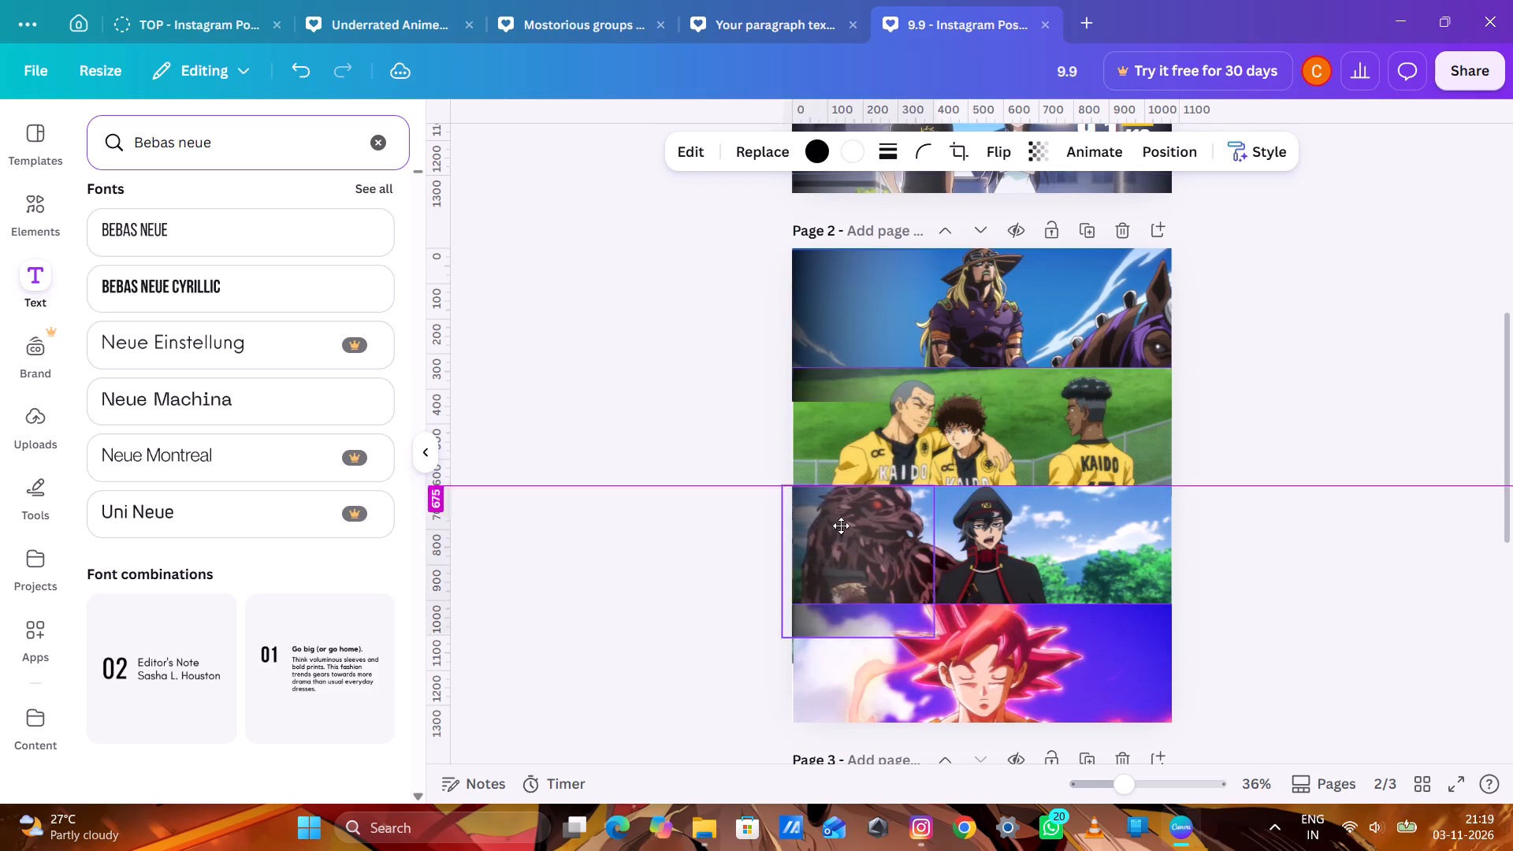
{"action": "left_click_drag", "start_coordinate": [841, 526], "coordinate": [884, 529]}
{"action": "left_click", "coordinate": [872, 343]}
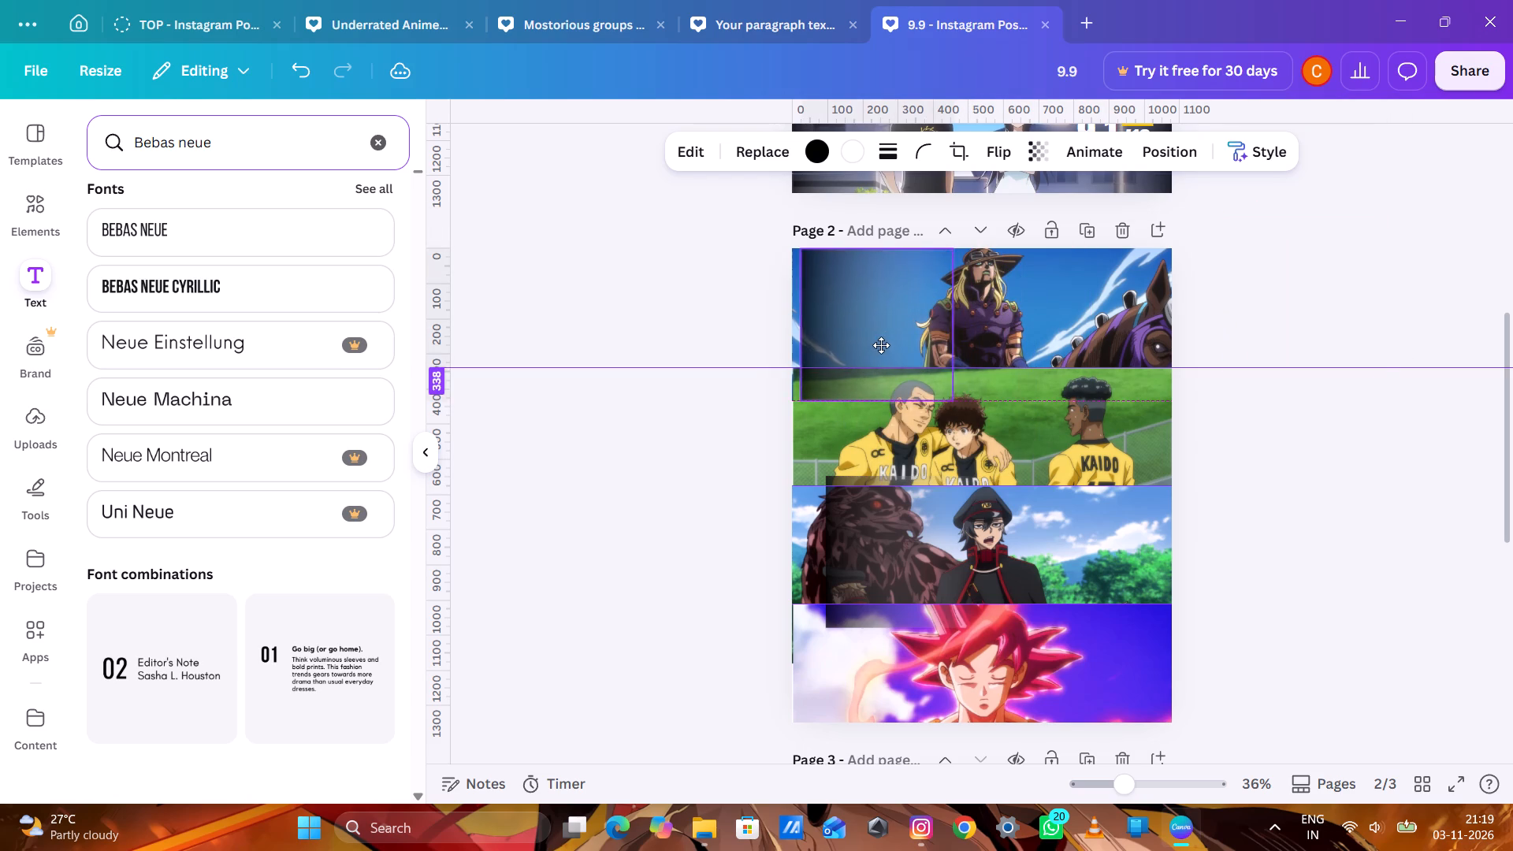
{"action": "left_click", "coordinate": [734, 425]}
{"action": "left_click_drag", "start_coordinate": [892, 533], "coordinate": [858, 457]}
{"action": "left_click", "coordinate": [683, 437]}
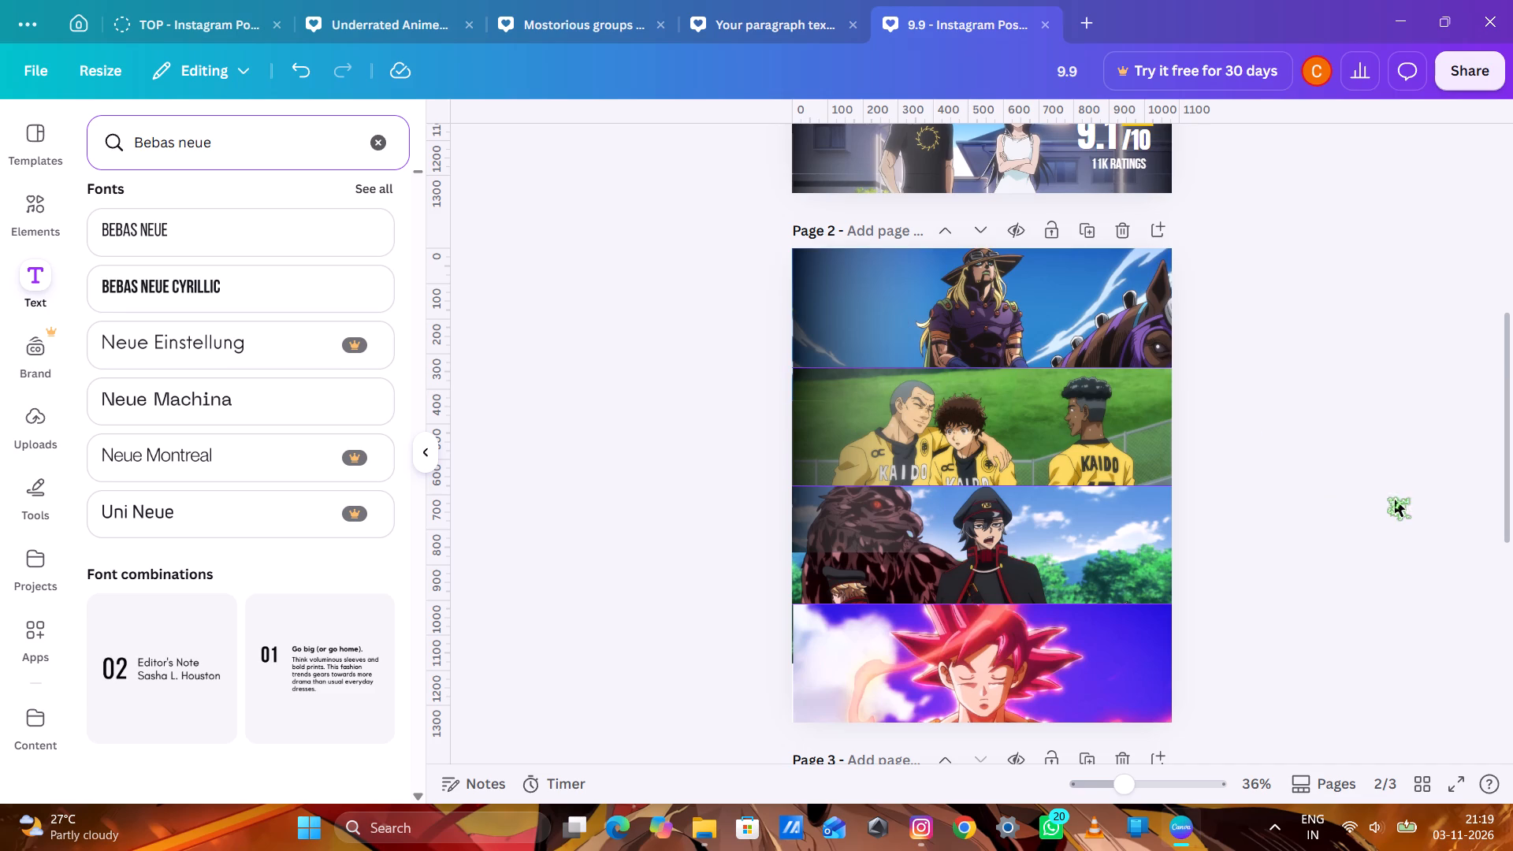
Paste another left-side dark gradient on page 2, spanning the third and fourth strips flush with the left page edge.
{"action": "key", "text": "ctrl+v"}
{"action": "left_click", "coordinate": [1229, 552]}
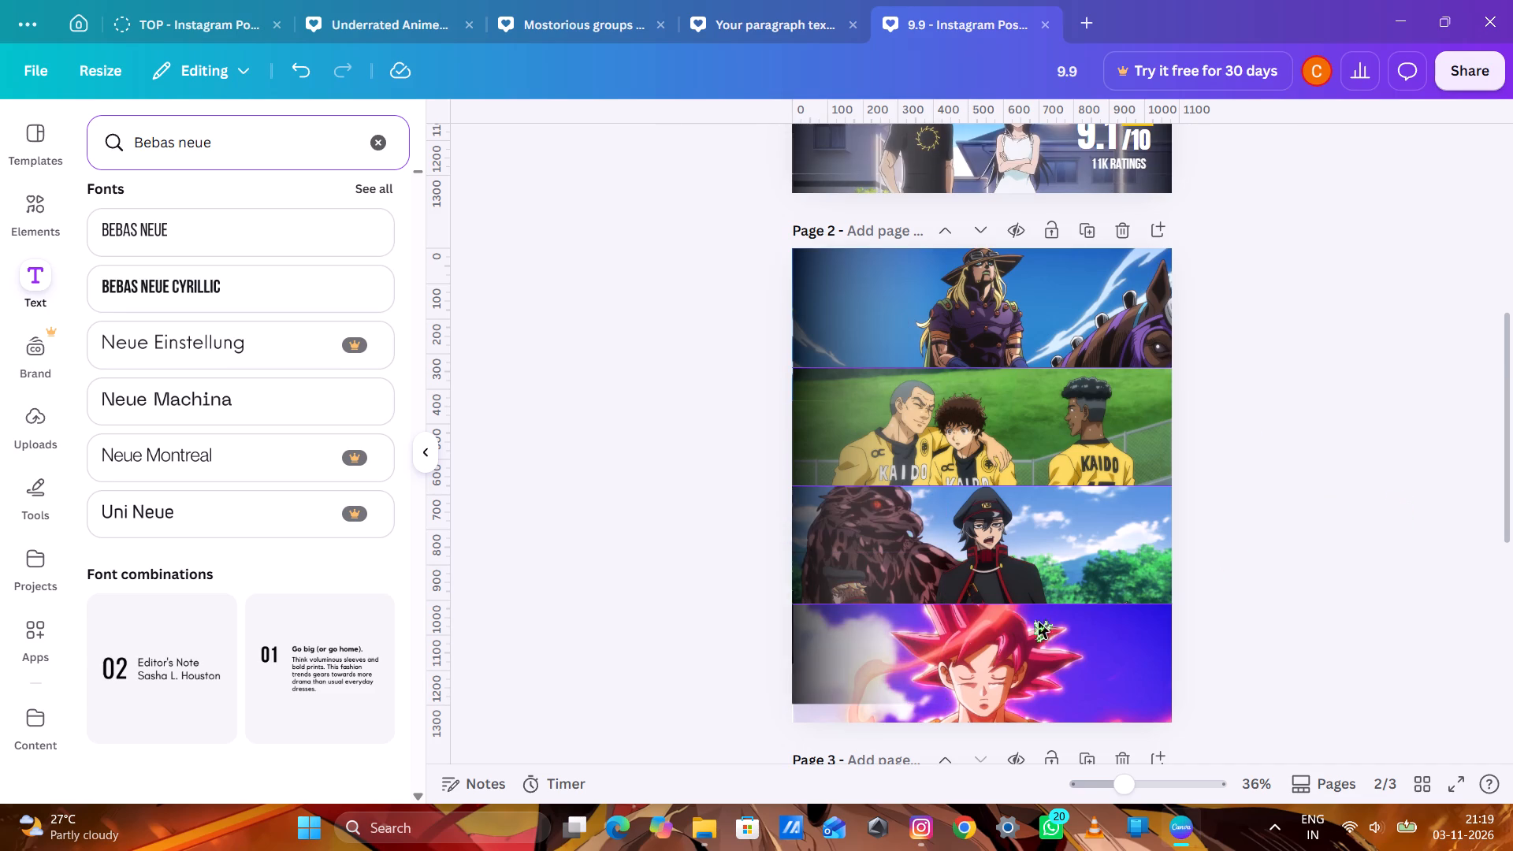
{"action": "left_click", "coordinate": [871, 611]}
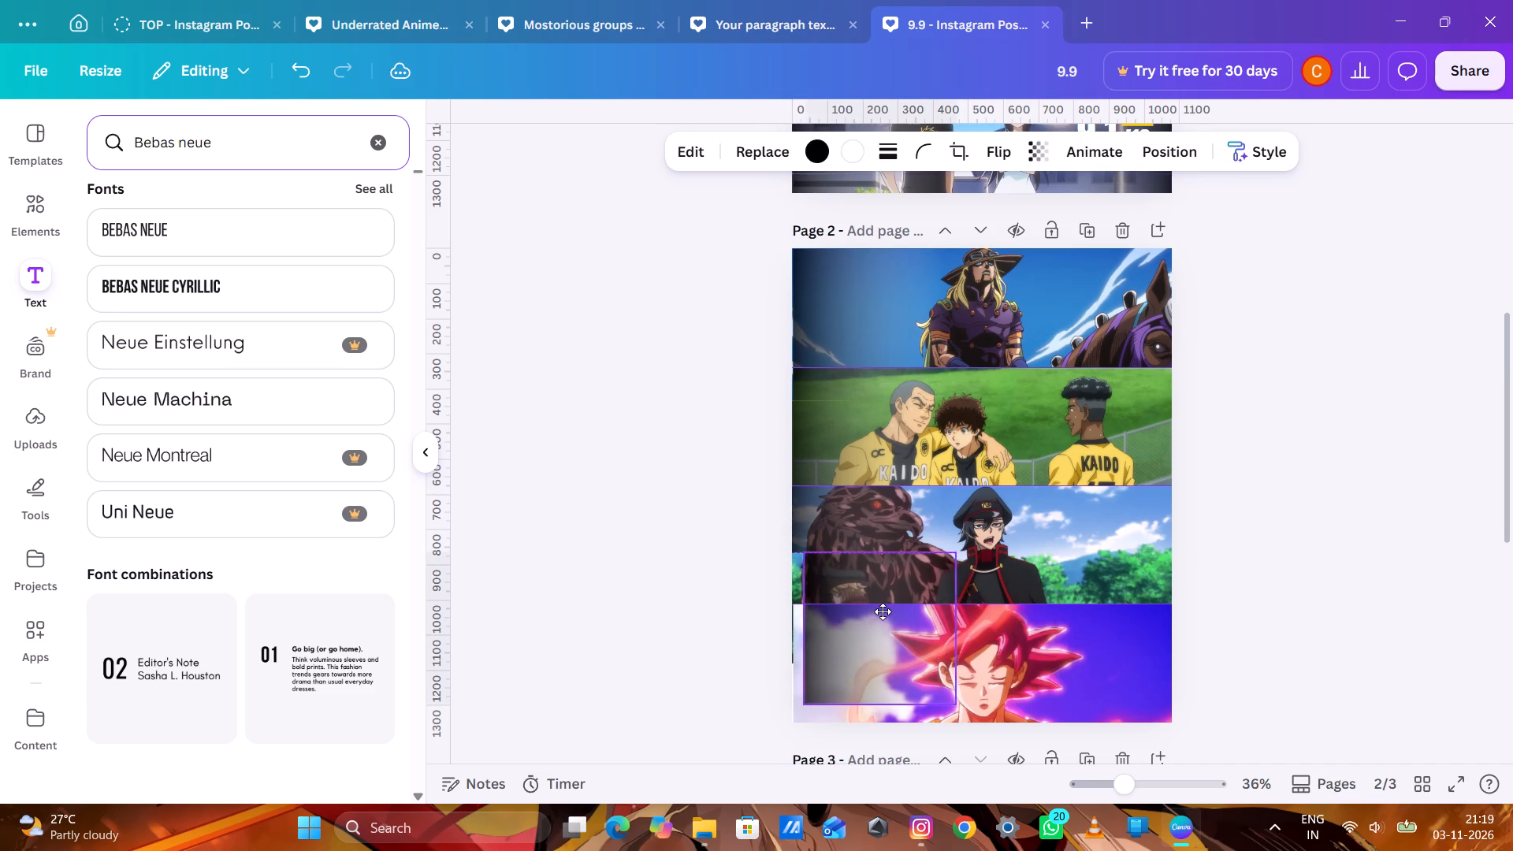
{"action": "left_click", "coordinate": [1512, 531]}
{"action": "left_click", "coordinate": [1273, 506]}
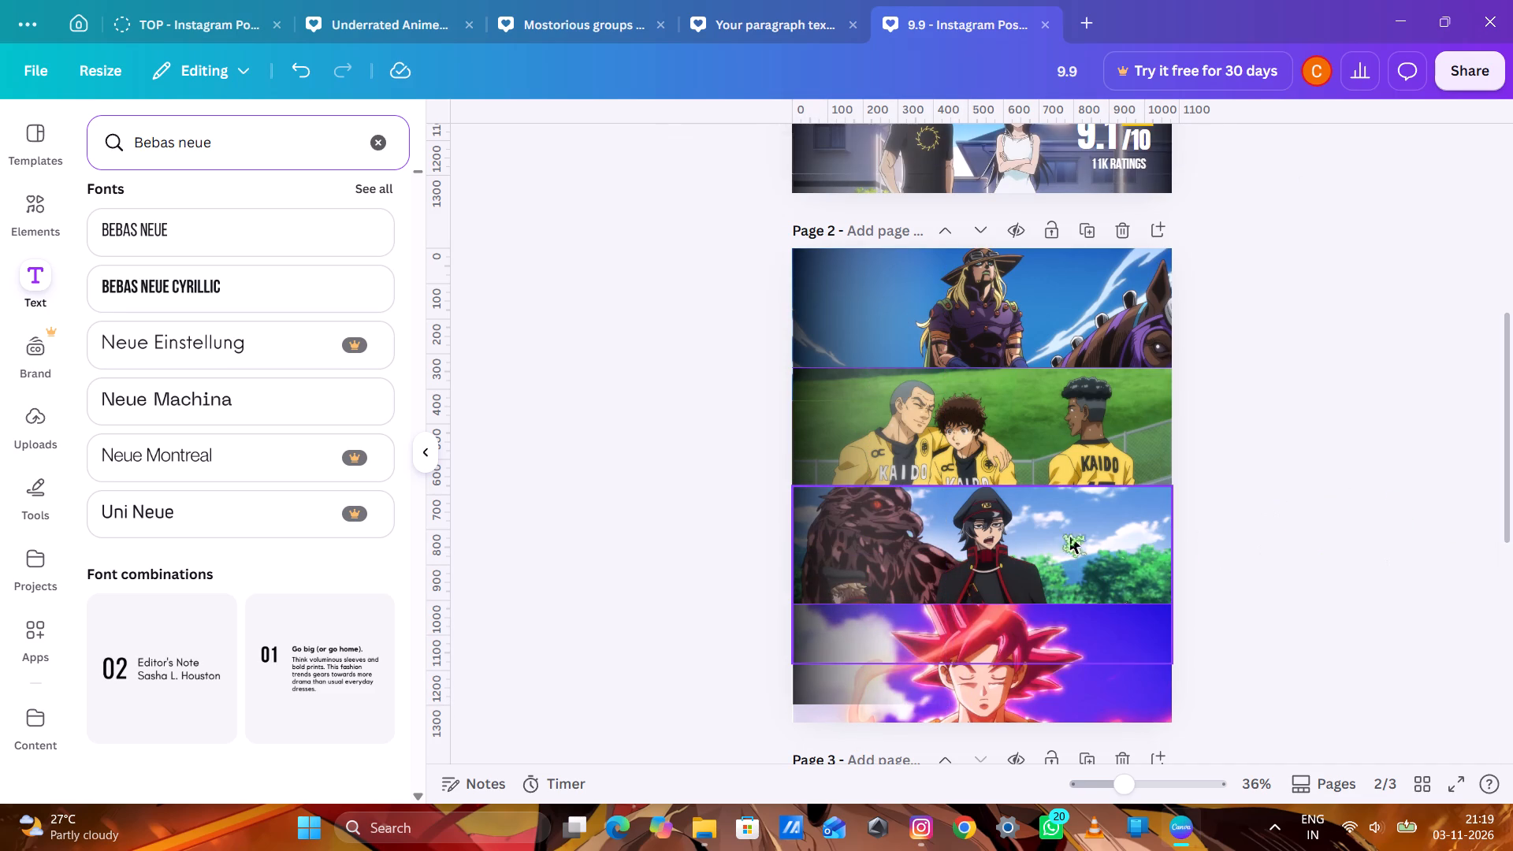
Paste one more left-side gradient and place it directly below the lowest one, covering the bottom of page 2's fourth strip.
{"action": "key", "text": "ctrl+v"}
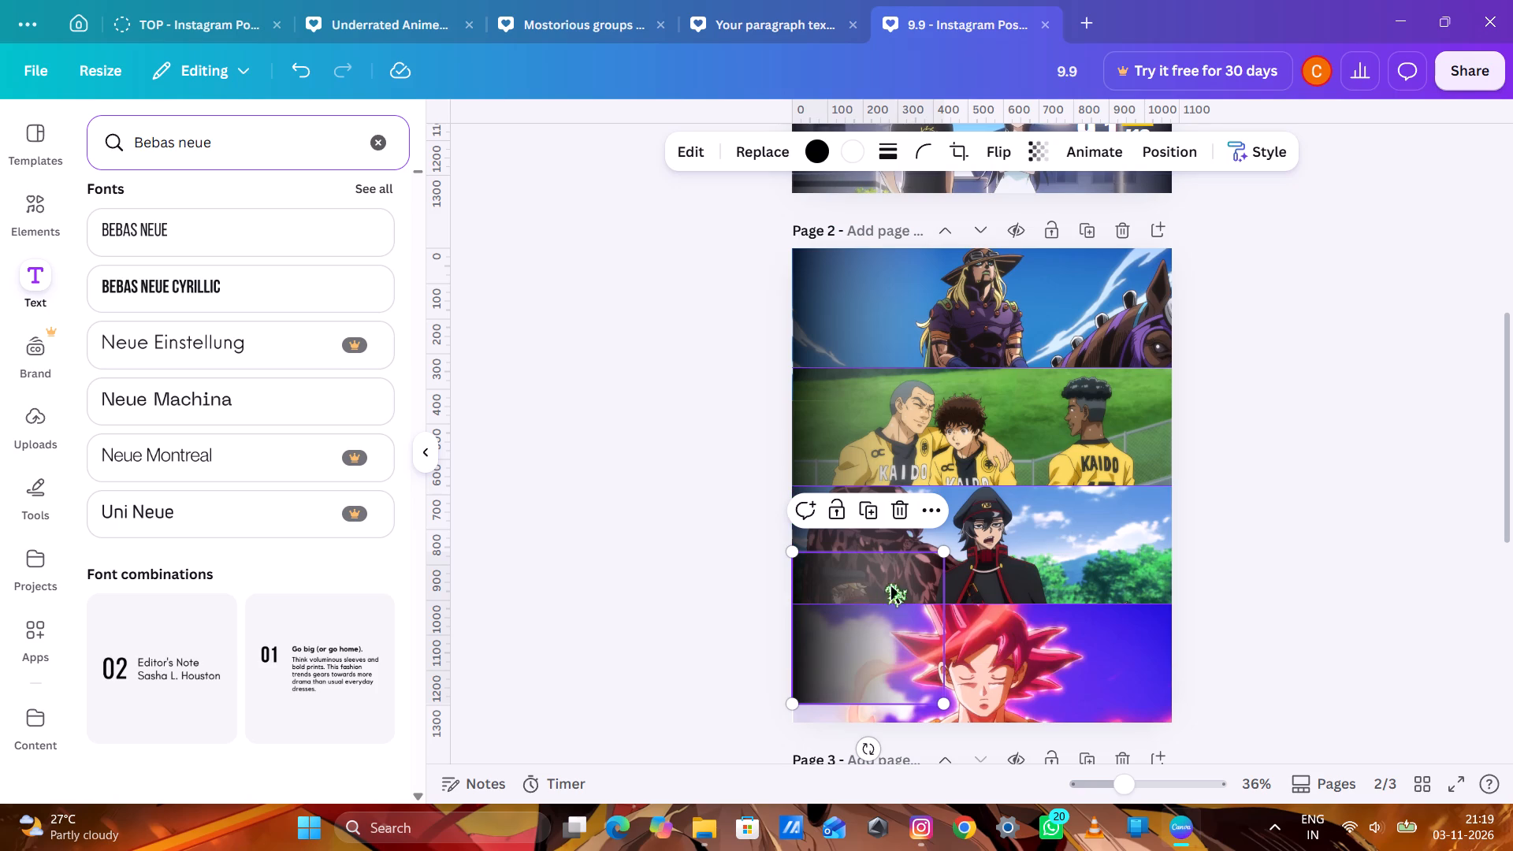
{"action": "left_click_drag", "start_coordinate": [902, 580], "coordinate": [905, 734]}
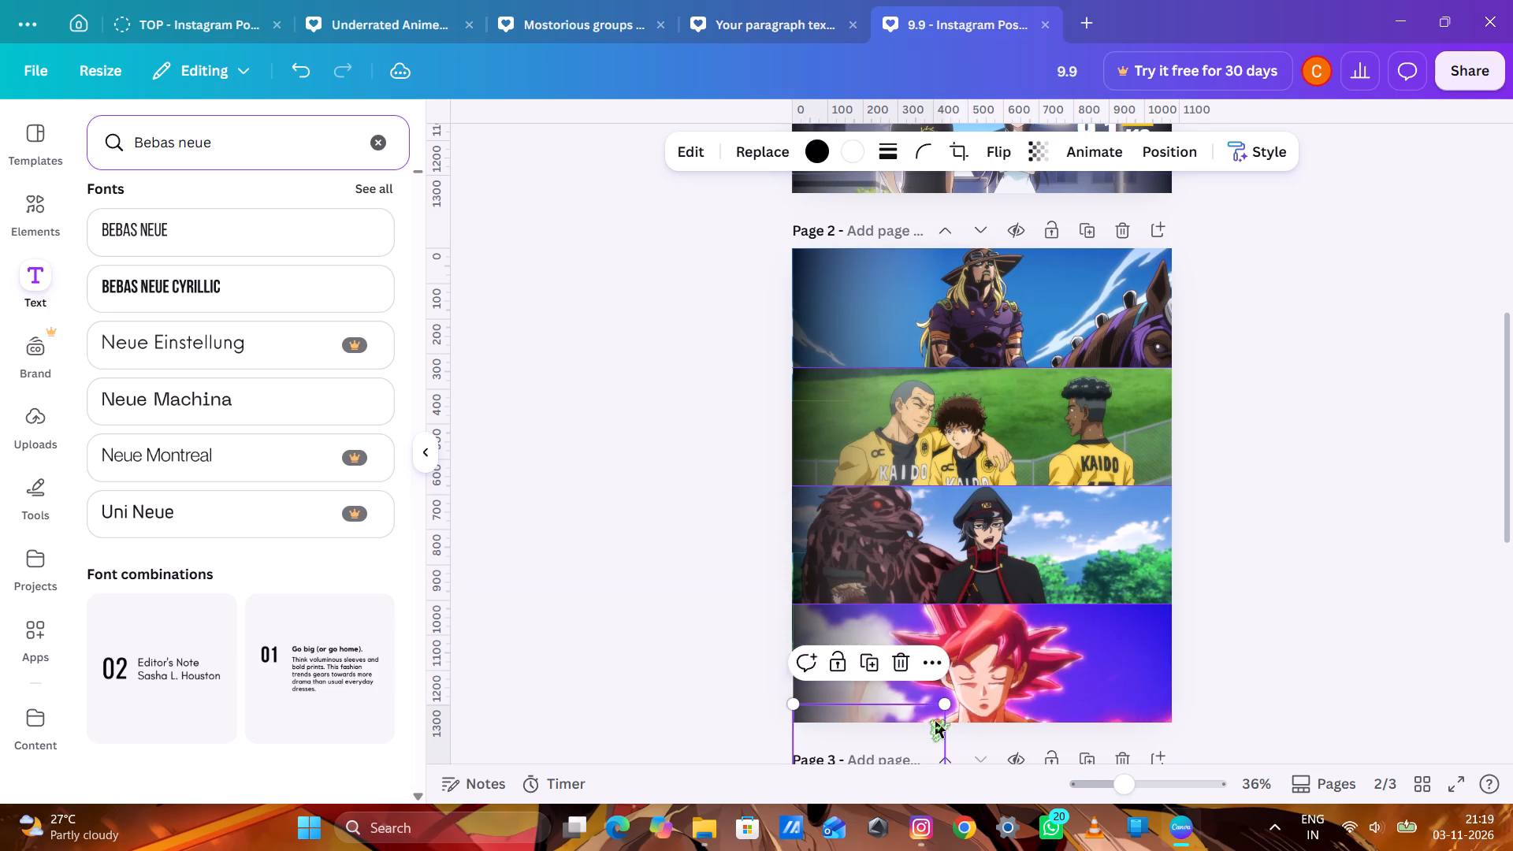
{"action": "left_click", "coordinate": [1509, 559]}
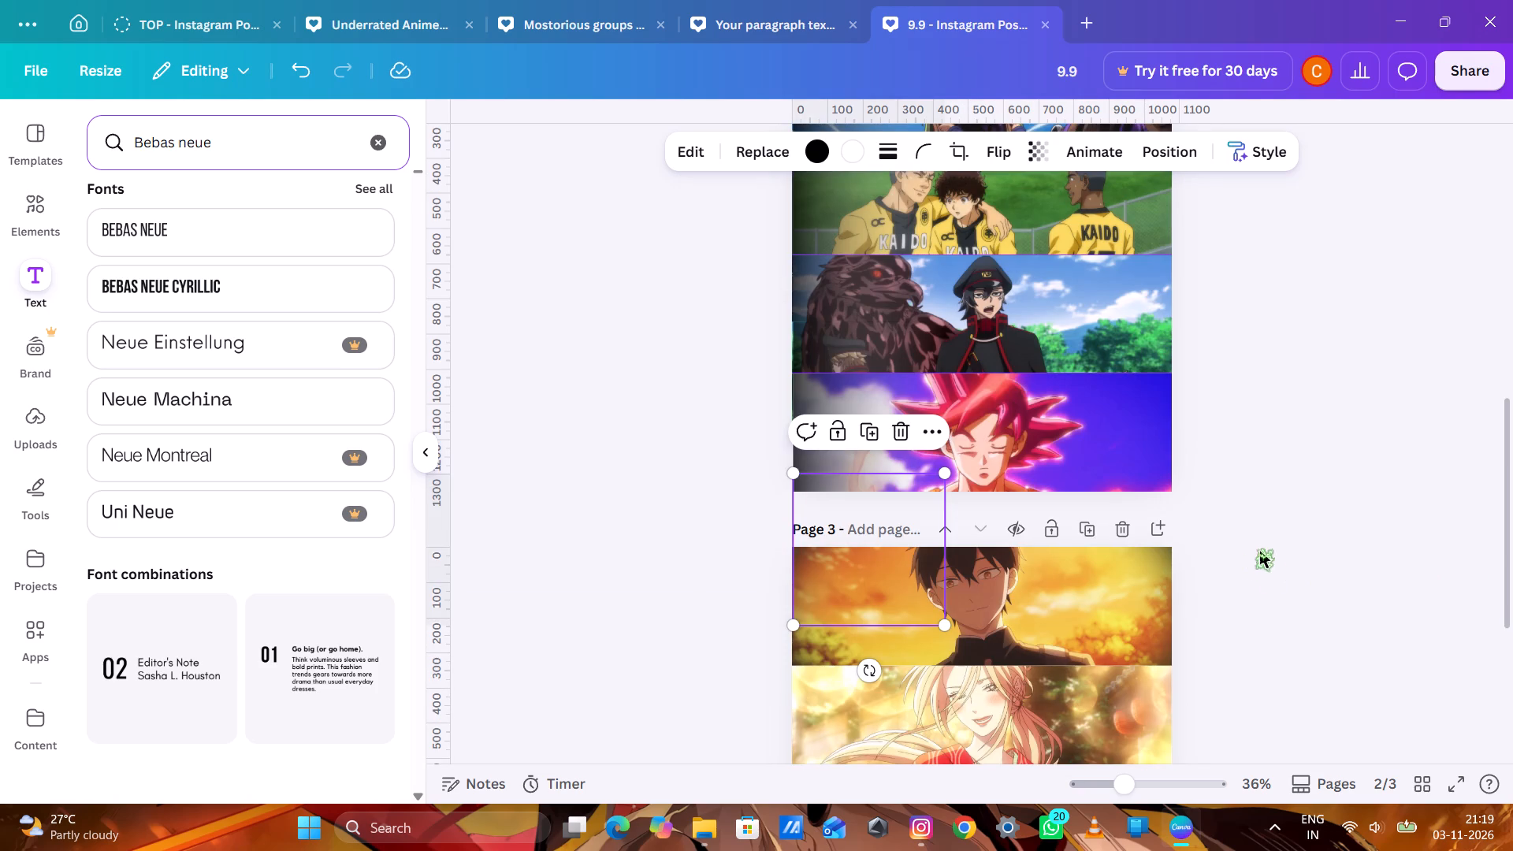
{"action": "left_click", "coordinate": [1381, 488]}
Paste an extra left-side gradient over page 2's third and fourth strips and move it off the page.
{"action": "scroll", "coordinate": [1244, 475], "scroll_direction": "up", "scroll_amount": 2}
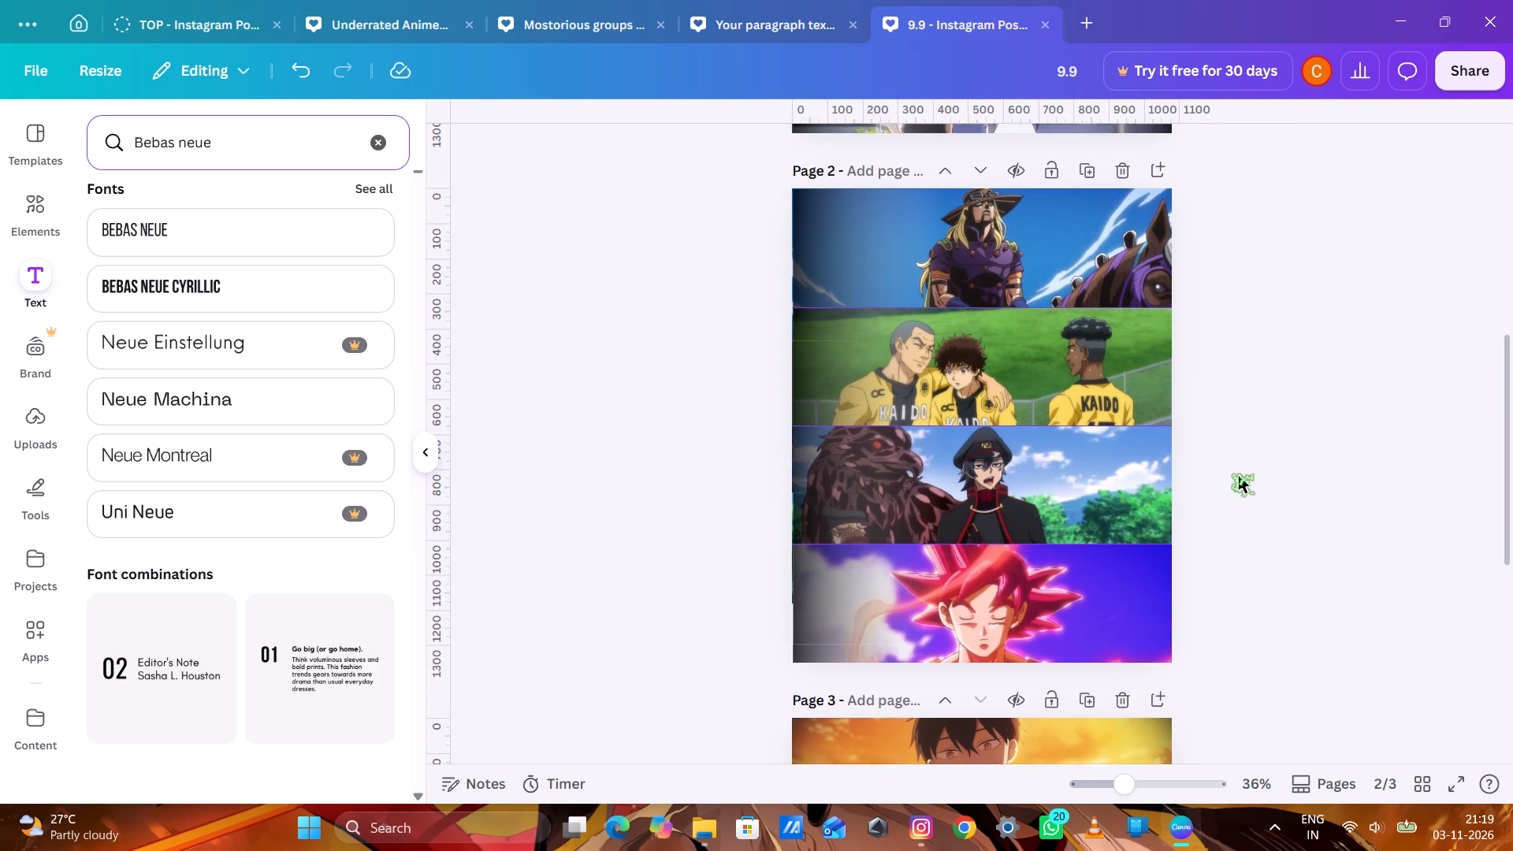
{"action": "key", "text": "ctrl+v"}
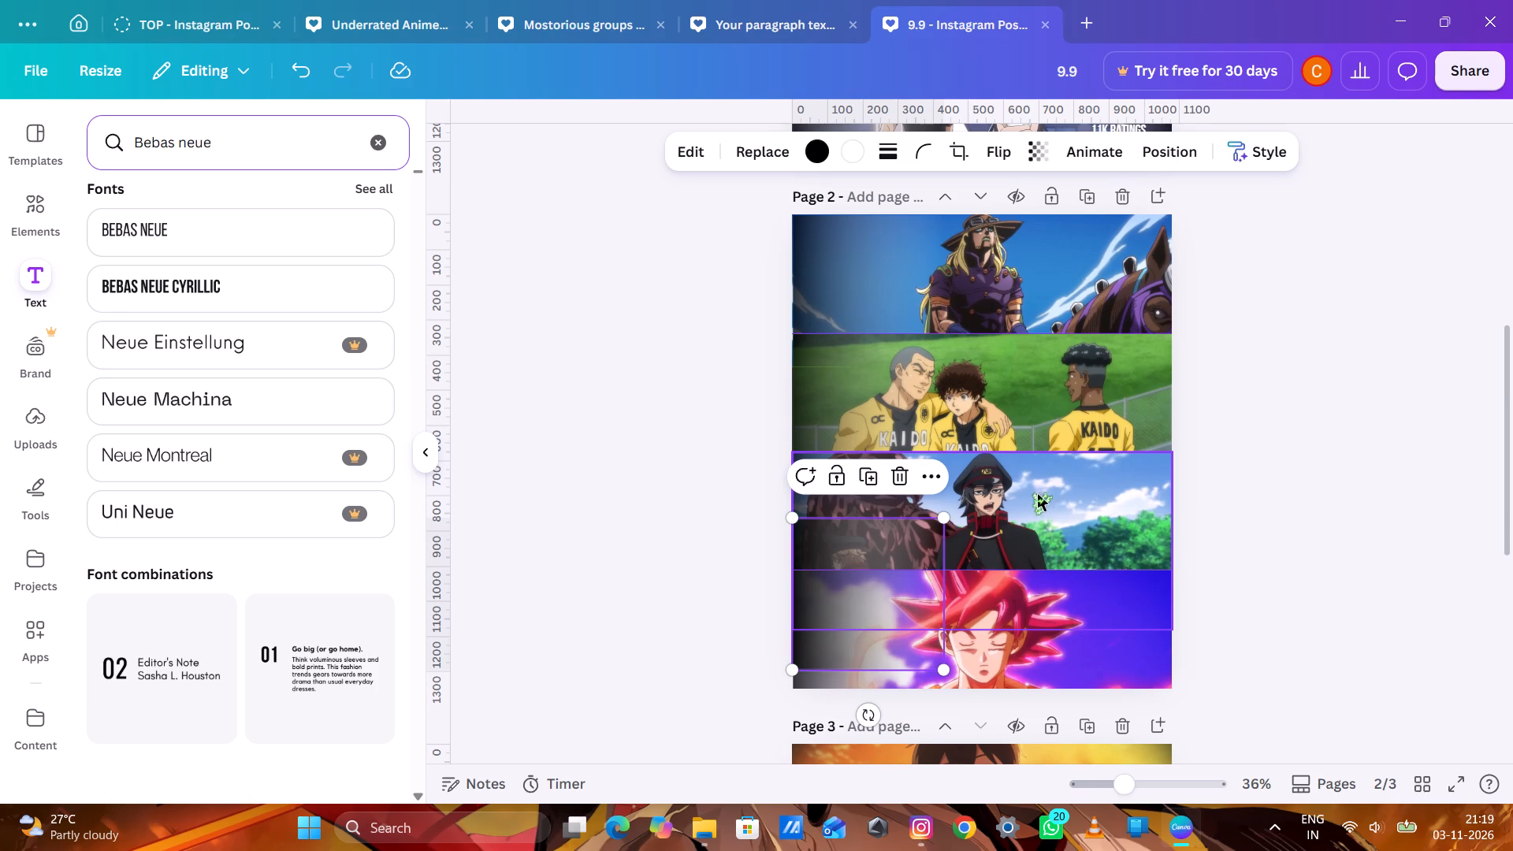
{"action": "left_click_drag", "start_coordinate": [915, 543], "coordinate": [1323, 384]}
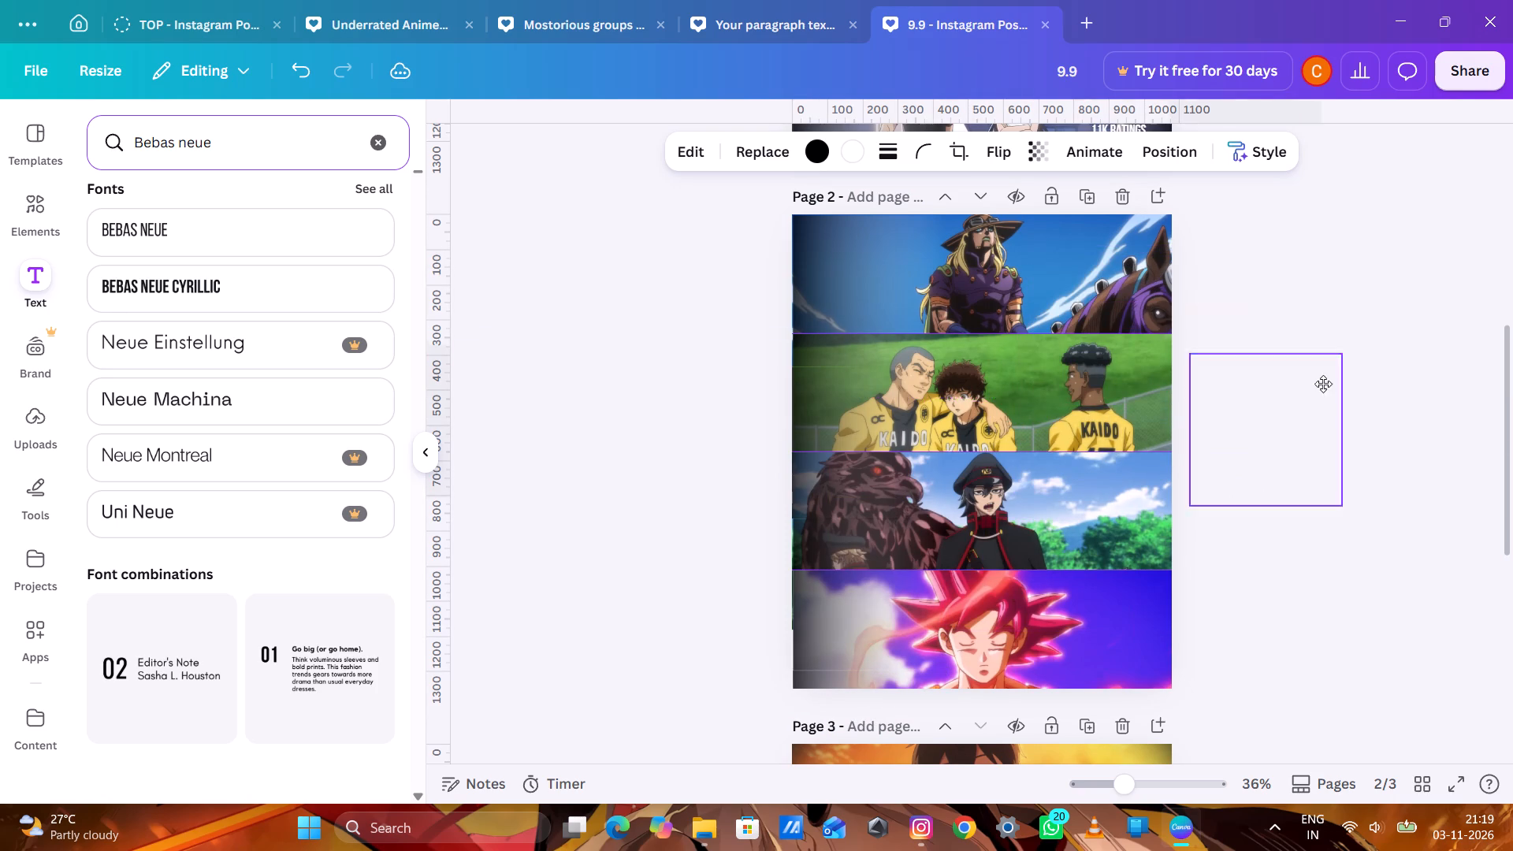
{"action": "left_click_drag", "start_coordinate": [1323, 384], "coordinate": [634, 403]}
Copy the right-side dark gradient spanning page 1's two lowest strips and paste it at the same place on page 2.
{"action": "scroll", "coordinate": [1158, 376], "scroll_direction": "up", "scroll_amount": 4}
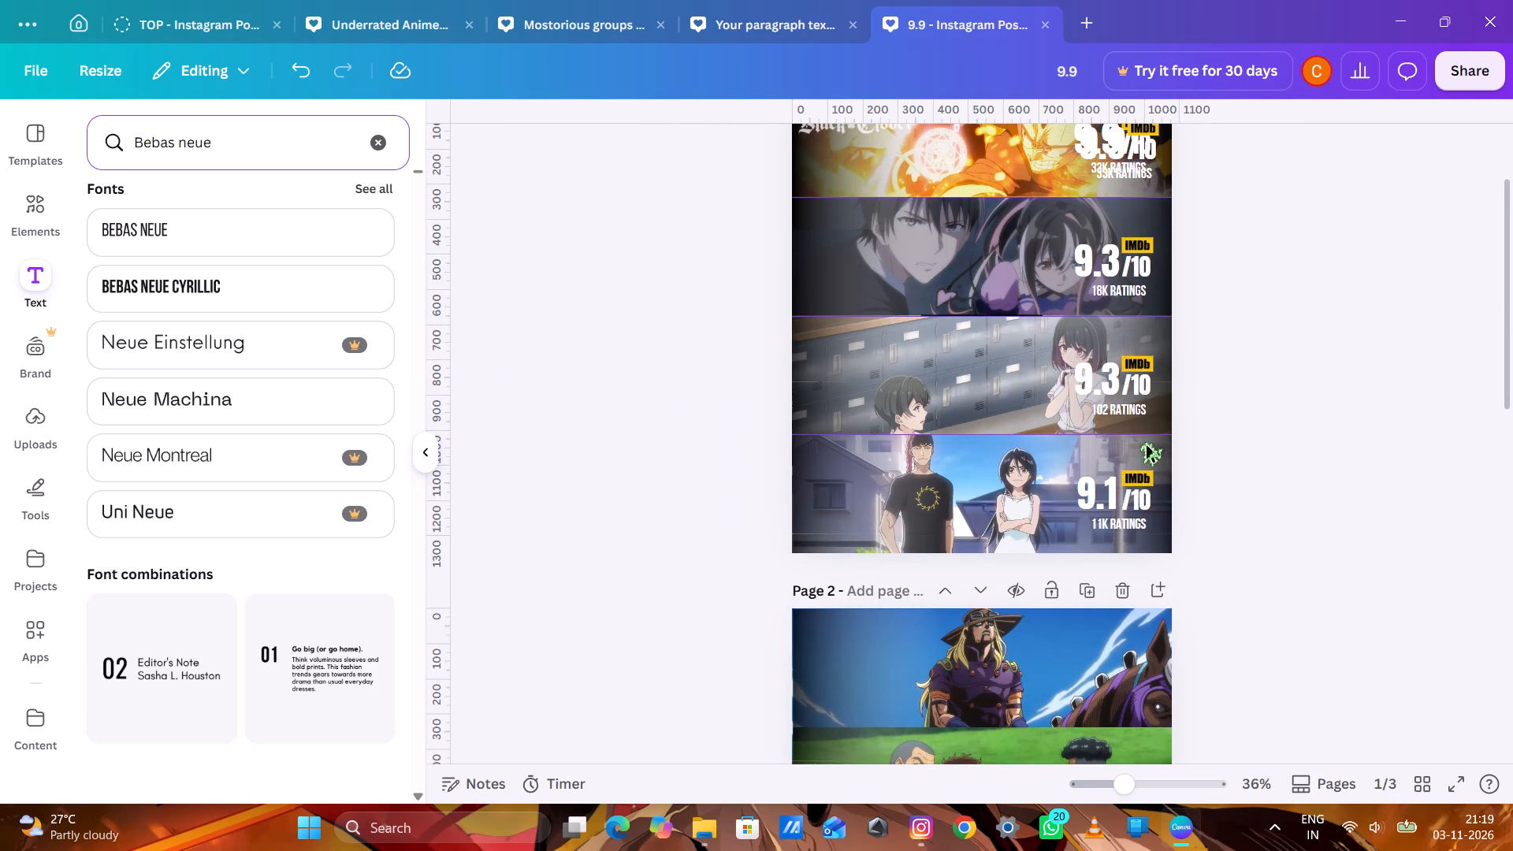
{"action": "left_click", "coordinate": [1155, 403]}
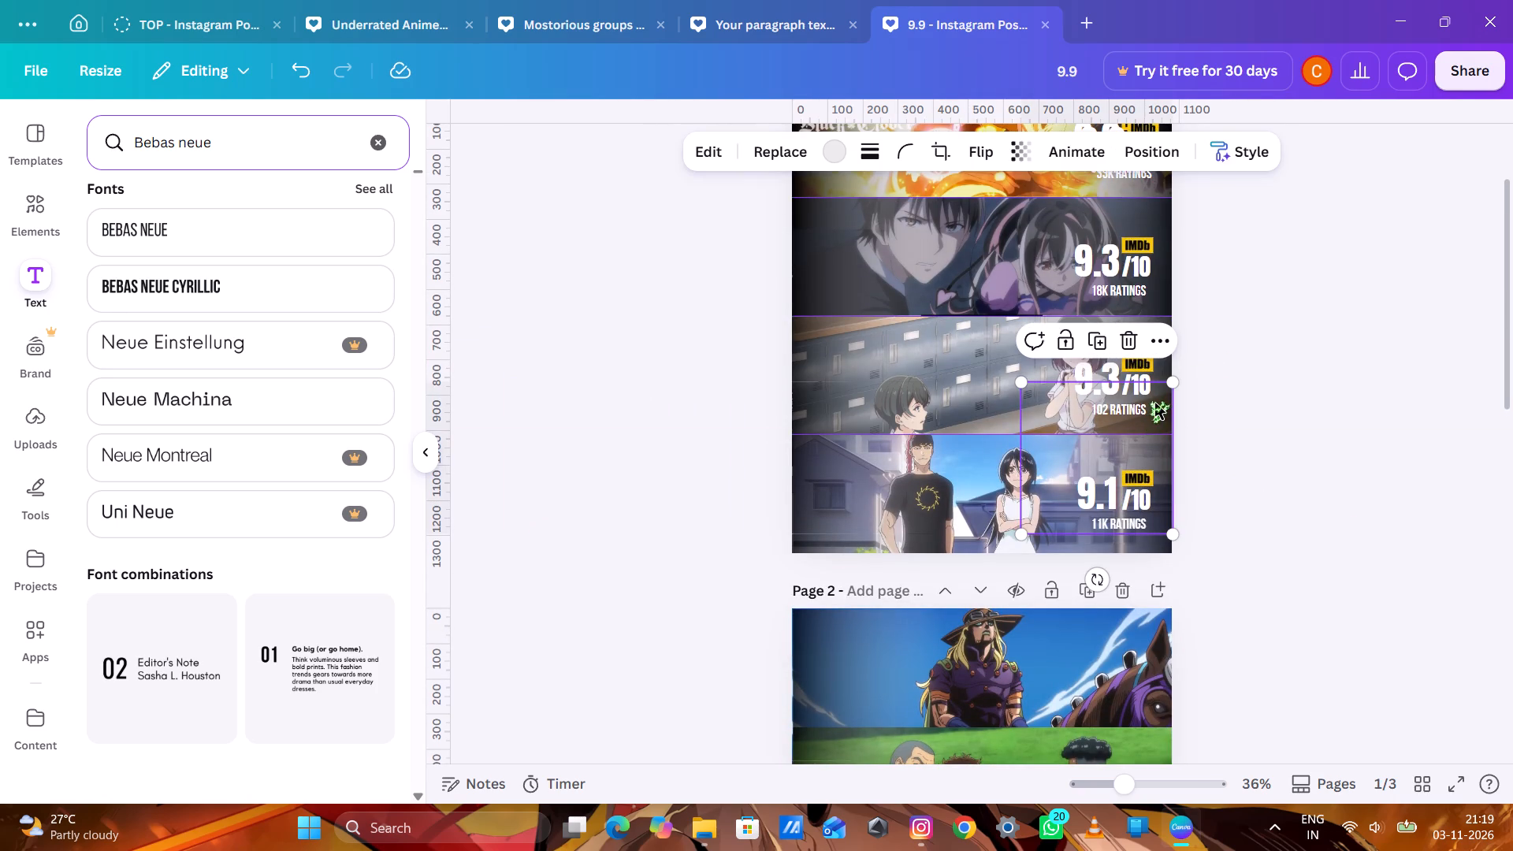
{"action": "key", "text": "ctrl+c"}
{"action": "left_click", "coordinate": [1389, 481]}
{"action": "scroll", "coordinate": [1389, 481], "scroll_direction": "down", "scroll_amount": 3}
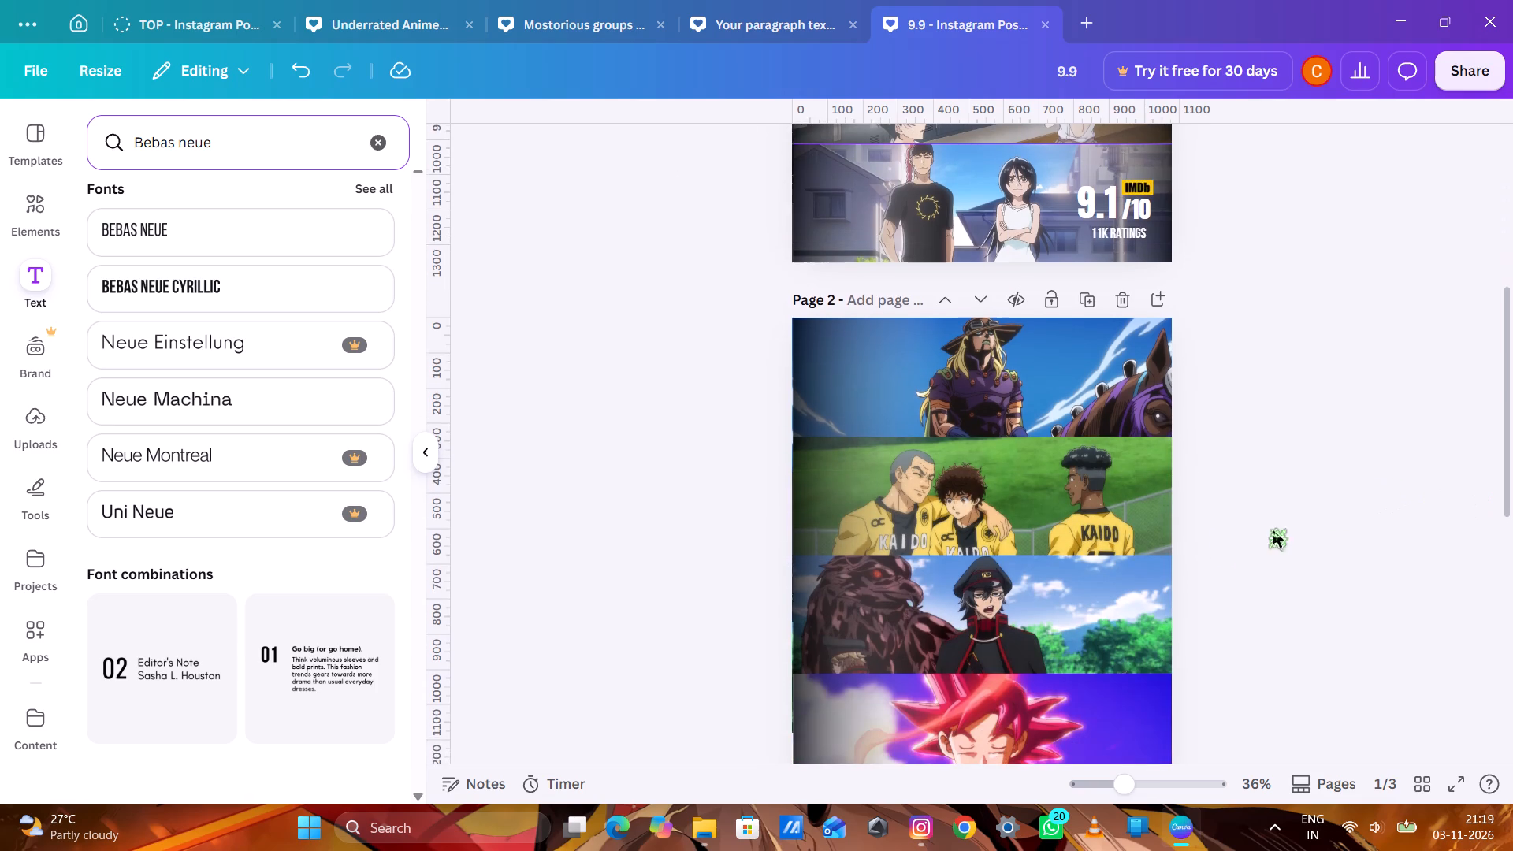
{"action": "key", "text": "ctrl+v"}
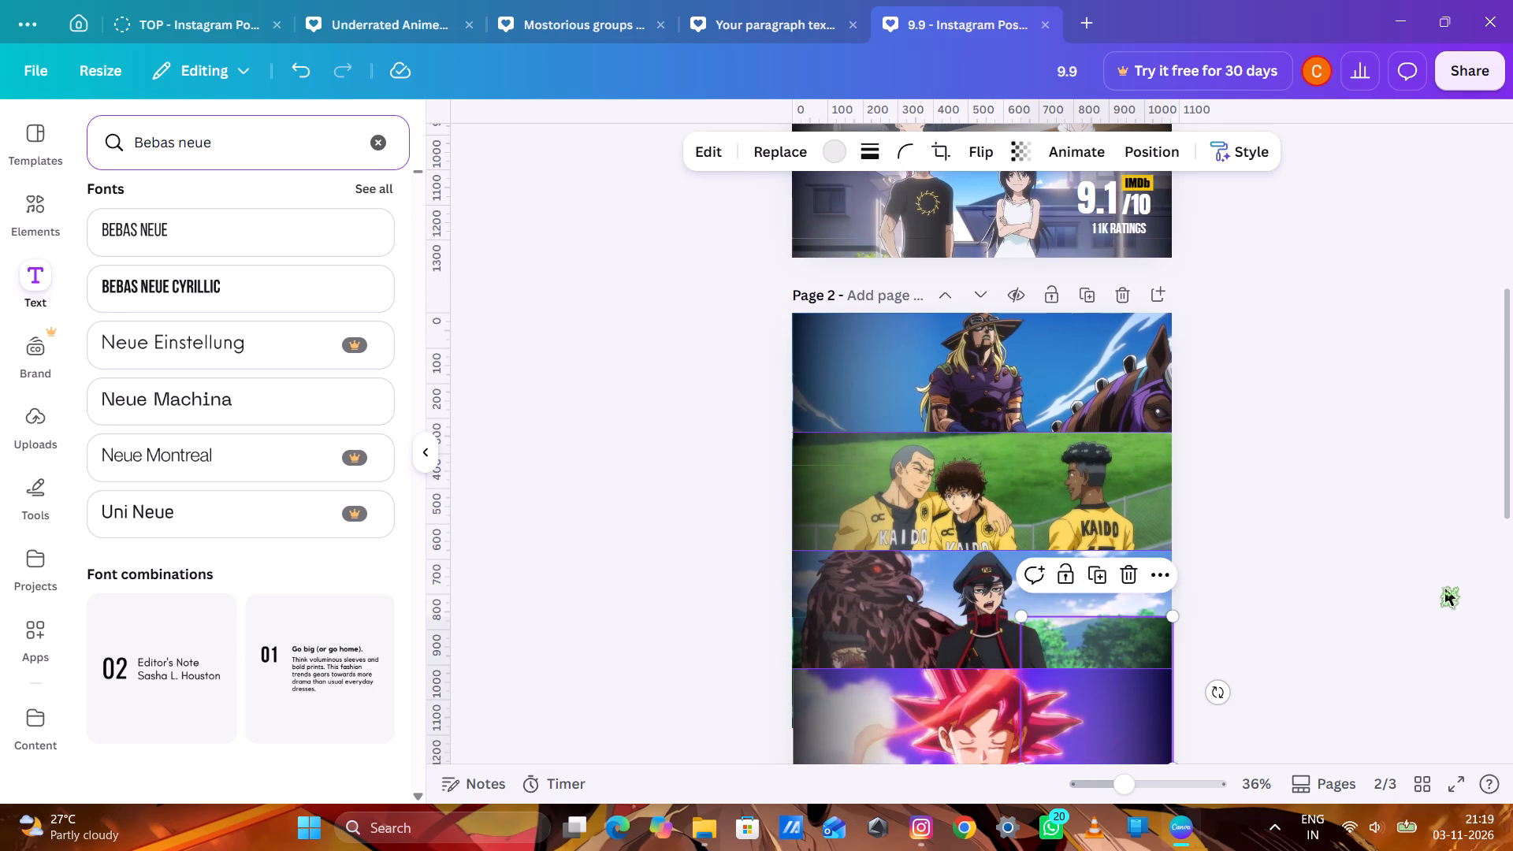
{"action": "left_click", "coordinate": [1445, 589]}
{"action": "scroll", "coordinate": [1352, 575], "scroll_direction": "down", "scroll_amount": 3}
{"action": "scroll", "coordinate": [1212, 402], "scroll_direction": "up", "scroll_amount": 2}
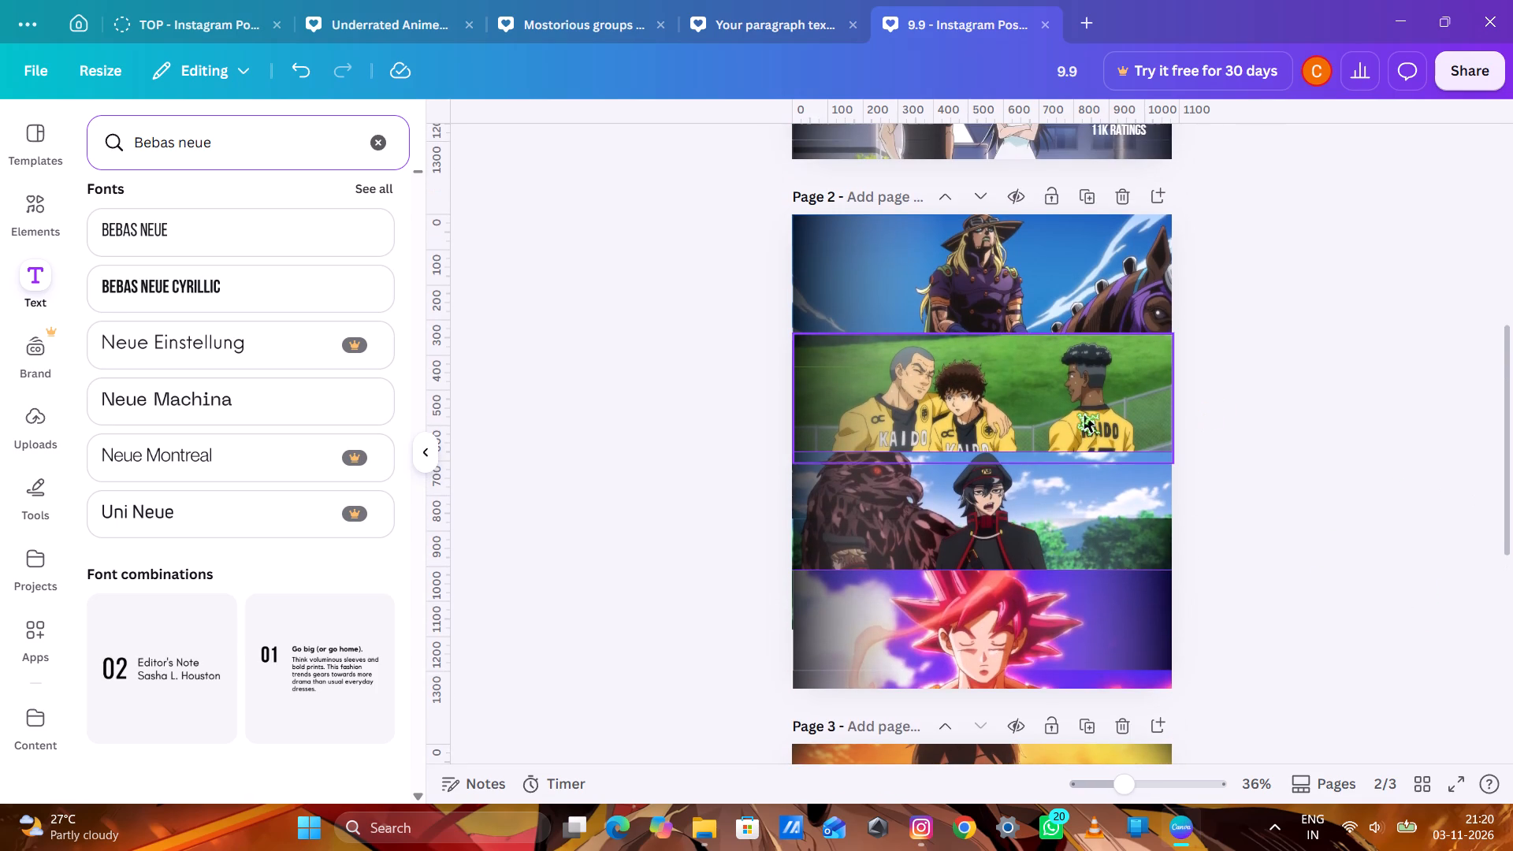
Paste two more right-side gradients on page 2, one at the top-right corner and one directly below it across the second and third strips.
{"action": "key", "text": "ctrl+v"}
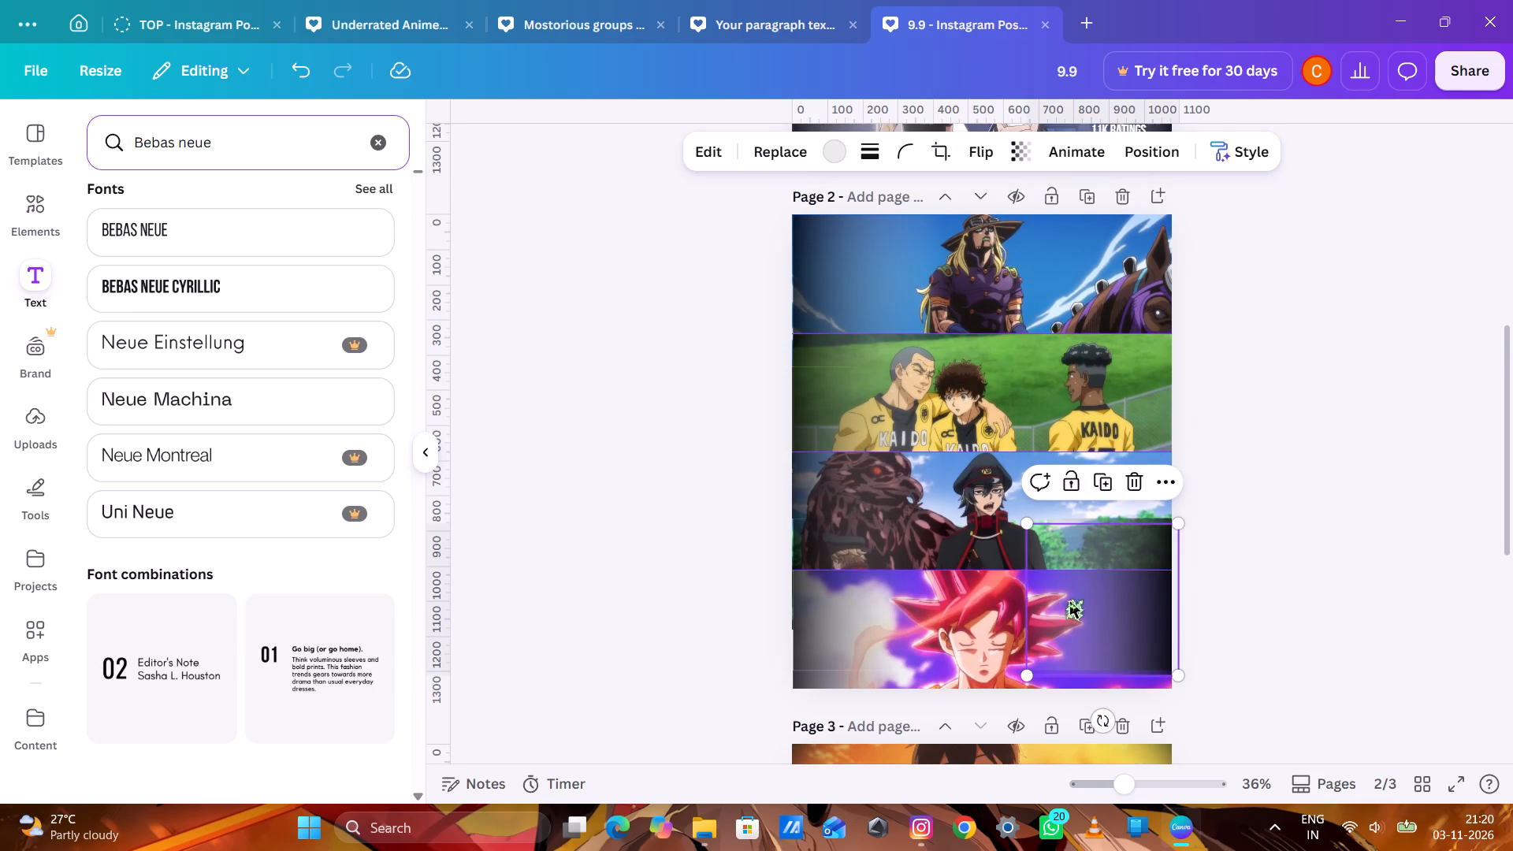
{"action": "left_click_drag", "start_coordinate": [1070, 601], "coordinate": [1065, 295]}
{"action": "left_click", "coordinate": [1278, 384]}
{"action": "key", "text": "ctrl+v"}
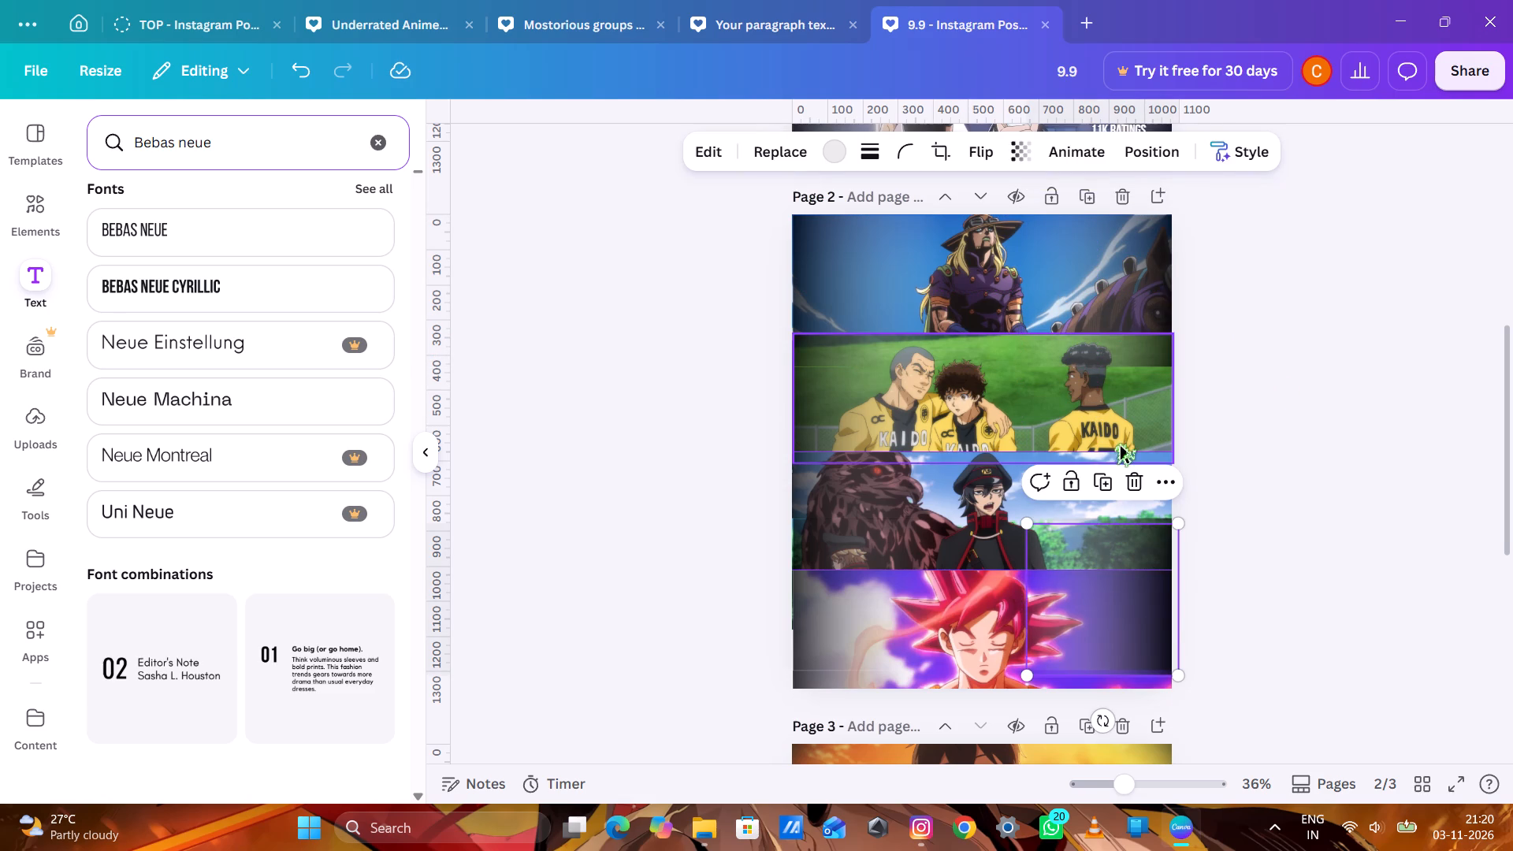
{"action": "left_click_drag", "start_coordinate": [1136, 590], "coordinate": [1130, 437]}
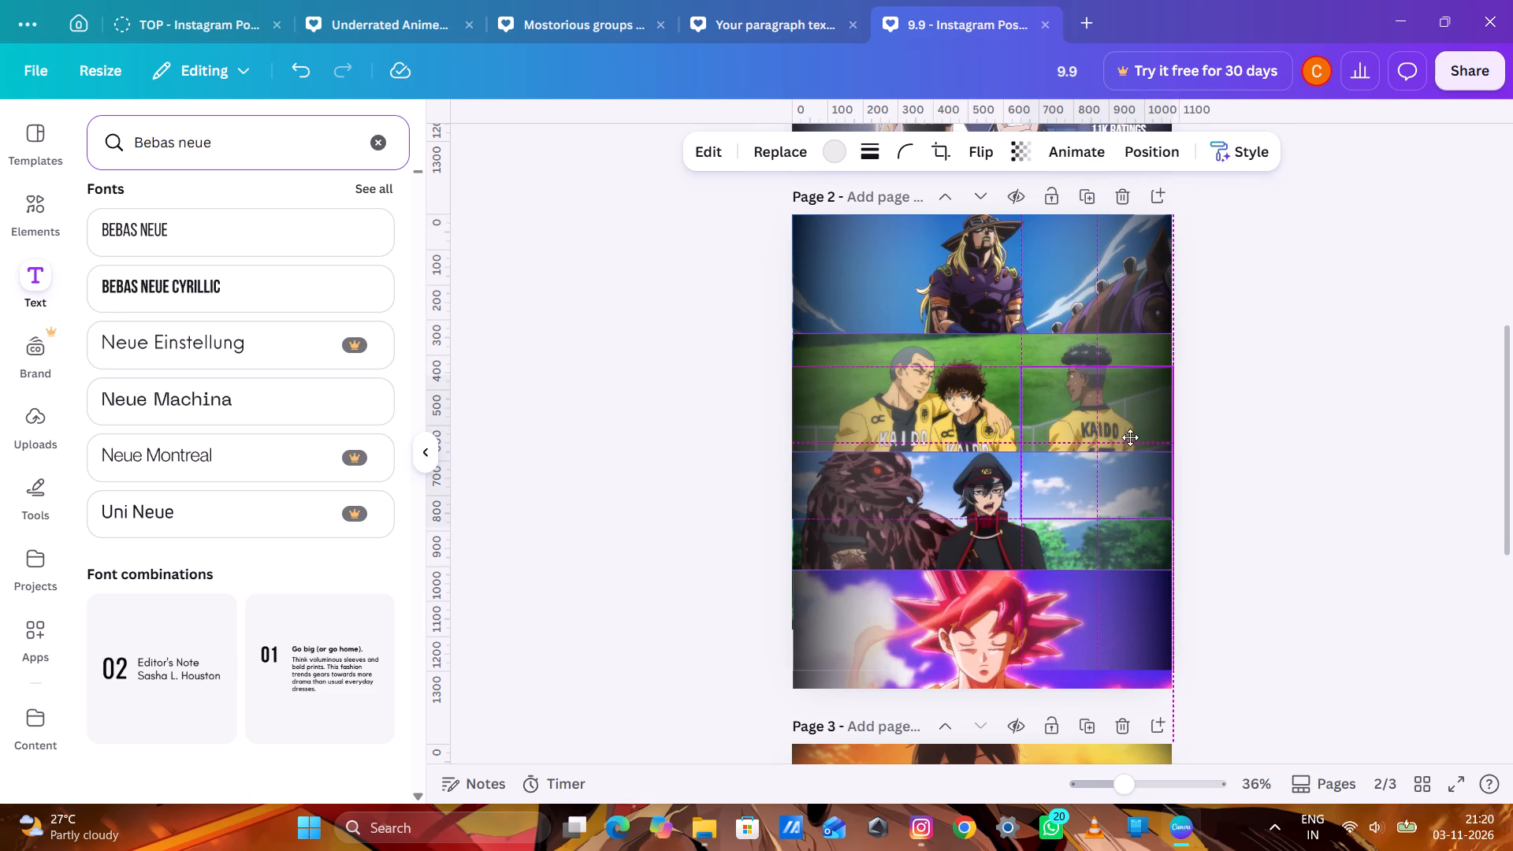
{"action": "left_click_drag", "start_coordinate": [1130, 437], "coordinate": [1130, 436]}
{"action": "left_click", "coordinate": [1351, 434]}
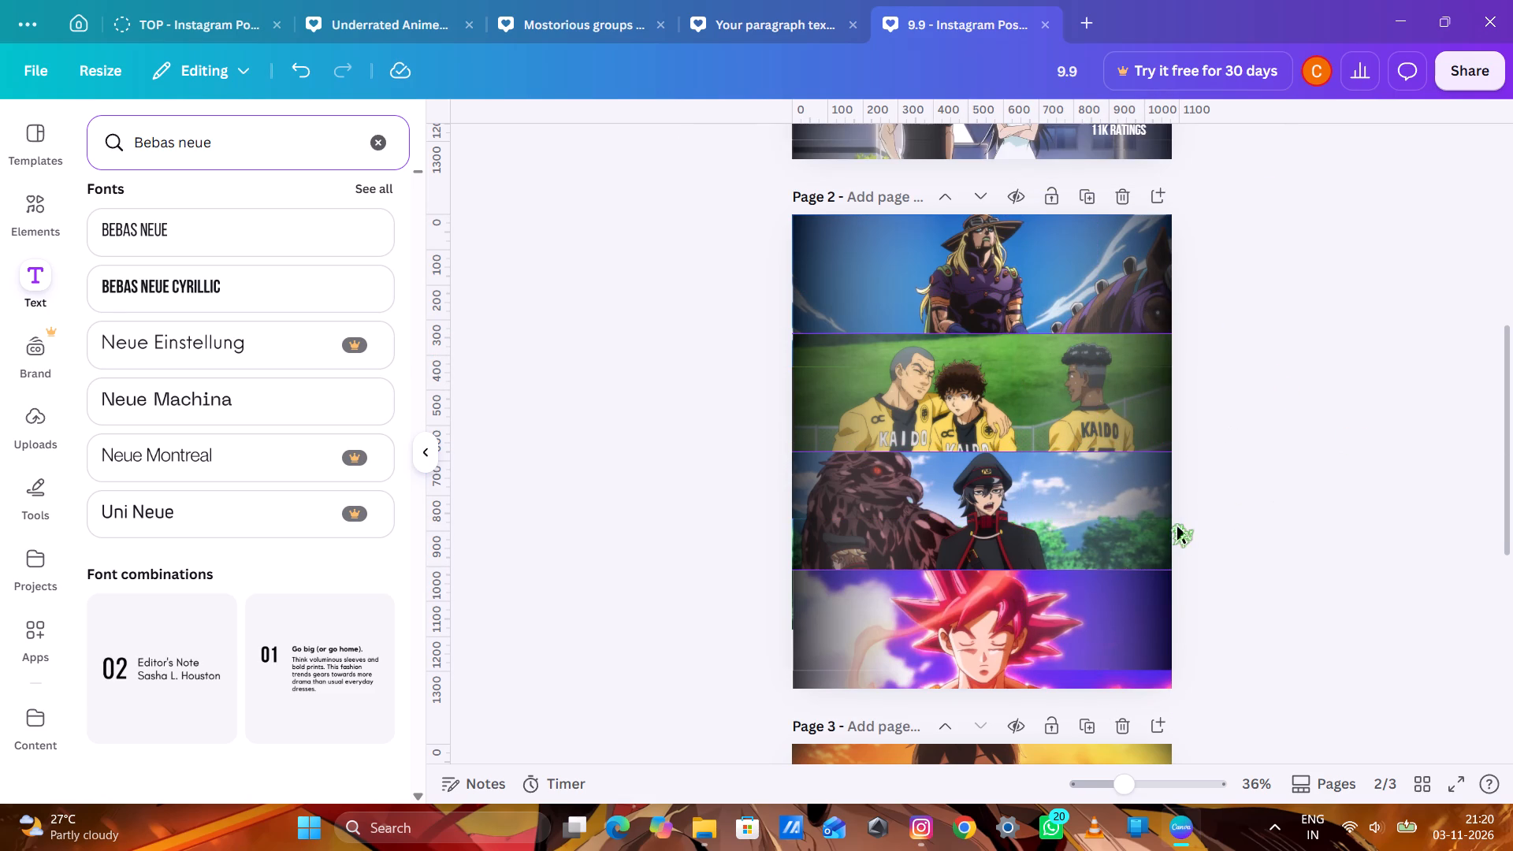
Paste another right-side gradient and place it below the others, covering the bottom of page 2's fourth strip.
{"action": "key", "text": "ctrl+v"}
{"action": "left_click_drag", "start_coordinate": [1122, 558], "coordinate": [1132, 688]}
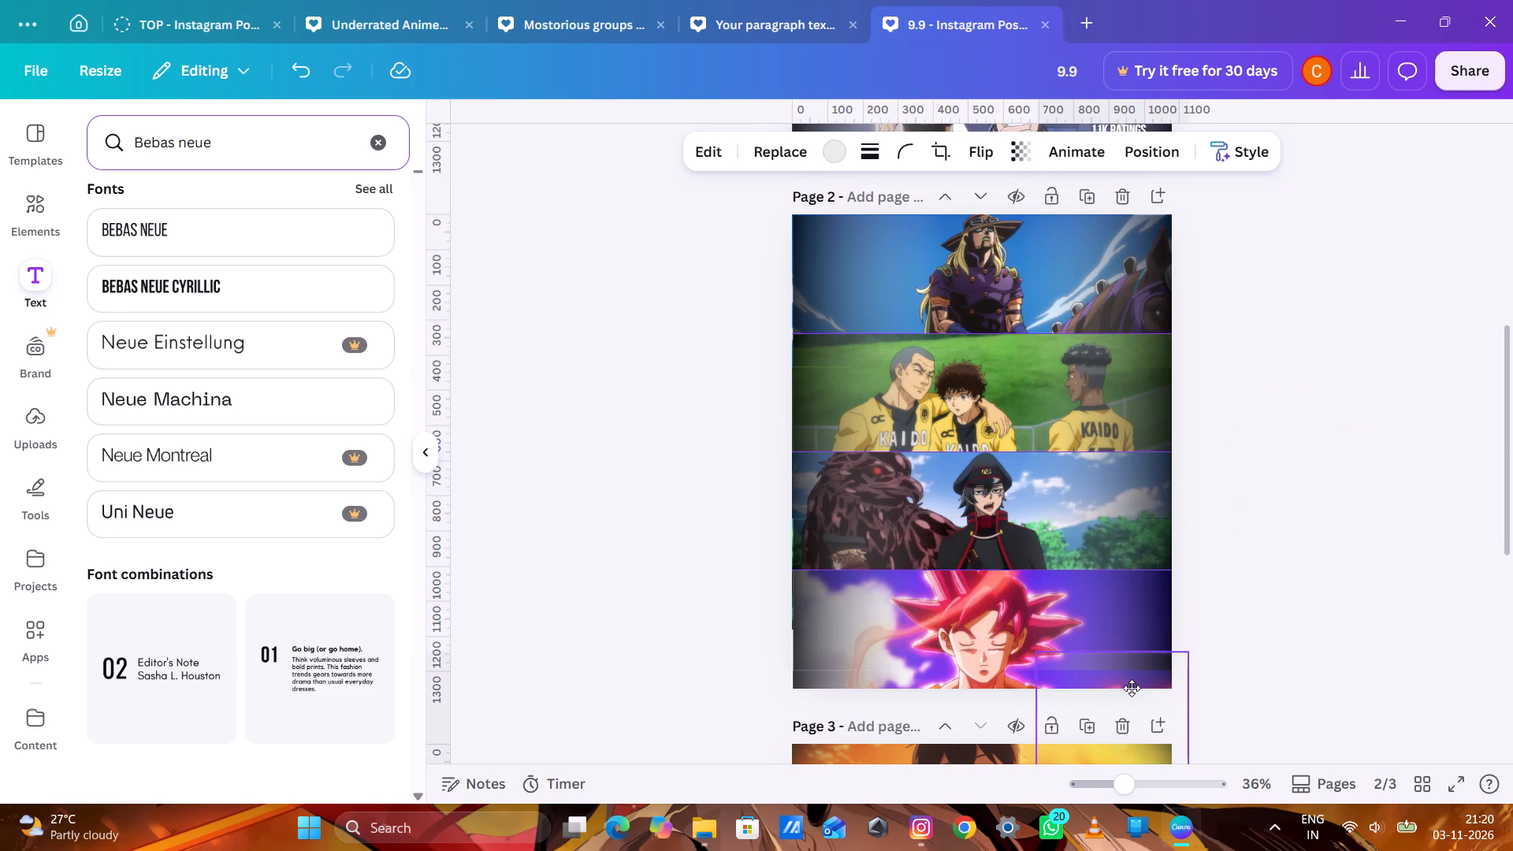
{"action": "left_click_drag", "start_coordinate": [1132, 688], "coordinate": [1119, 707]}
{"action": "left_click", "coordinate": [1307, 568]}
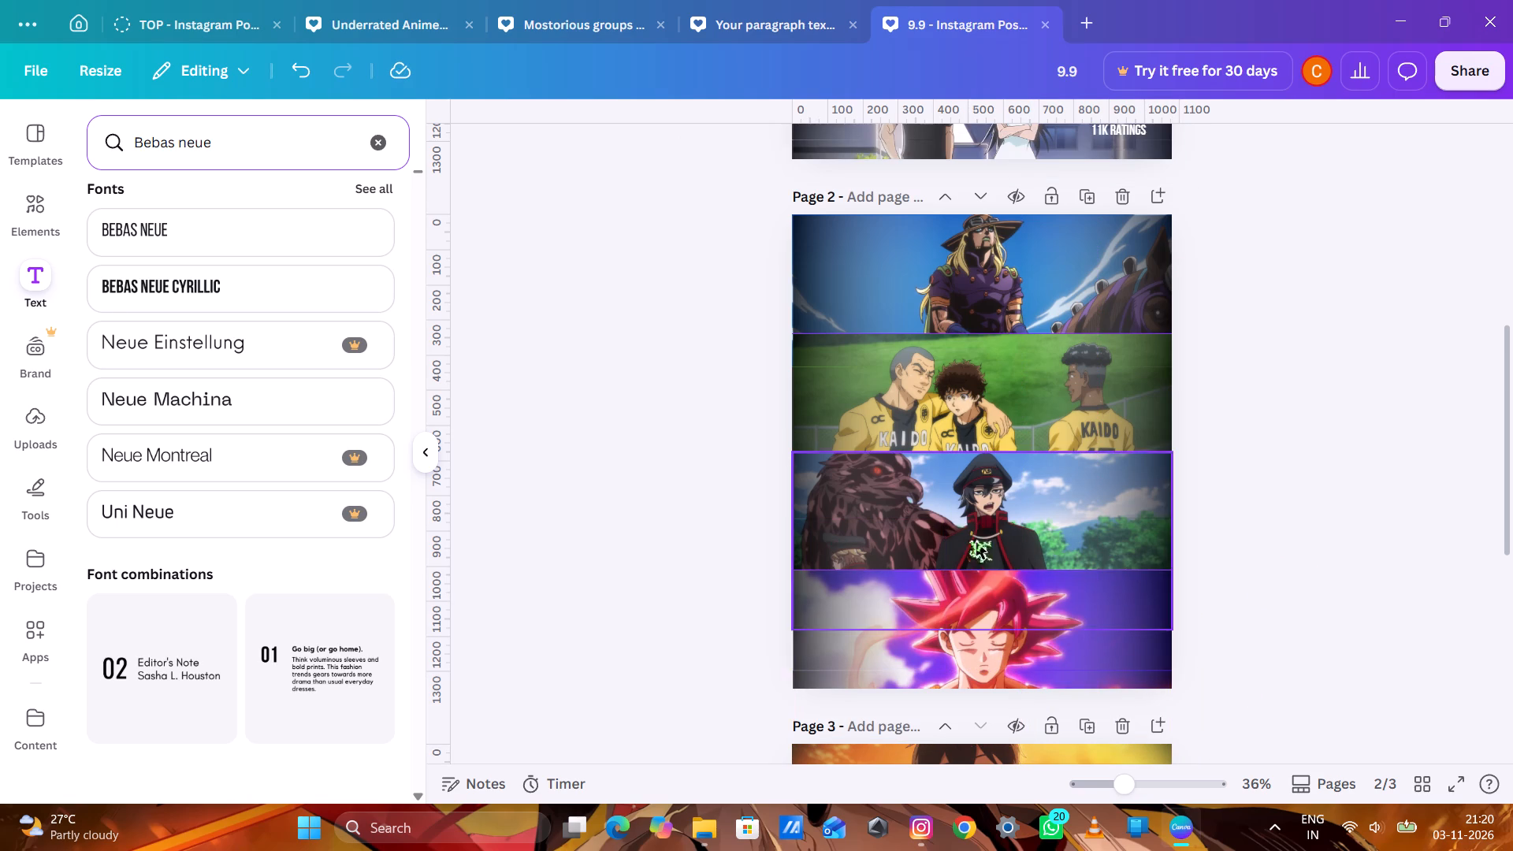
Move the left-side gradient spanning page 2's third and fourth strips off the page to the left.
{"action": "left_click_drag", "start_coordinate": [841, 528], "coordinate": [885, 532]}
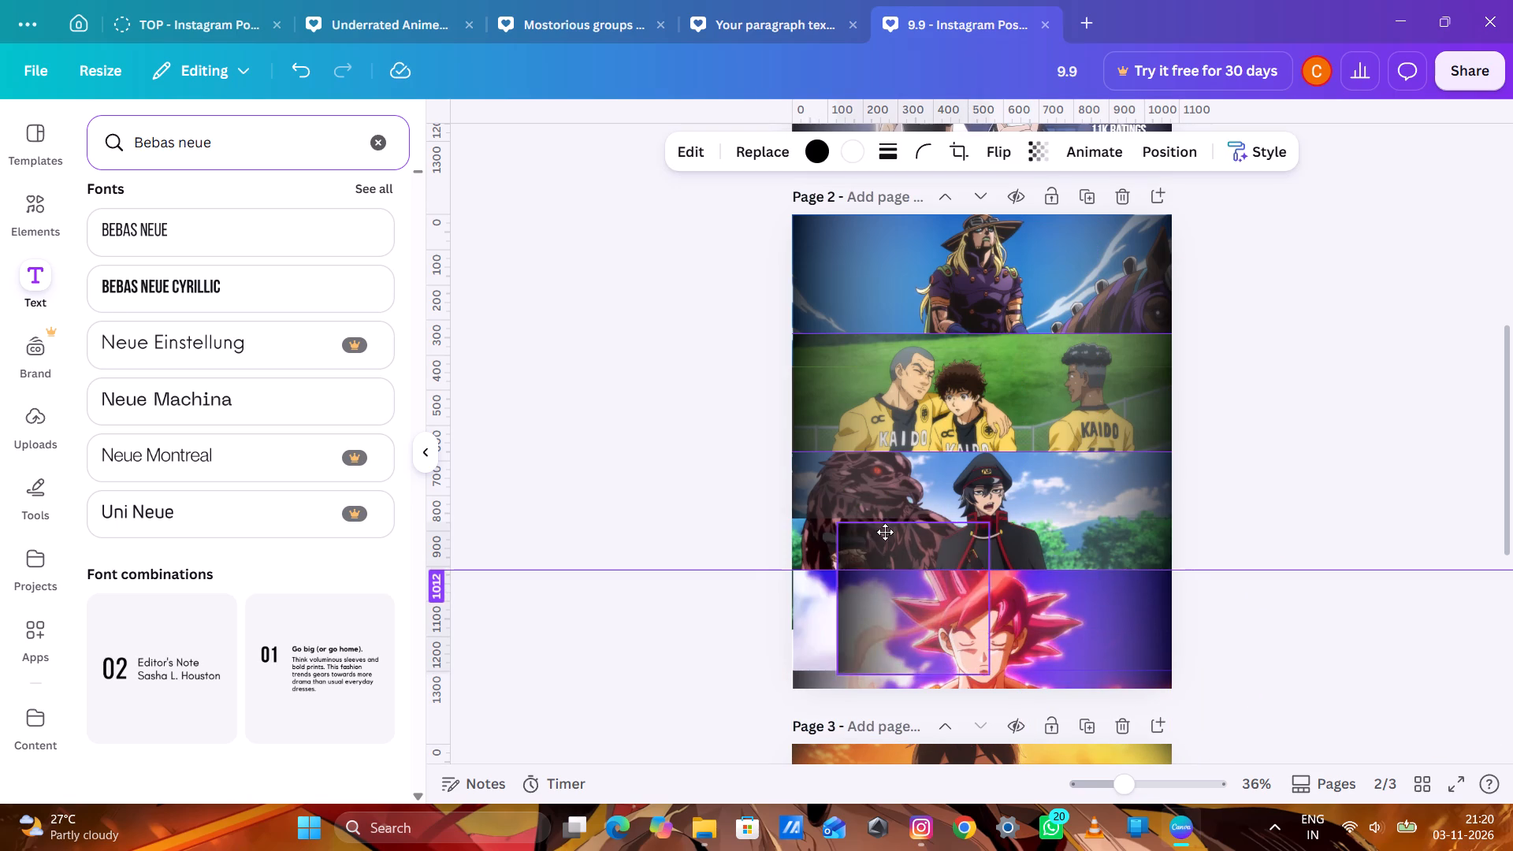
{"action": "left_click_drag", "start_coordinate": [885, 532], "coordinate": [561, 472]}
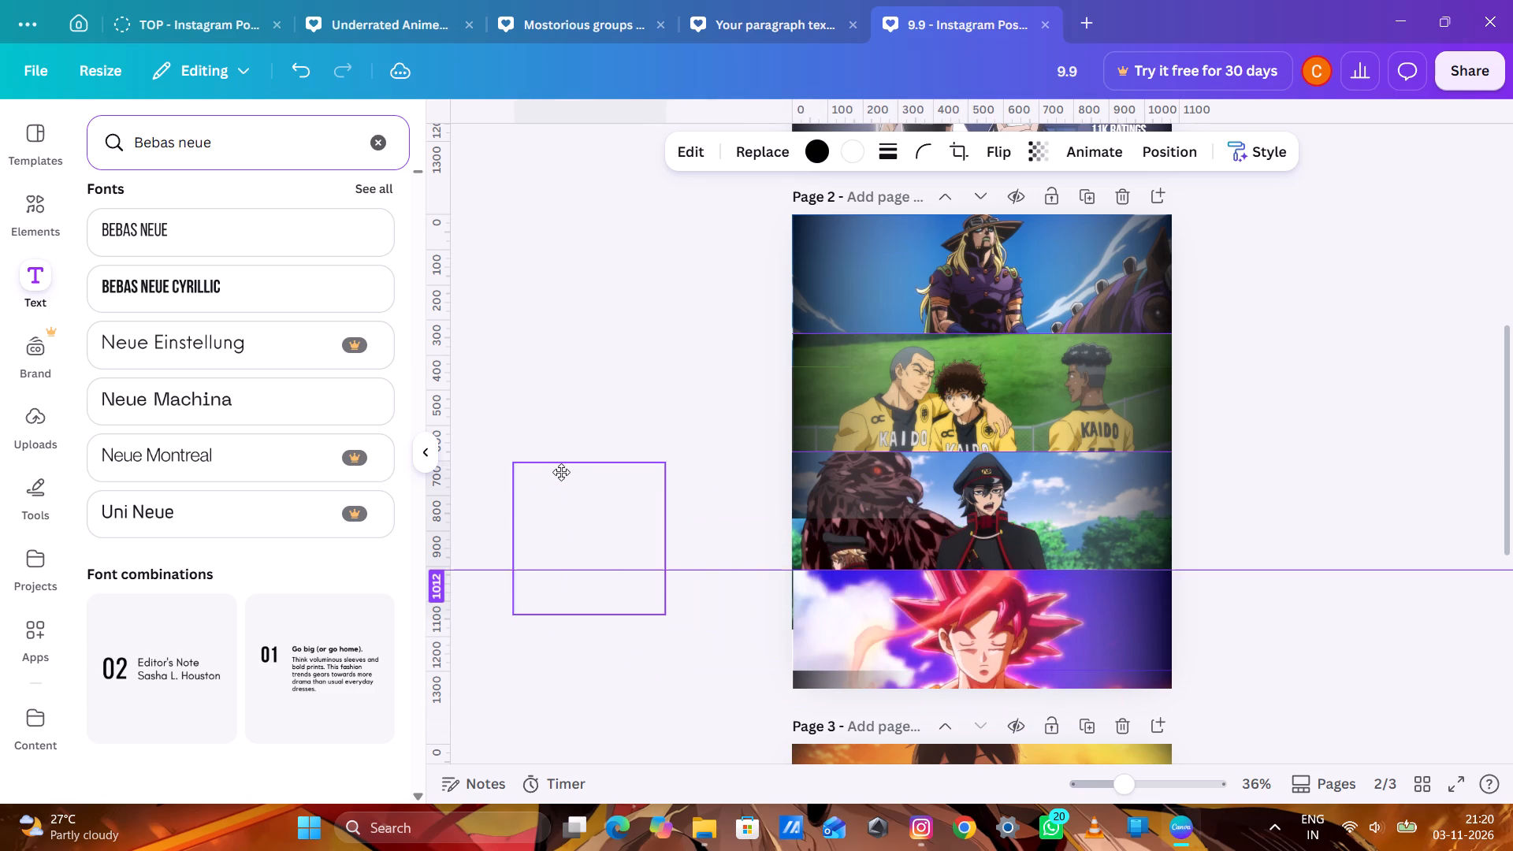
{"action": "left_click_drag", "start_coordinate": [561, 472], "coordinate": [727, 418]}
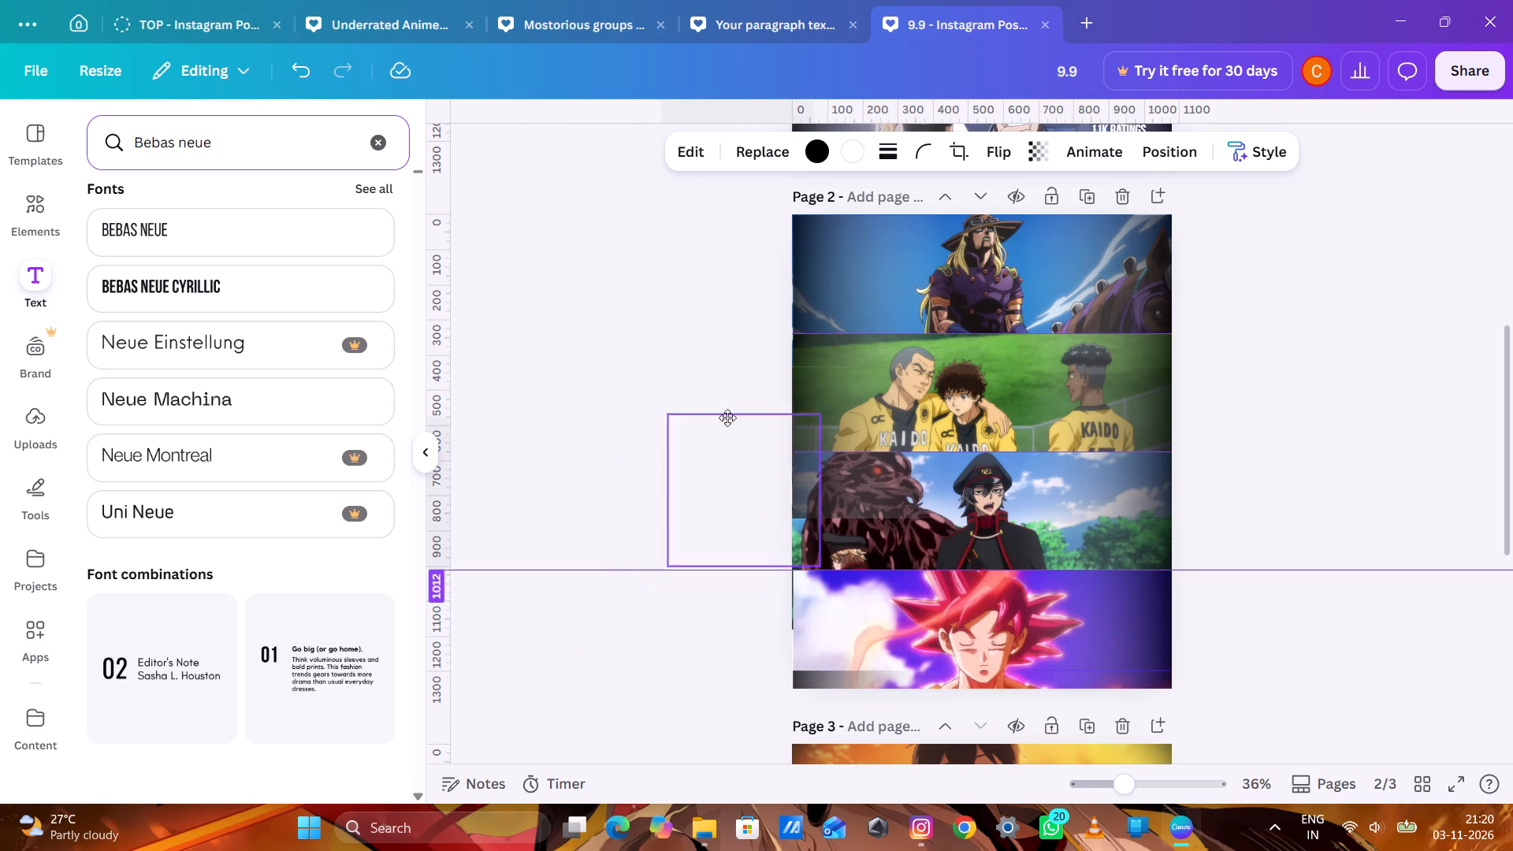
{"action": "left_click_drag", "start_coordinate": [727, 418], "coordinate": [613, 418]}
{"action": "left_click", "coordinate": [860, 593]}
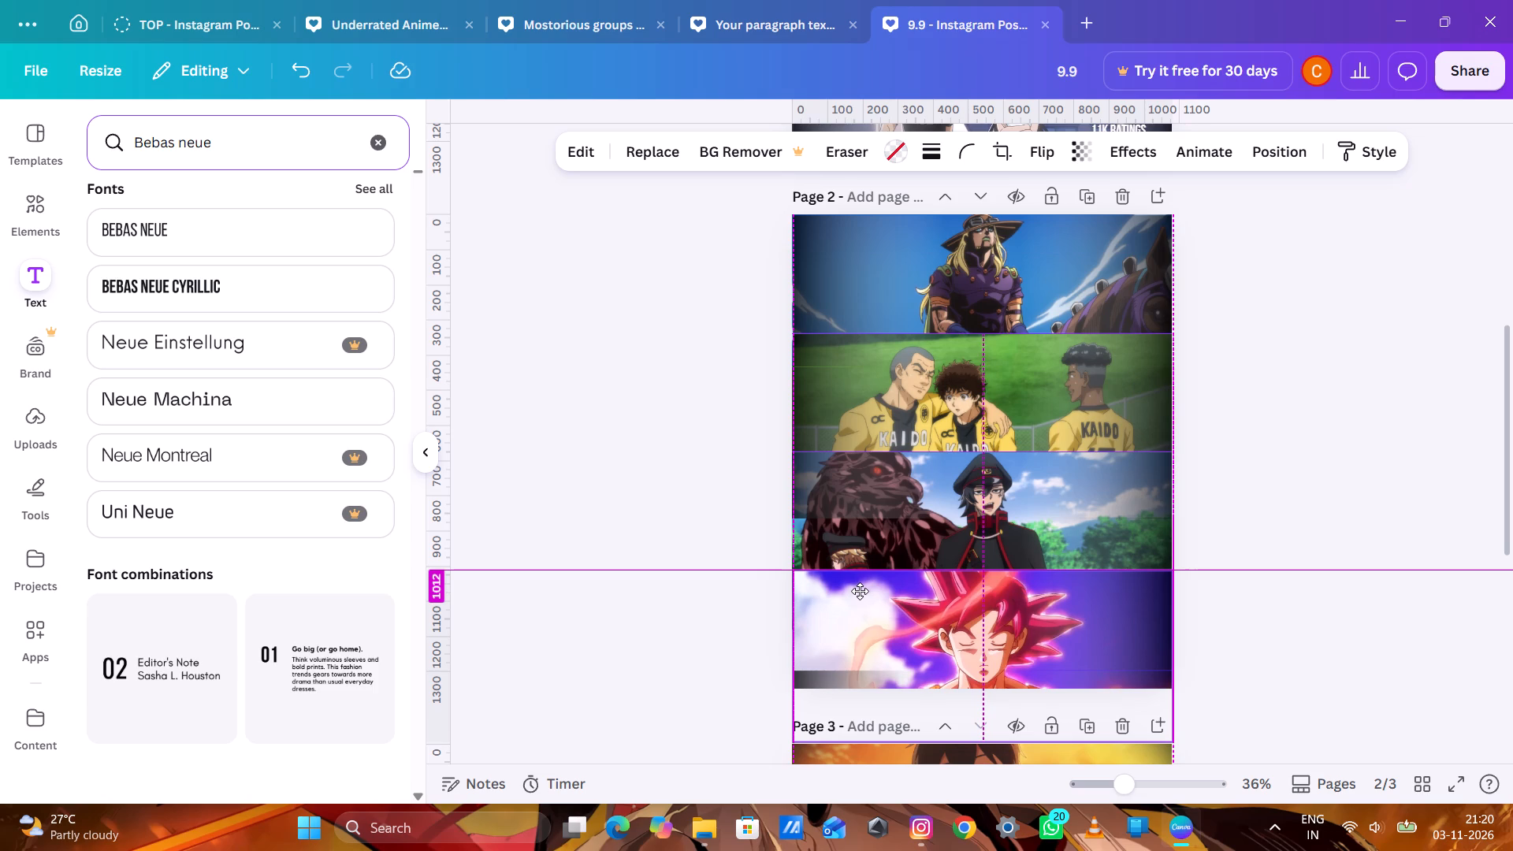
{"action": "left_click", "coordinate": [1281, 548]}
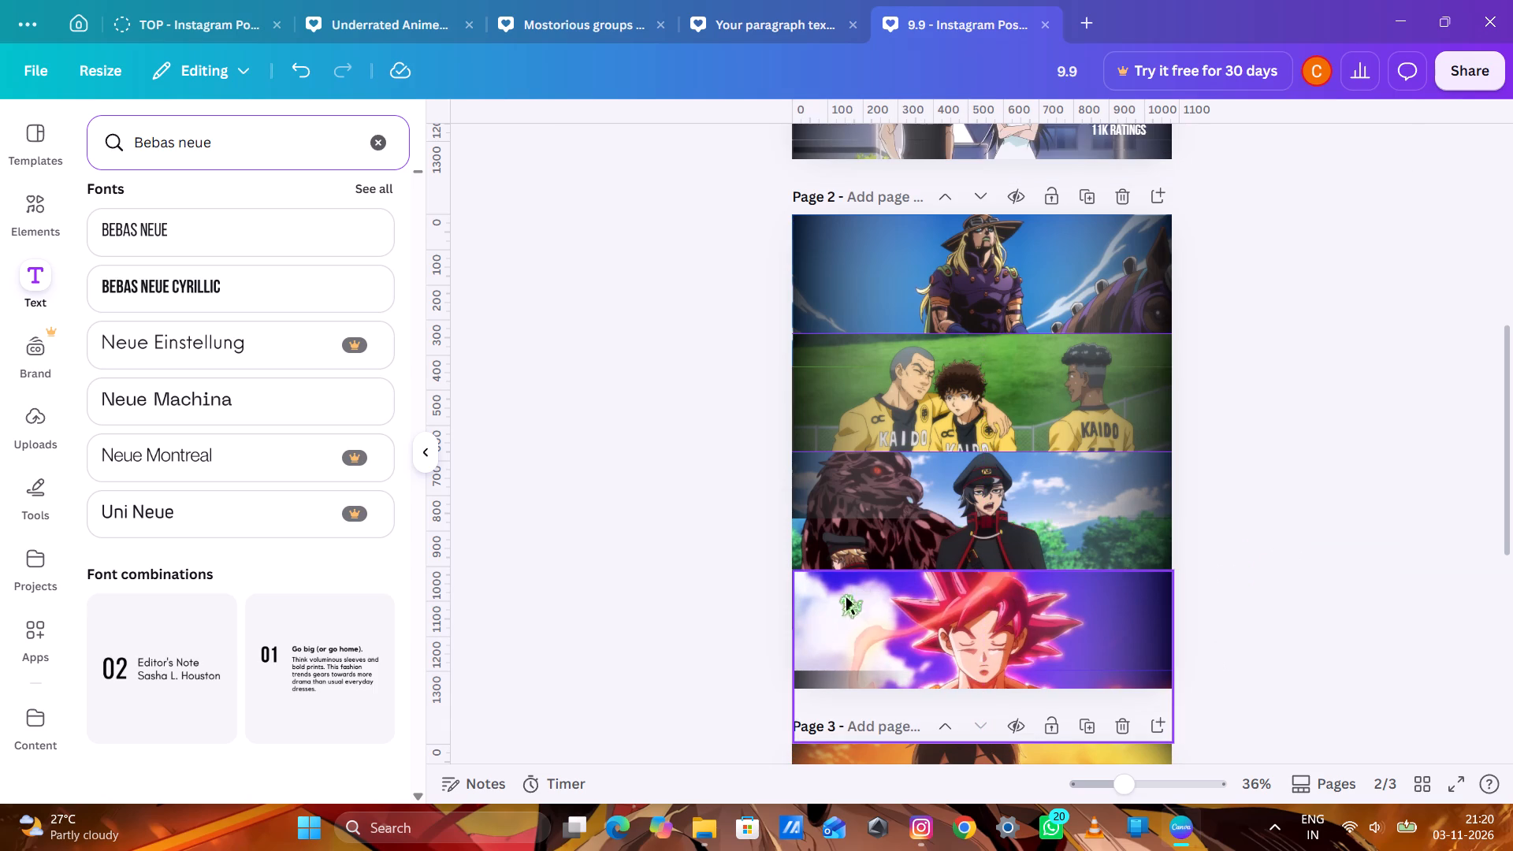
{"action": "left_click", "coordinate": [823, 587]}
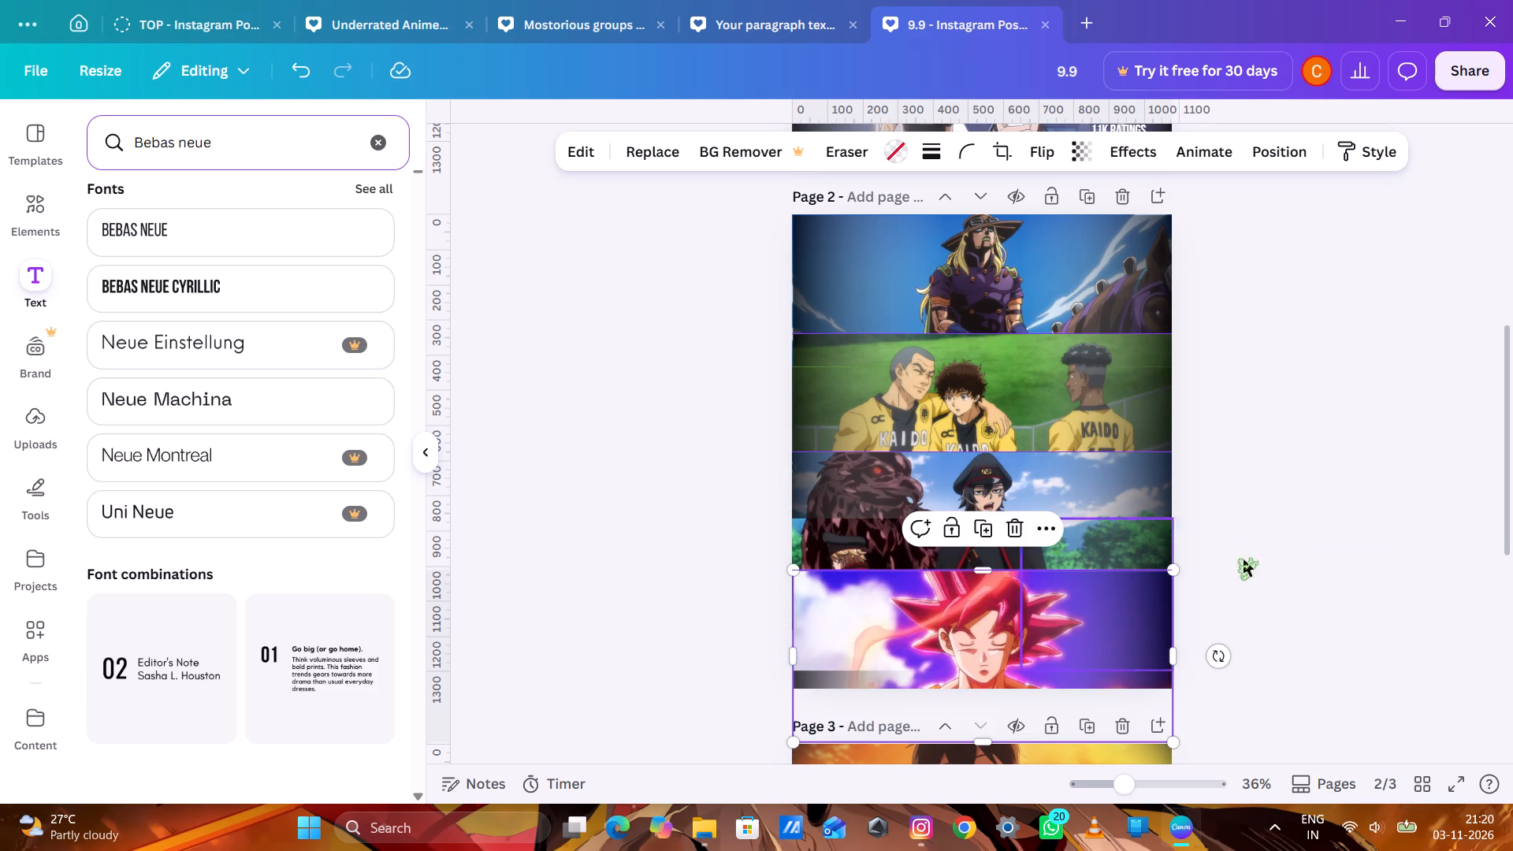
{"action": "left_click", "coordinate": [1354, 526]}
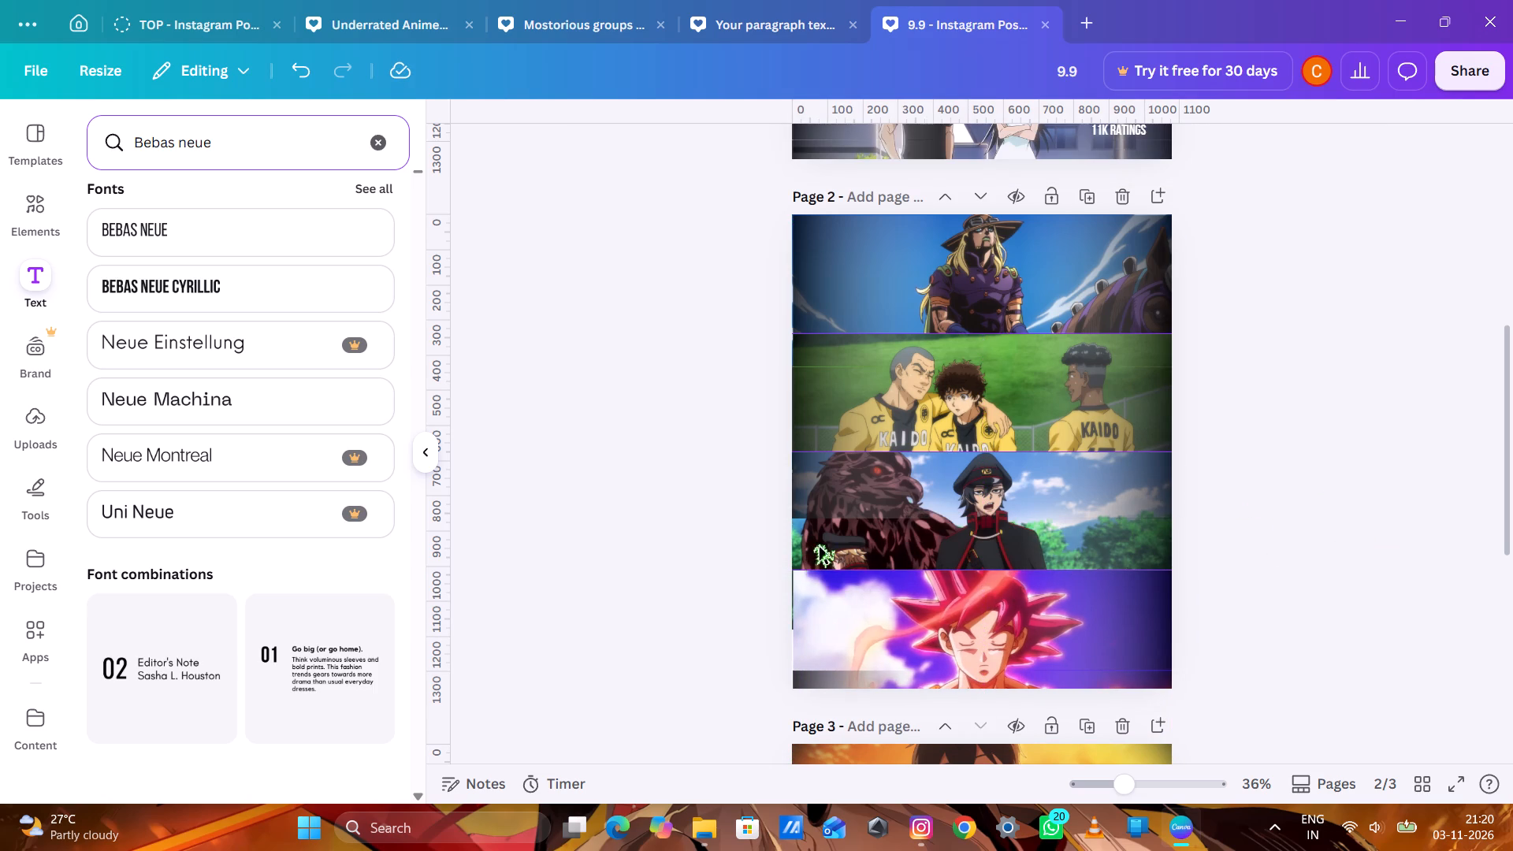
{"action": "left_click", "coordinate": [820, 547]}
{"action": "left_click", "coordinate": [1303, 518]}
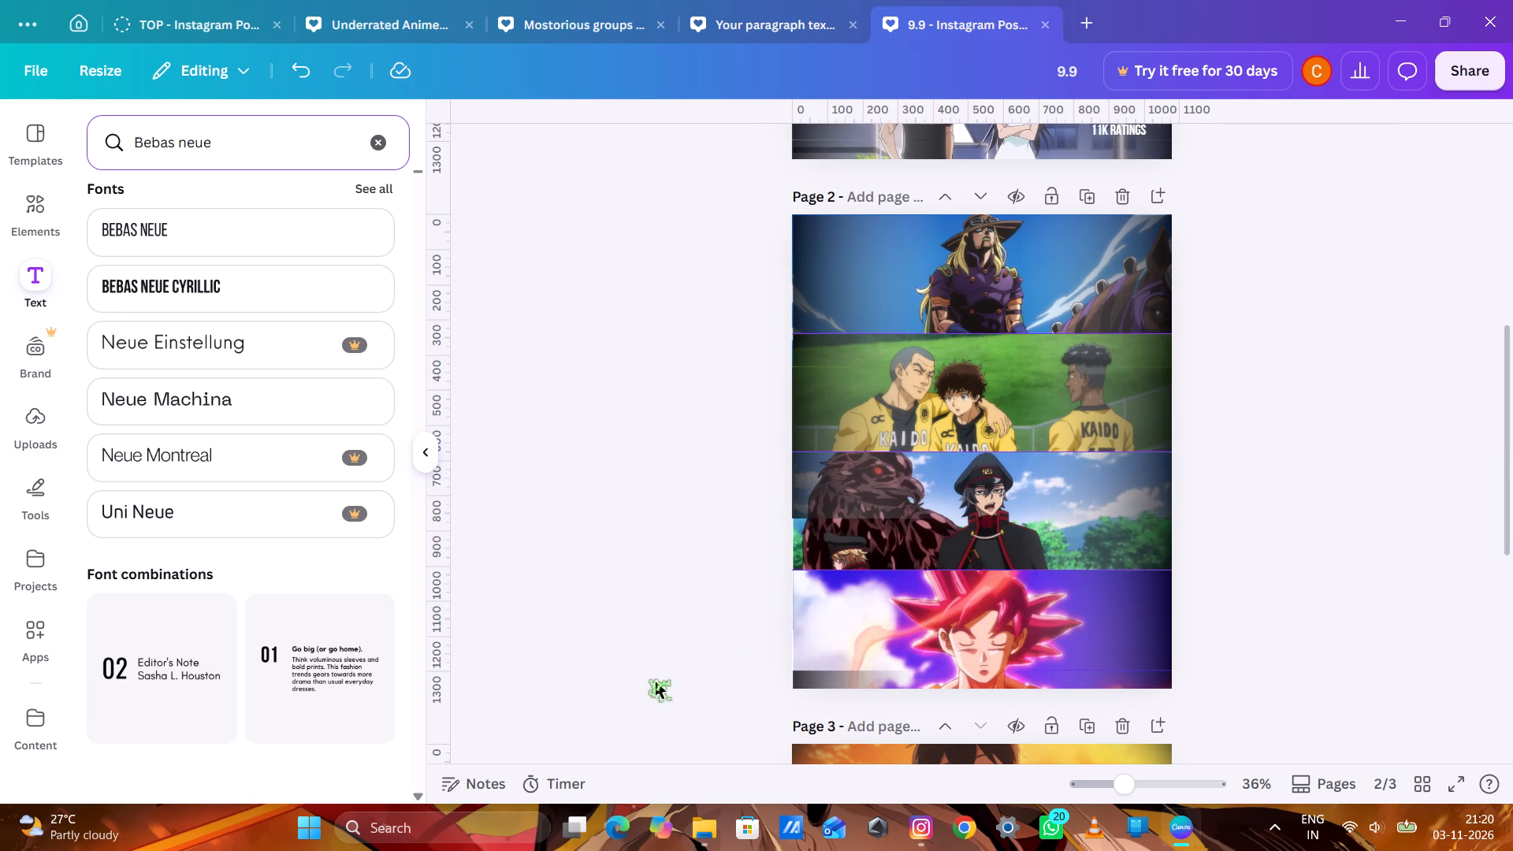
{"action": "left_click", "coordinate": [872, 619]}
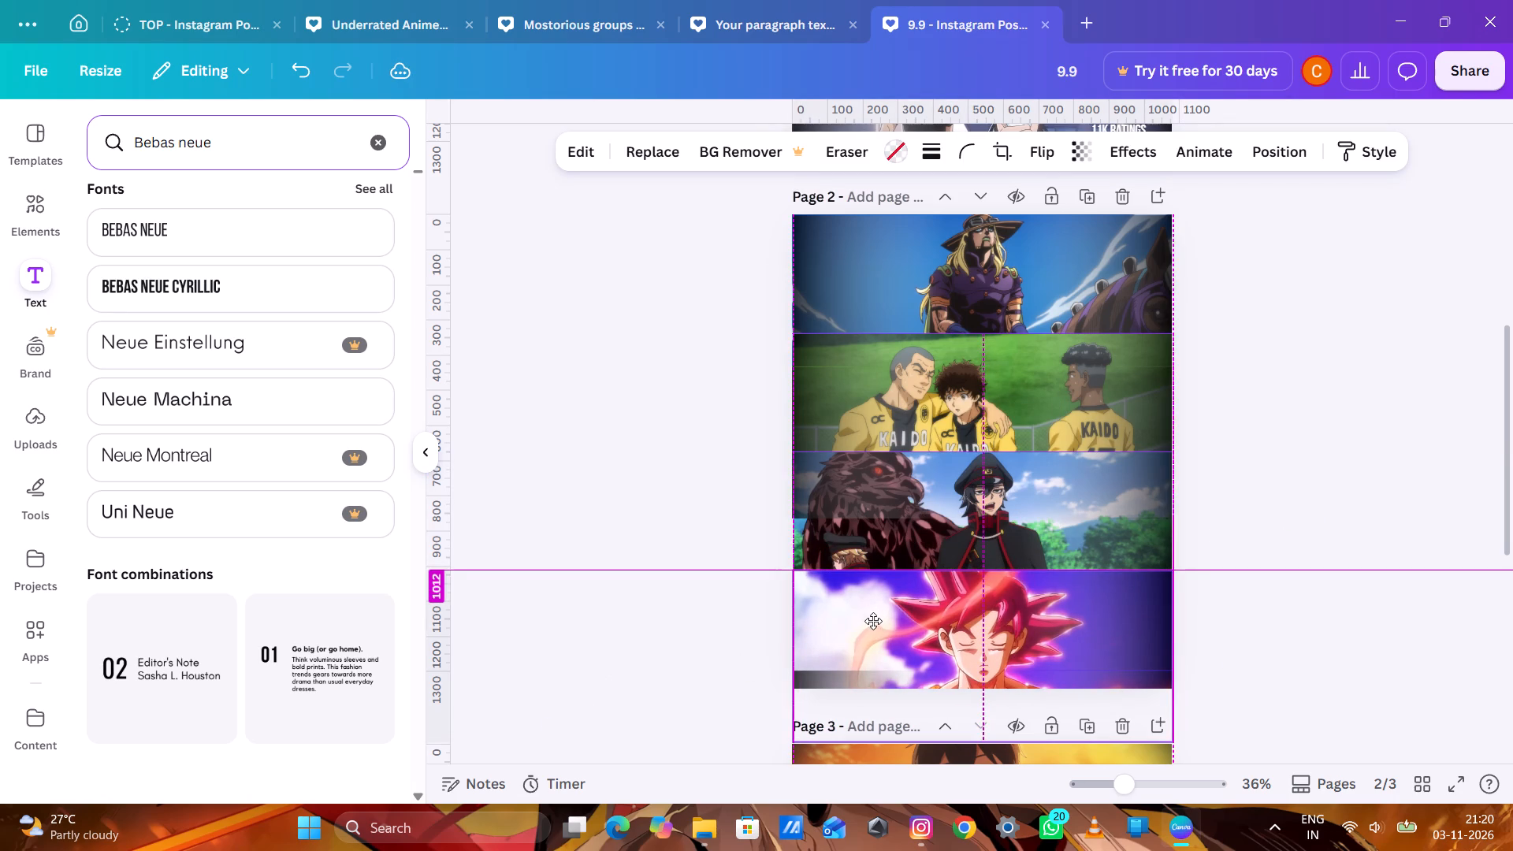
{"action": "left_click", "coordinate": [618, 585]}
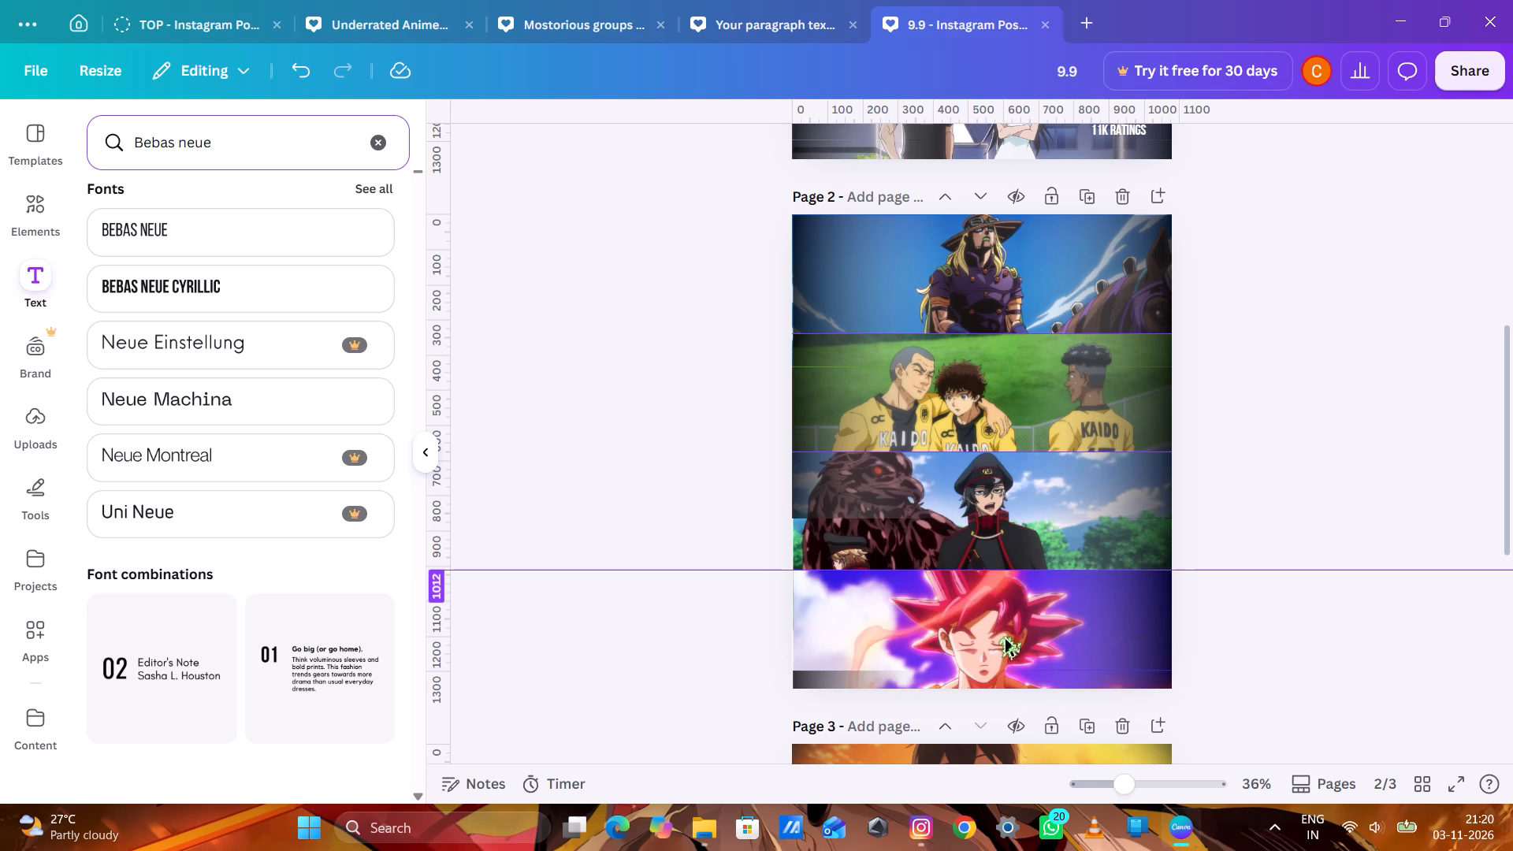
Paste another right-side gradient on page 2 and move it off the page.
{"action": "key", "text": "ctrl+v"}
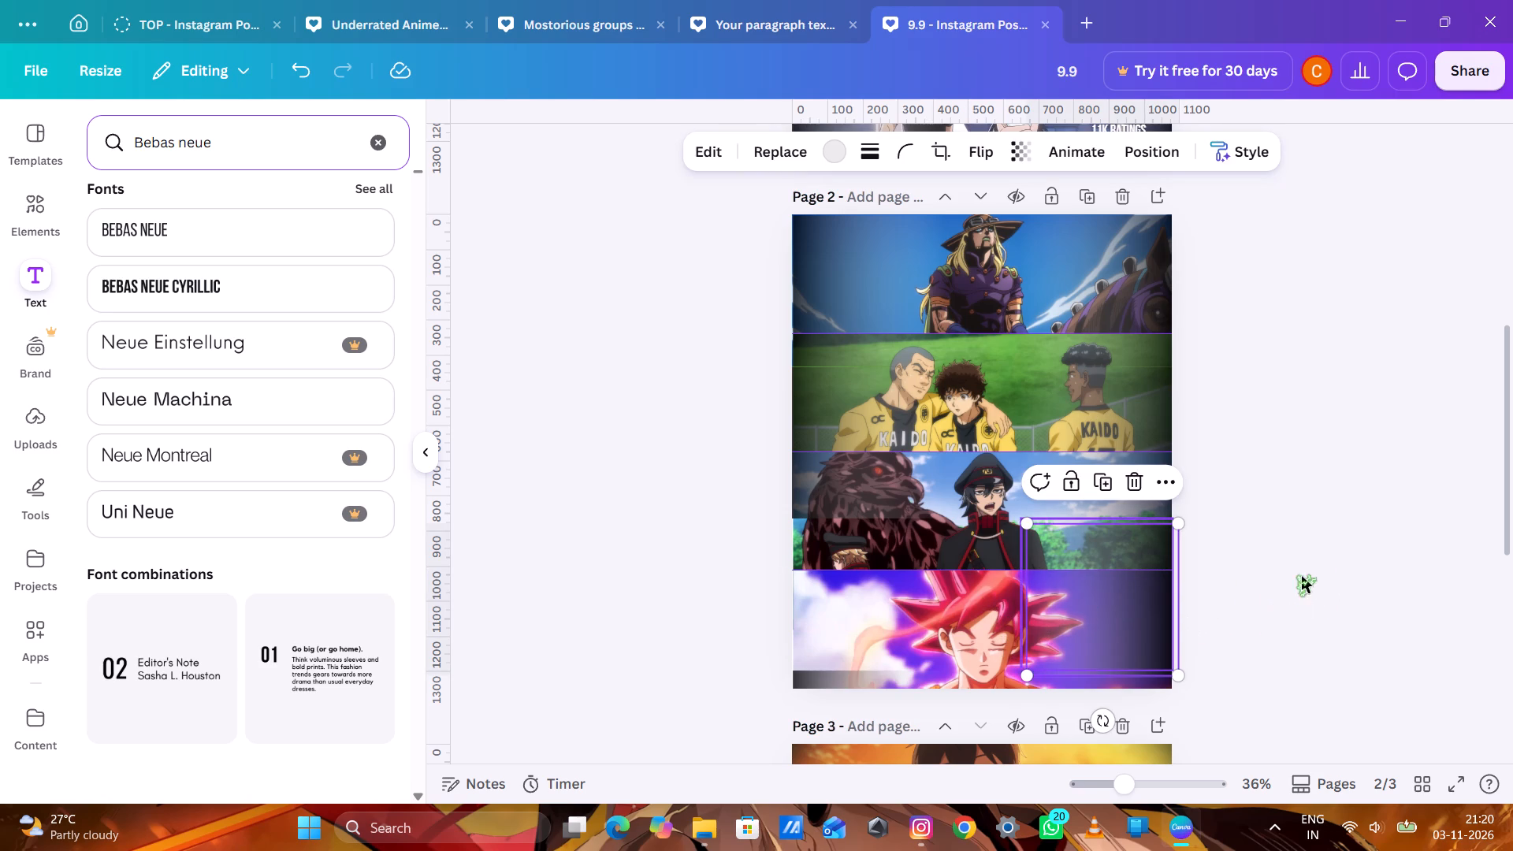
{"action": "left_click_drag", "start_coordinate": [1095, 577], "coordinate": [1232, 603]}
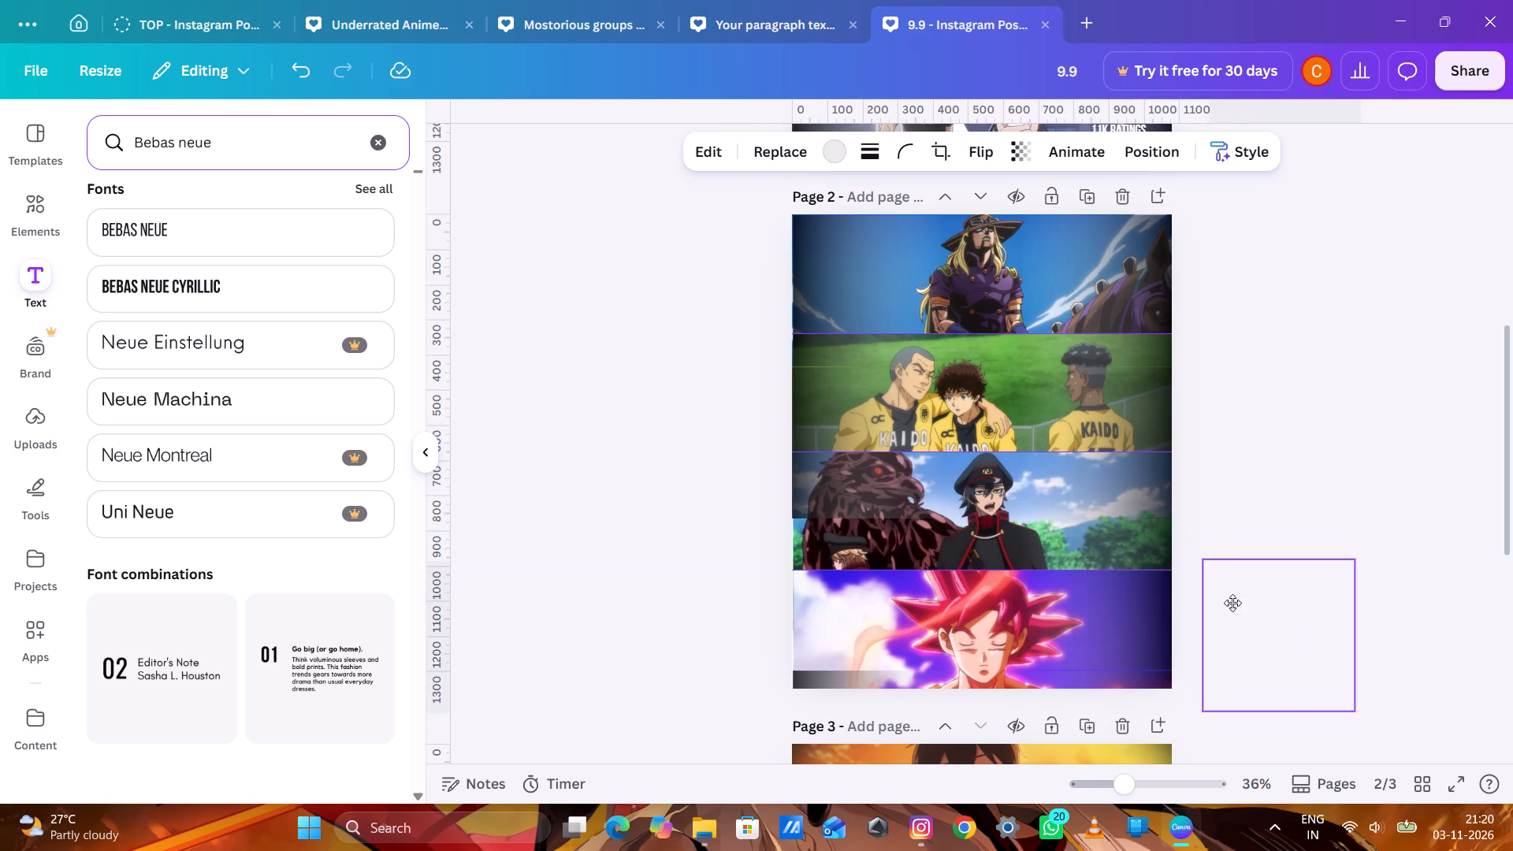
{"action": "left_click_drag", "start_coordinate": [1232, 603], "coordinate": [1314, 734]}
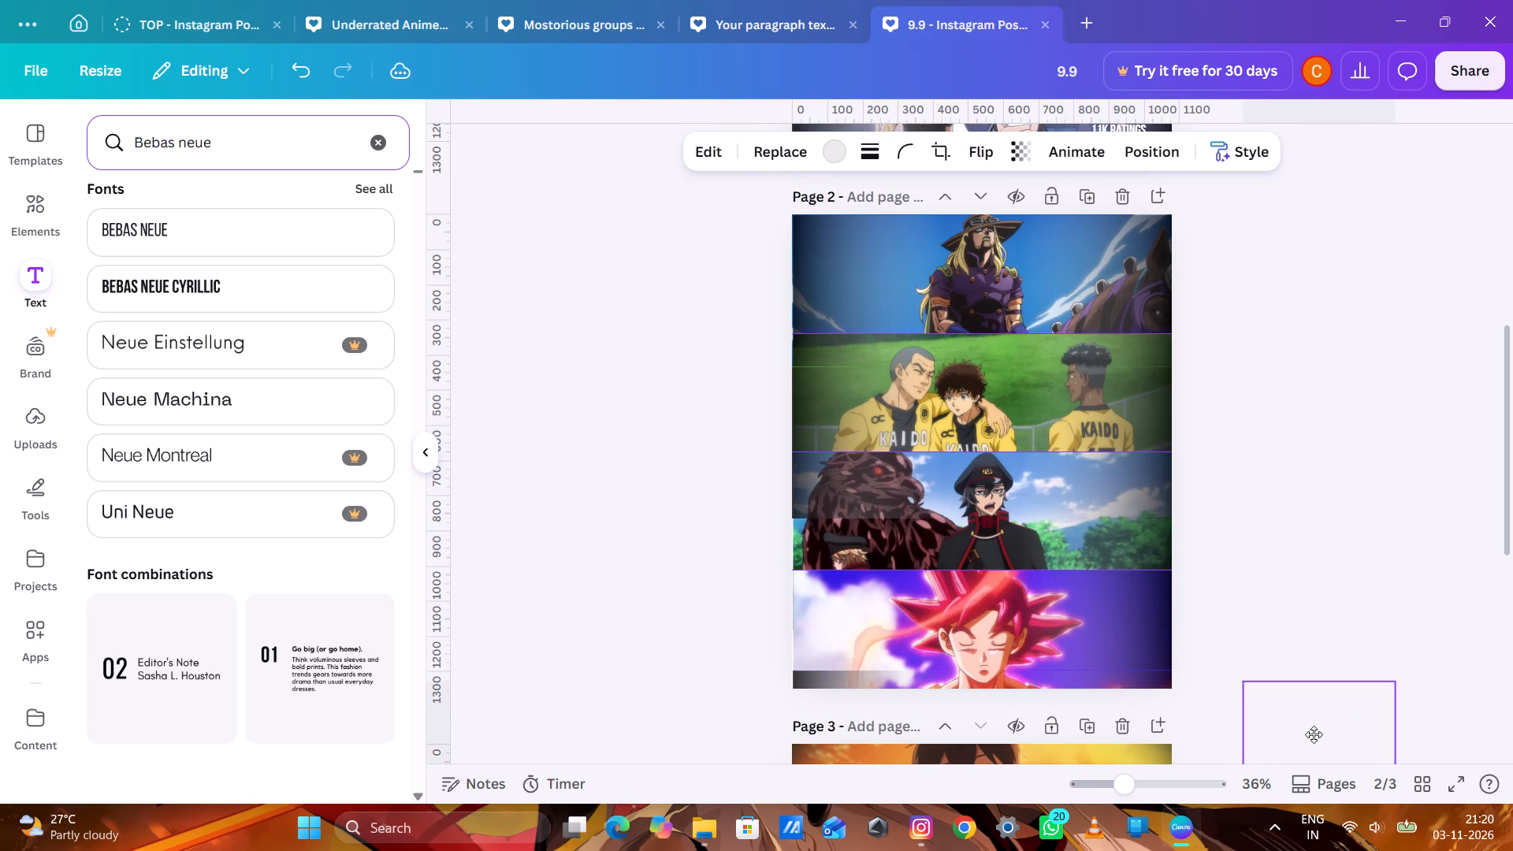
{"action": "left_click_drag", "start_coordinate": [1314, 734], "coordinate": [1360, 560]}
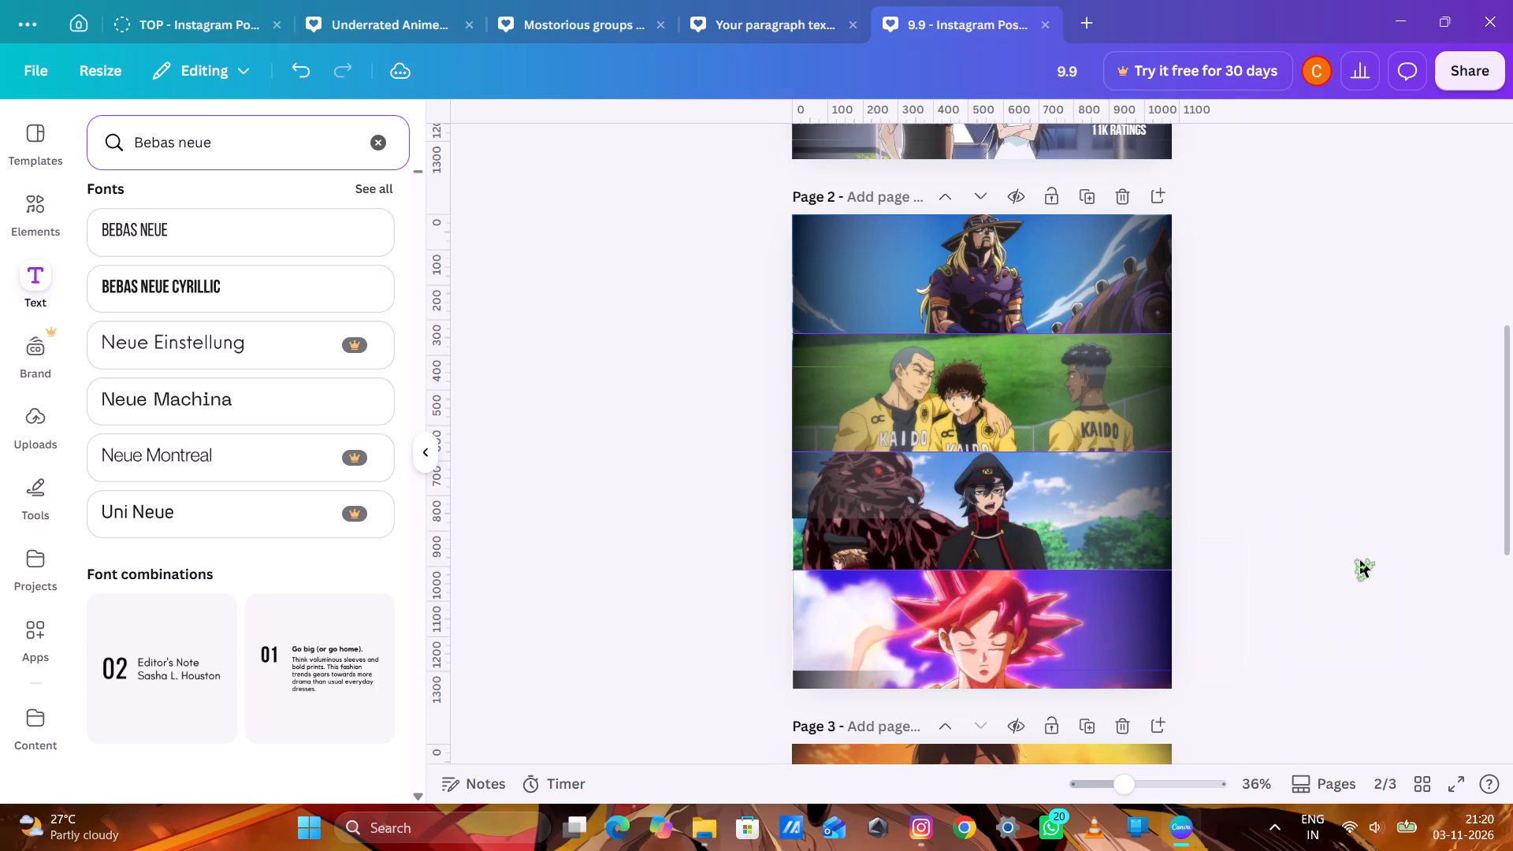
Duplicate page 2's left-side gradient spanning the second and third strips, placing the copy along the left edge across the third and fourth strips.
{"action": "left_click", "coordinate": [841, 463]}
{"action": "key", "text": "ctrl+c"}
{"action": "left_click", "coordinate": [841, 463], "text": "ctrl"}
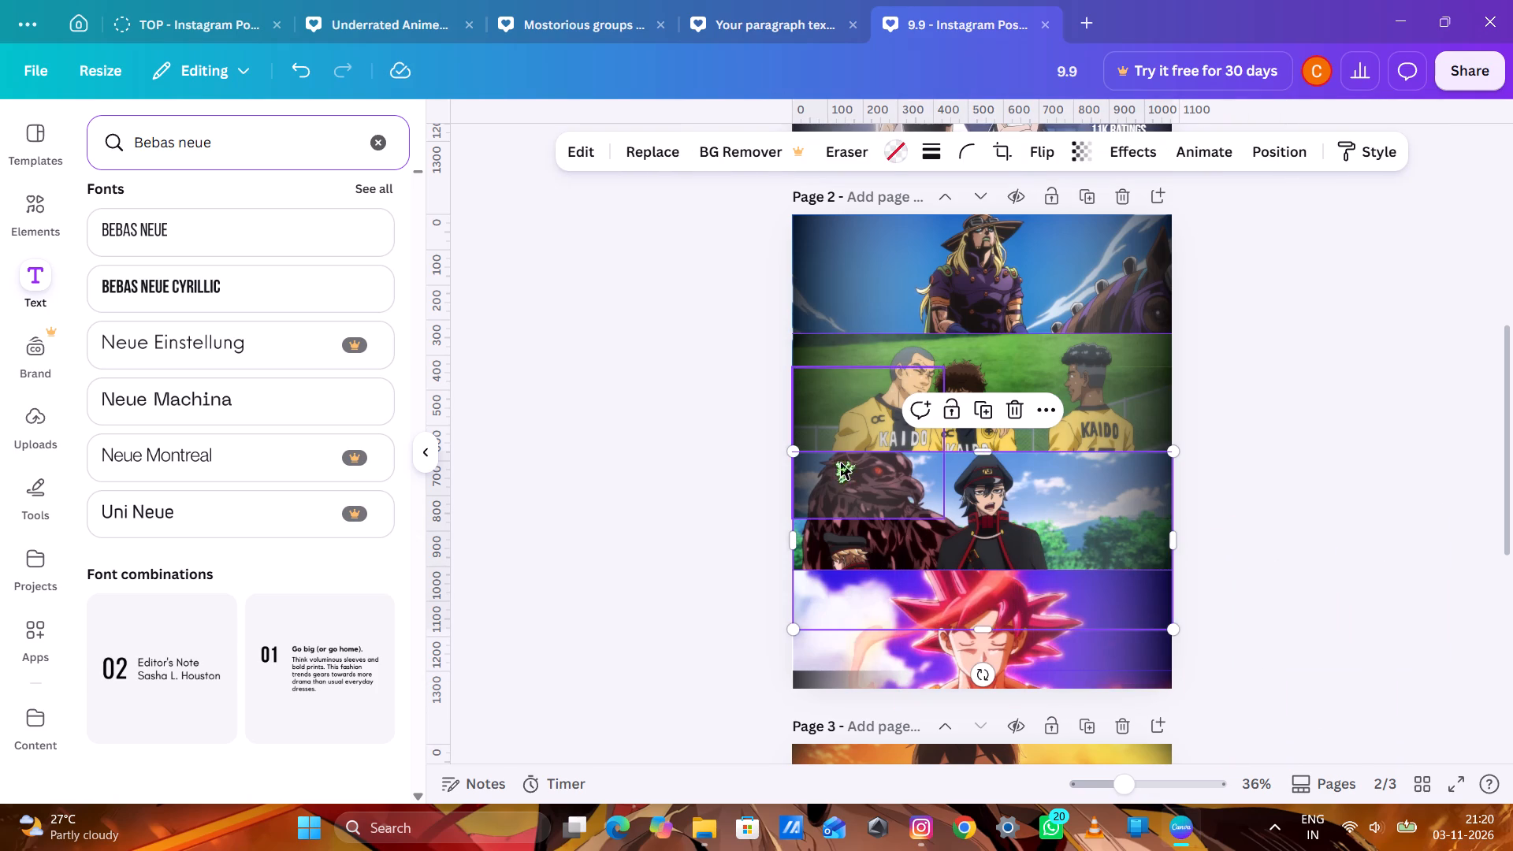
{"action": "left_click", "coordinate": [702, 501]}
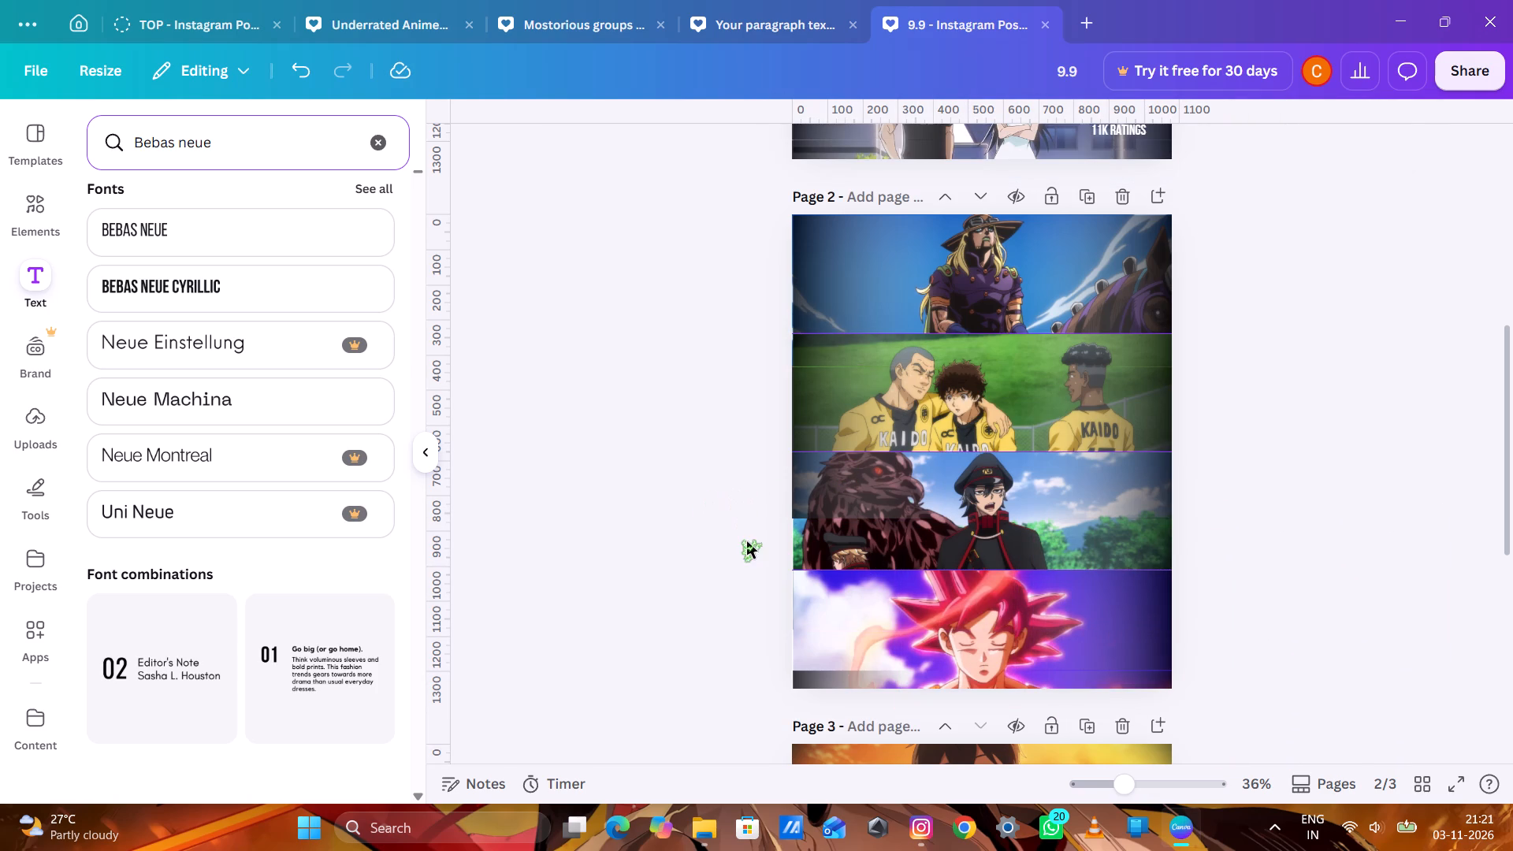
{"action": "key", "text": "ctrl+v"}
{"action": "left_click_drag", "start_coordinate": [883, 425], "coordinate": [887, 437]}
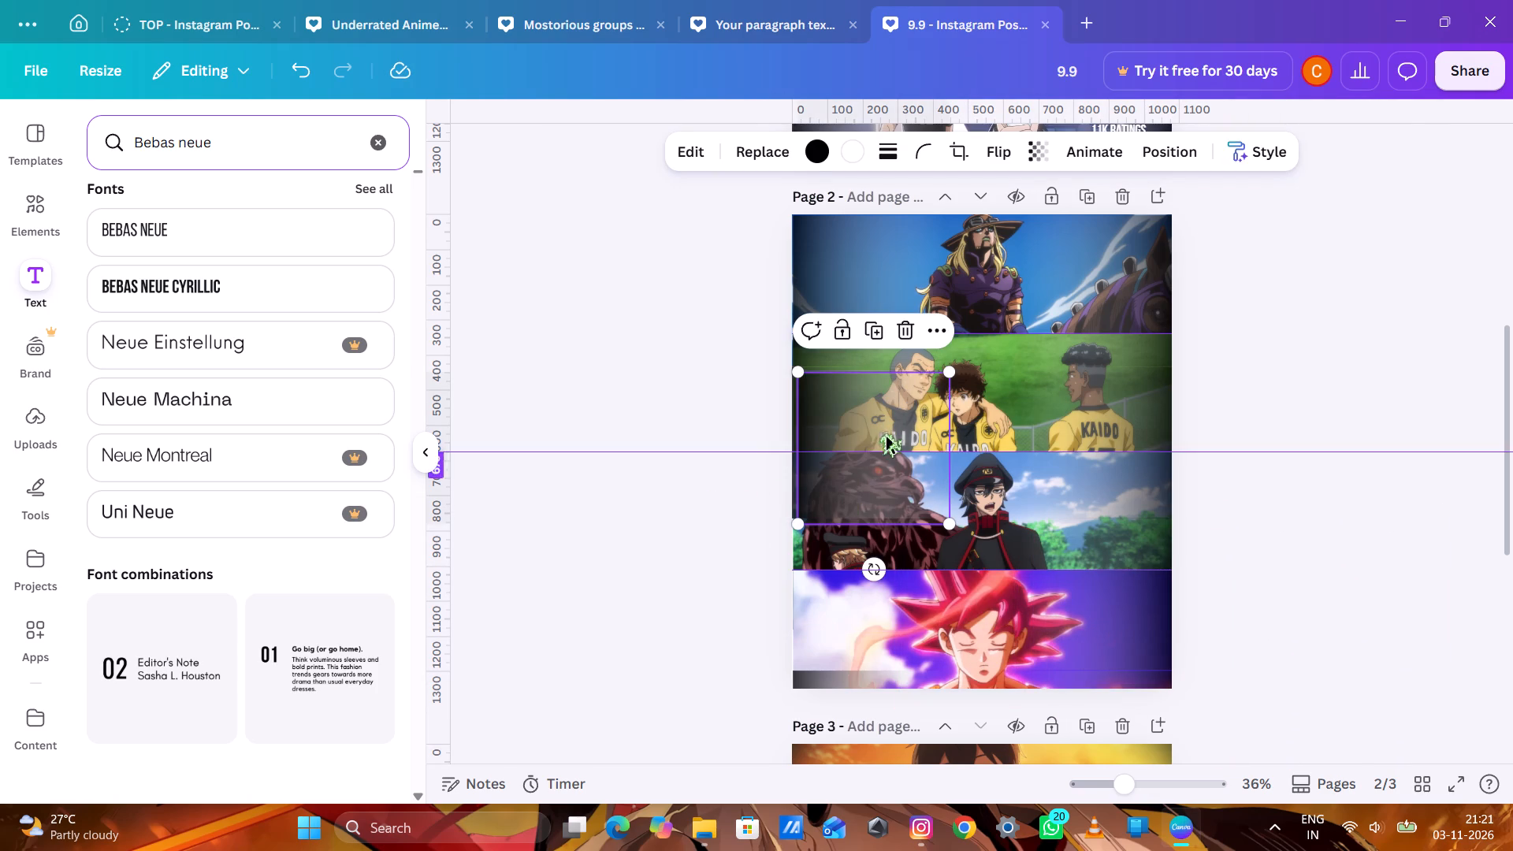
{"action": "left_click_drag", "start_coordinate": [887, 437], "coordinate": [886, 573]}
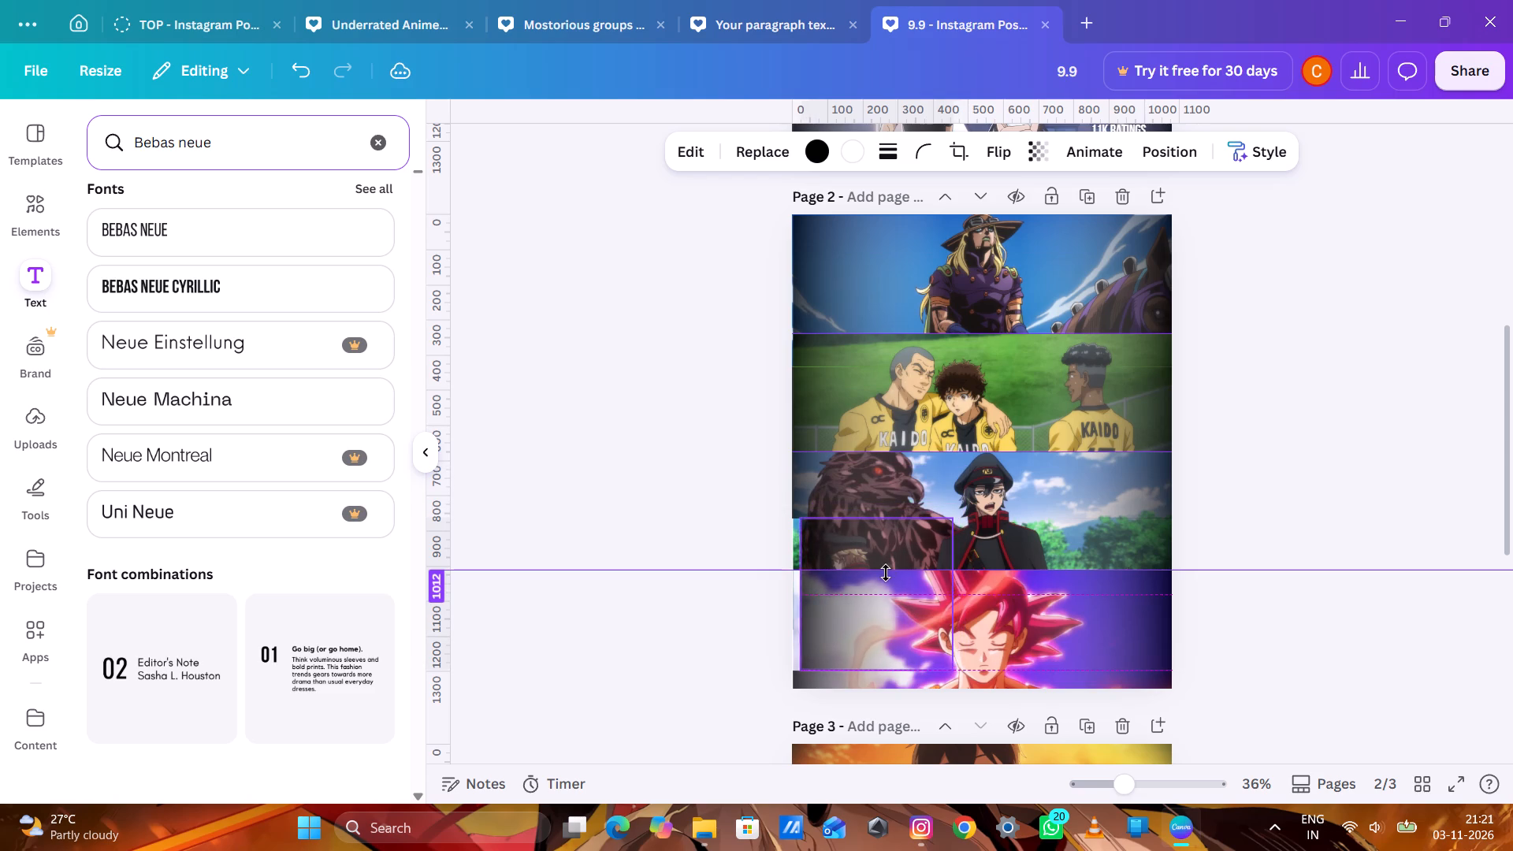
{"action": "left_click_drag", "start_coordinate": [886, 573], "coordinate": [880, 584]}
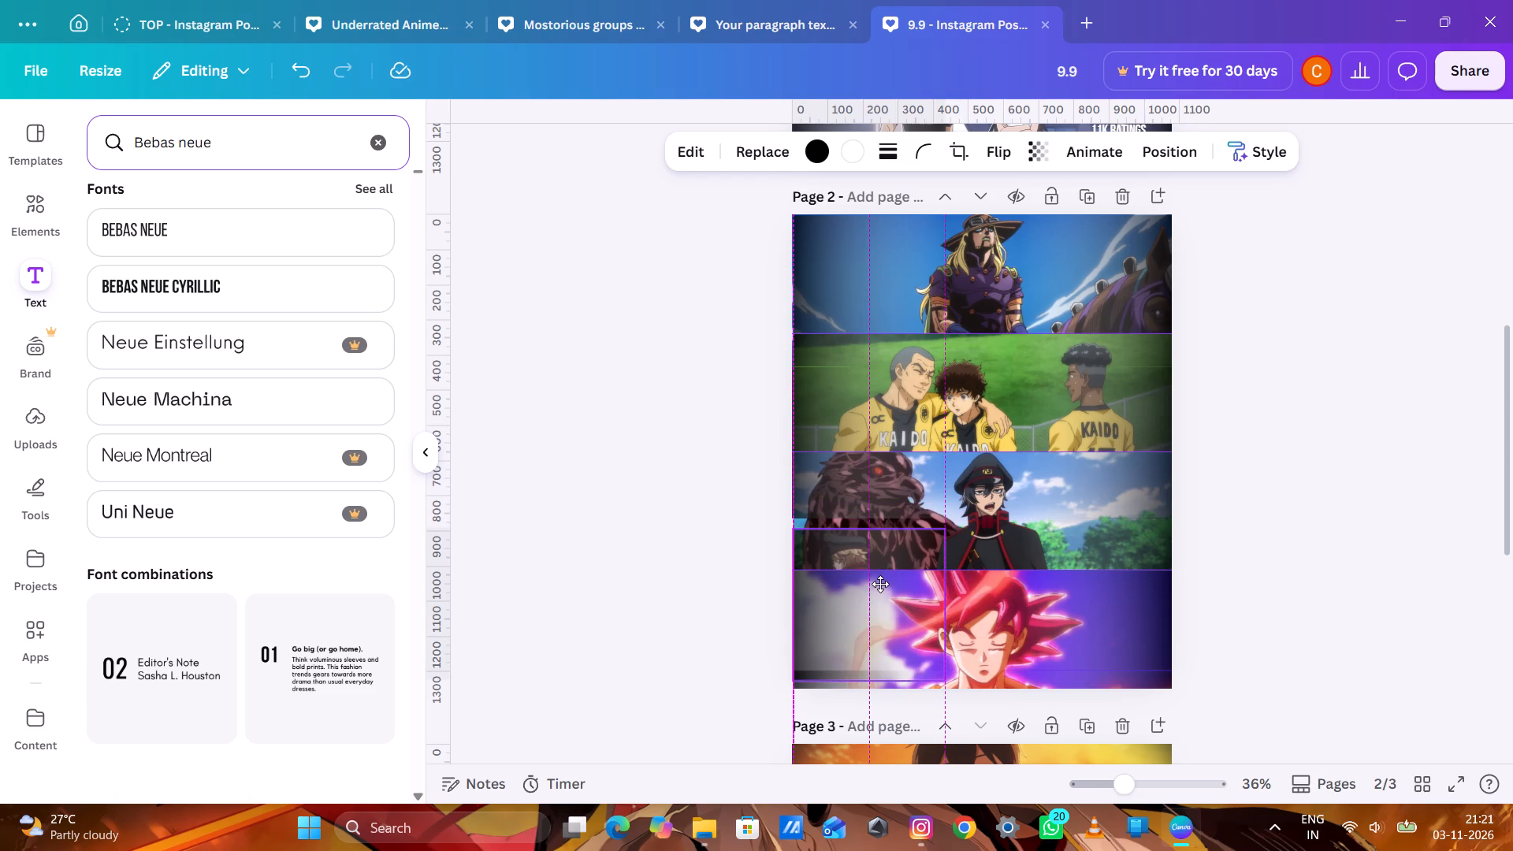
{"action": "left_click_drag", "start_coordinate": [880, 584], "coordinate": [875, 576]}
{"action": "left_click", "coordinate": [633, 518]}
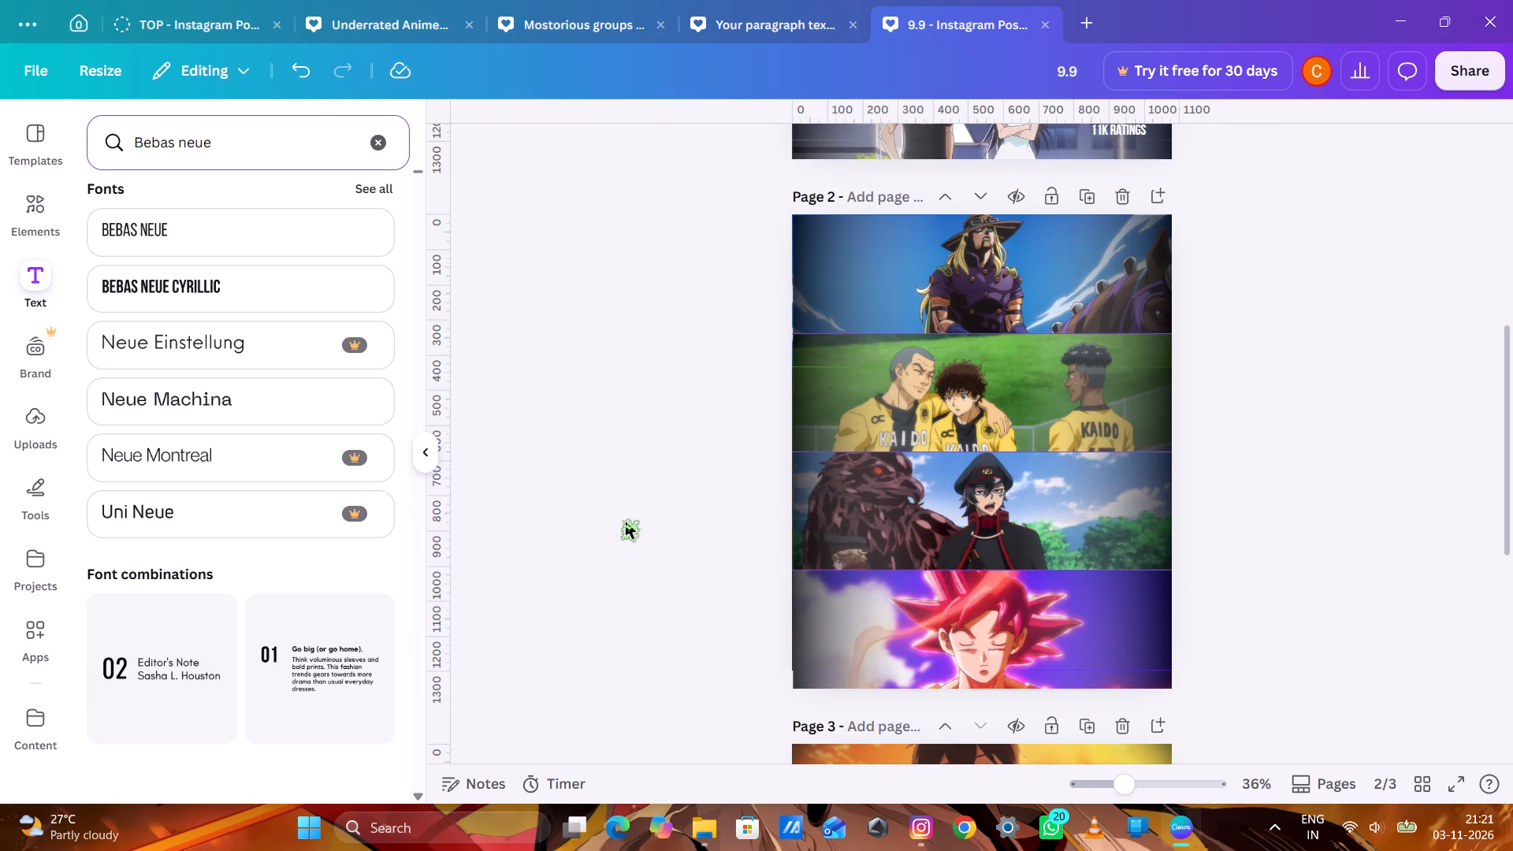
{"action": "left_click", "coordinate": [863, 682]}
{"action": "left_click", "coordinate": [726, 598]}
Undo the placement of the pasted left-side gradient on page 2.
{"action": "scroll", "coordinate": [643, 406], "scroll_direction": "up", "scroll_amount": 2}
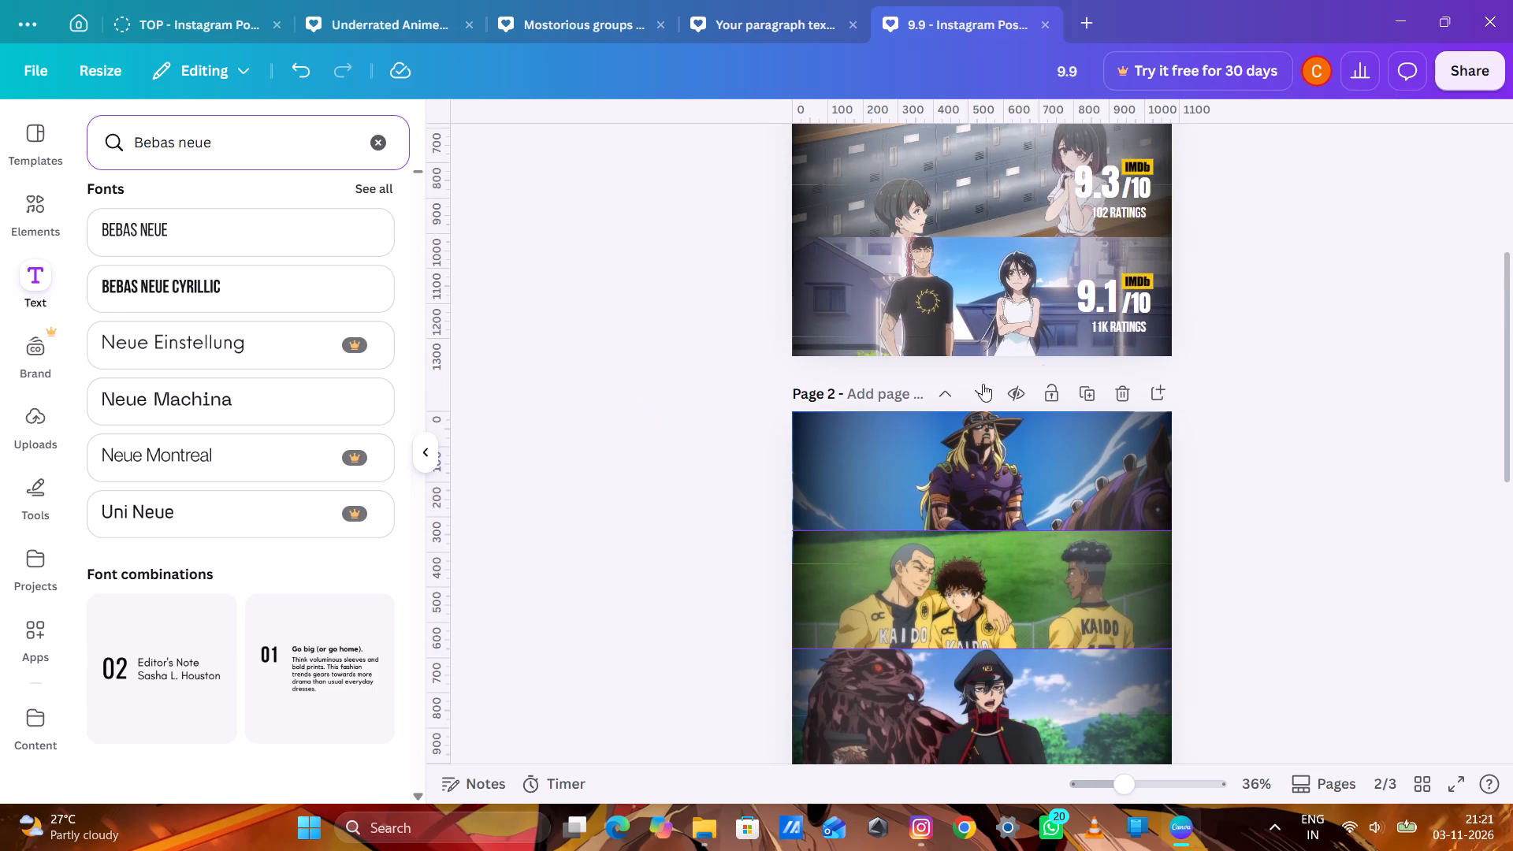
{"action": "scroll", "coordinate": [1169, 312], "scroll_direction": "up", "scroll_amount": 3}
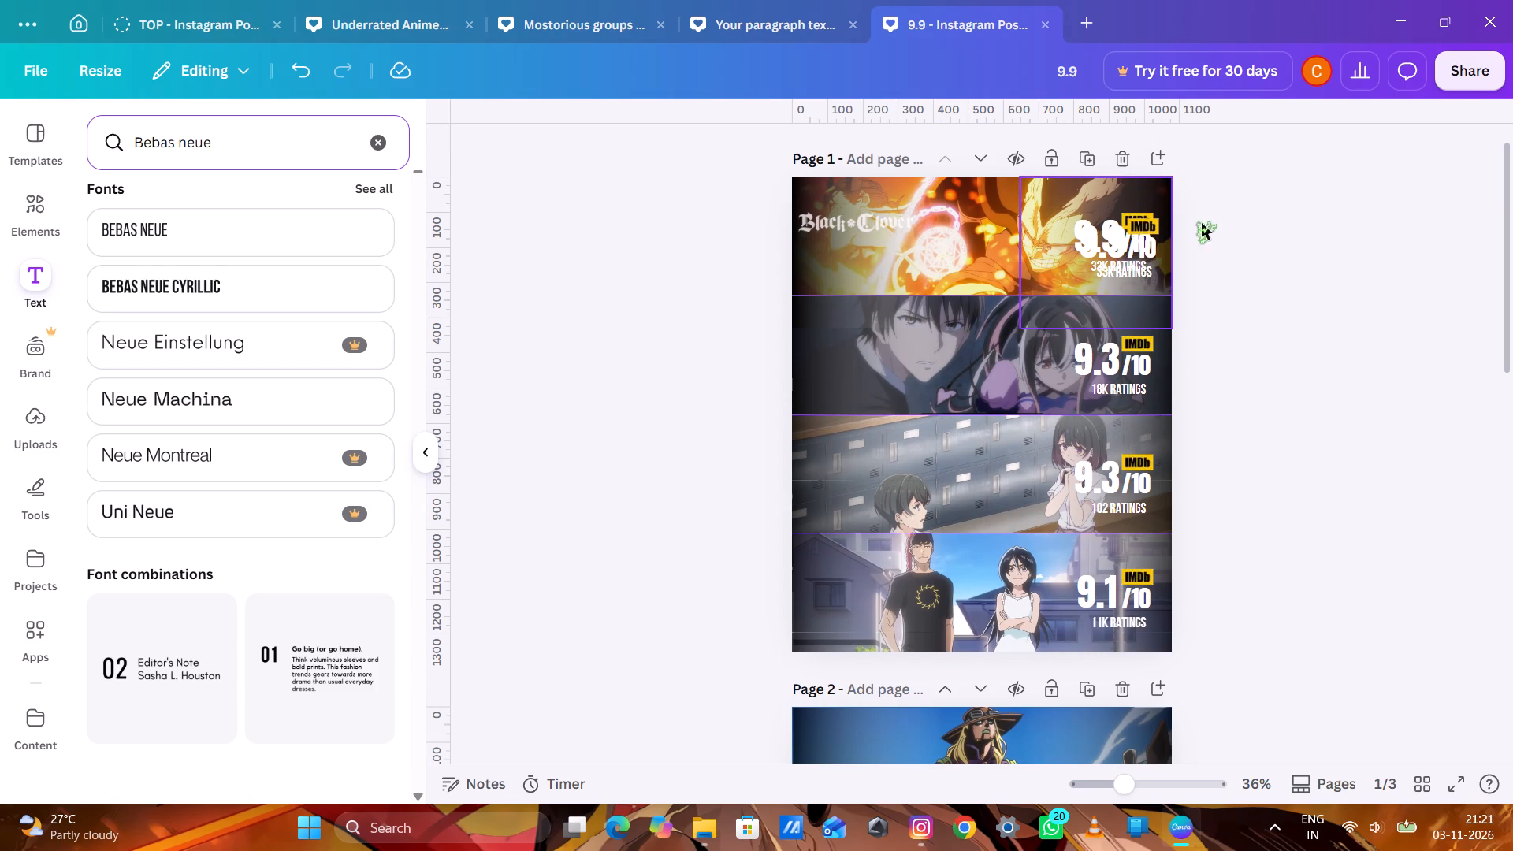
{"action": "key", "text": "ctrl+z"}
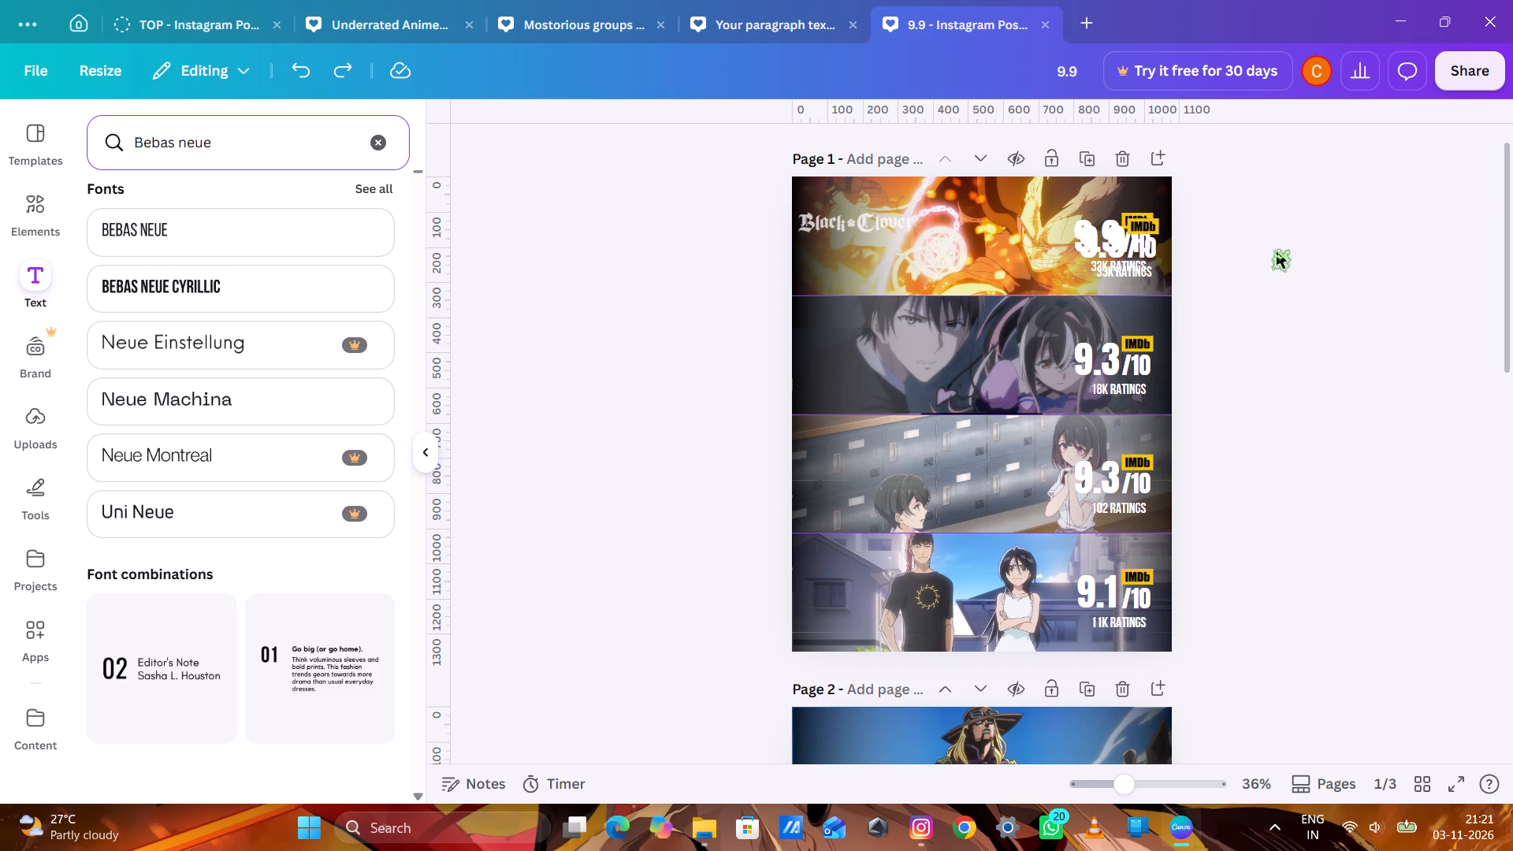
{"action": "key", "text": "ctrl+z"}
Move the pasted left-side gradient down to page 2's left edge, across the third and fourth strips.
{"action": "scroll", "coordinate": [1284, 249], "scroll_direction": "down", "scroll_amount": 4}
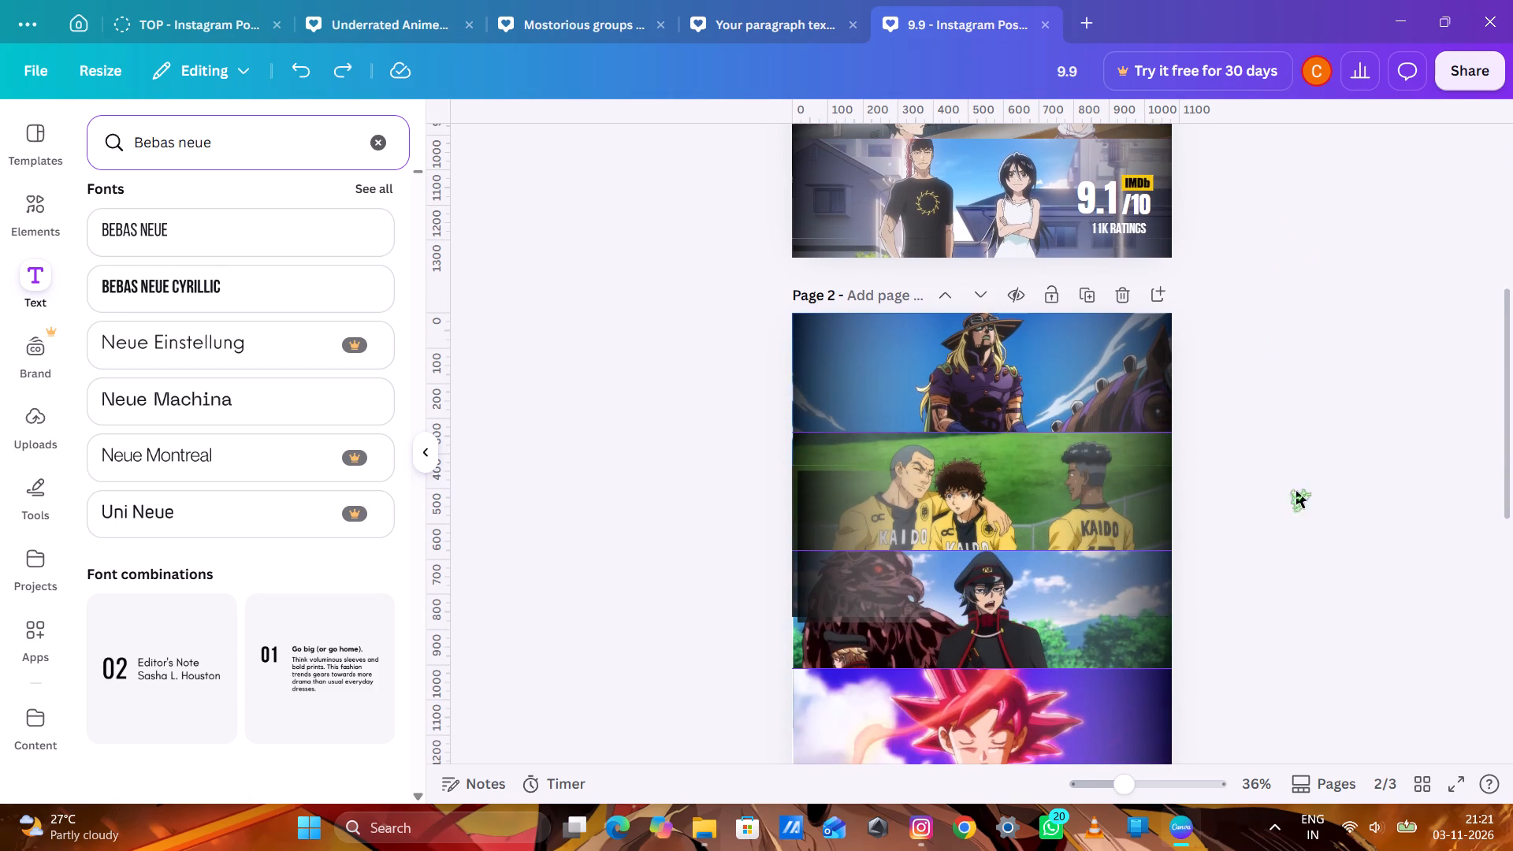
{"action": "scroll", "coordinate": [1282, 532], "scroll_direction": "down", "scroll_amount": 2}
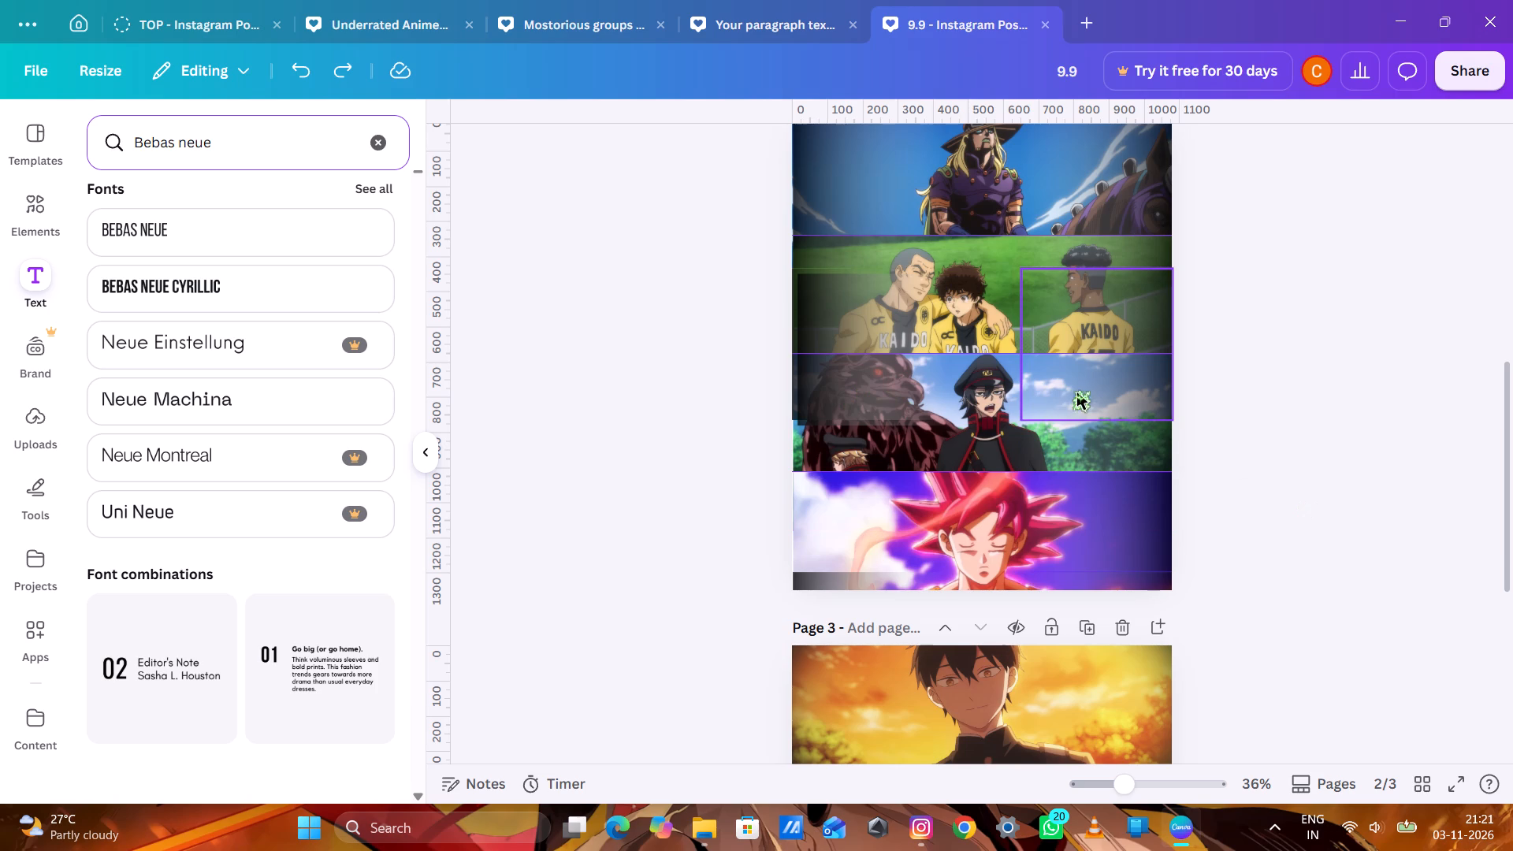
{"action": "left_click", "coordinate": [674, 385]}
{"action": "left_click_drag", "start_coordinate": [874, 322], "coordinate": [875, 433]}
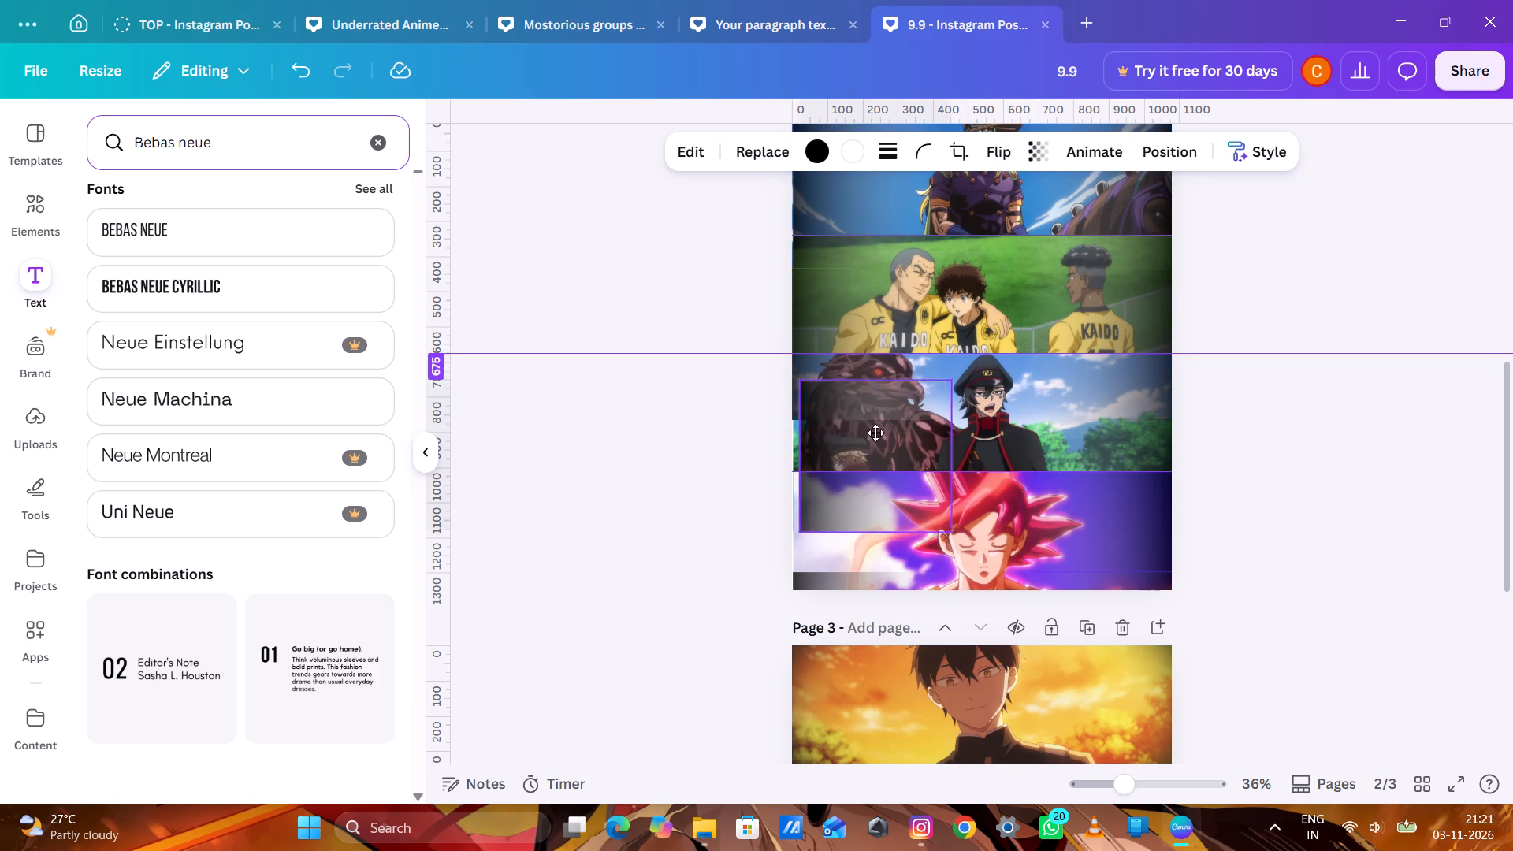
{"action": "left_click_drag", "start_coordinate": [875, 433], "coordinate": [868, 475]}
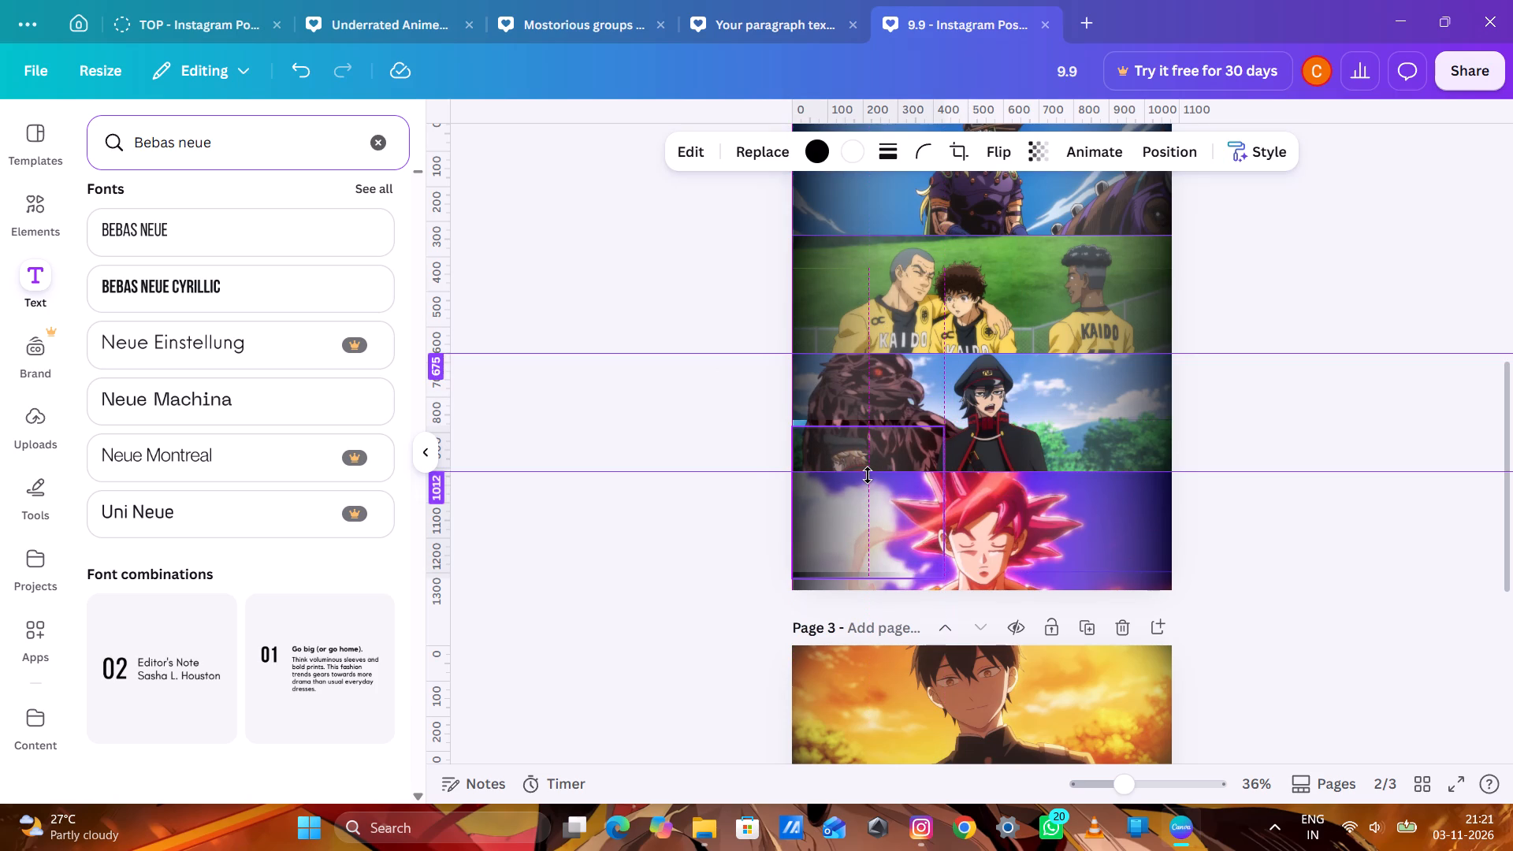
{"action": "left_click_drag", "start_coordinate": [868, 475], "coordinate": [866, 470]}
{"action": "left_click", "coordinate": [626, 539]}
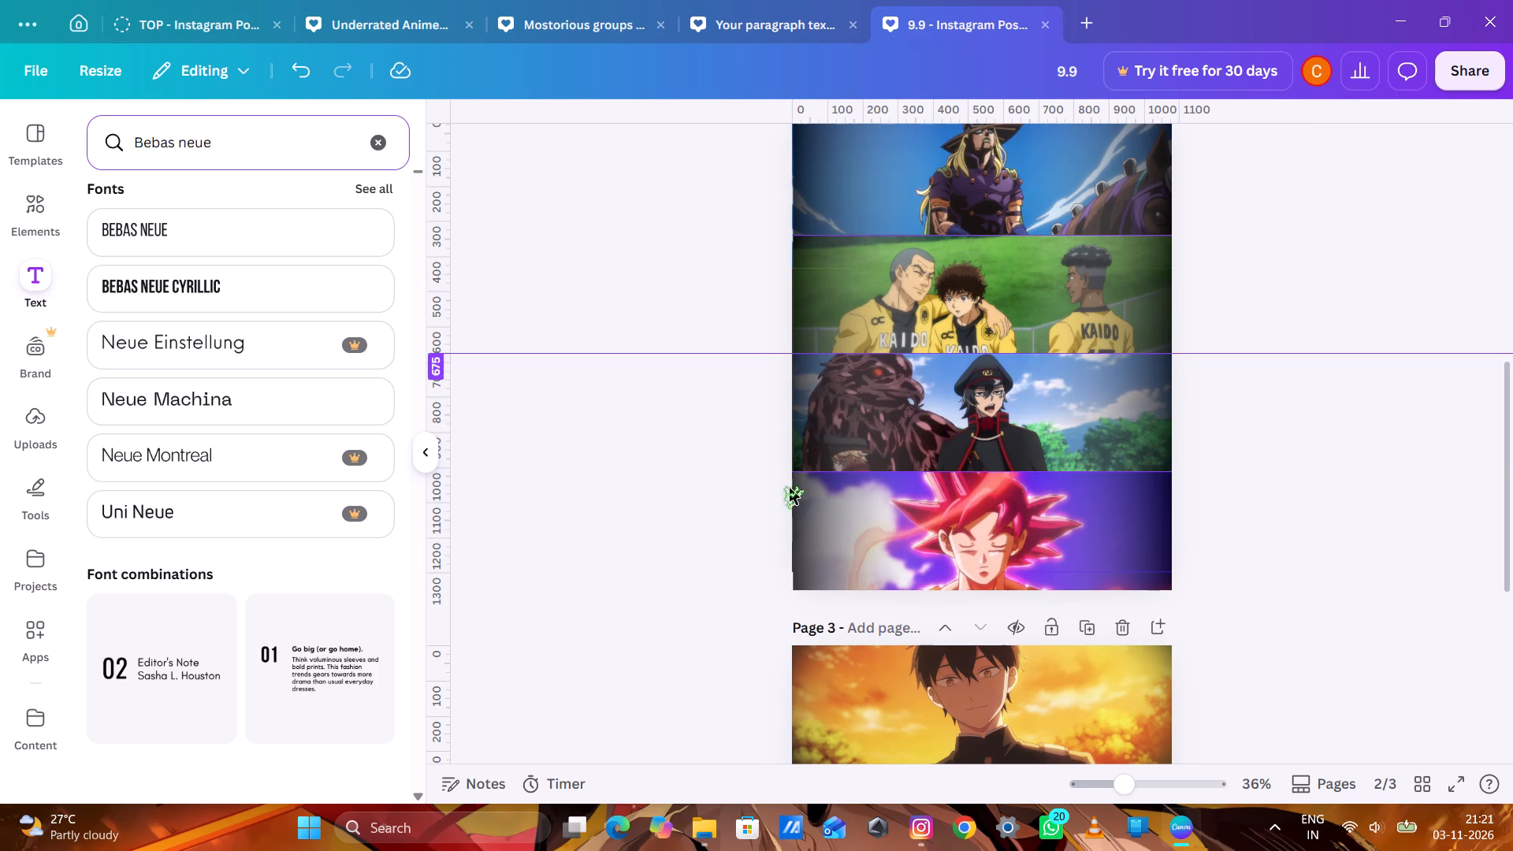
{"action": "left_click", "coordinate": [838, 586]}
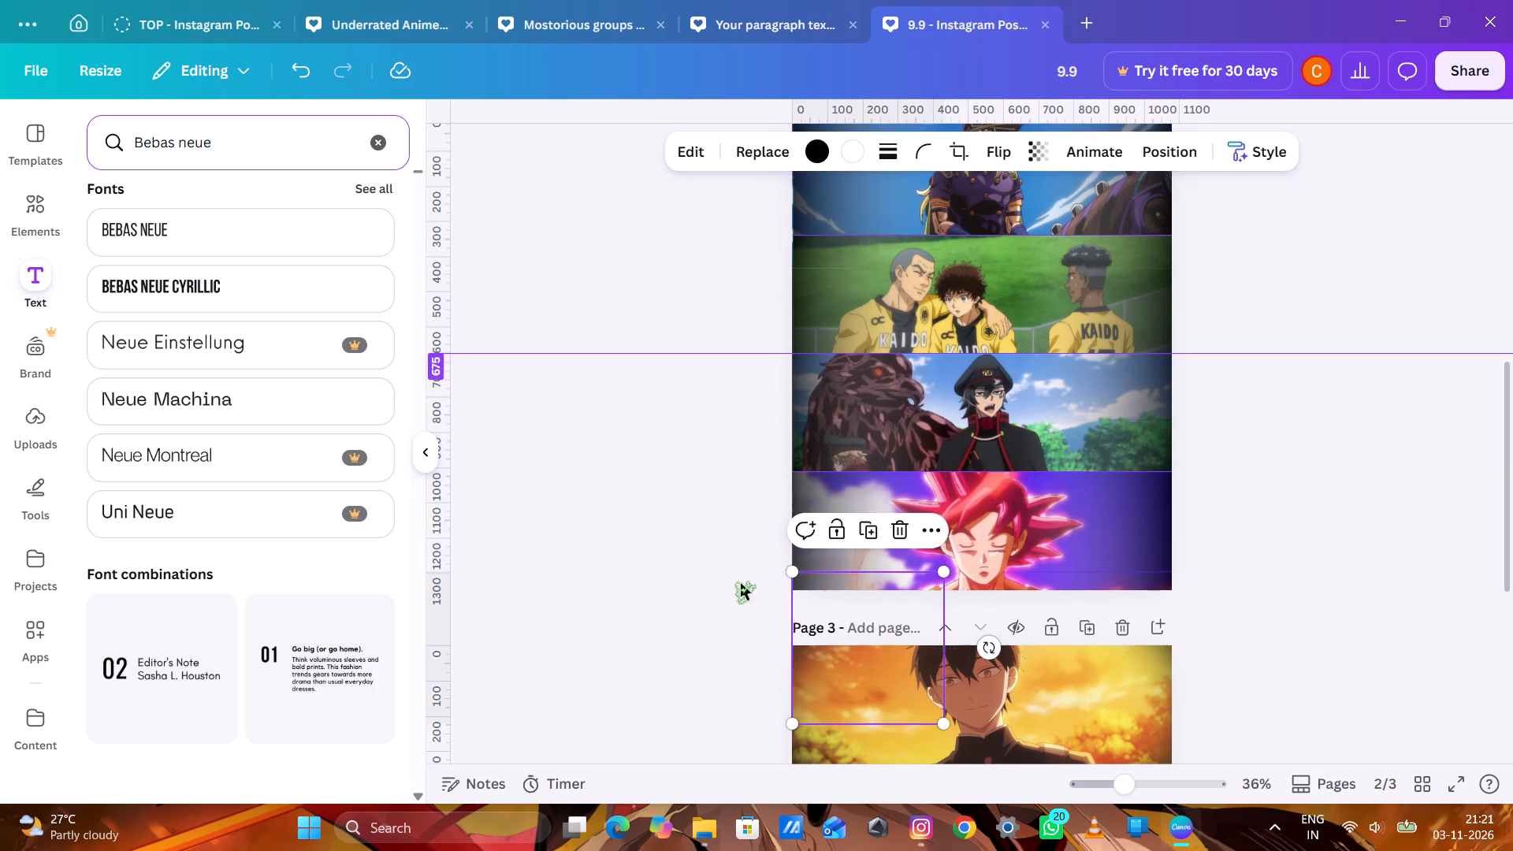
{"action": "left_click", "coordinate": [681, 553]}
Move the duplicate 9.9, /10, IMDb logo and 33K RATINGS elements on page 1's first strip off the page.
{"action": "scroll", "coordinate": [1297, 524], "scroll_direction": "up", "scroll_amount": 4}
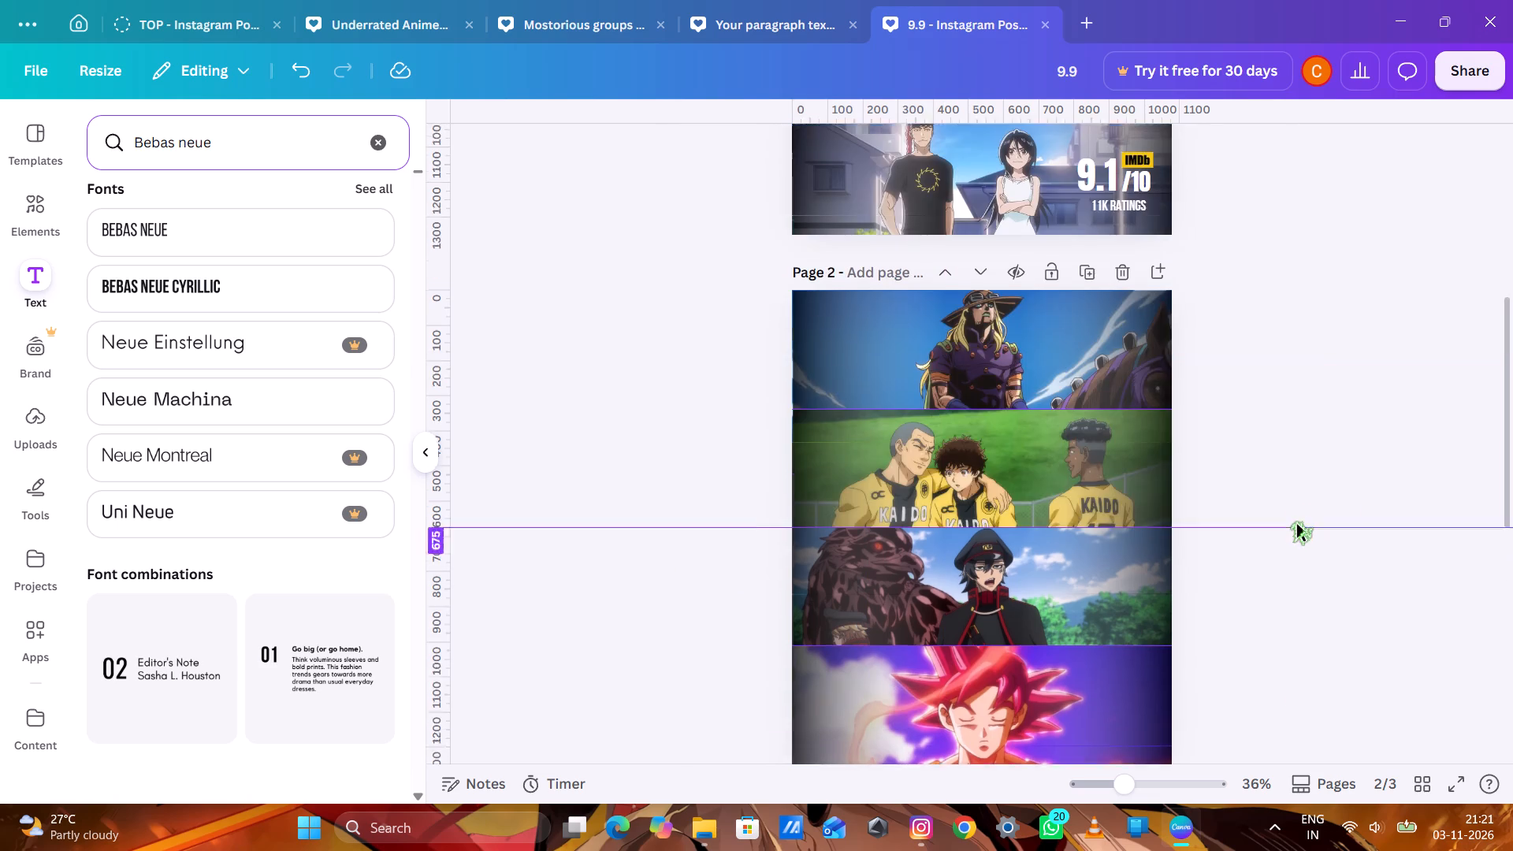
{"action": "scroll", "coordinate": [1298, 524], "scroll_direction": "up", "scroll_amount": 3}
{"action": "left_click_drag", "start_coordinate": [1110, 275], "coordinate": [1385, 303]}
{"action": "left_click_drag", "start_coordinate": [1143, 284], "coordinate": [1441, 307]}
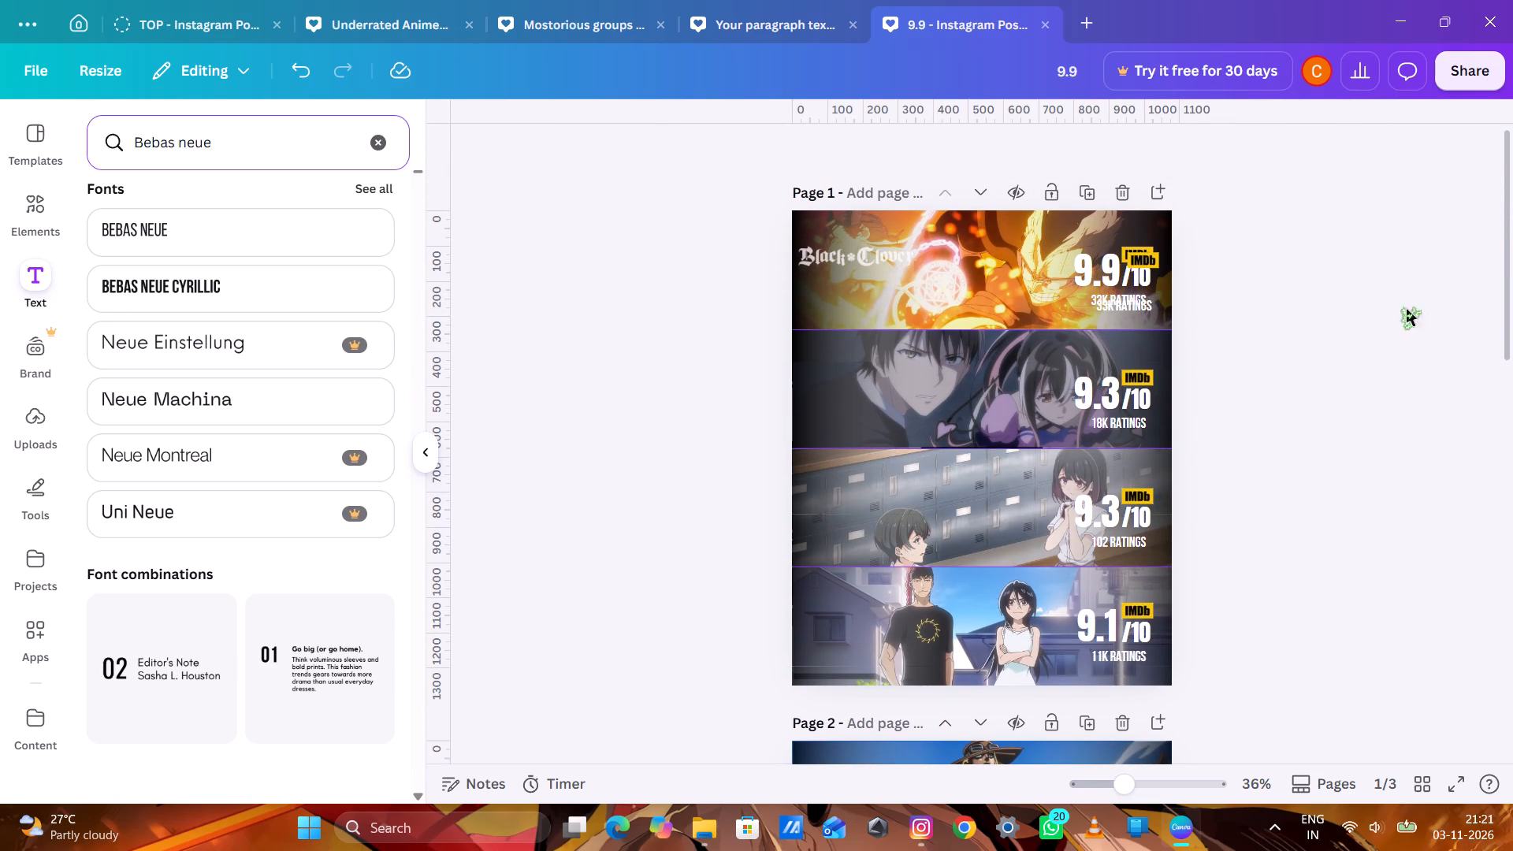
{"action": "left_click_drag", "start_coordinate": [1141, 262], "coordinate": [1387, 307]}
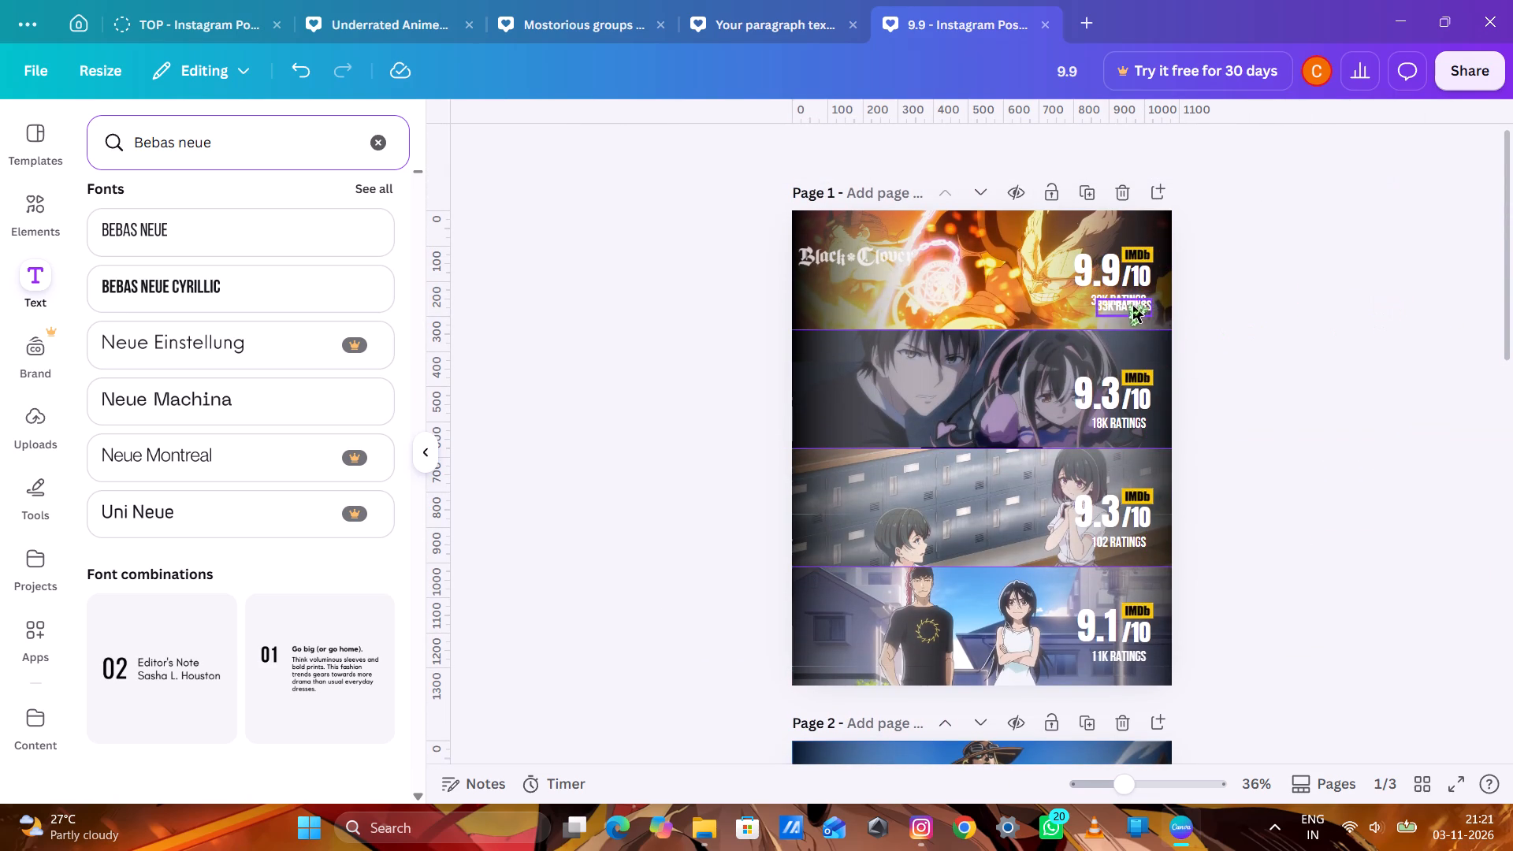
{"action": "left_click_drag", "start_coordinate": [1132, 305], "coordinate": [1362, 325]}
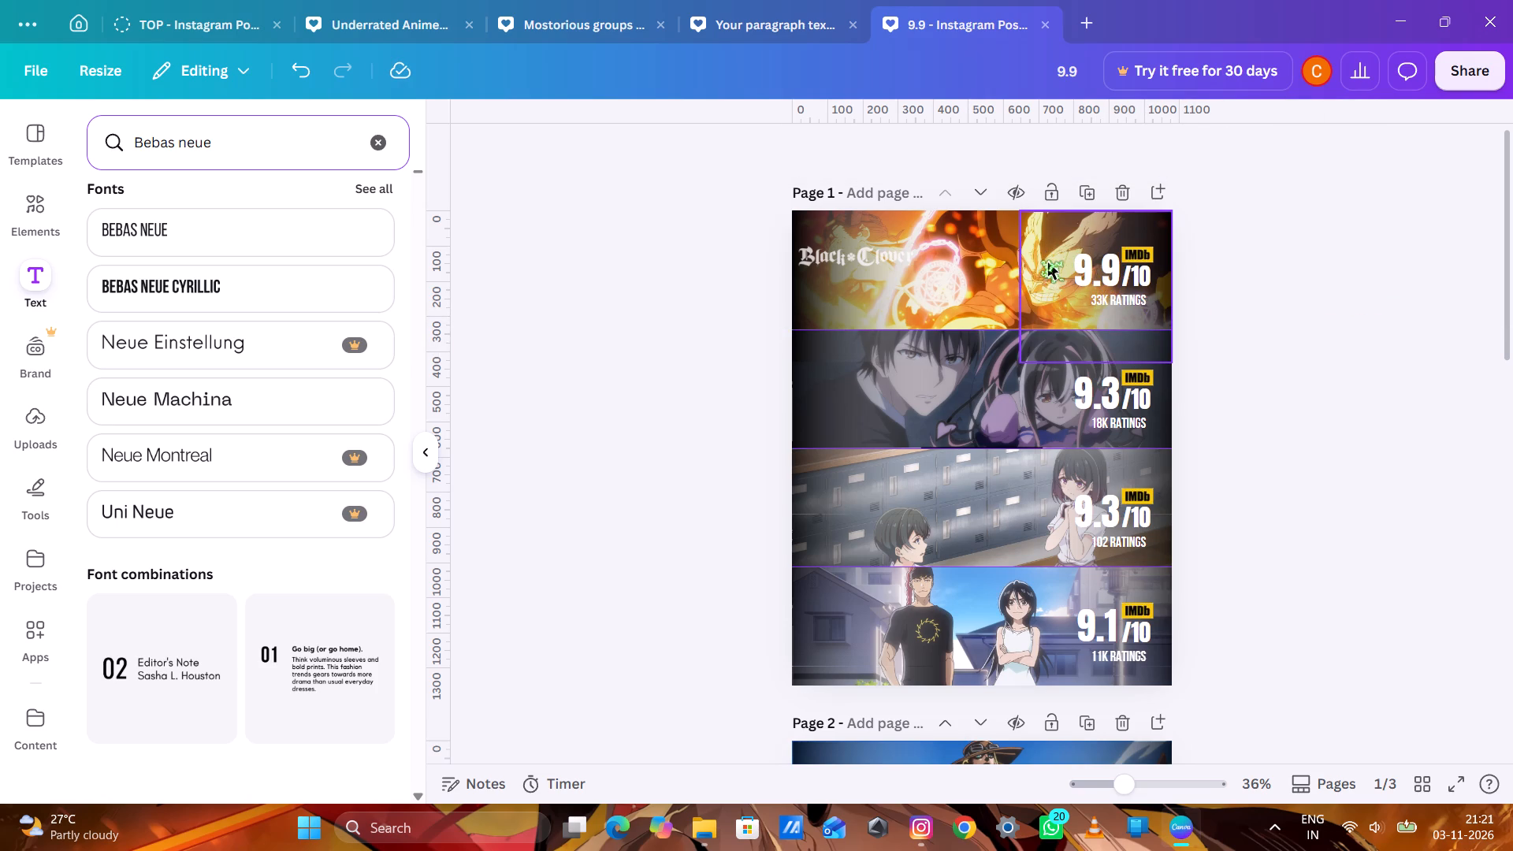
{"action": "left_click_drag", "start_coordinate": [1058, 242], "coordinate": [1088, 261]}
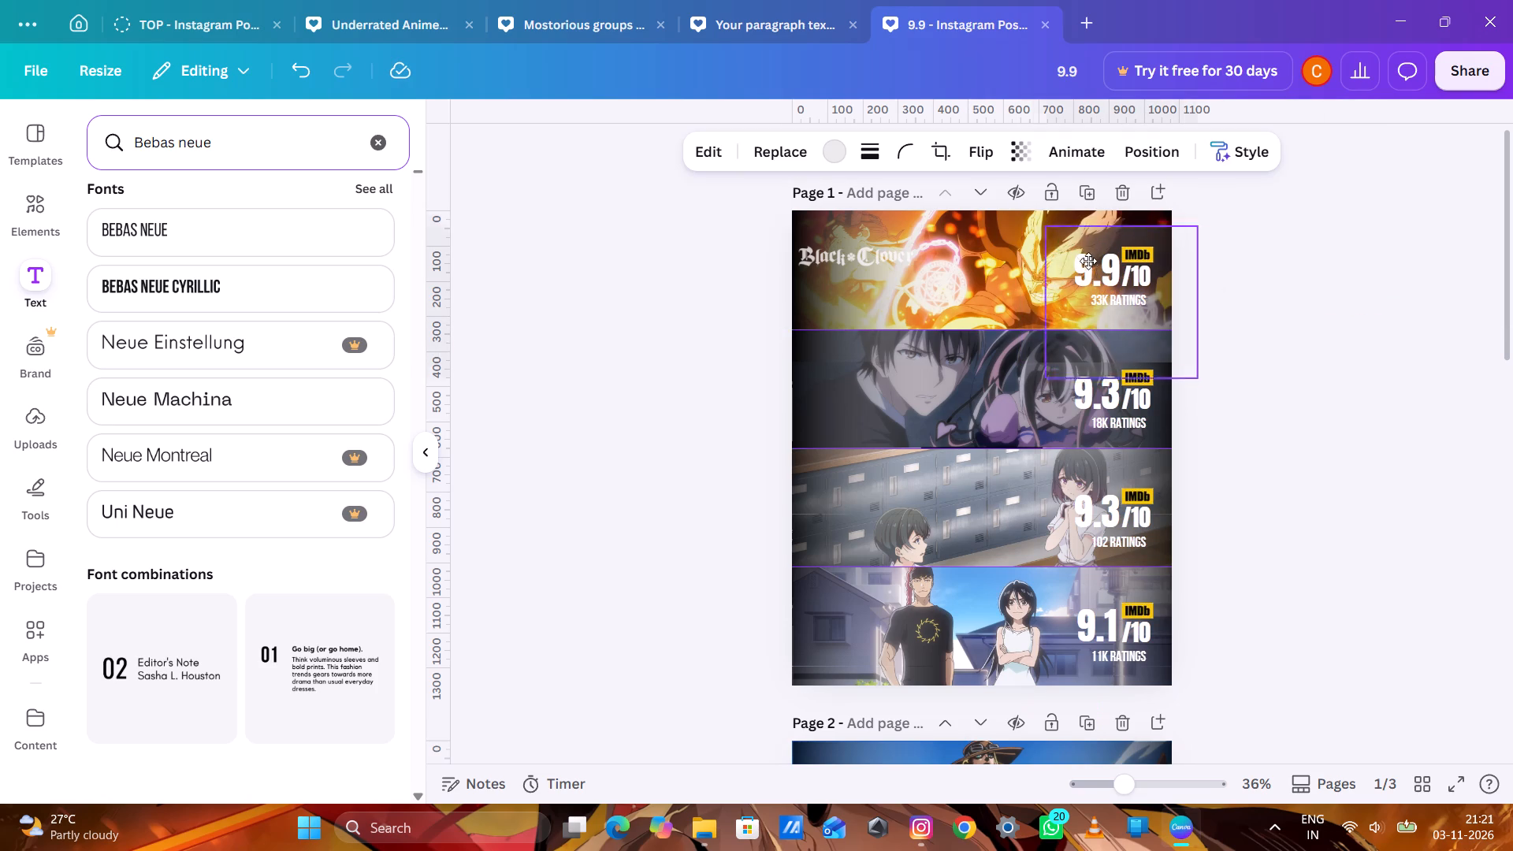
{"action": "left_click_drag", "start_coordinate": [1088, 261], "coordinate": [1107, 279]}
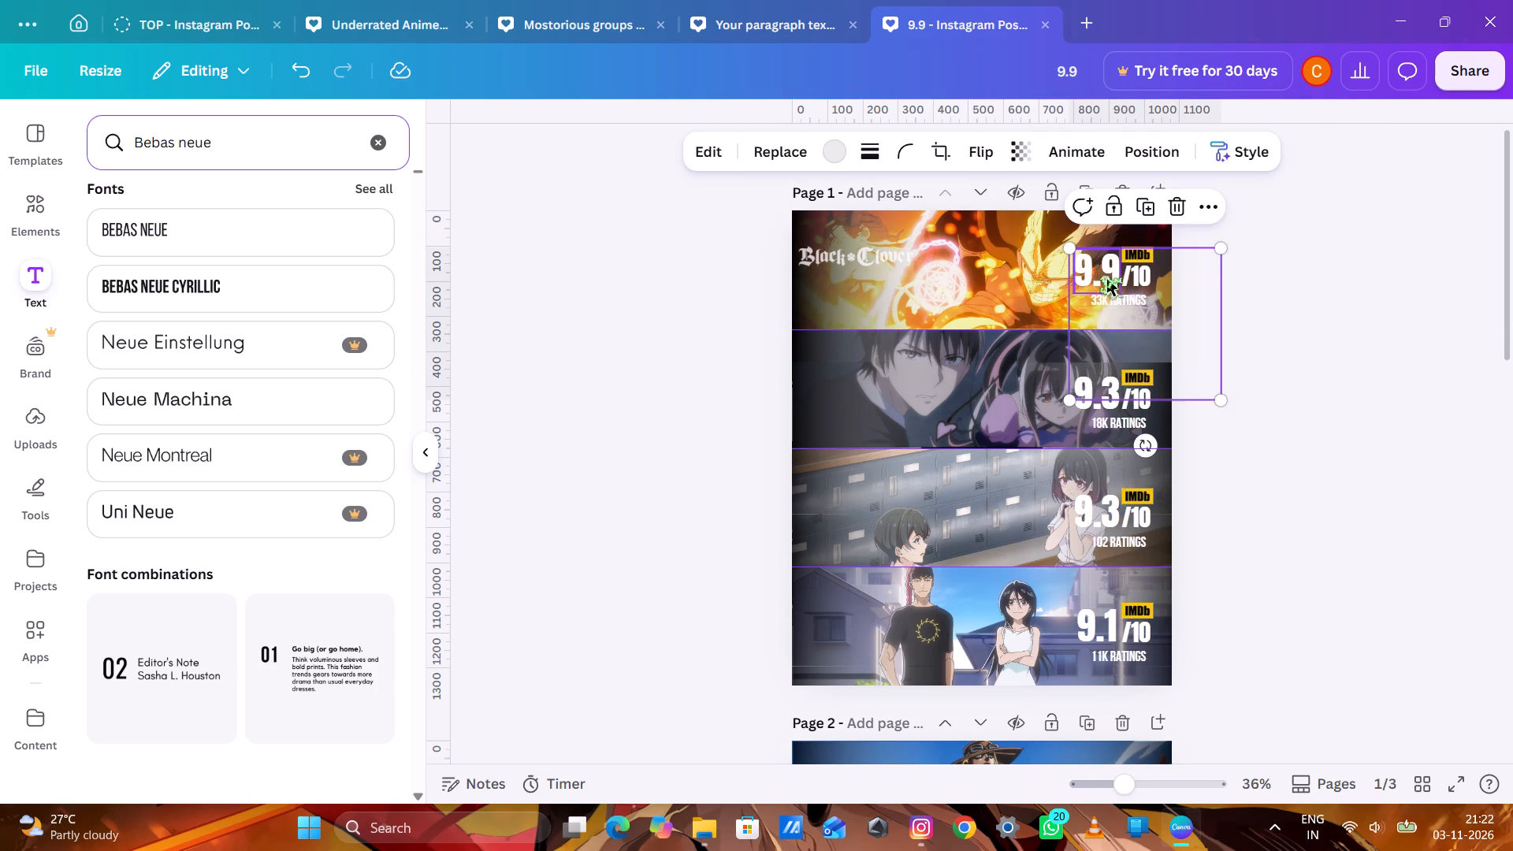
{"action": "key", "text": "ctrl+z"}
Lock the right-side gradient at the top-right corner of page 1.
{"action": "right_click", "coordinate": [1058, 230]}
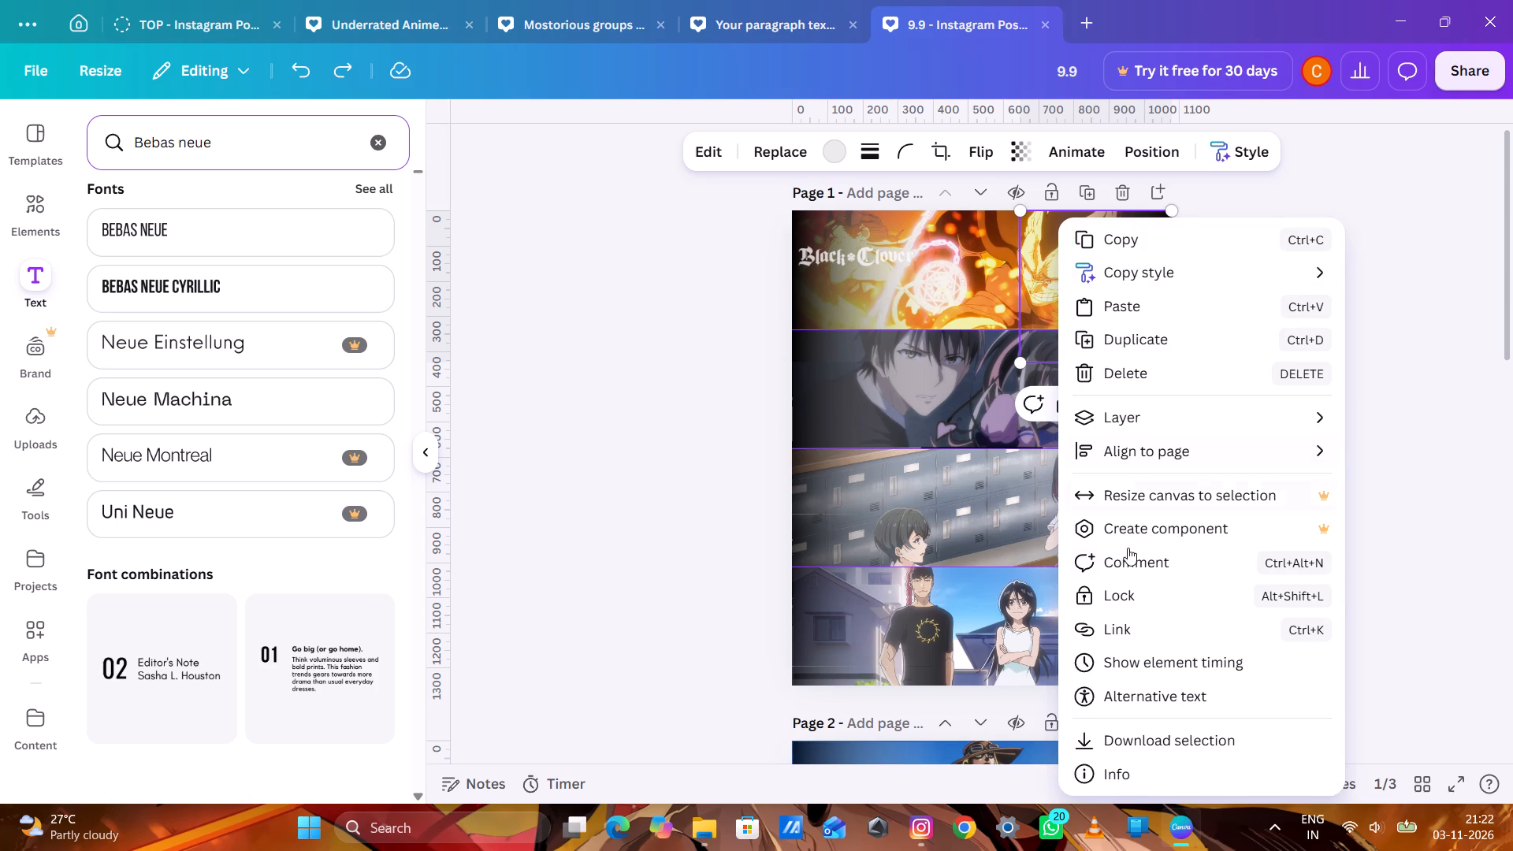
{"action": "left_click", "coordinate": [1126, 588]}
Duplicate the 9.9, /10, IMDb logo and 33K RATINGS elements together on page 1's first strip by copying and pasting.
{"action": "left_click_drag", "start_coordinate": [1054, 236], "coordinate": [1091, 258]}
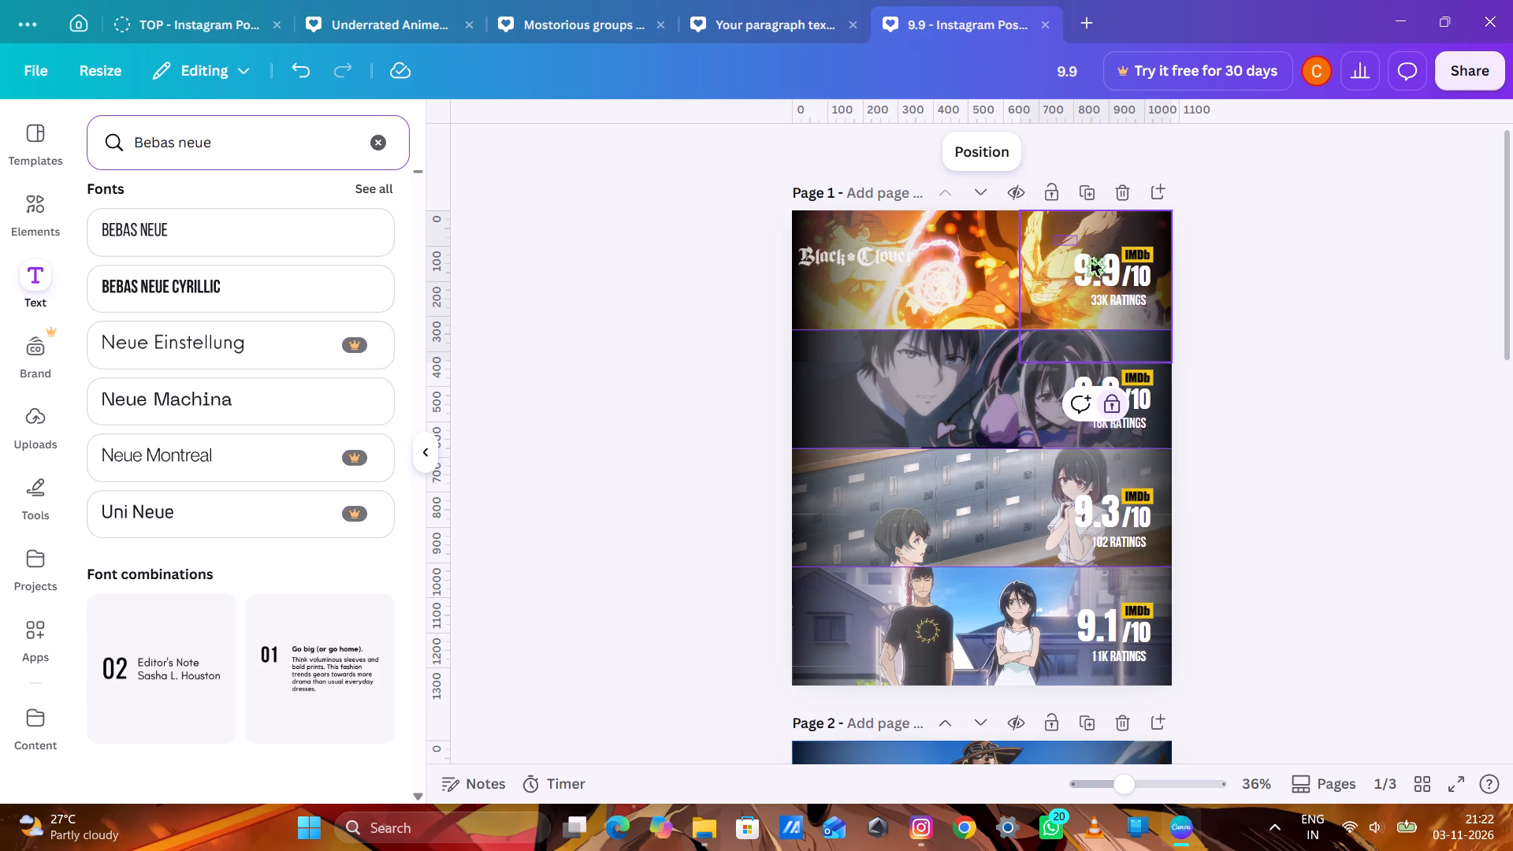
{"action": "left_click_drag", "start_coordinate": [1091, 258], "coordinate": [1158, 310]}
{"action": "key", "text": "ctrl+c"}
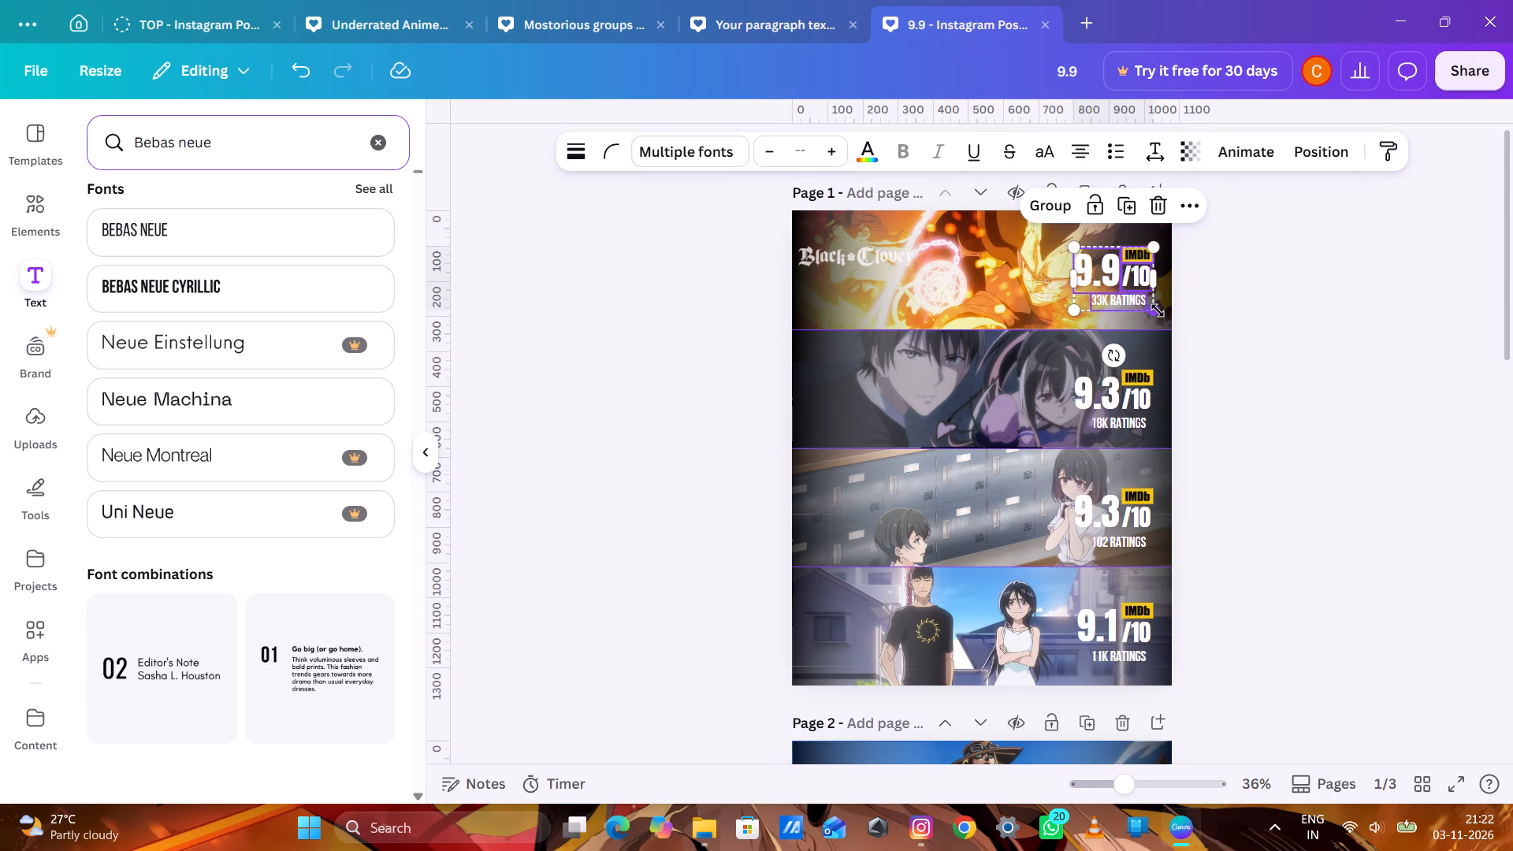
{"action": "key", "text": "ctrl+v"}
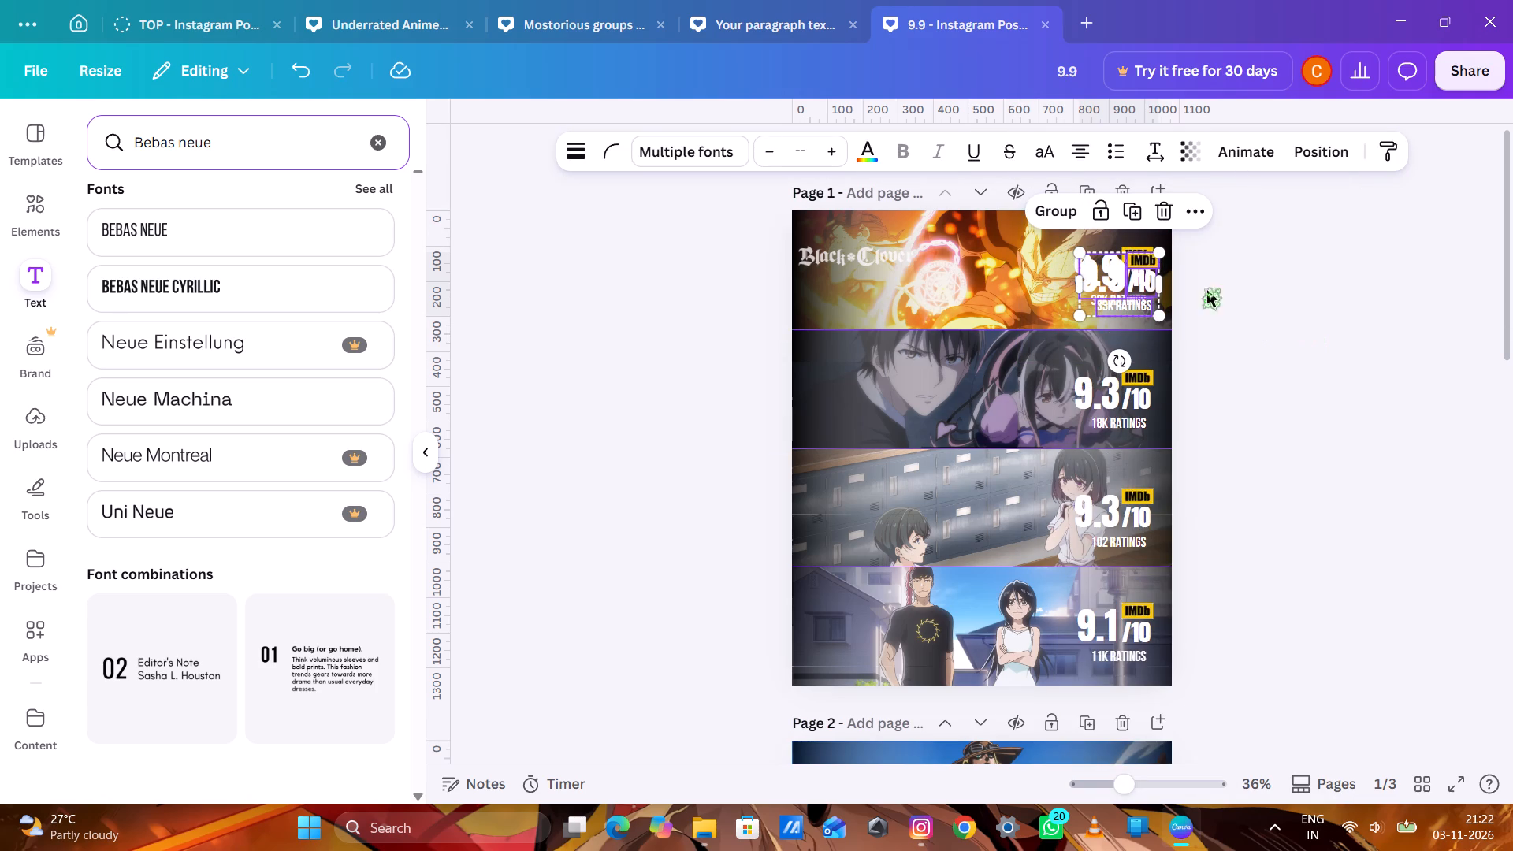
Move the duplicate 9.9/10 IMDb rating block from page 1 to the right side of page 2's first strip.
{"action": "left_click_drag", "start_coordinate": [1117, 253], "coordinate": [1178, 339]}
{"action": "left_click_drag", "start_coordinate": [1178, 339], "coordinate": [1193, 332]}
{"action": "left_click_drag", "start_coordinate": [1107, 251], "coordinate": [1129, 282]}
{"action": "left_click_drag", "start_coordinate": [1129, 282], "coordinate": [1139, 342]}
{"action": "left_click_drag", "start_coordinate": [1096, 256], "coordinate": [1106, 292]}
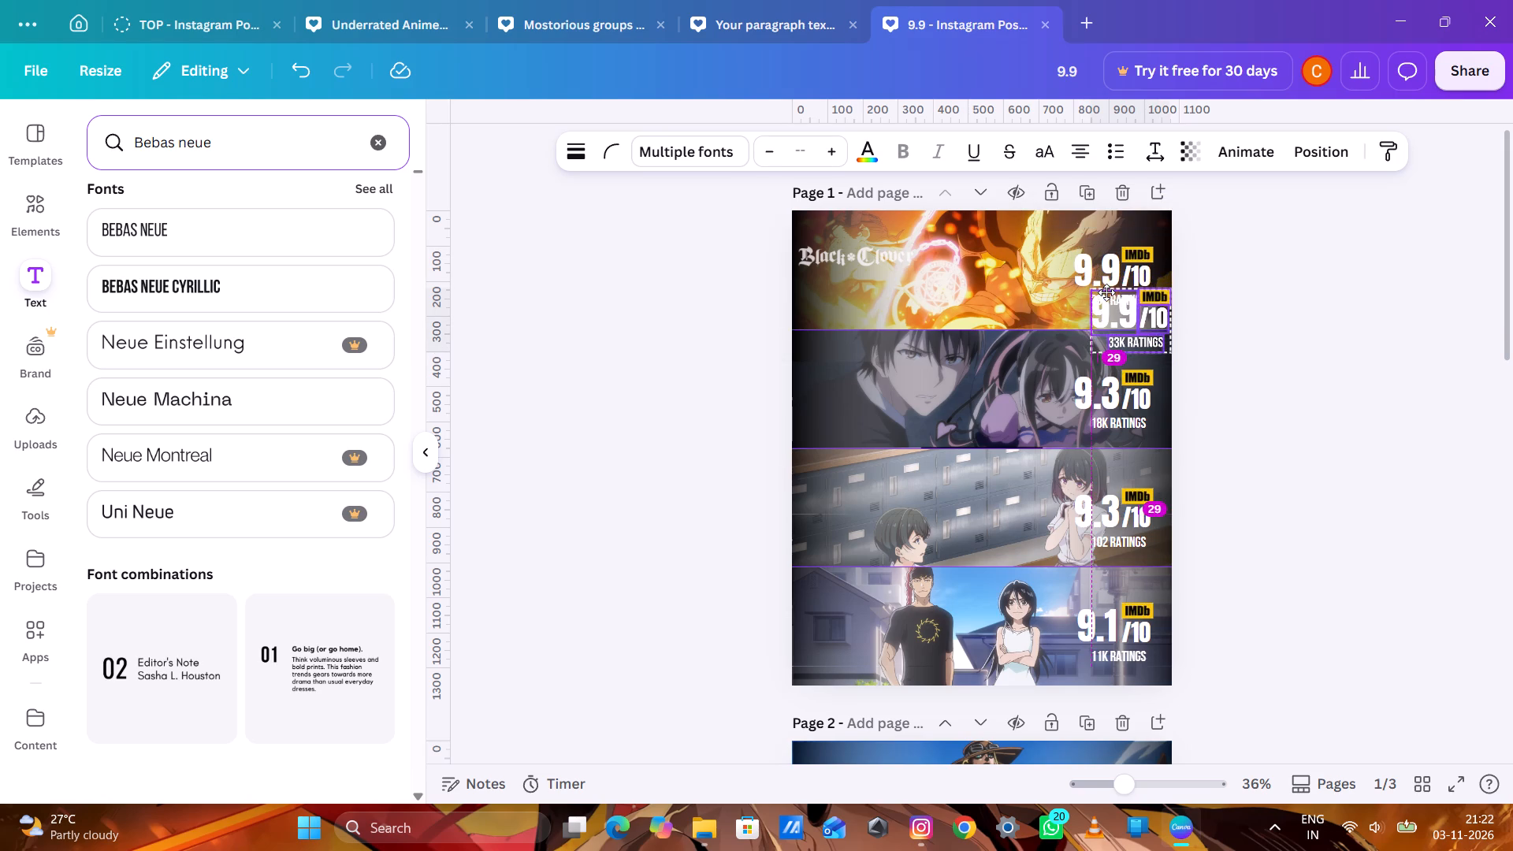
{"action": "left_click_drag", "start_coordinate": [1106, 292], "coordinate": [1095, 410]}
{"action": "scroll", "coordinate": [1095, 410], "scroll_direction": "down", "scroll_amount": 4}
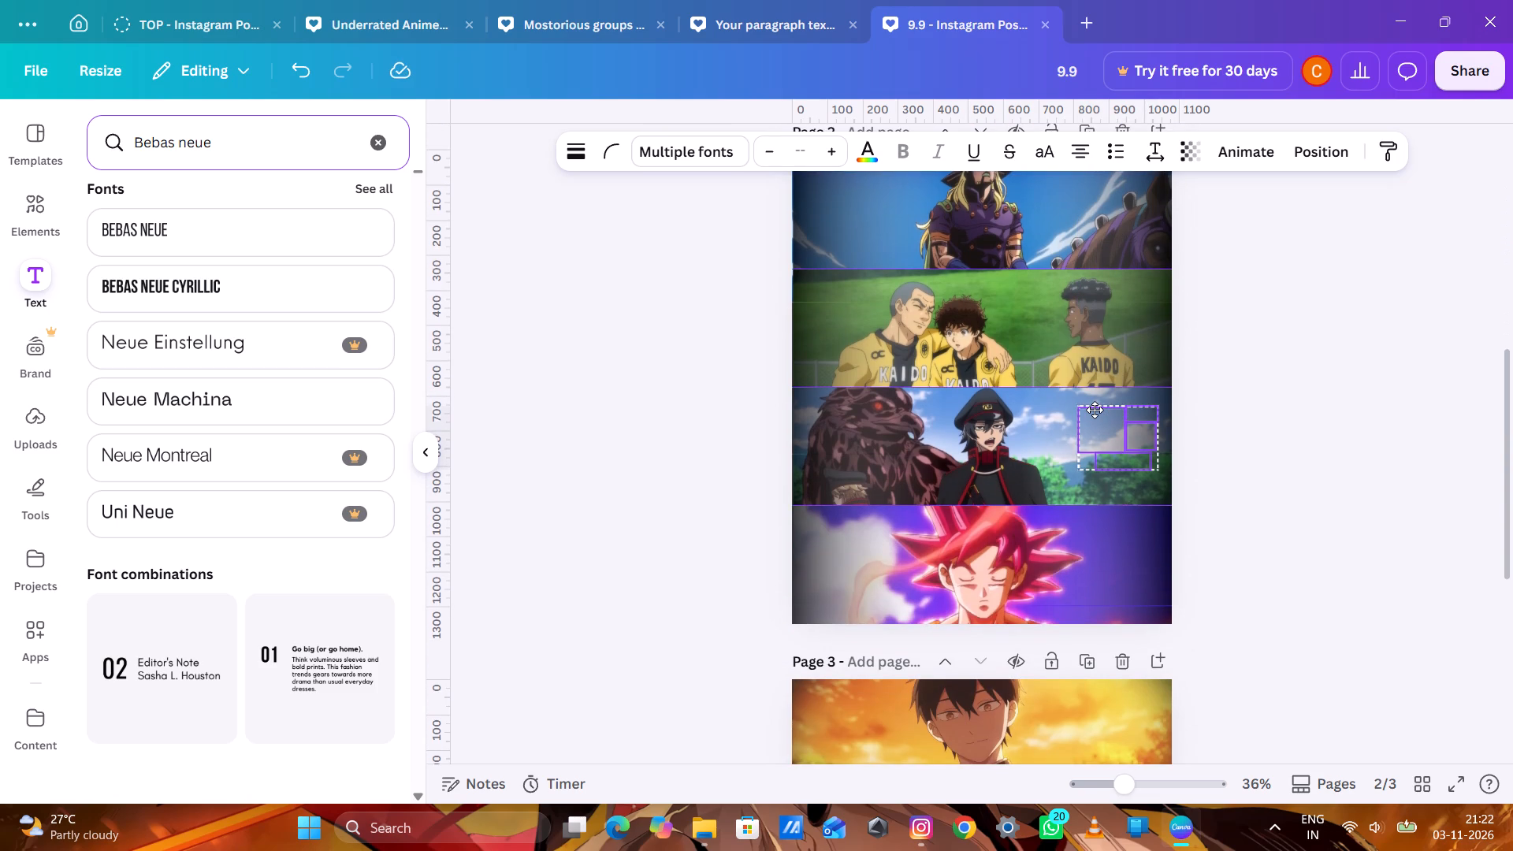
{"action": "left_click_drag", "start_coordinate": [1095, 410], "coordinate": [1093, 360]}
{"action": "scroll", "coordinate": [1090, 382], "scroll_direction": "up", "scroll_amount": 1}
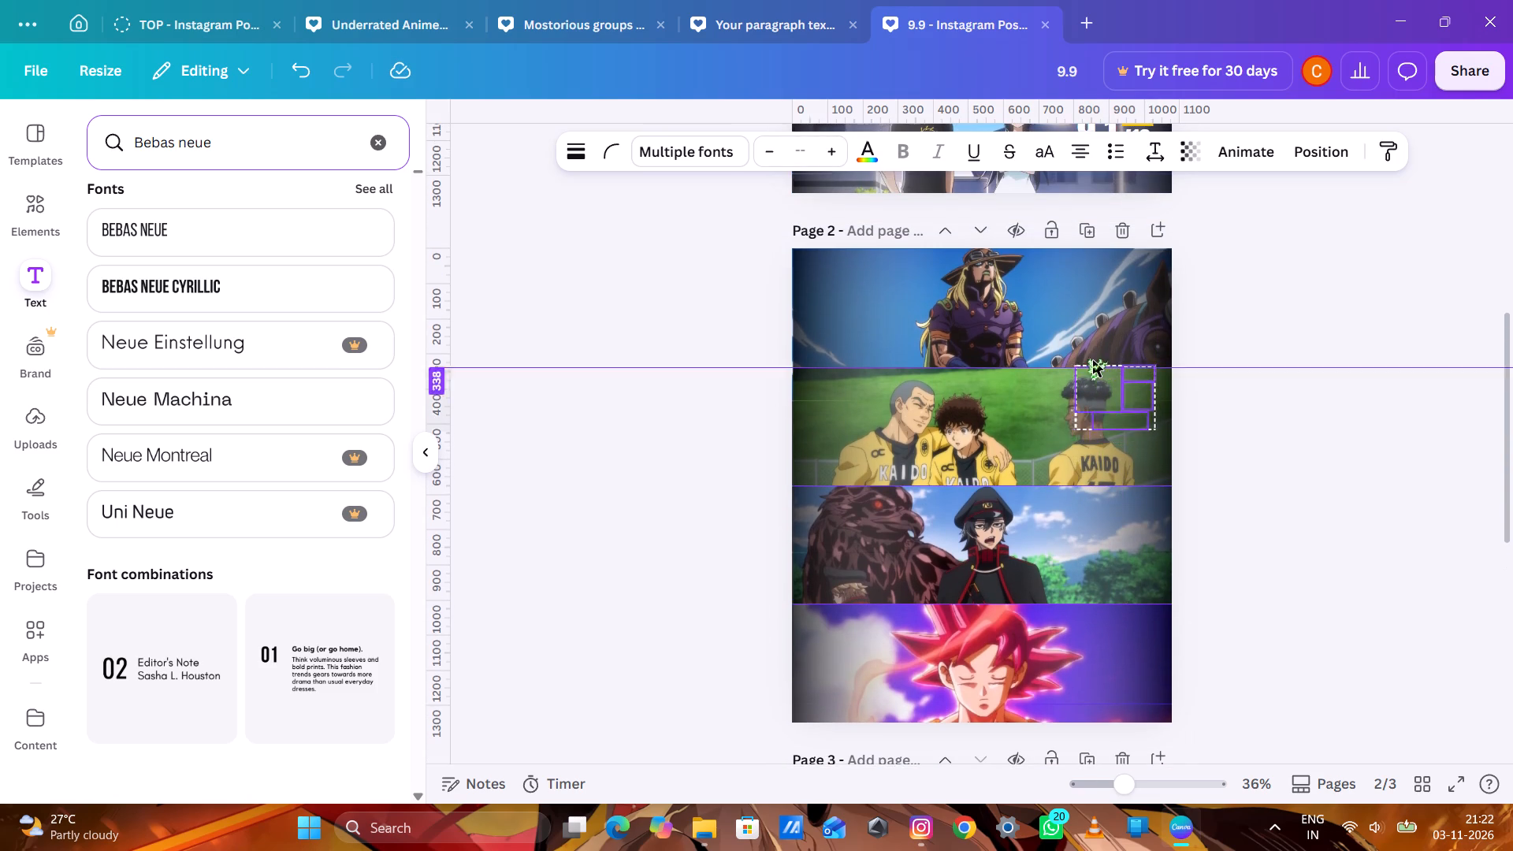
{"action": "left_click_drag", "start_coordinate": [1093, 360], "coordinate": [1101, 301]}
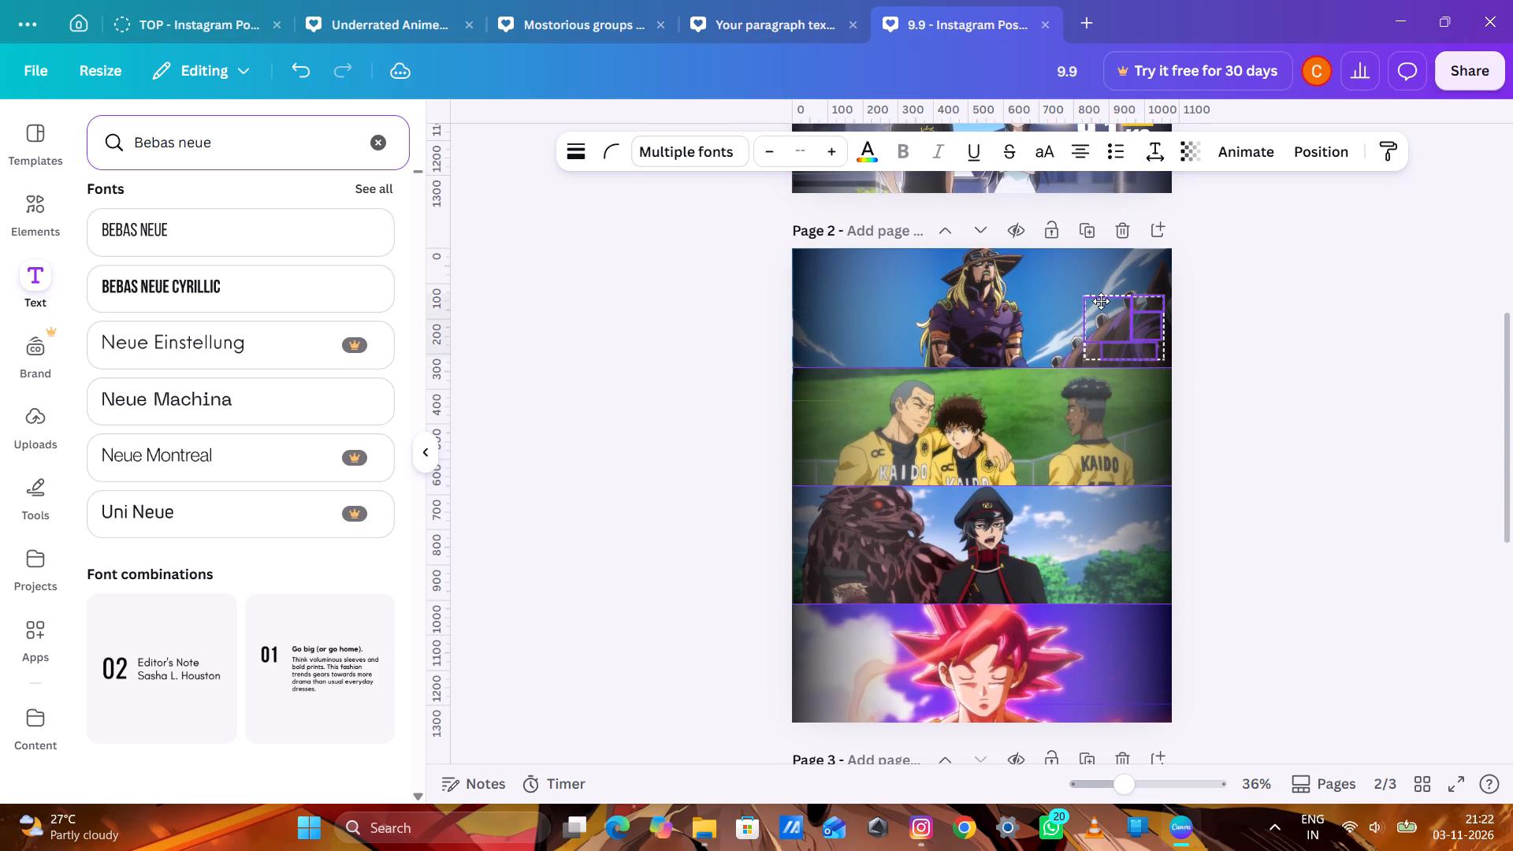
{"action": "left_click_drag", "start_coordinate": [1101, 301], "coordinate": [1099, 293]}
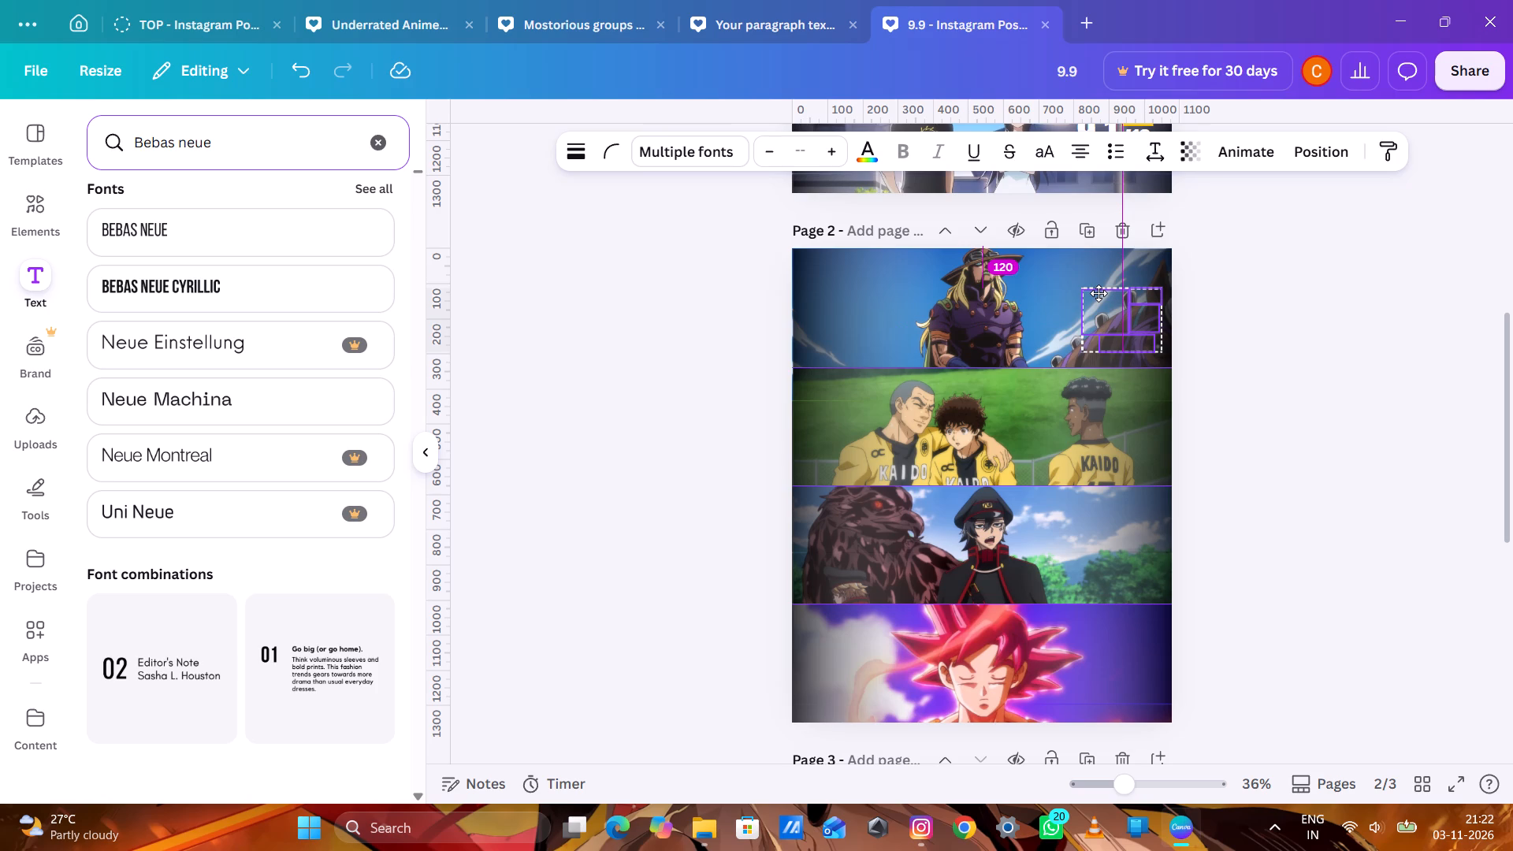
{"action": "left_click_drag", "start_coordinate": [1099, 293], "coordinate": [1098, 295]}
{"action": "scroll", "coordinate": [1301, 309], "scroll_direction": "up", "scroll_amount": 2}
{"action": "scroll", "coordinate": [1297, 311], "scroll_direction": "down", "scroll_amount": 1}
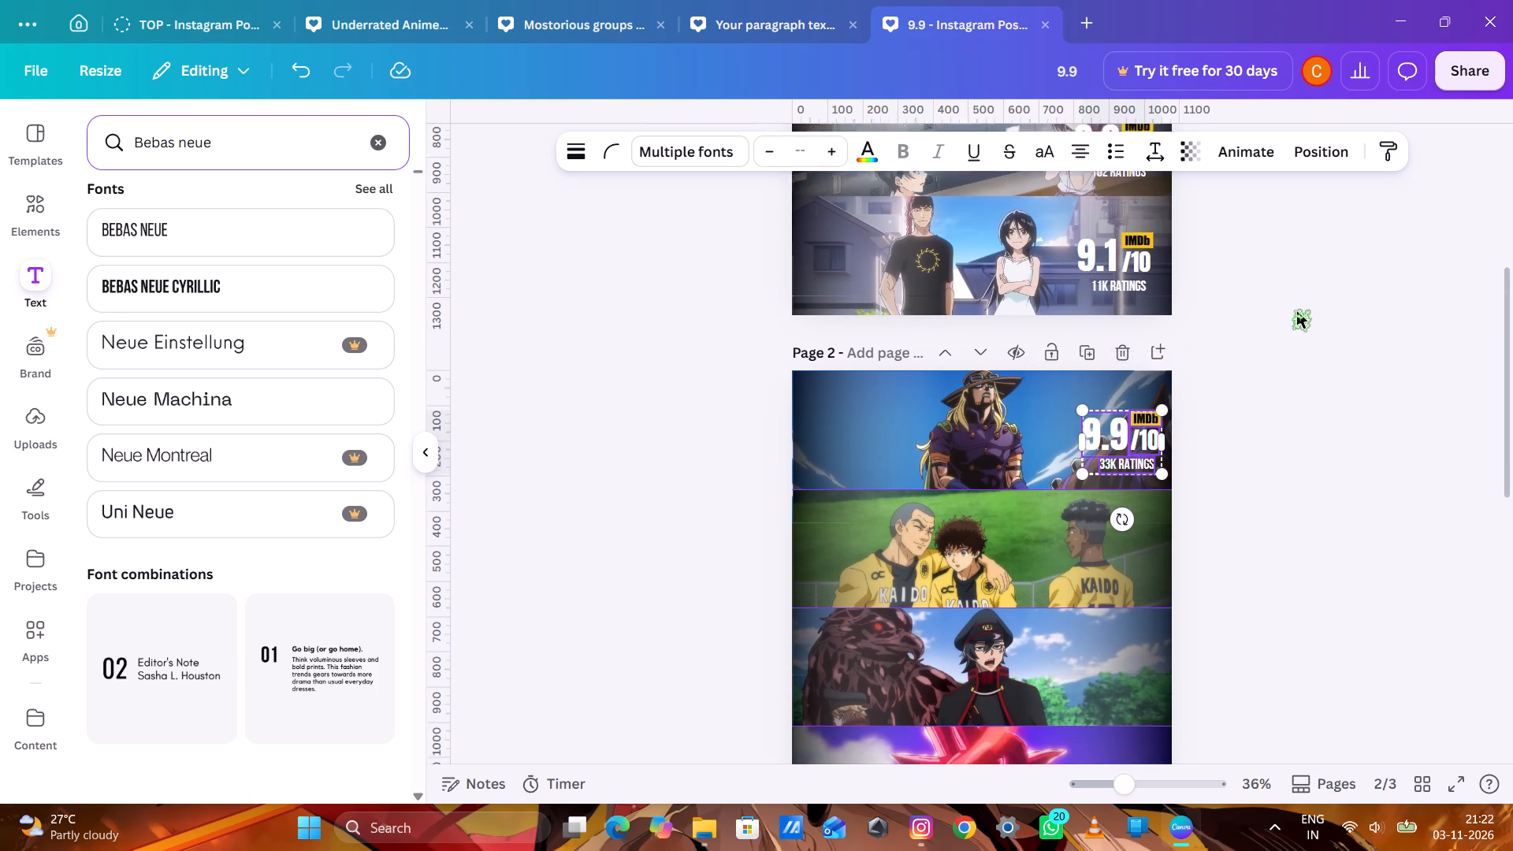
{"action": "left_click", "coordinate": [1298, 369]}
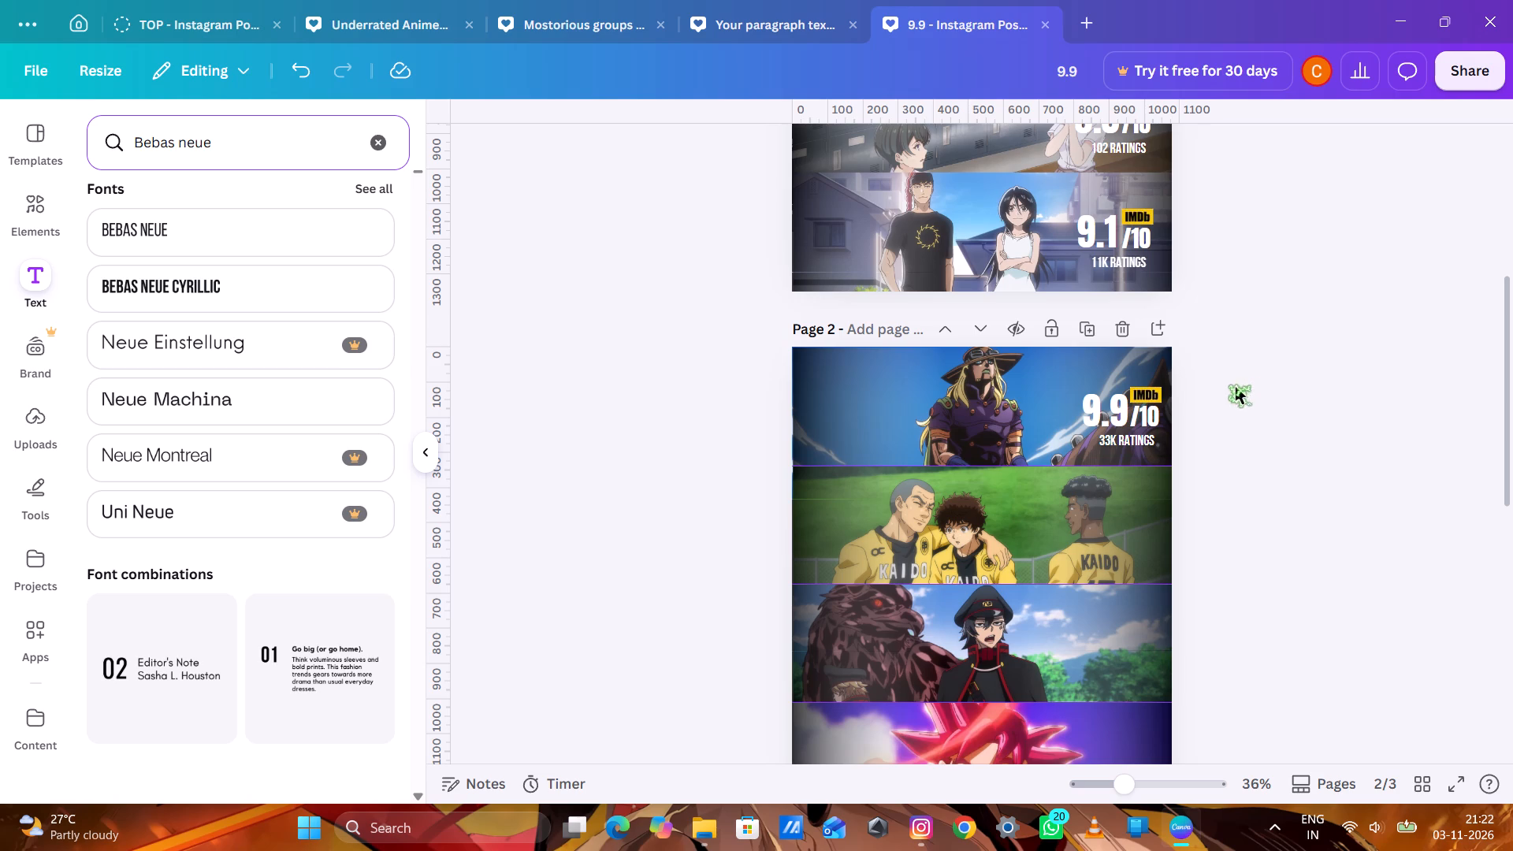
Change the rating number on page 2's first strip to 9.1.
{"action": "double_click", "coordinate": [1120, 402]}
{"action": "left_click", "coordinate": [1124, 401]}
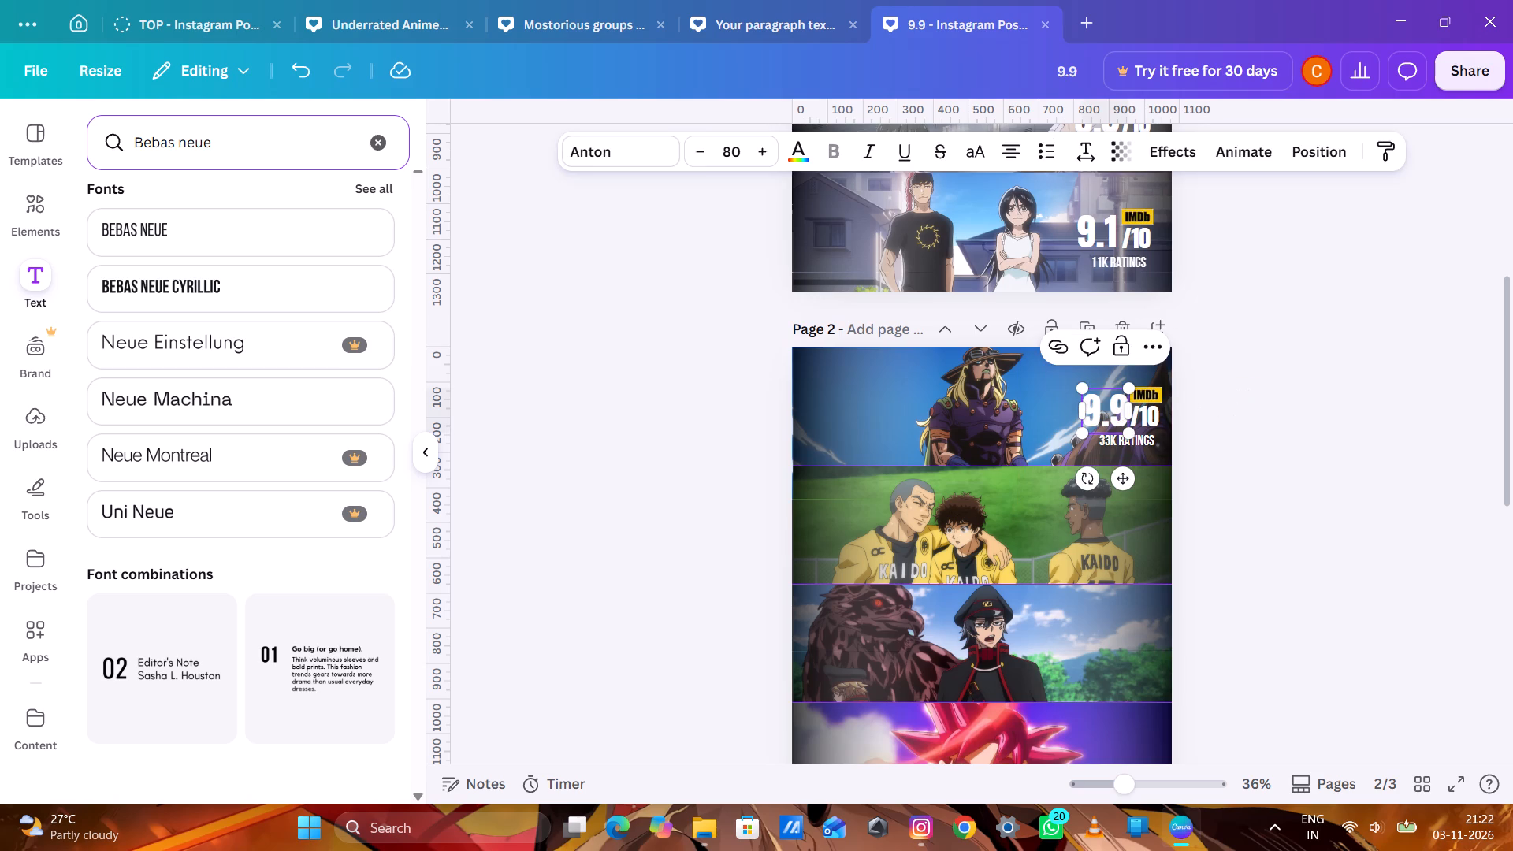
{"action": "key", "text": "BackSpace"}
{"action": "key", "text": "1"}
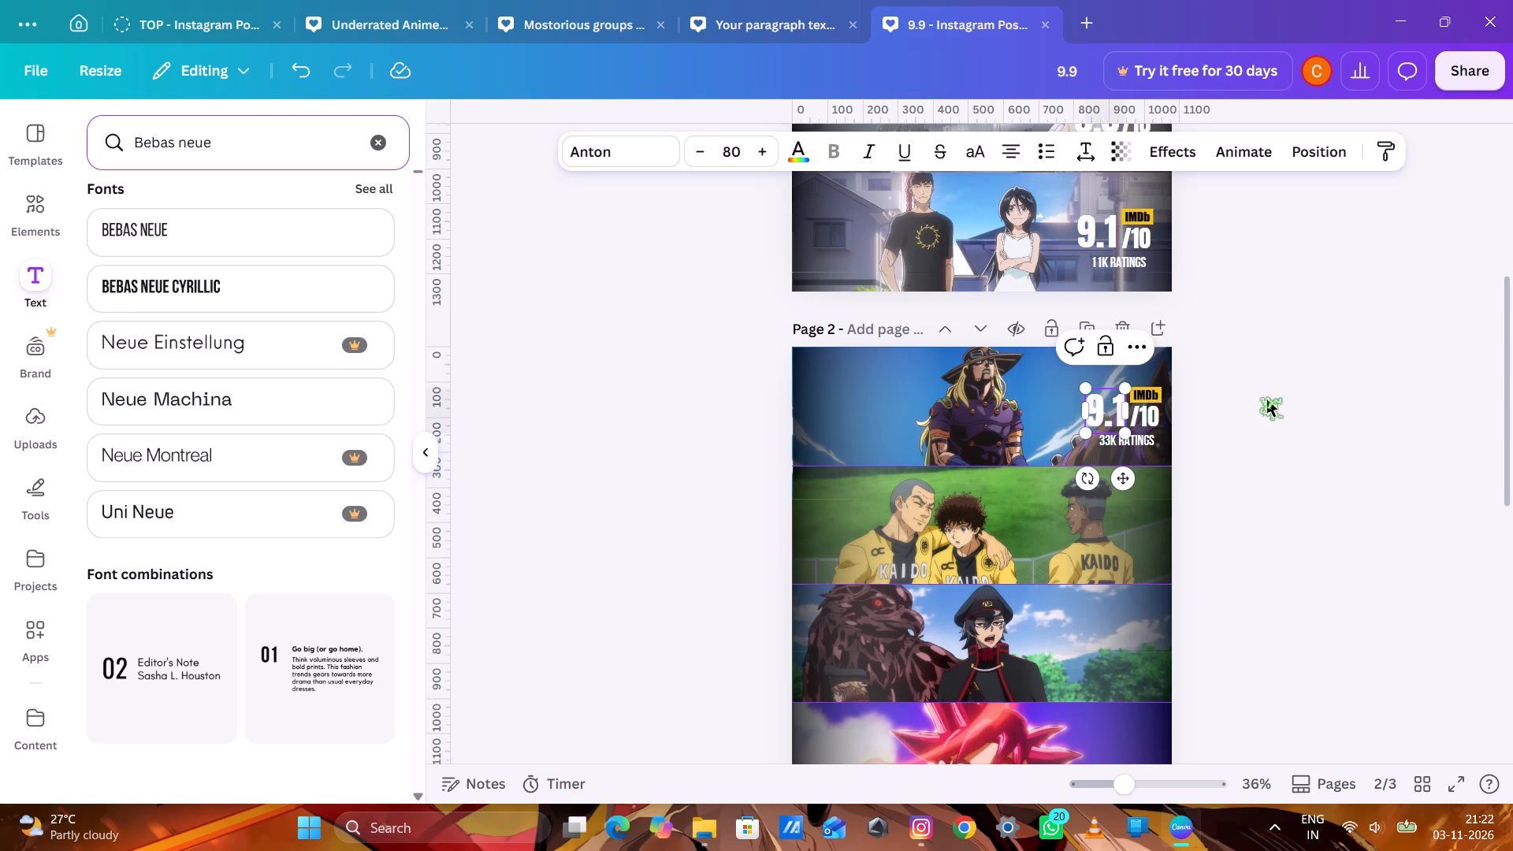
{"action": "left_click", "coordinate": [1270, 399]}
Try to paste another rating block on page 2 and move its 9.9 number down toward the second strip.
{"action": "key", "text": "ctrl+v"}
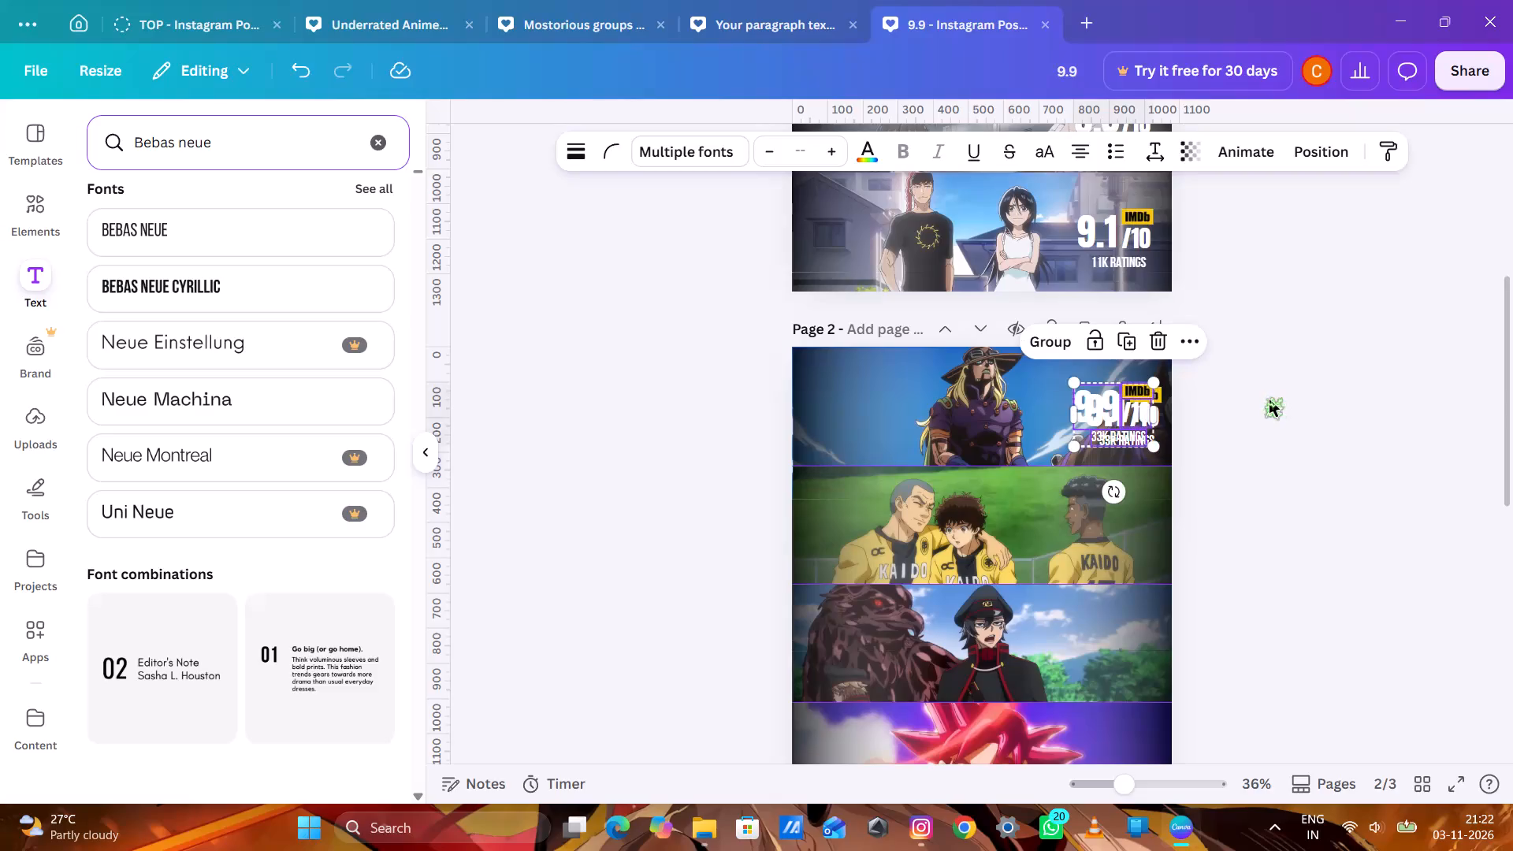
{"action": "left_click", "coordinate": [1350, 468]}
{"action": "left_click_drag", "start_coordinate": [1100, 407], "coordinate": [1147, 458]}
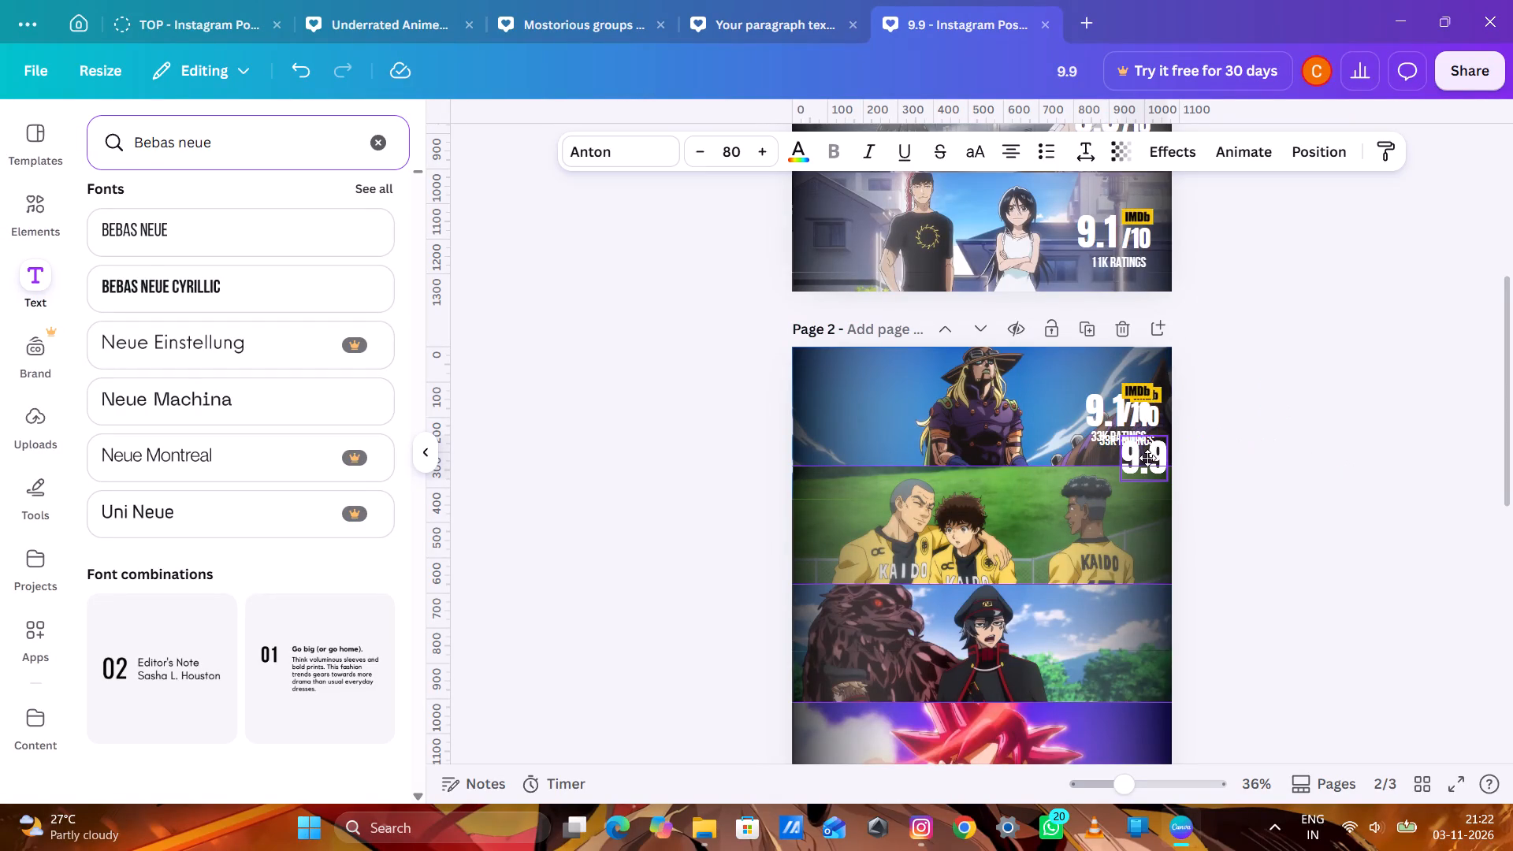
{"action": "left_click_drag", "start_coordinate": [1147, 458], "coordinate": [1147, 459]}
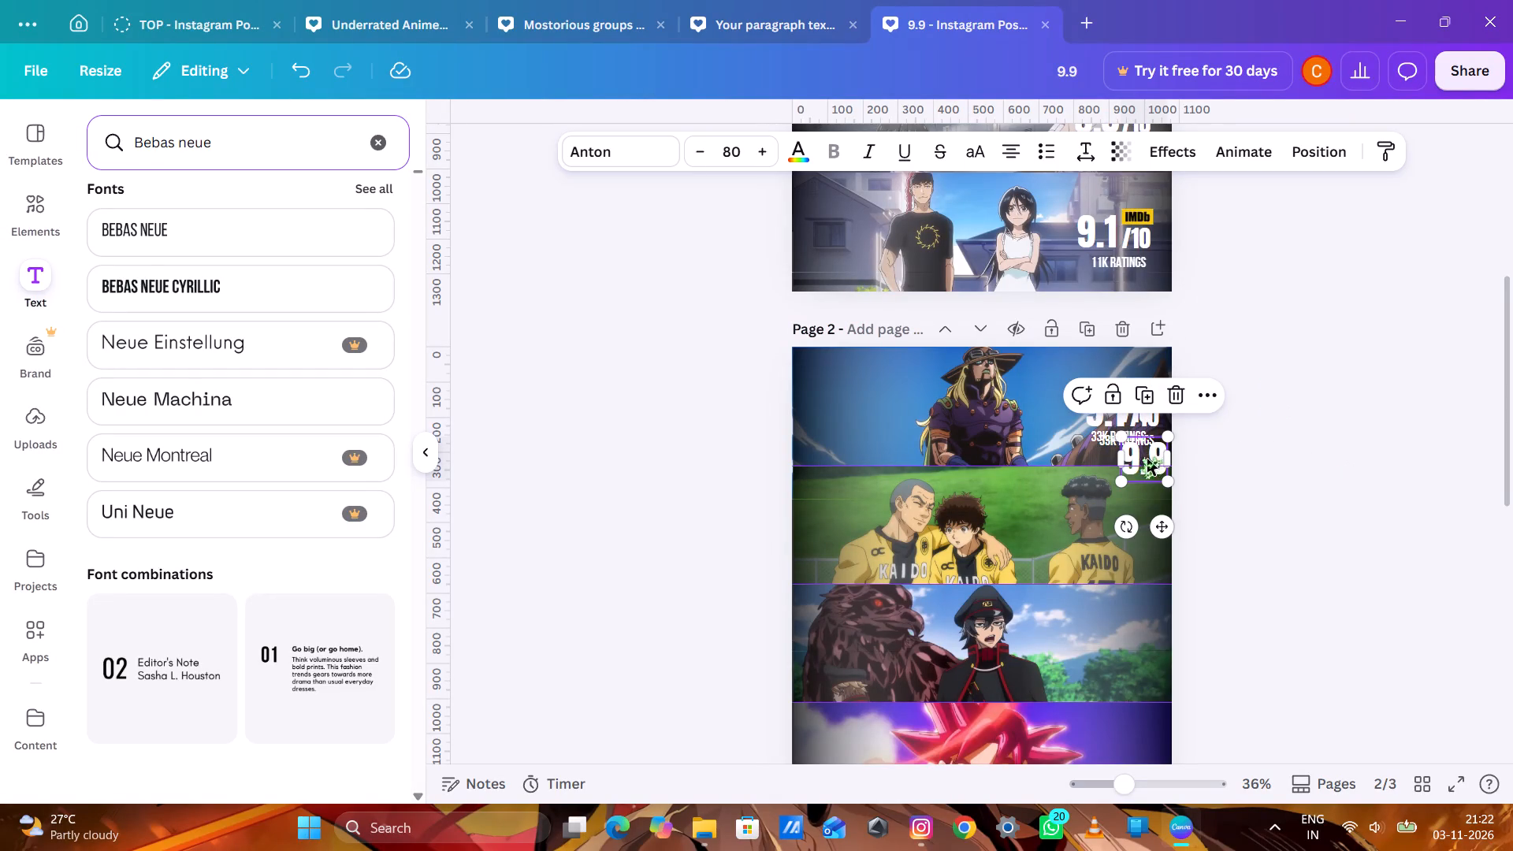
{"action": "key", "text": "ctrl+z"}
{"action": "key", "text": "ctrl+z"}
Paste another 9.9/10 IMDb rating block on page 2 and position it on the second strip, aligned beneath the first strip's rating.
{"action": "key", "text": "ctrl+v"}
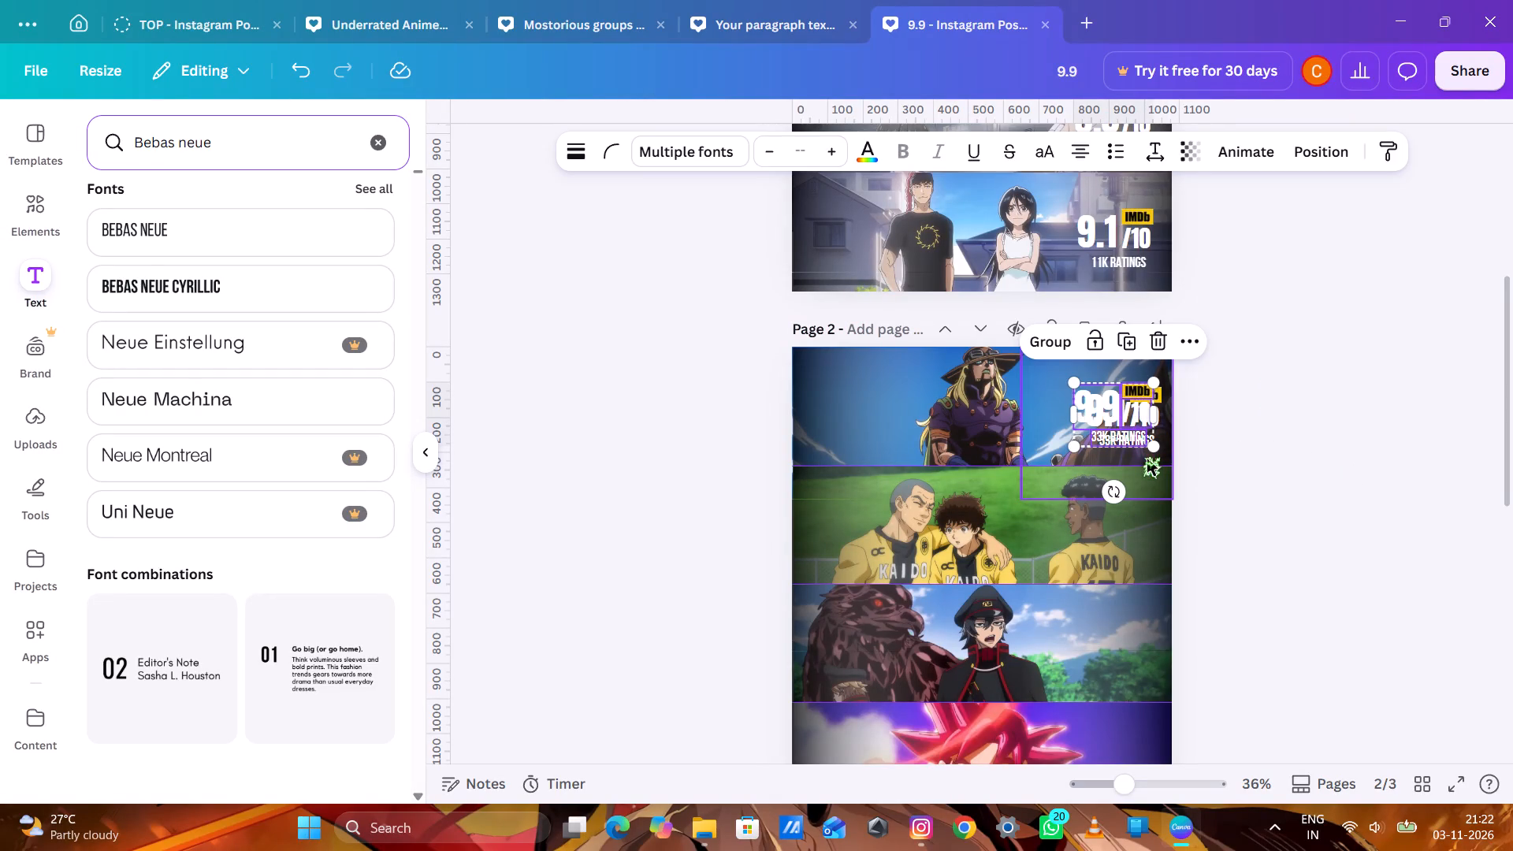
{"action": "left_click_drag", "start_coordinate": [1105, 384], "coordinate": [1135, 510]}
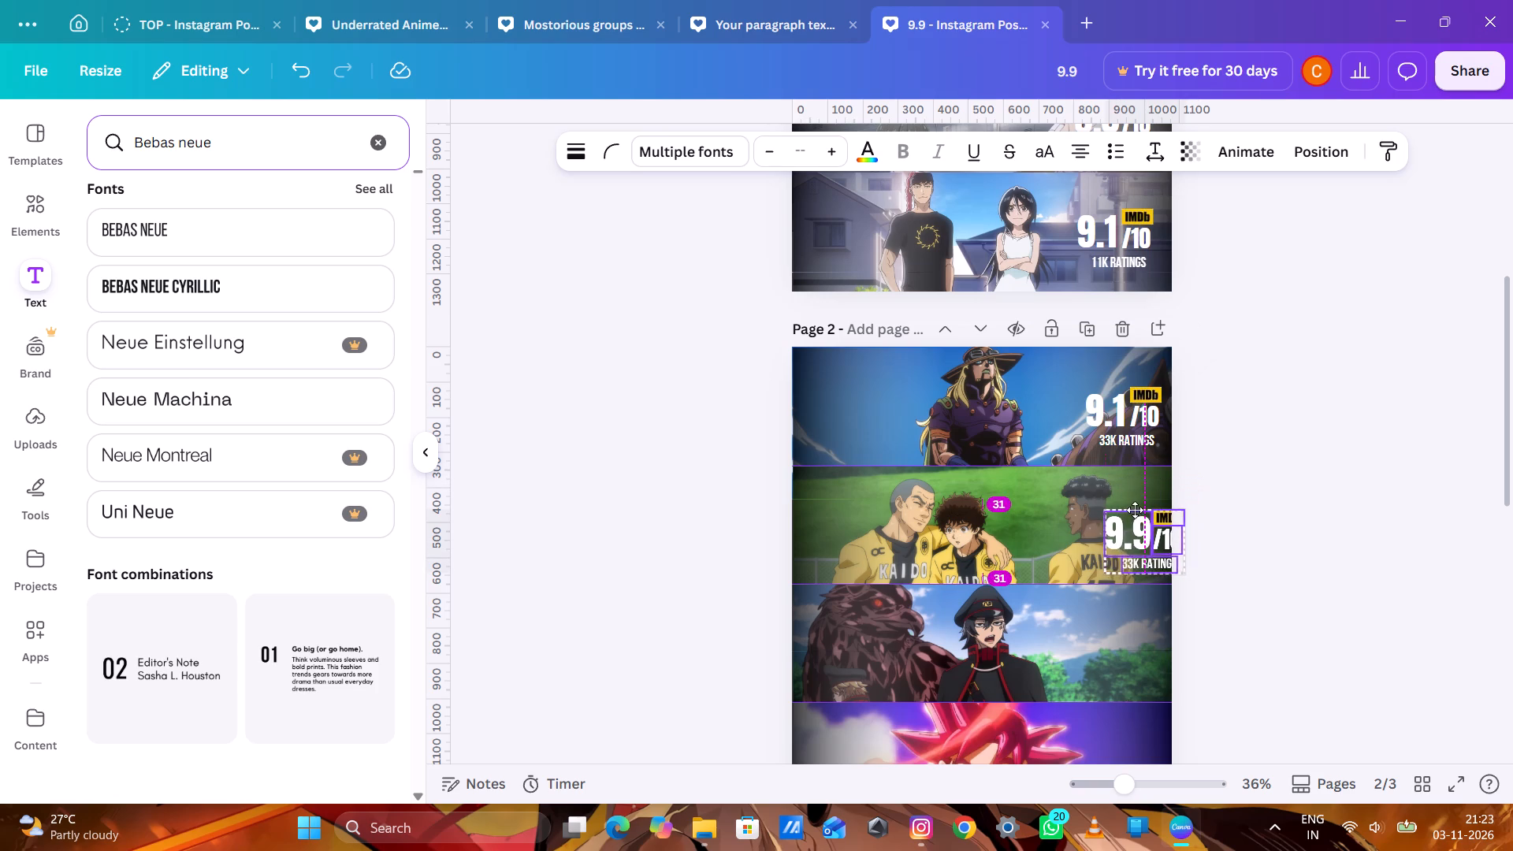
{"action": "left_click_drag", "start_coordinate": [1135, 510], "coordinate": [1114, 503]}
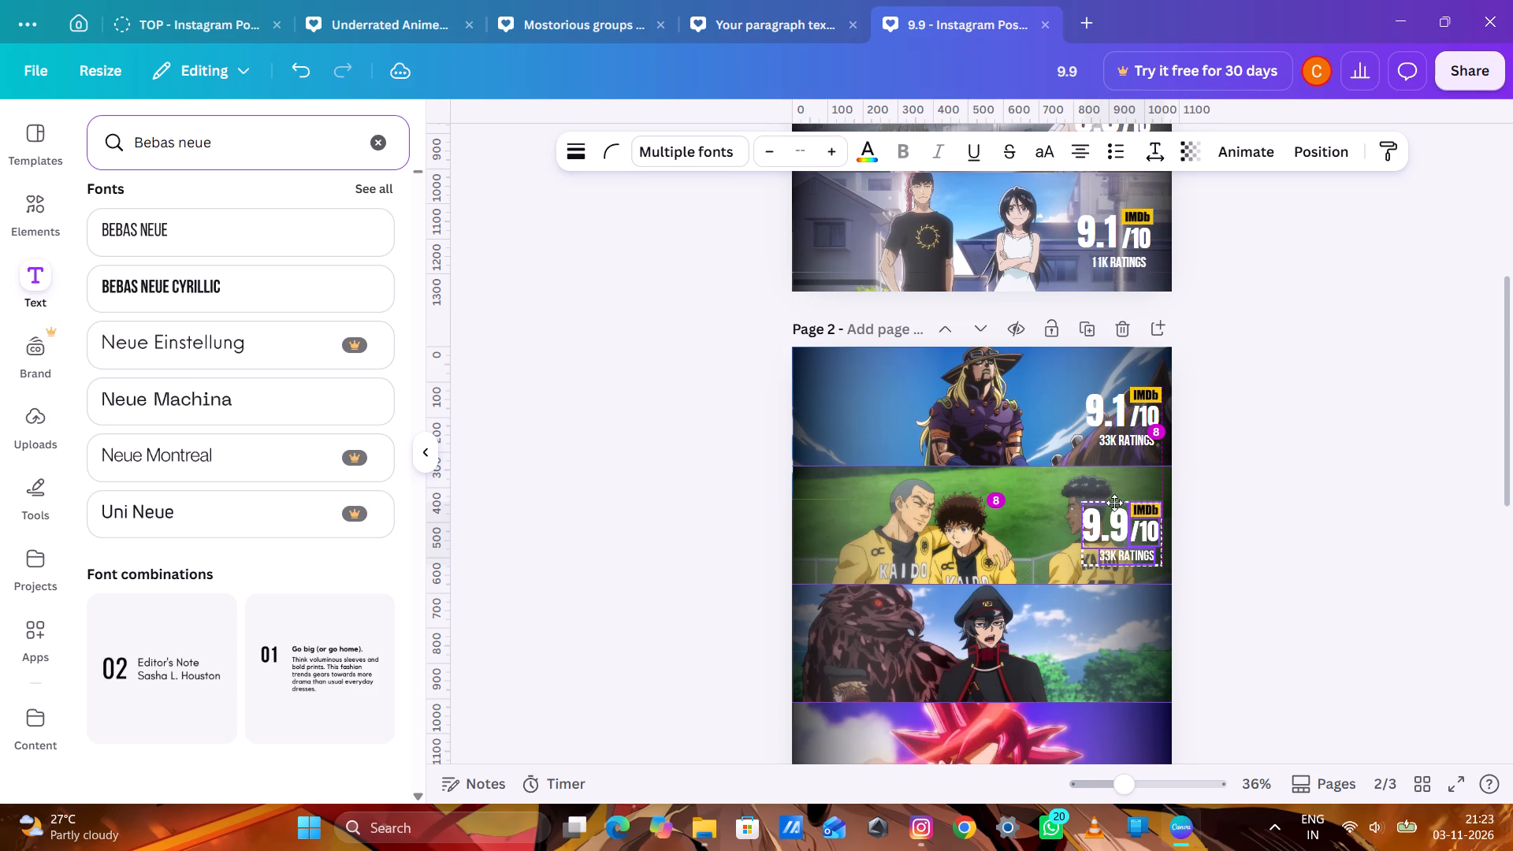
{"action": "left_click_drag", "start_coordinate": [1114, 503], "coordinate": [1109, 482]}
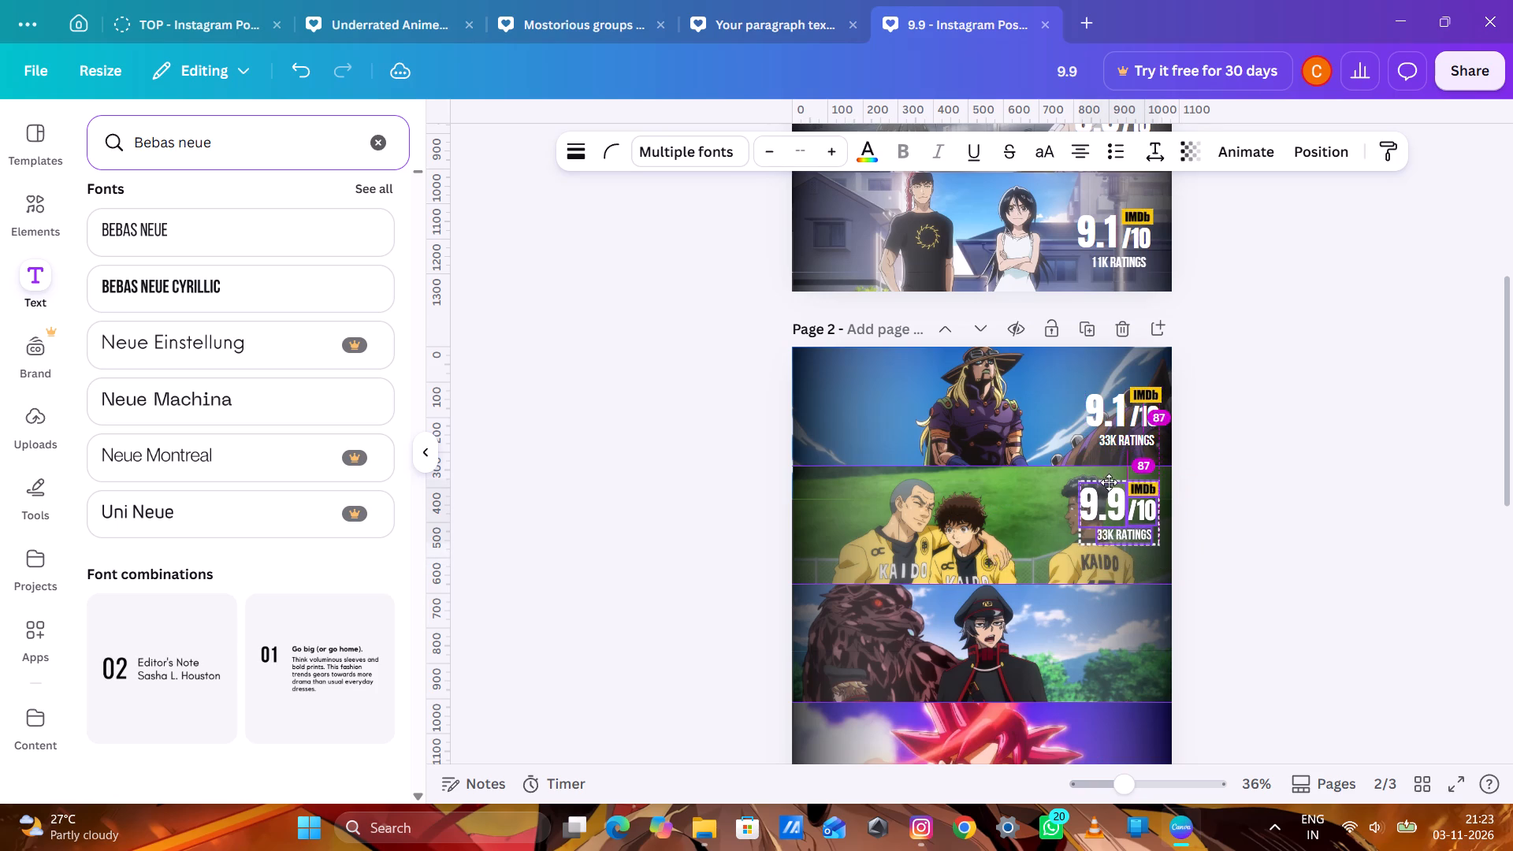
{"action": "left_click_drag", "start_coordinate": [1109, 482], "coordinate": [1110, 495]}
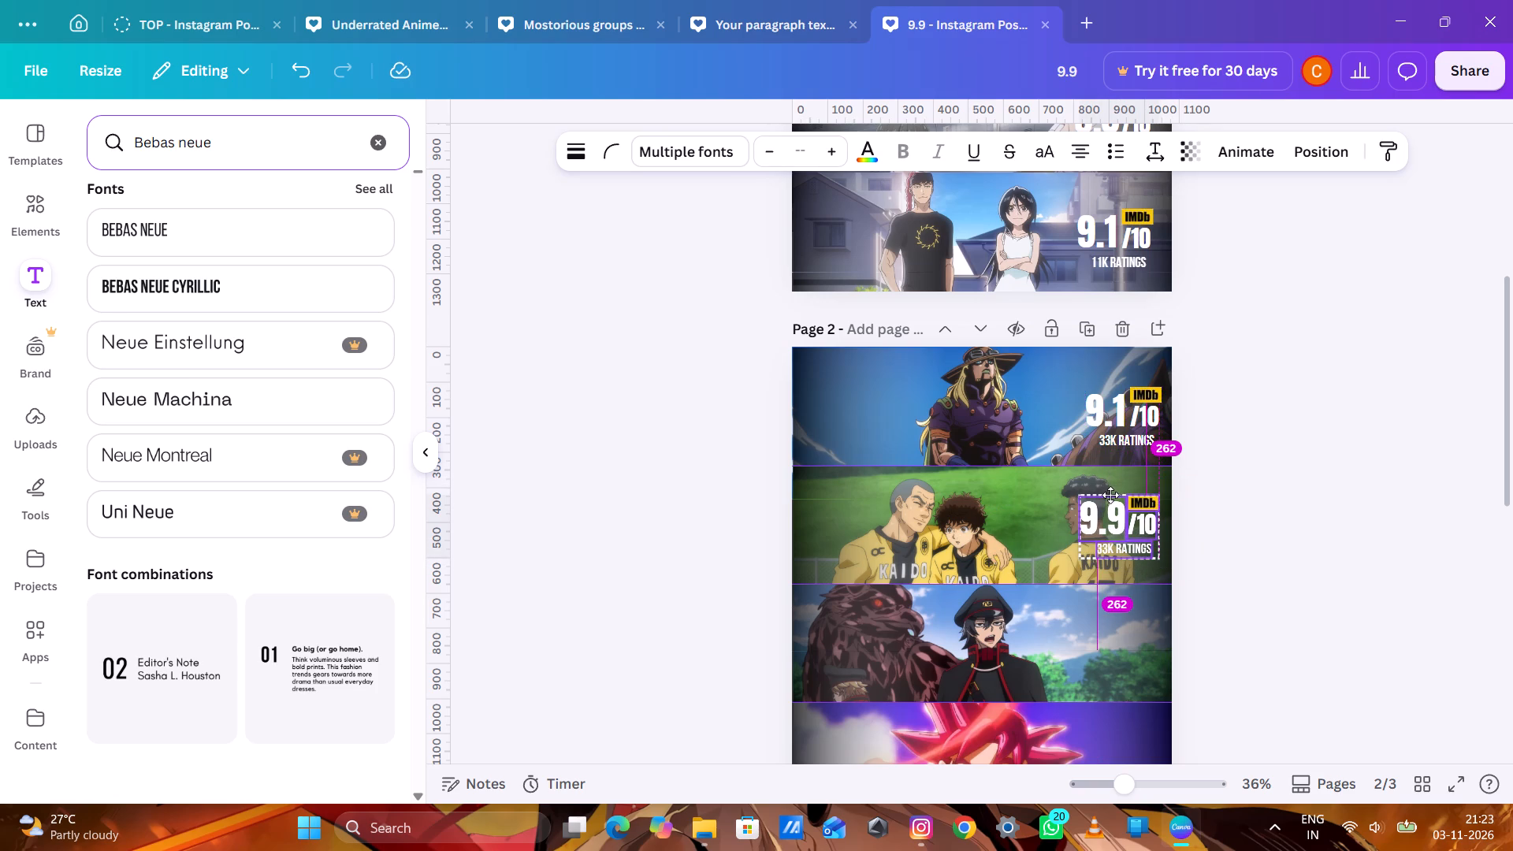
{"action": "left_click_drag", "start_coordinate": [1110, 495], "coordinate": [1101, 492]}
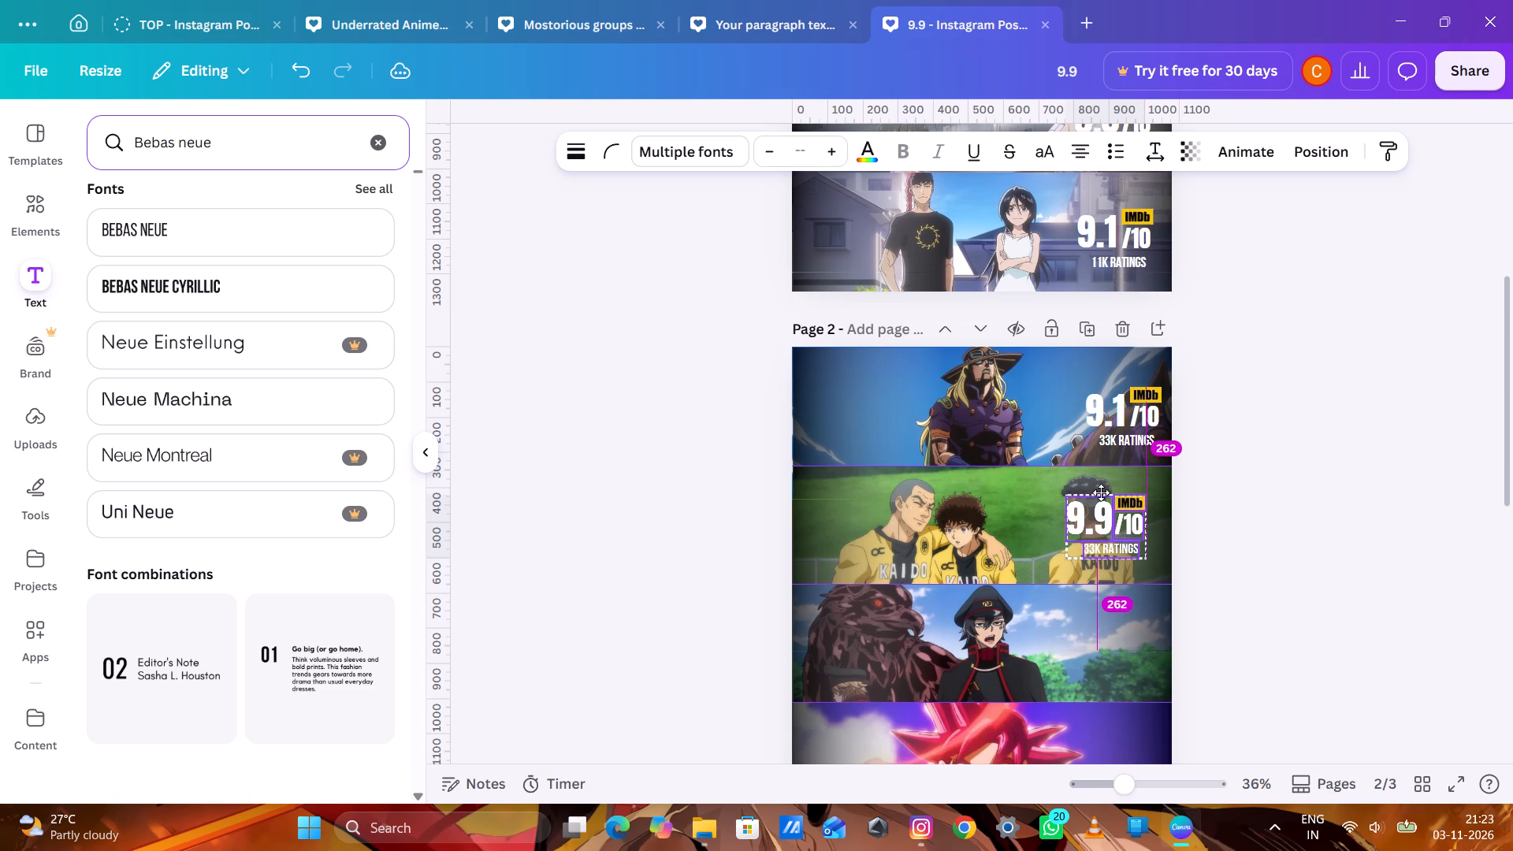
{"action": "left_click_drag", "start_coordinate": [1101, 492], "coordinate": [1113, 489]}
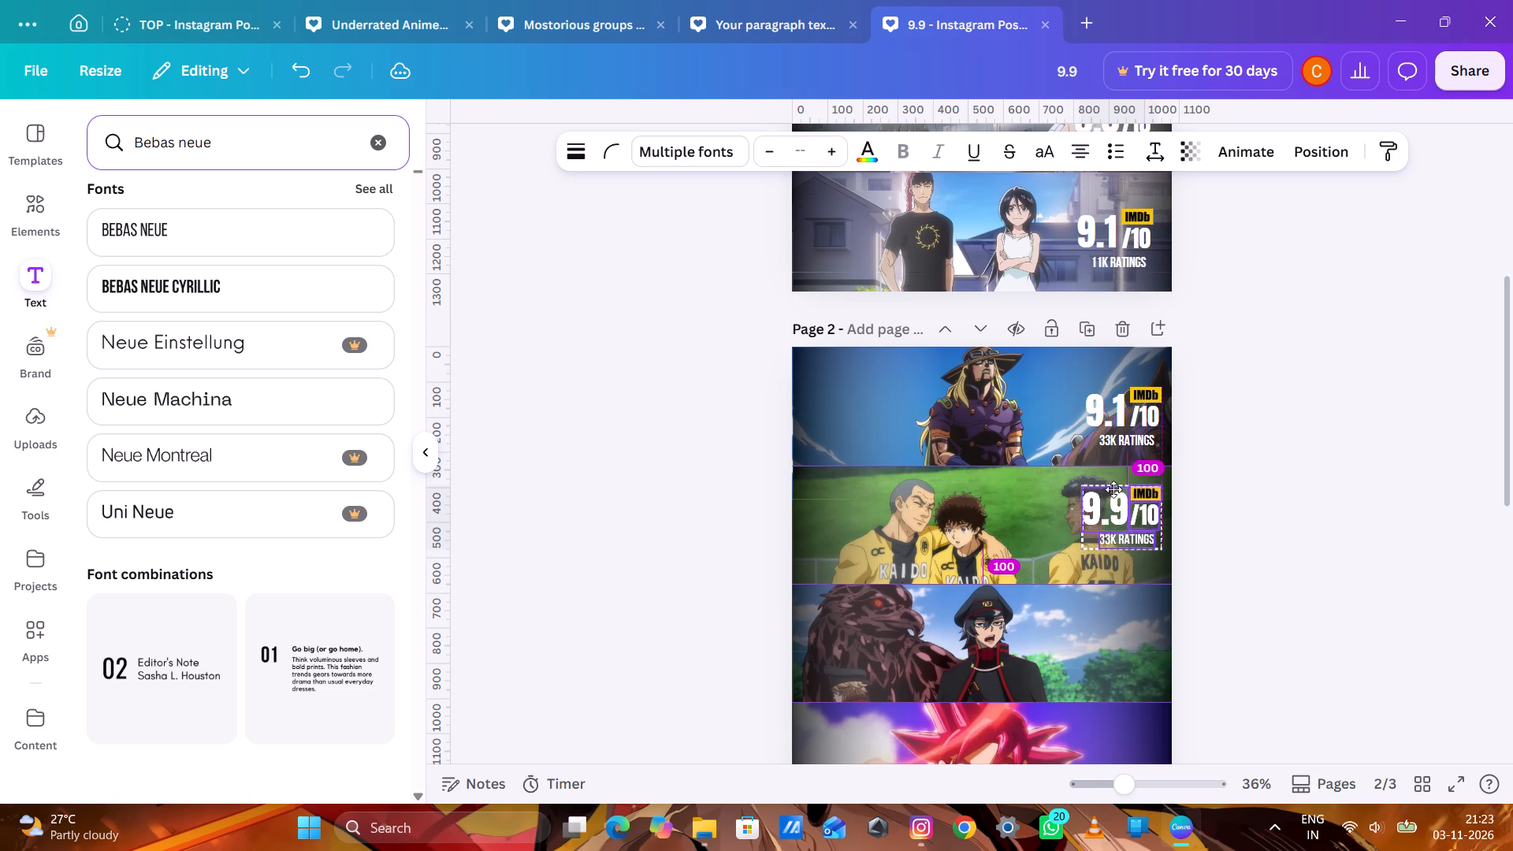
{"action": "left_click_drag", "start_coordinate": [1113, 489], "coordinate": [1111, 506]}
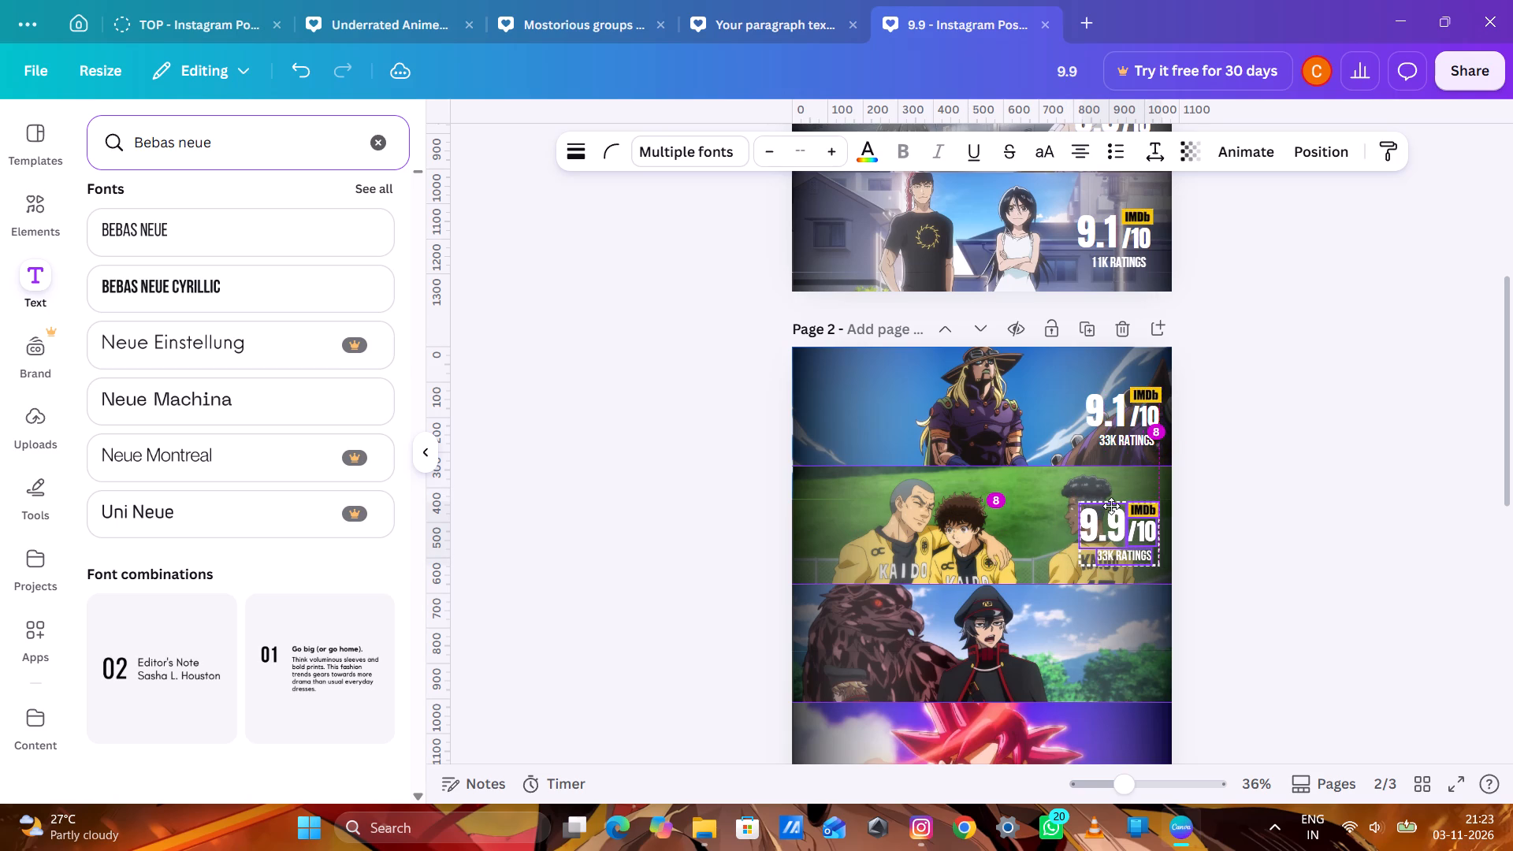
{"action": "left_click_drag", "start_coordinate": [1111, 506], "coordinate": [1116, 492]}
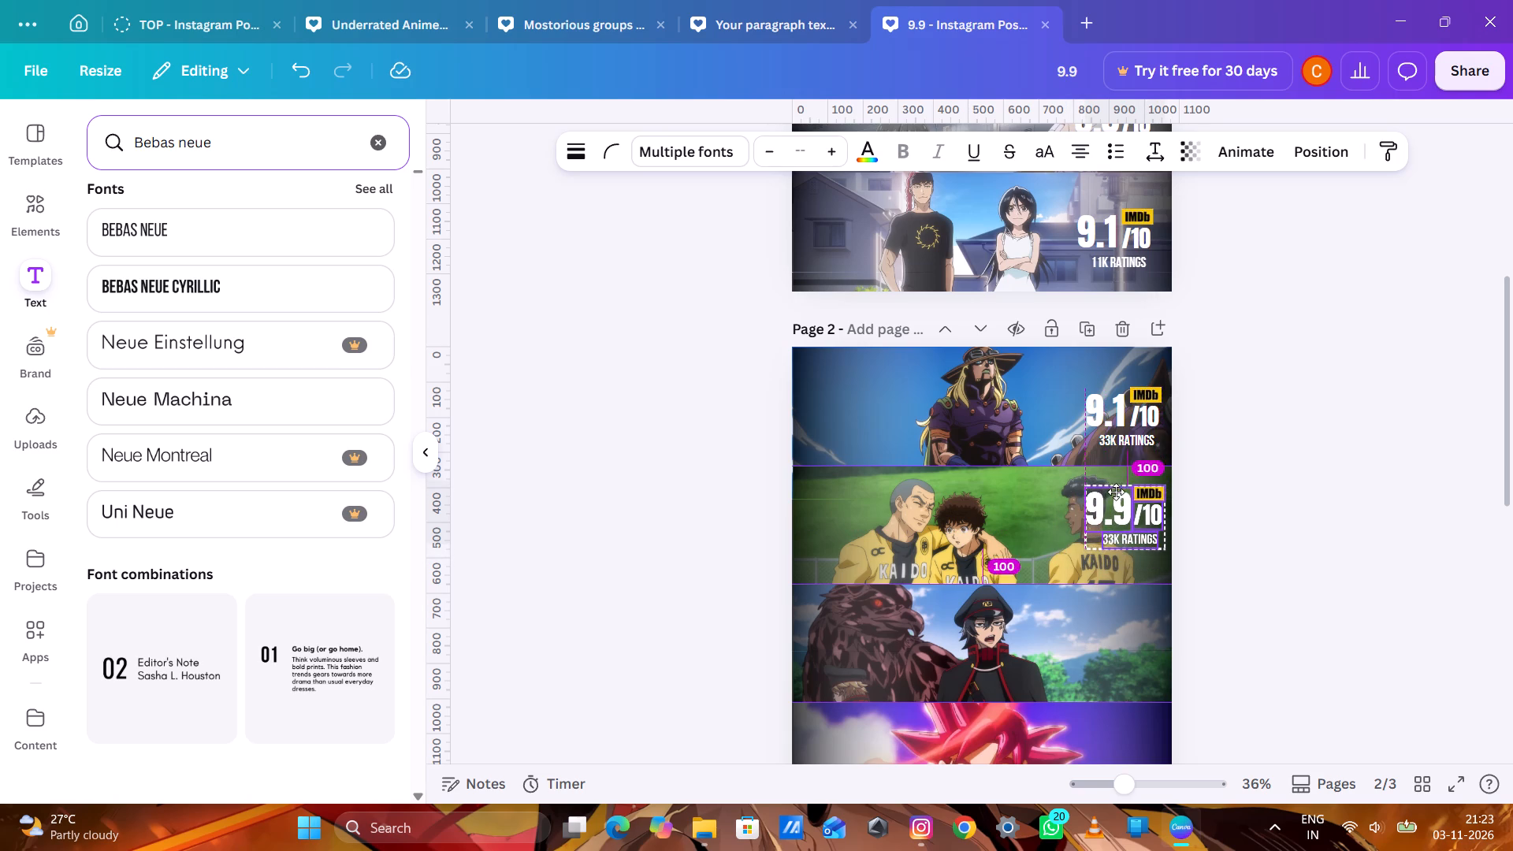
{"action": "left_click_drag", "start_coordinate": [1116, 492], "coordinate": [1114, 503]}
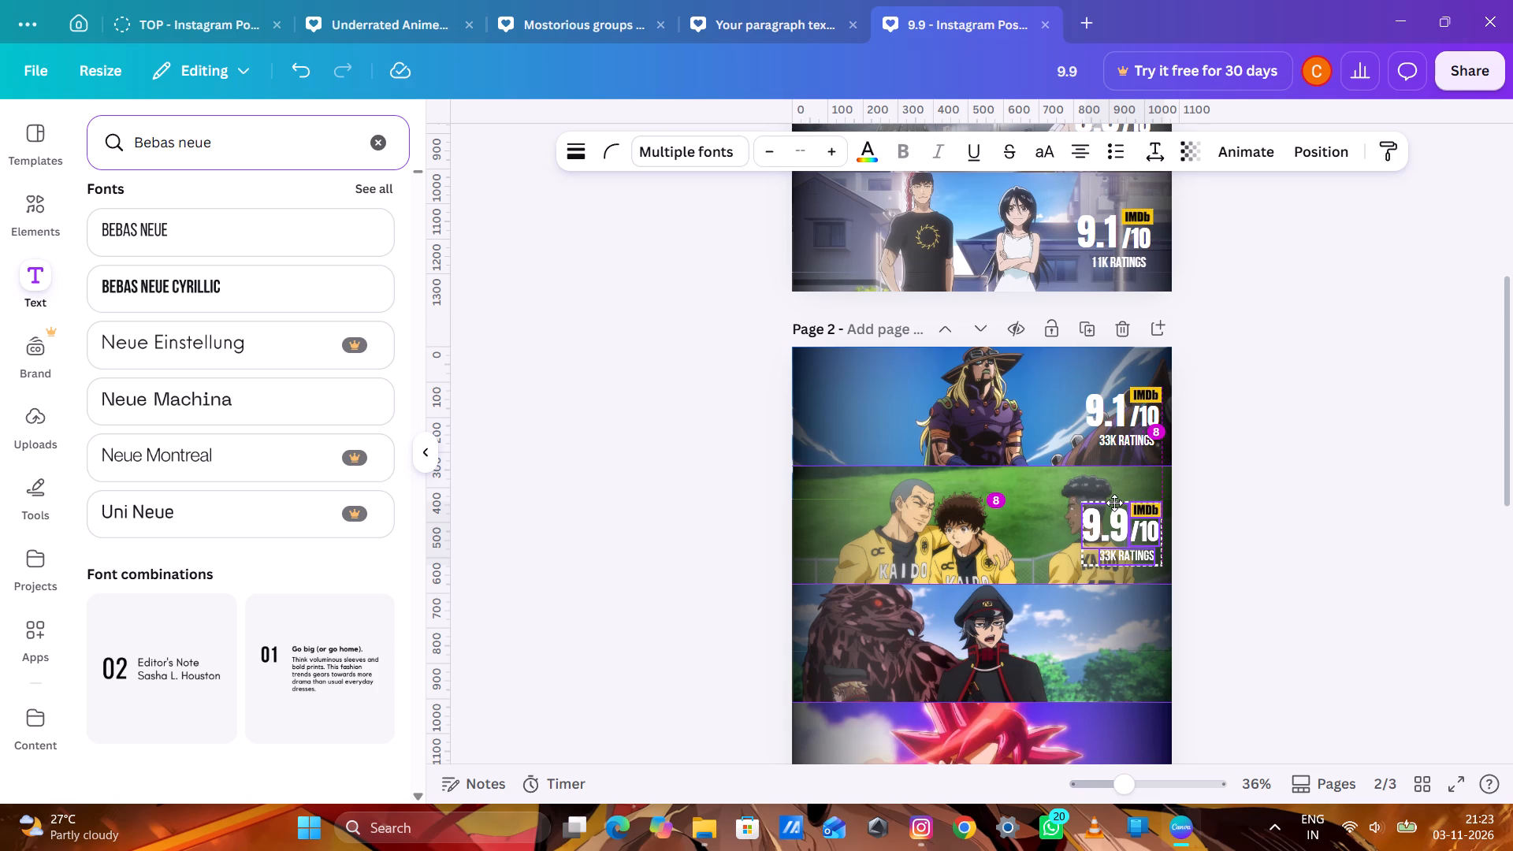
{"action": "left_click_drag", "start_coordinate": [1114, 503], "coordinate": [1105, 503]}
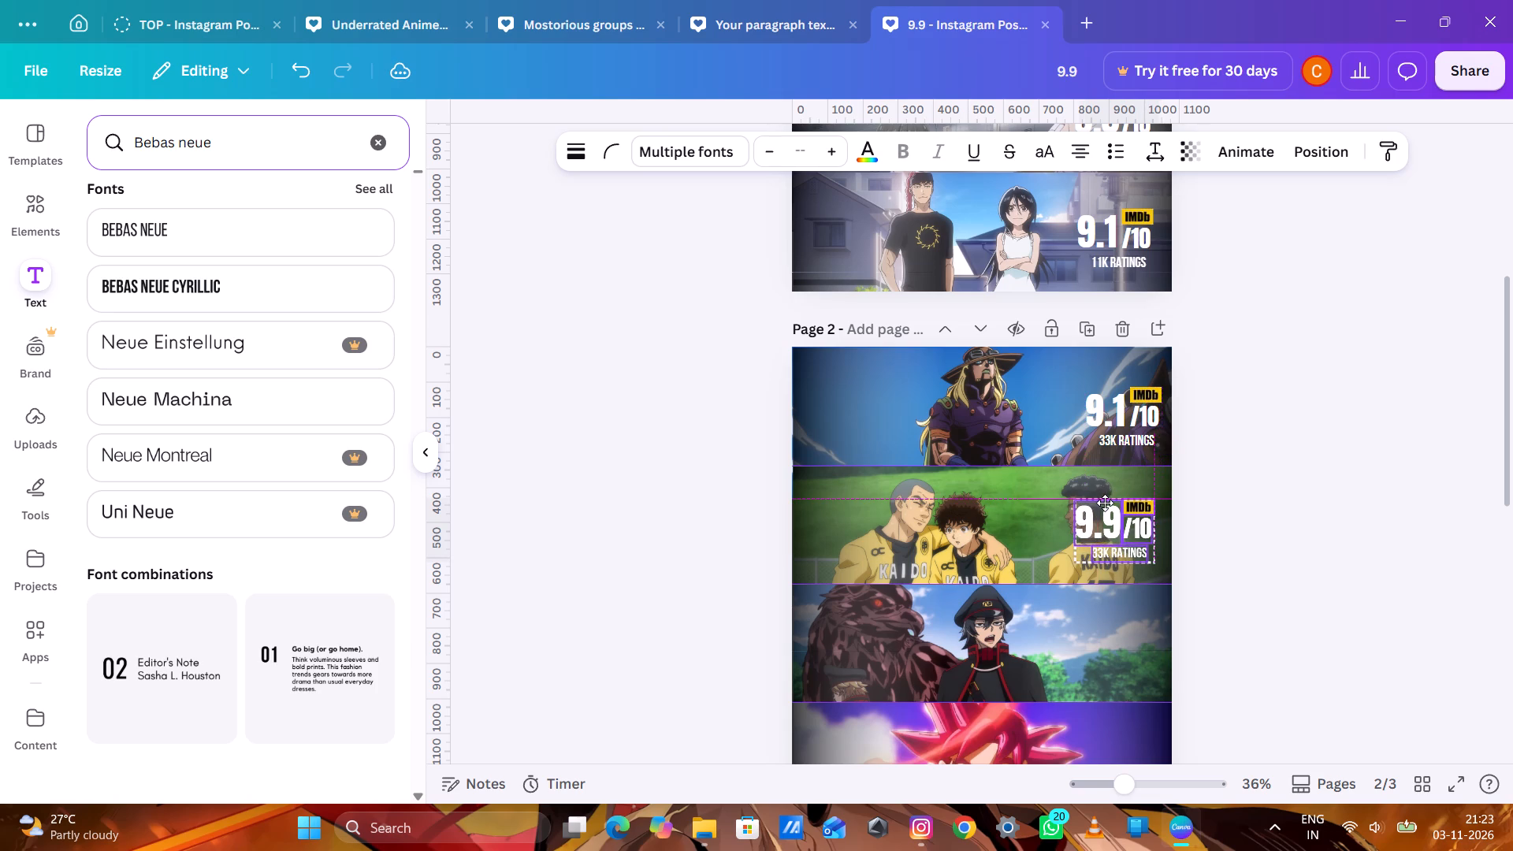
{"action": "left_click_drag", "start_coordinate": [1105, 503], "coordinate": [1115, 500]}
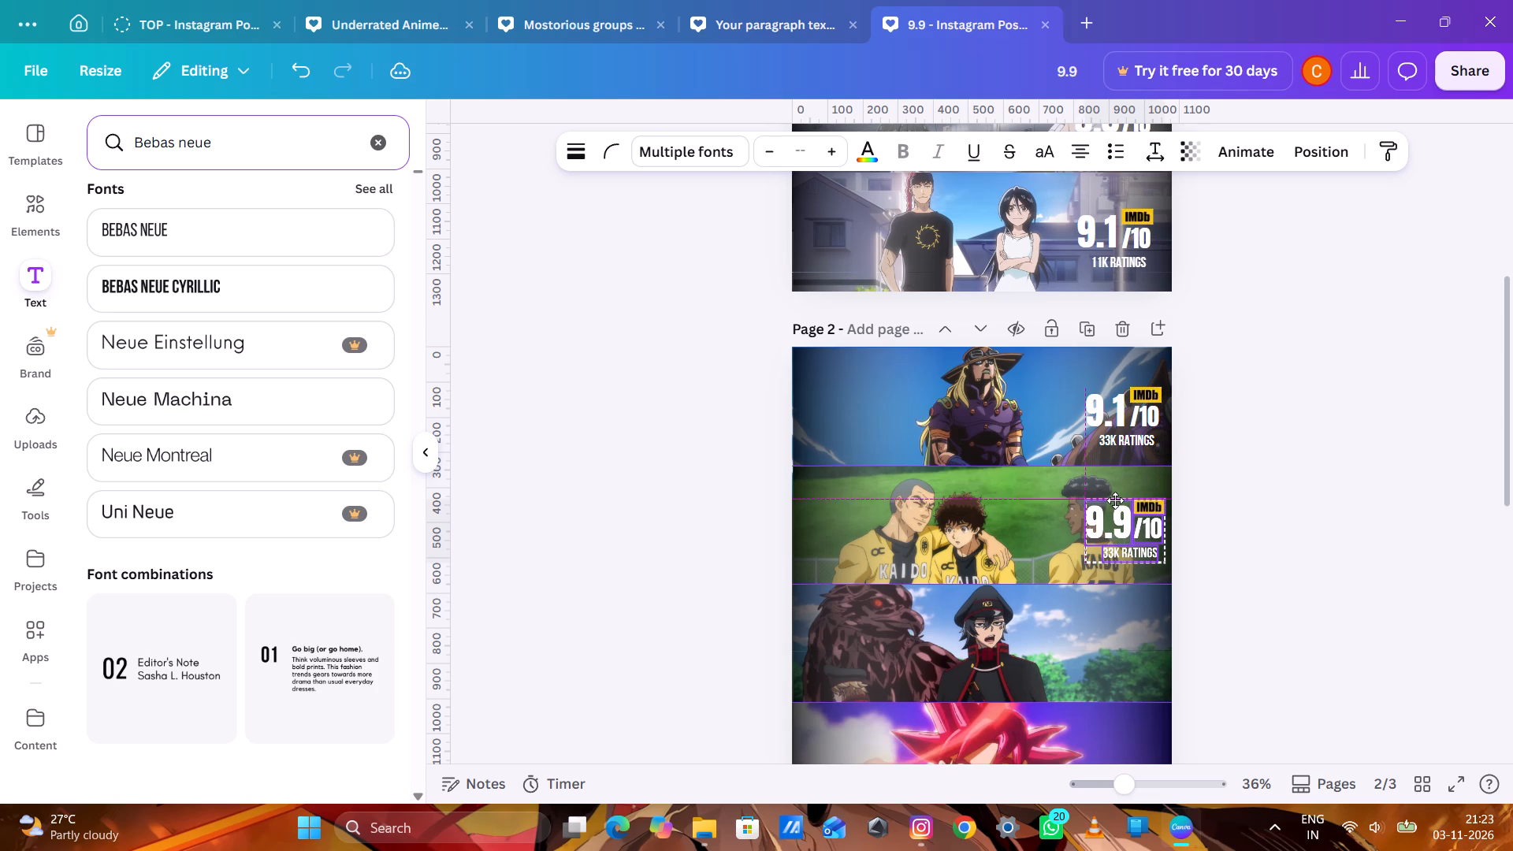
{"action": "left_click_drag", "start_coordinate": [1115, 500], "coordinate": [1113, 501]}
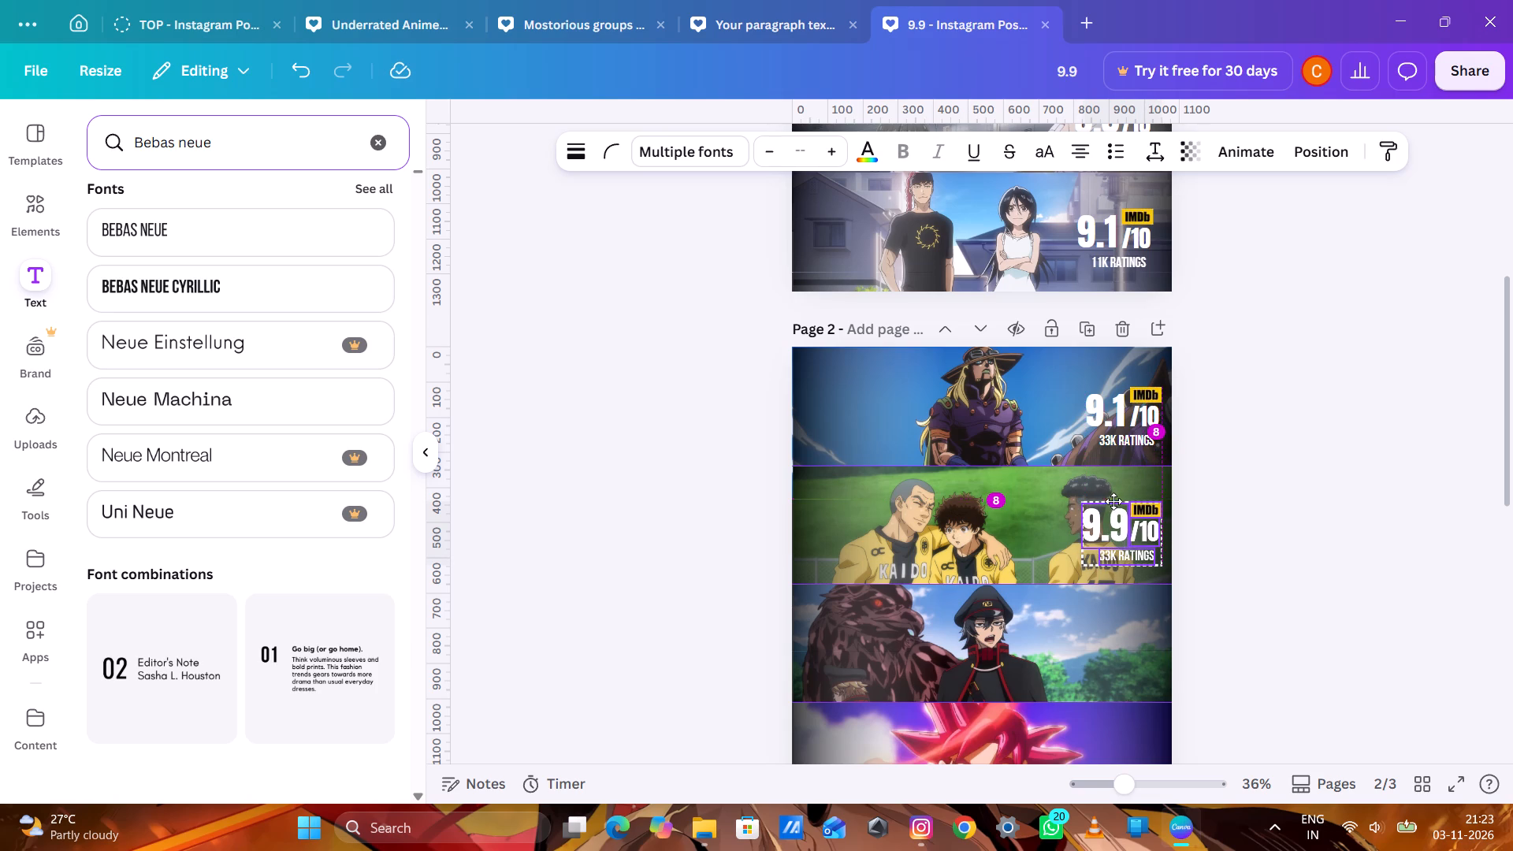
{"action": "left_click_drag", "start_coordinate": [1113, 501], "coordinate": [1110, 499]}
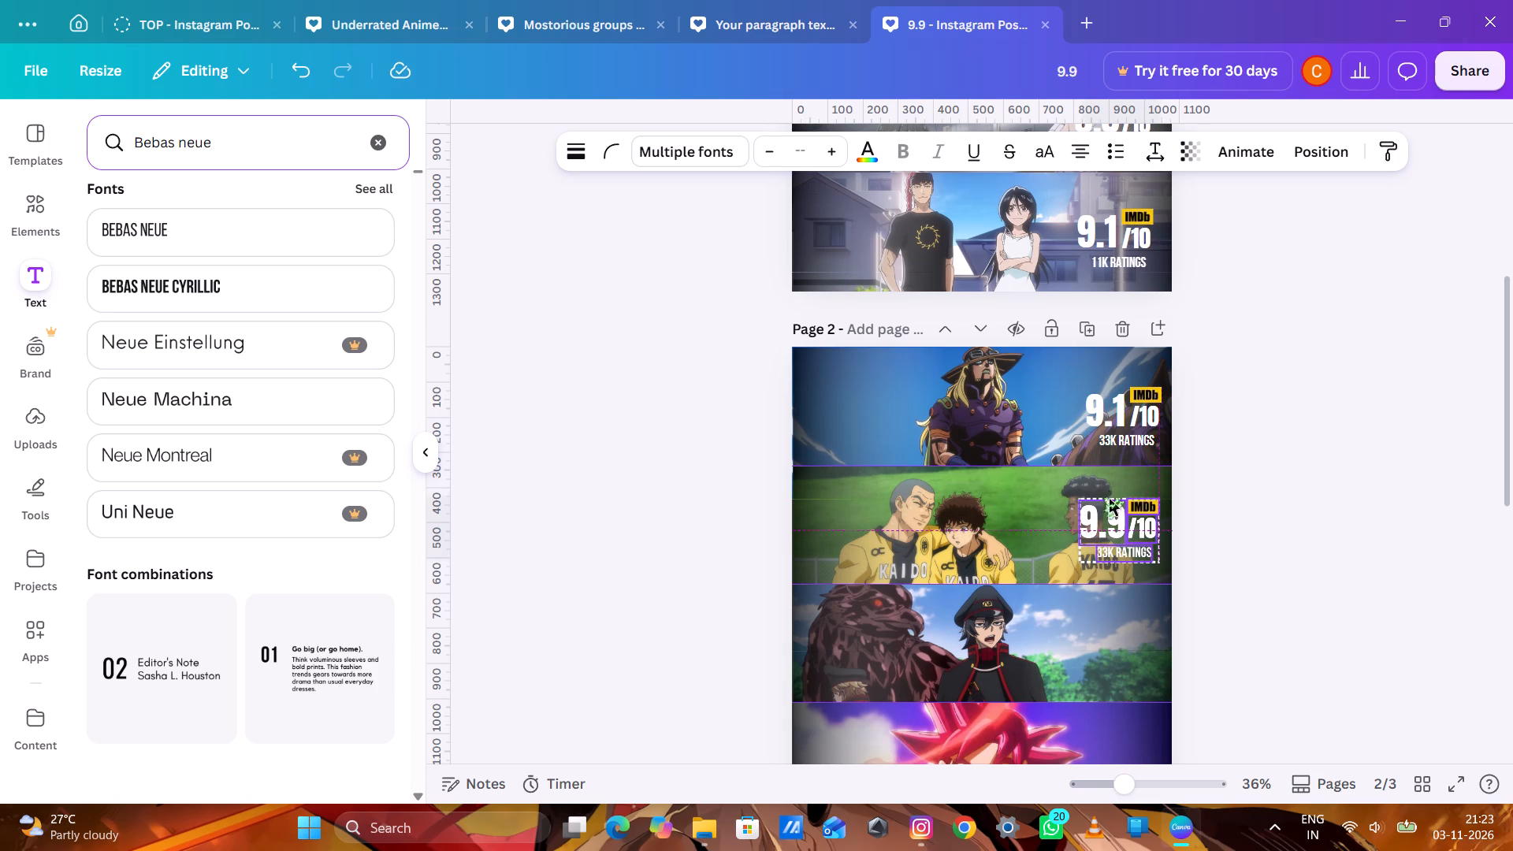
{"action": "left_click_drag", "start_coordinate": [1110, 499], "coordinate": [1084, 500]}
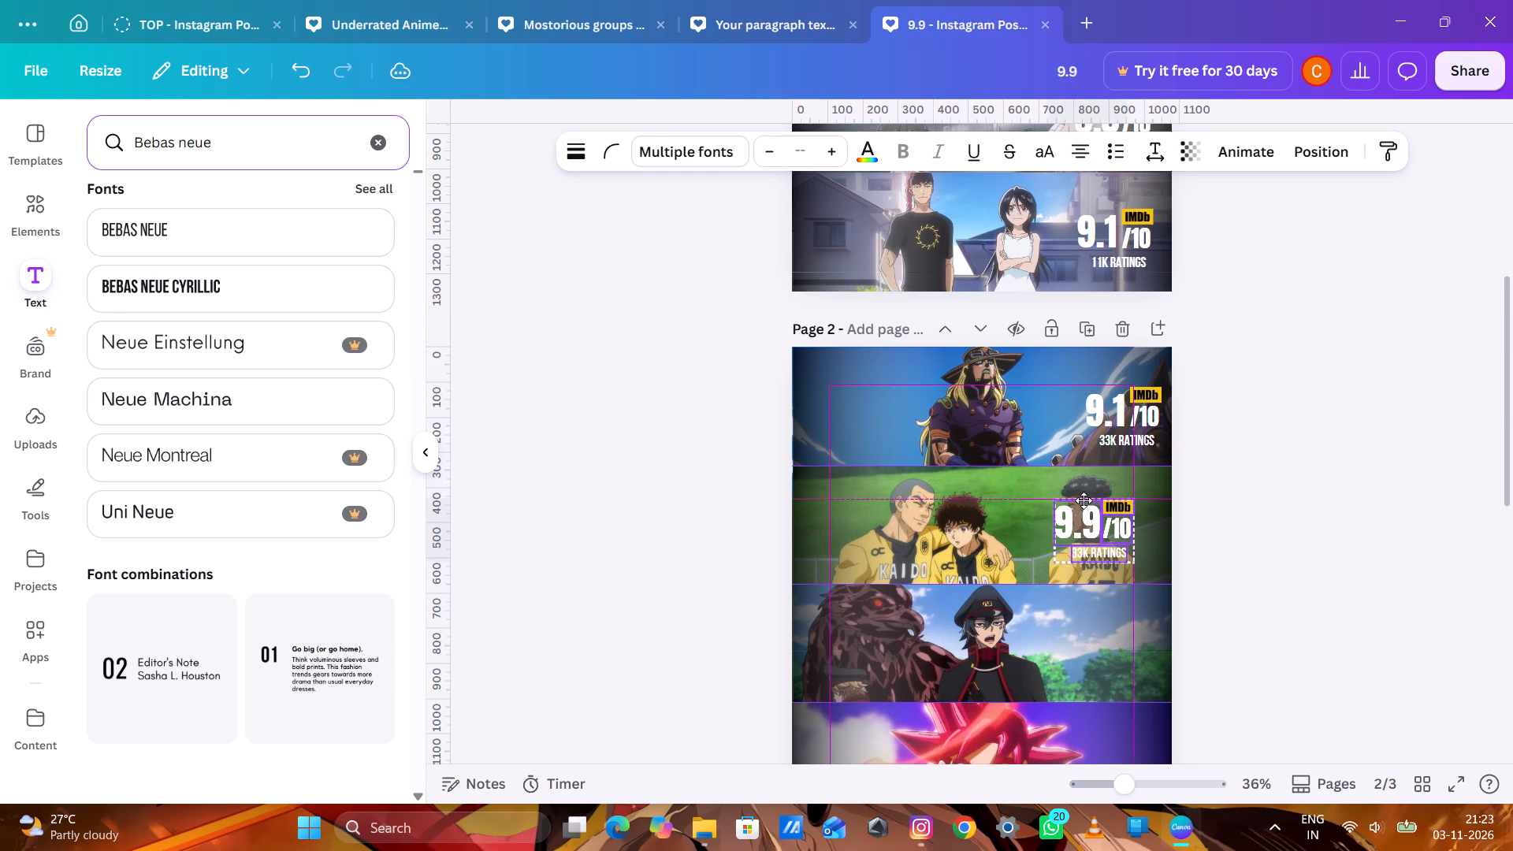
{"action": "left_click_drag", "start_coordinate": [1084, 500], "coordinate": [1100, 501]}
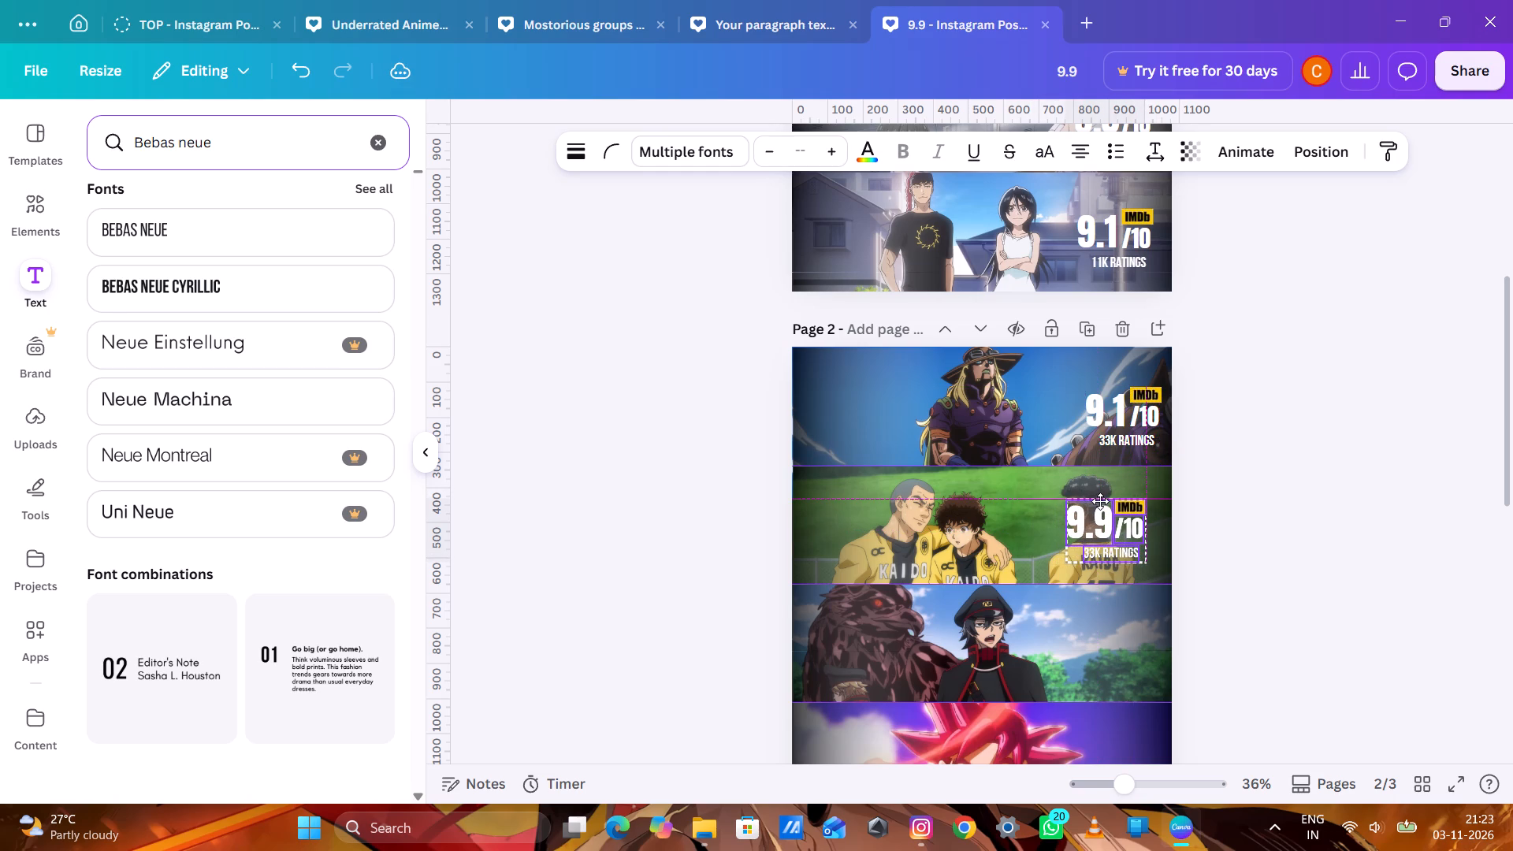
{"action": "left_click_drag", "start_coordinate": [1100, 501], "coordinate": [1104, 504]}
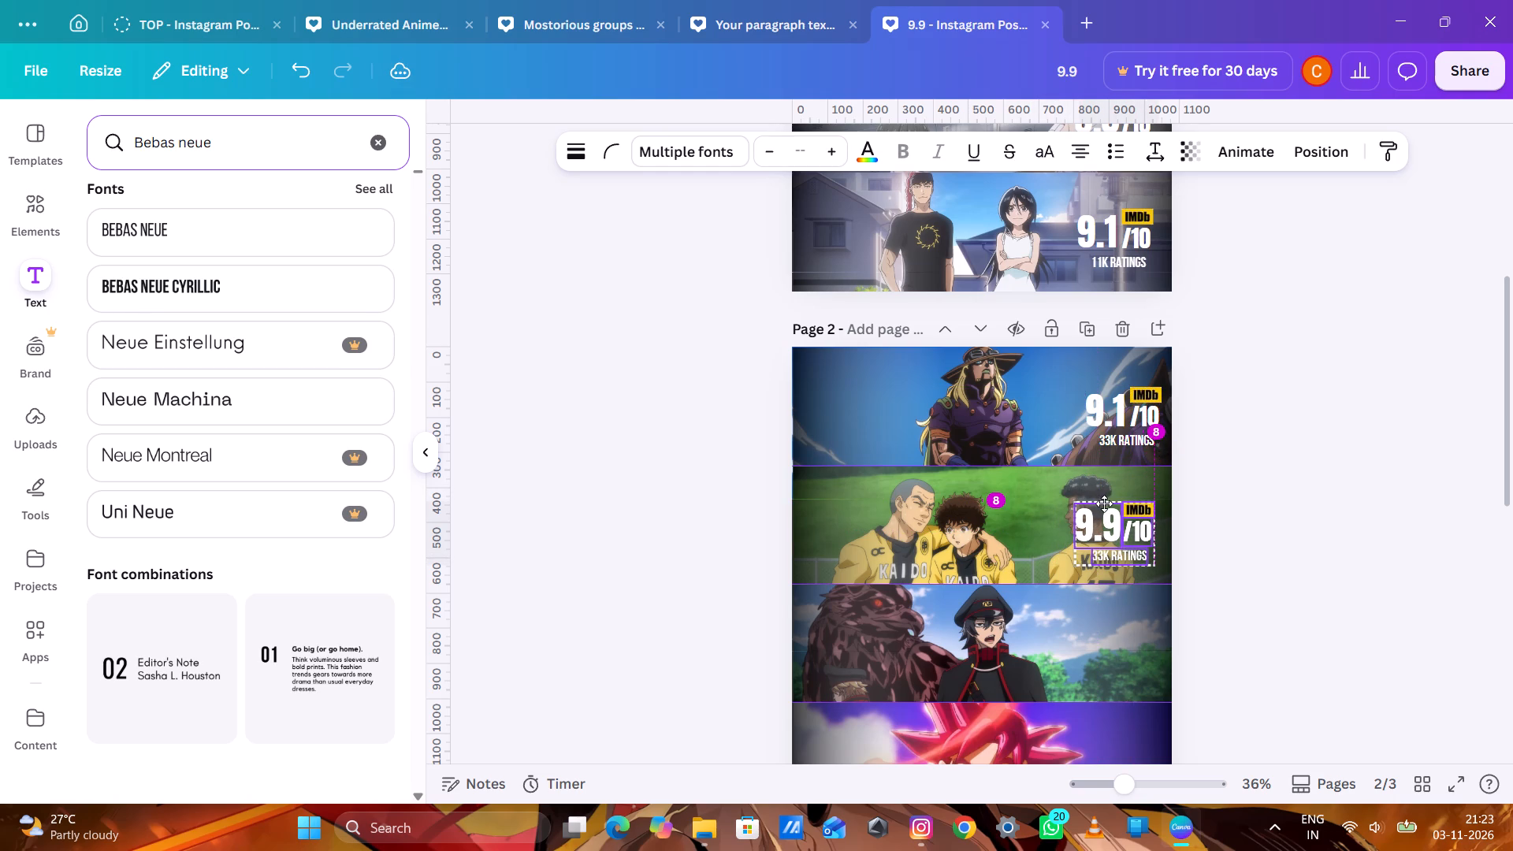
{"action": "left_click_drag", "start_coordinate": [1104, 504], "coordinate": [1105, 504]}
{"action": "left_click_drag", "start_coordinate": [1105, 504], "coordinate": [1110, 502]}
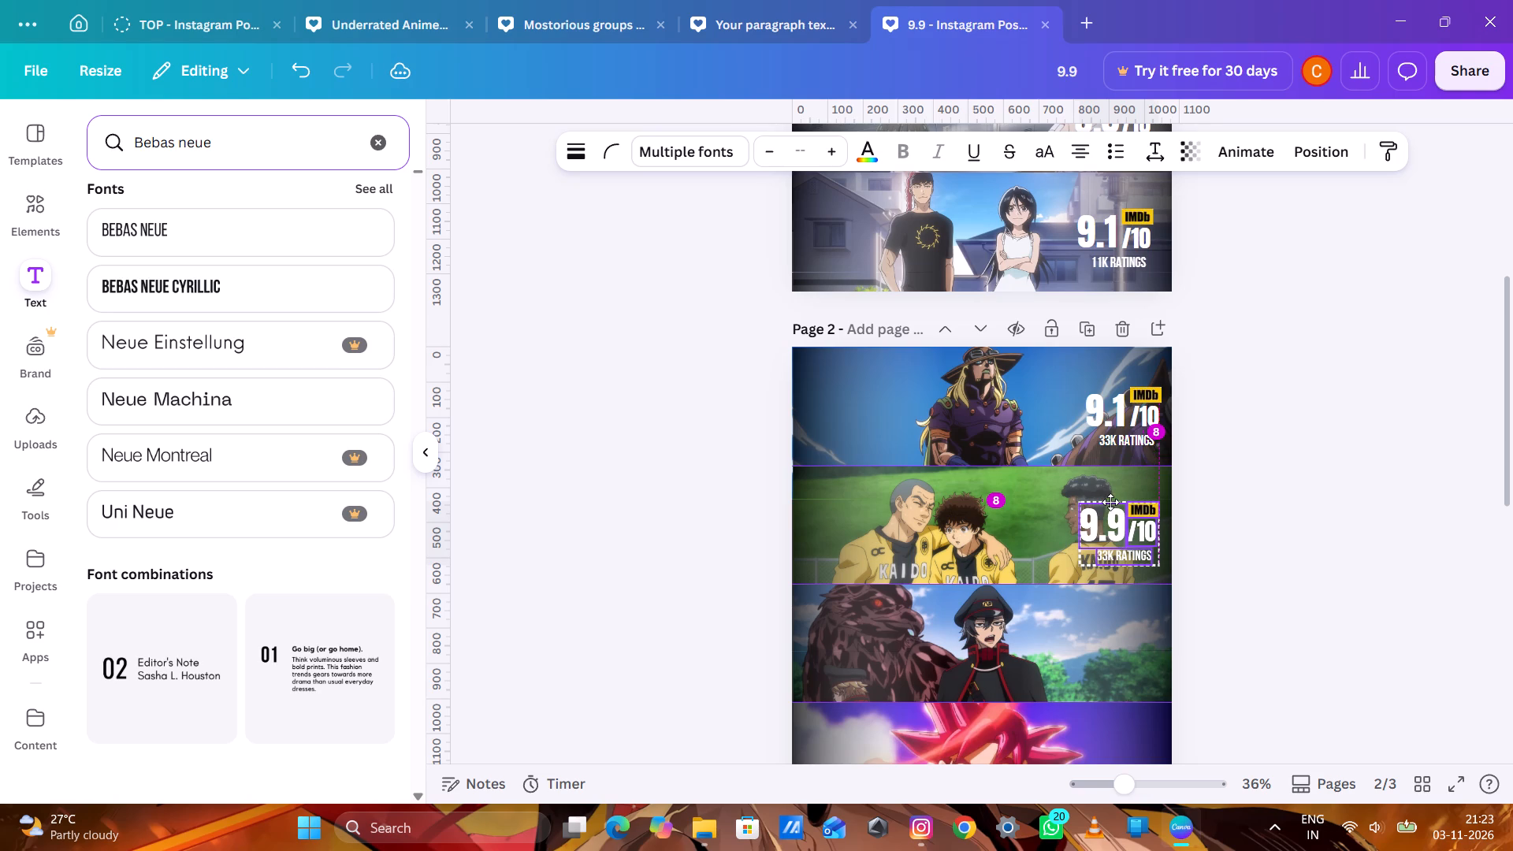
{"action": "left_click_drag", "start_coordinate": [1110, 502], "coordinate": [1114, 504]}
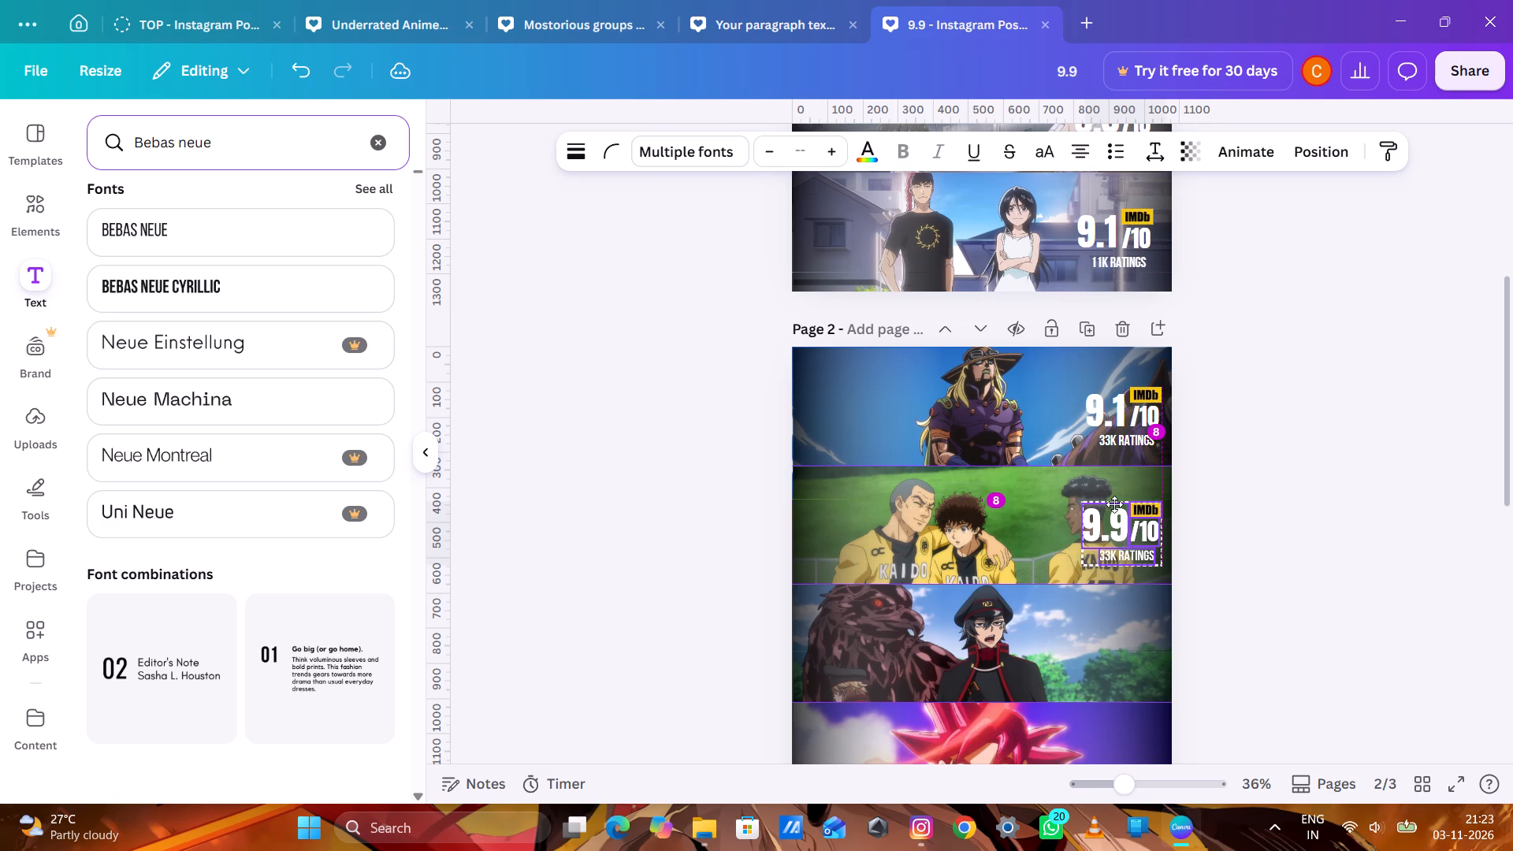
{"action": "left_click_drag", "start_coordinate": [1114, 504], "coordinate": [1116, 504]}
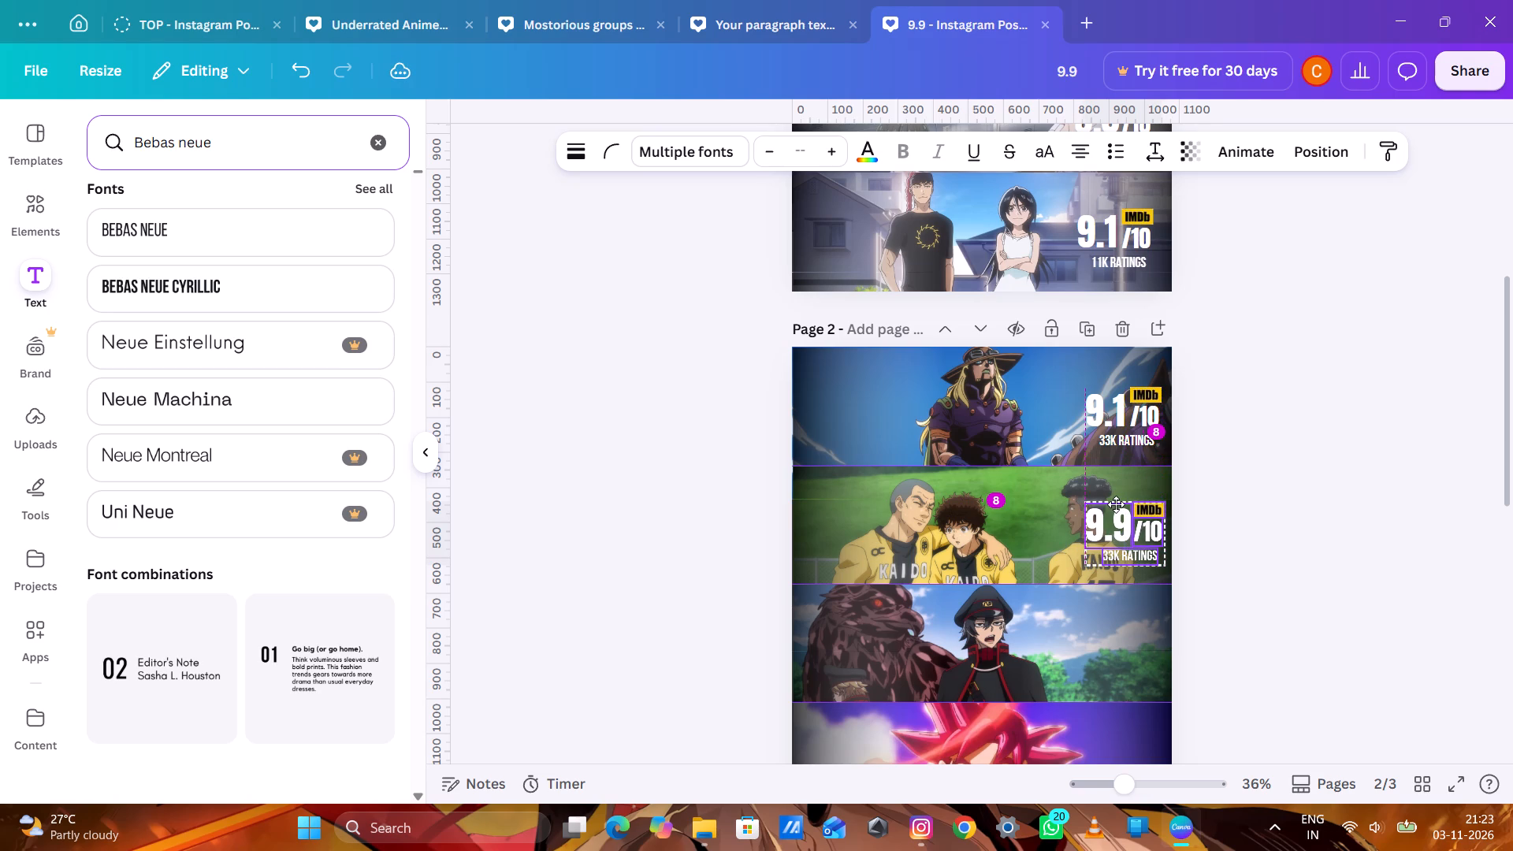
{"action": "left_click_drag", "start_coordinate": [1116, 504], "coordinate": [1115, 505]}
{"action": "left_click_drag", "start_coordinate": [1115, 505], "coordinate": [1117, 503]}
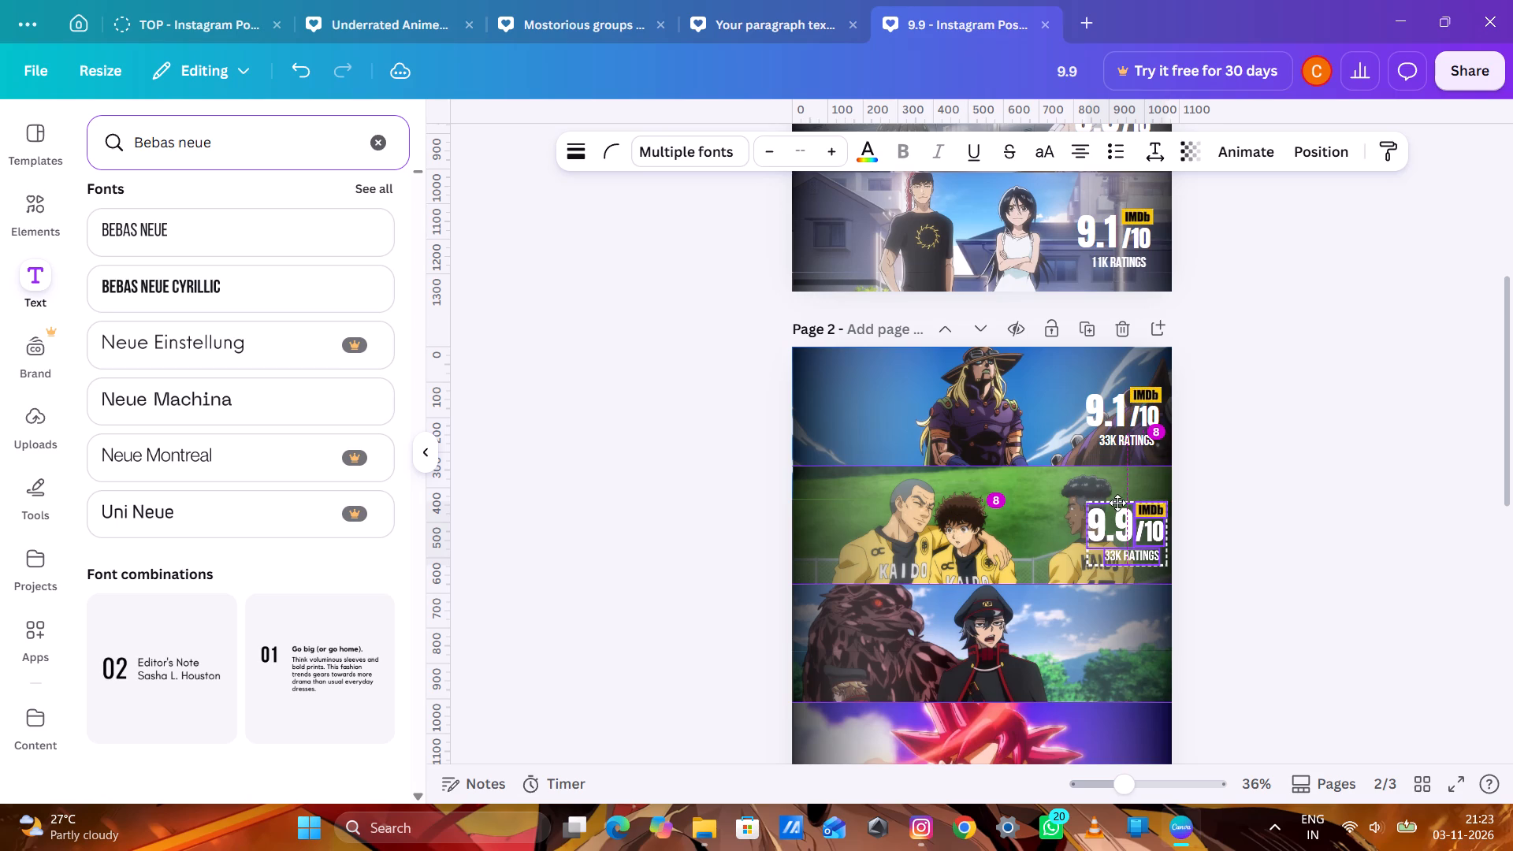
{"action": "left_click_drag", "start_coordinate": [1117, 503], "coordinate": [1108, 507]}
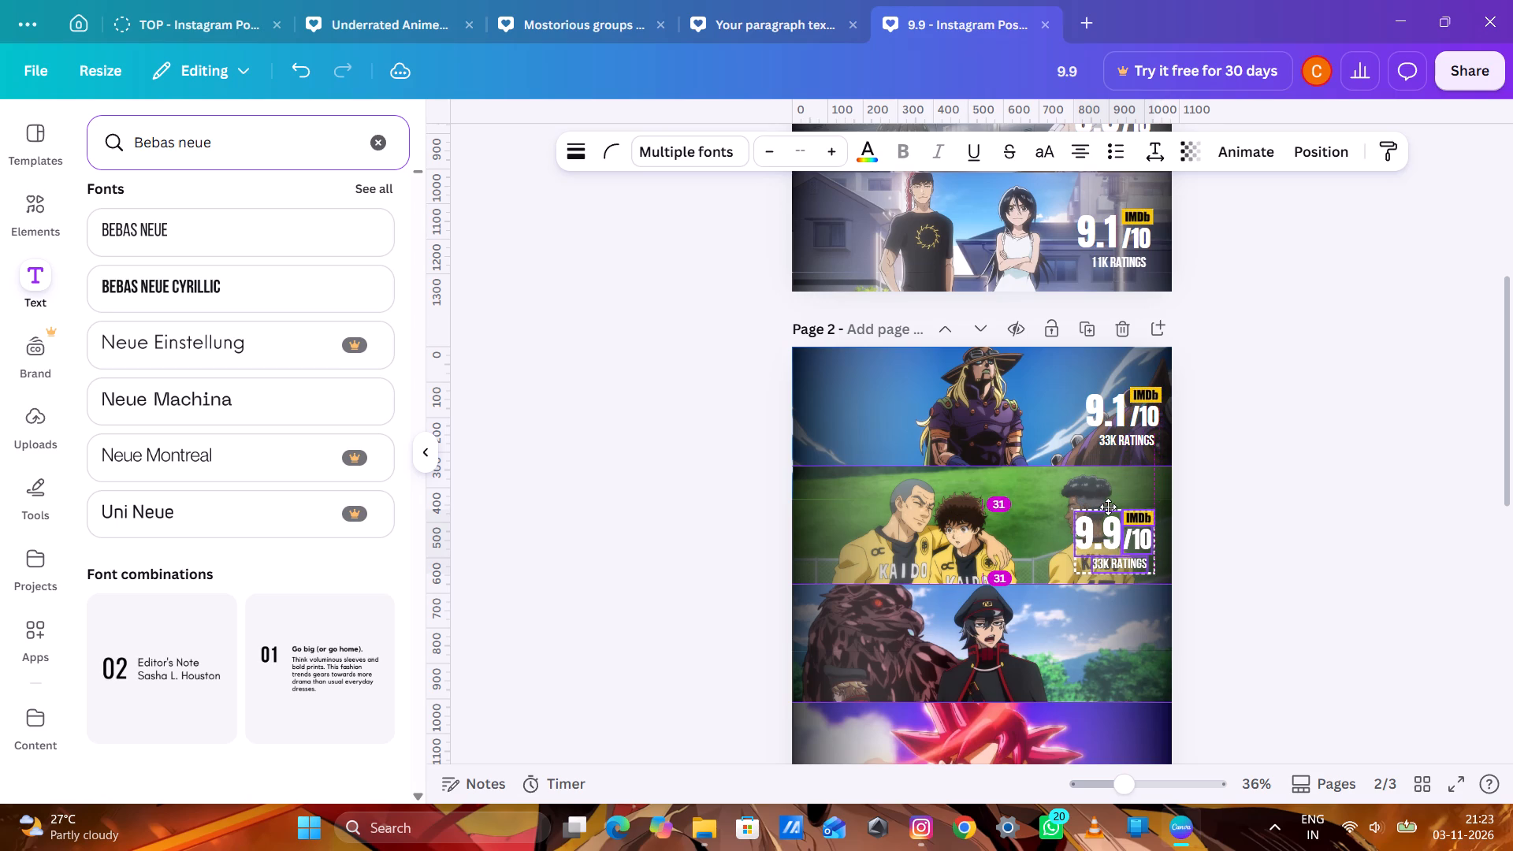
{"action": "left_click_drag", "start_coordinate": [1108, 507], "coordinate": [1115, 502]}
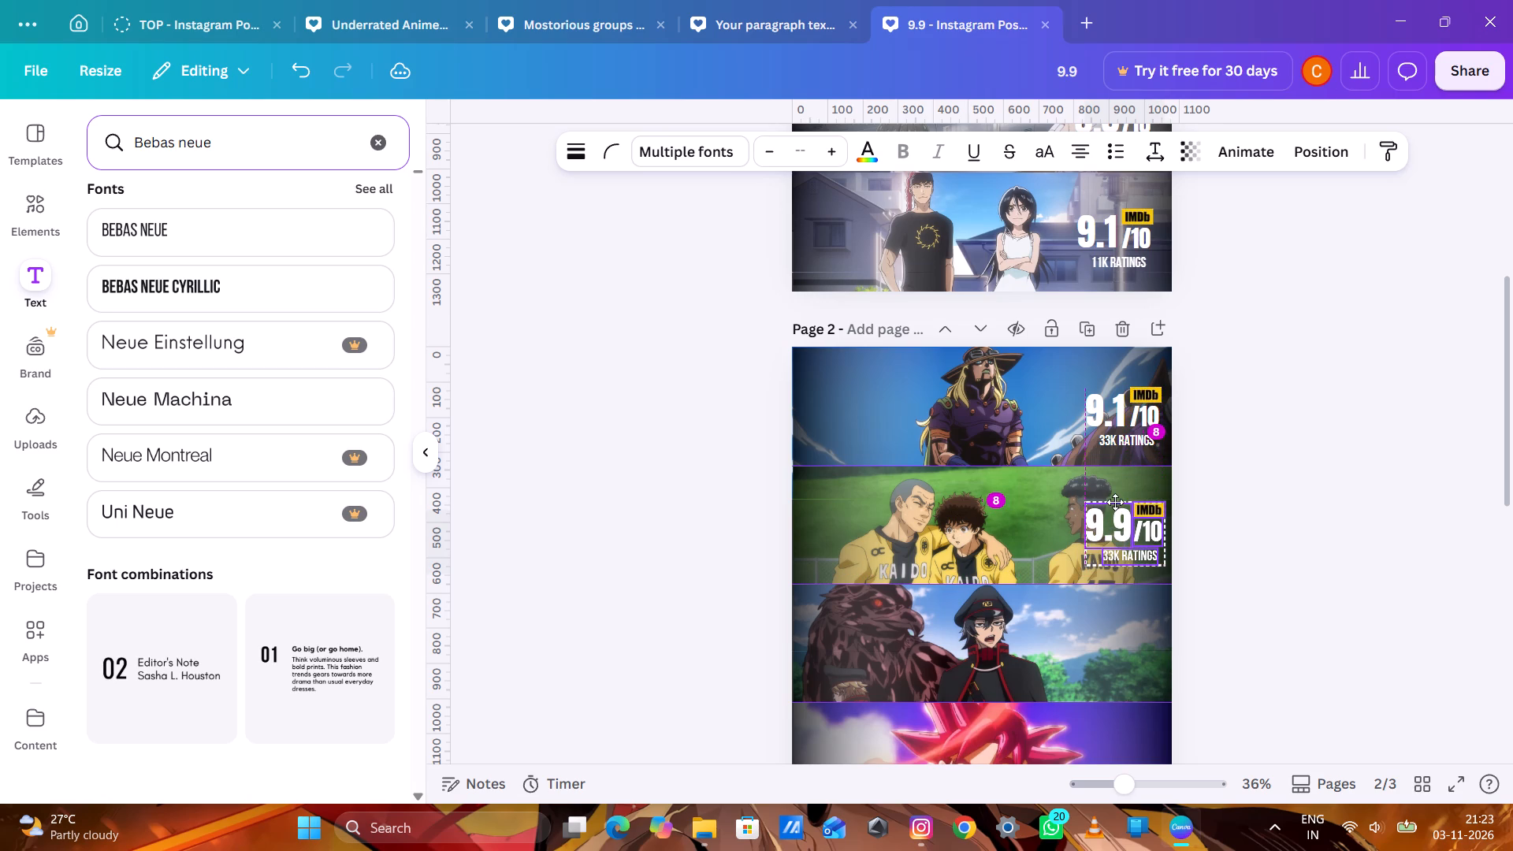
{"action": "left_click_drag", "start_coordinate": [1115, 502], "coordinate": [1111, 499]}
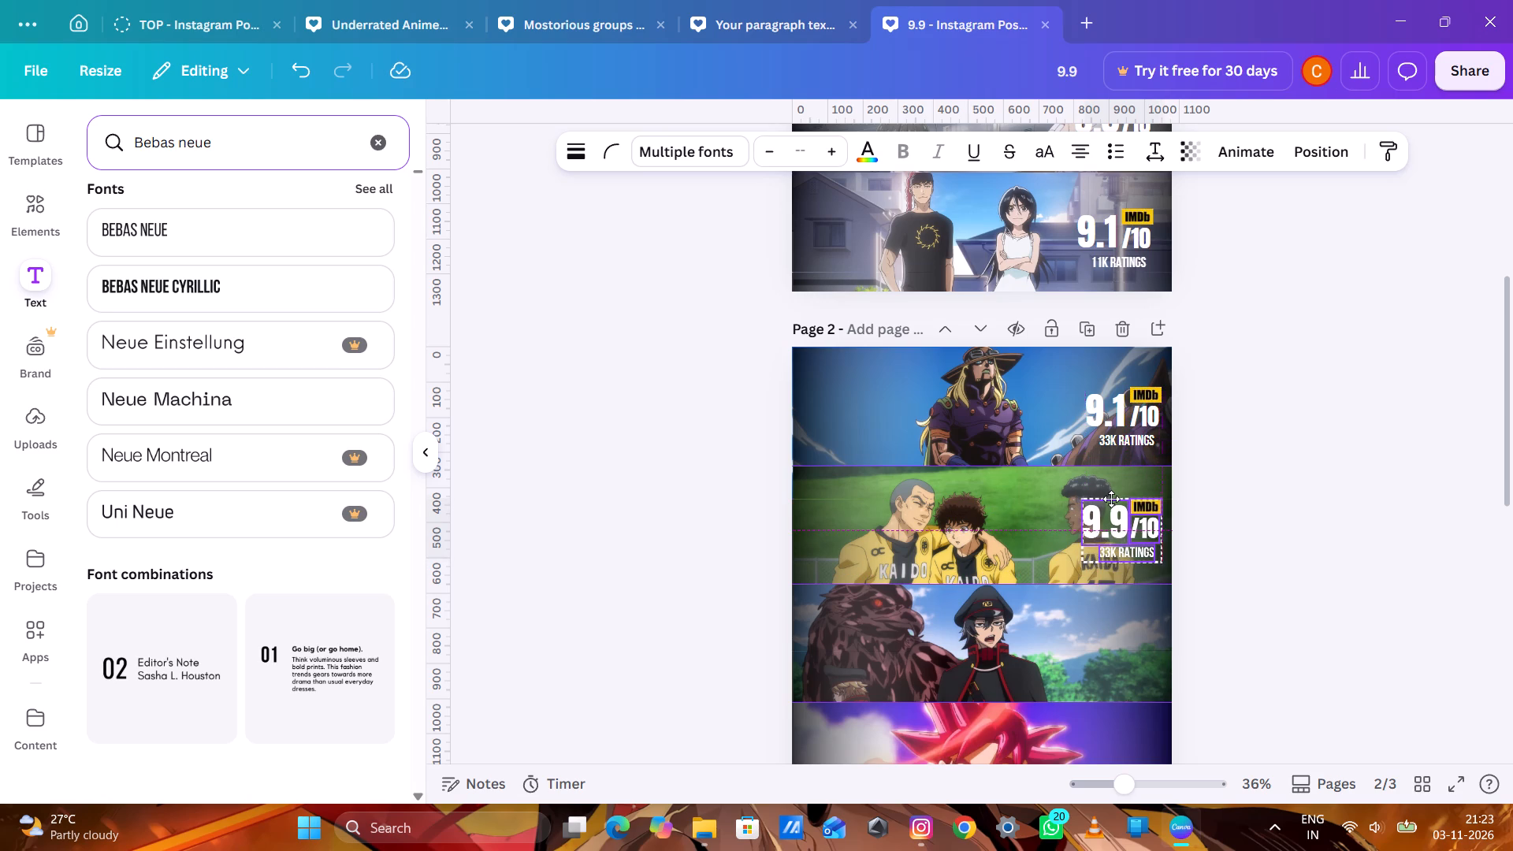
{"action": "left_click_drag", "start_coordinate": [1111, 499], "coordinate": [1112, 500]}
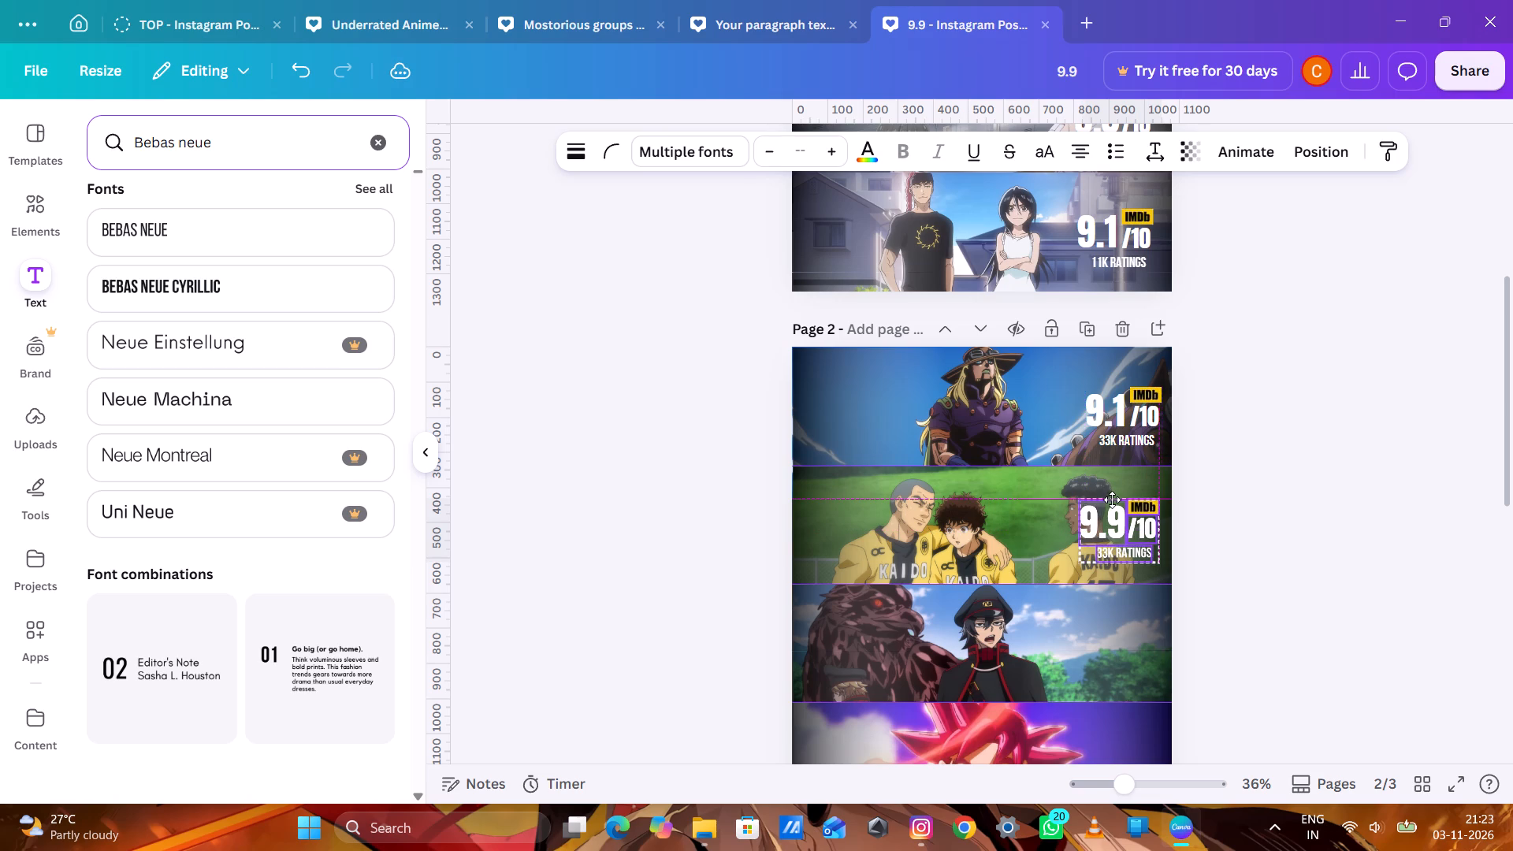
{"action": "left_click_drag", "start_coordinate": [1112, 500], "coordinate": [1113, 499]}
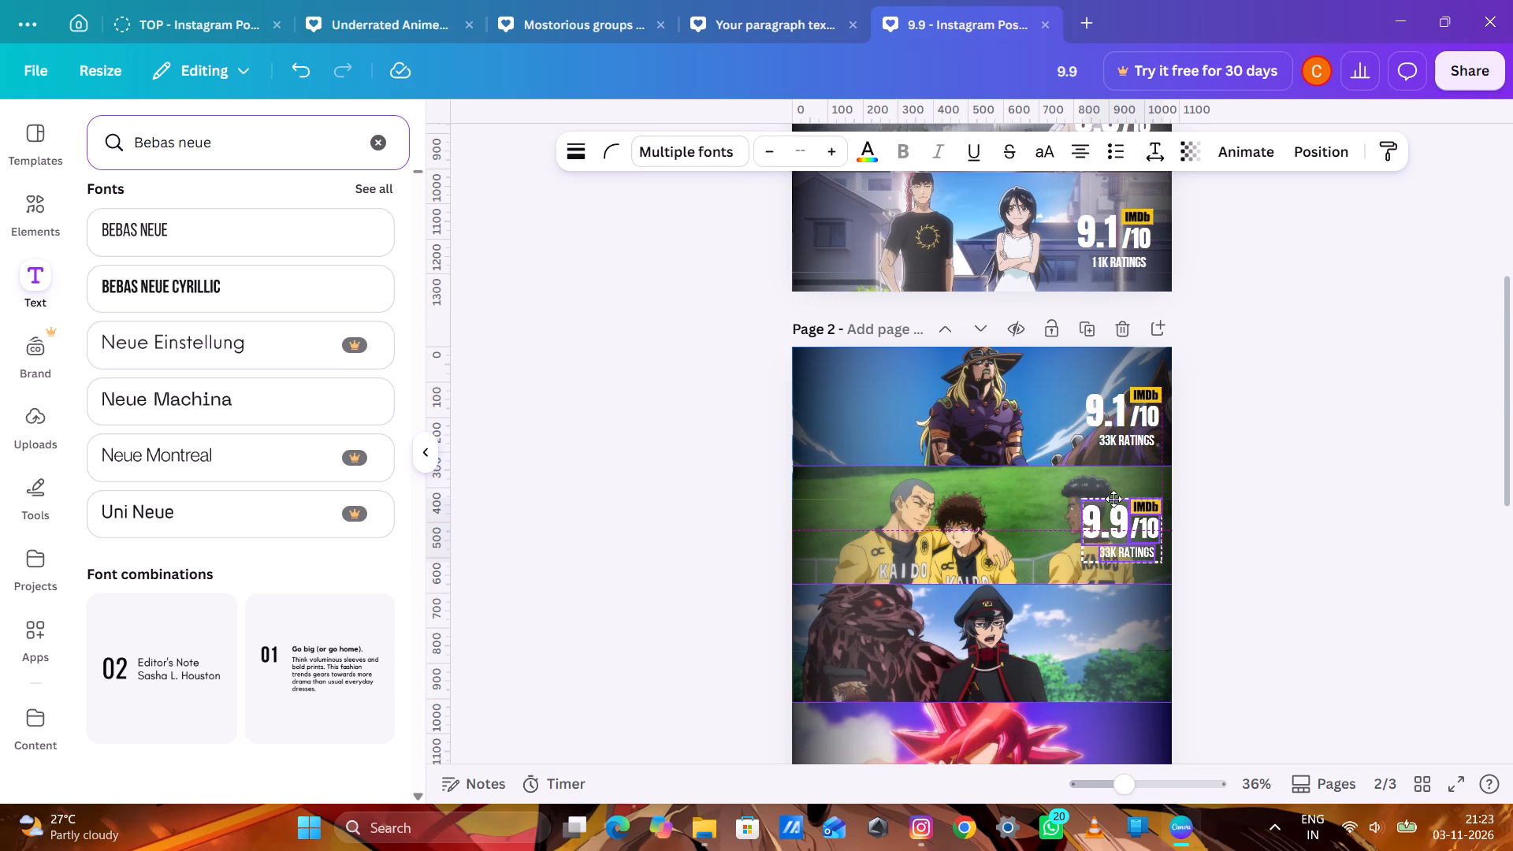
{"action": "left_click_drag", "start_coordinate": [1113, 499], "coordinate": [1117, 496]}
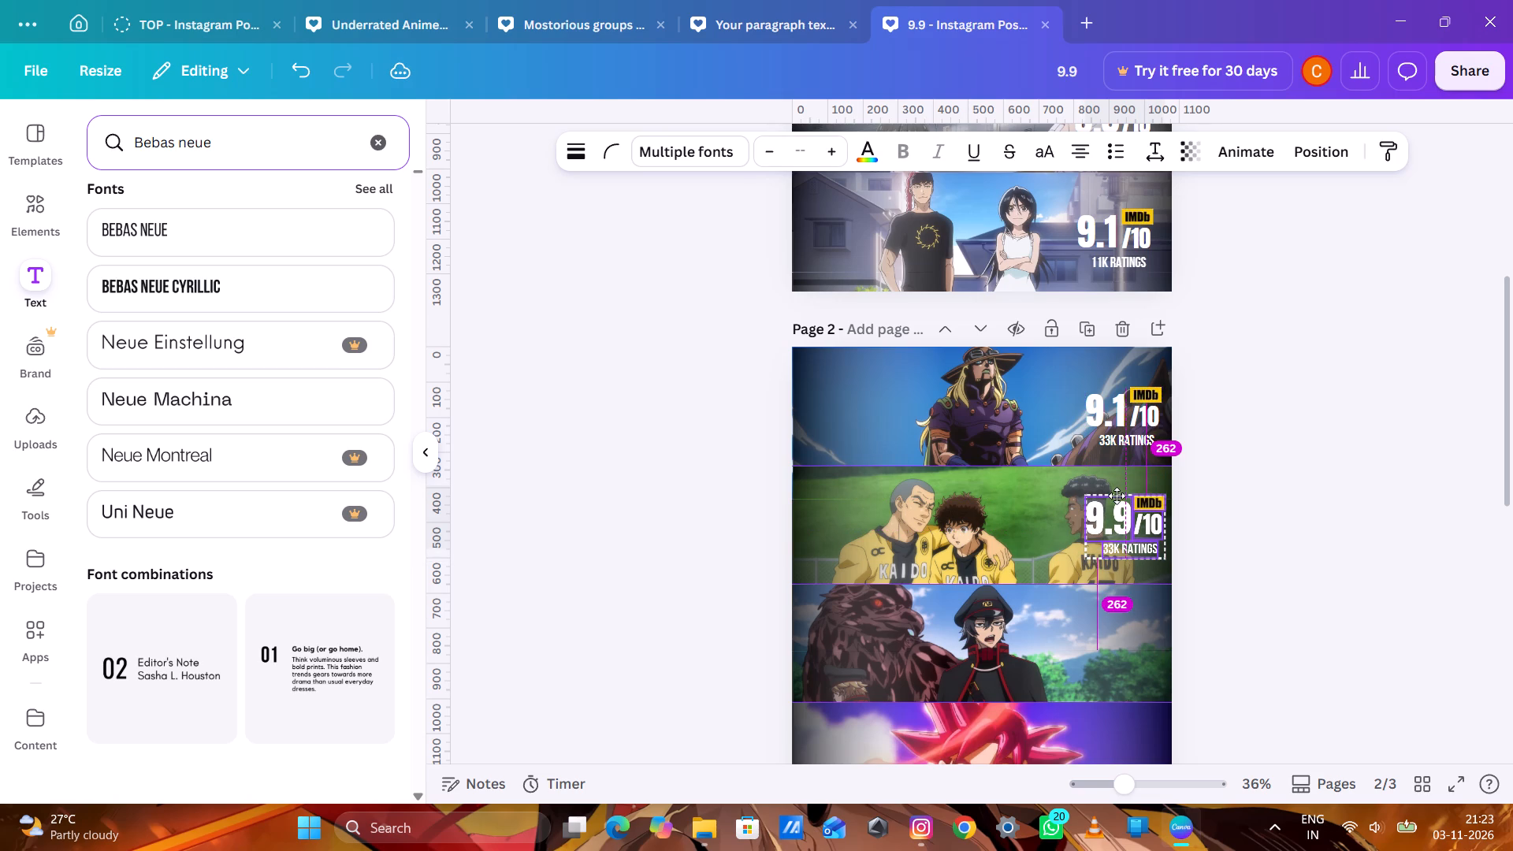
{"action": "left_click_drag", "start_coordinate": [1117, 496], "coordinate": [1117, 500]}
{"action": "left_click", "coordinate": [1246, 436]}
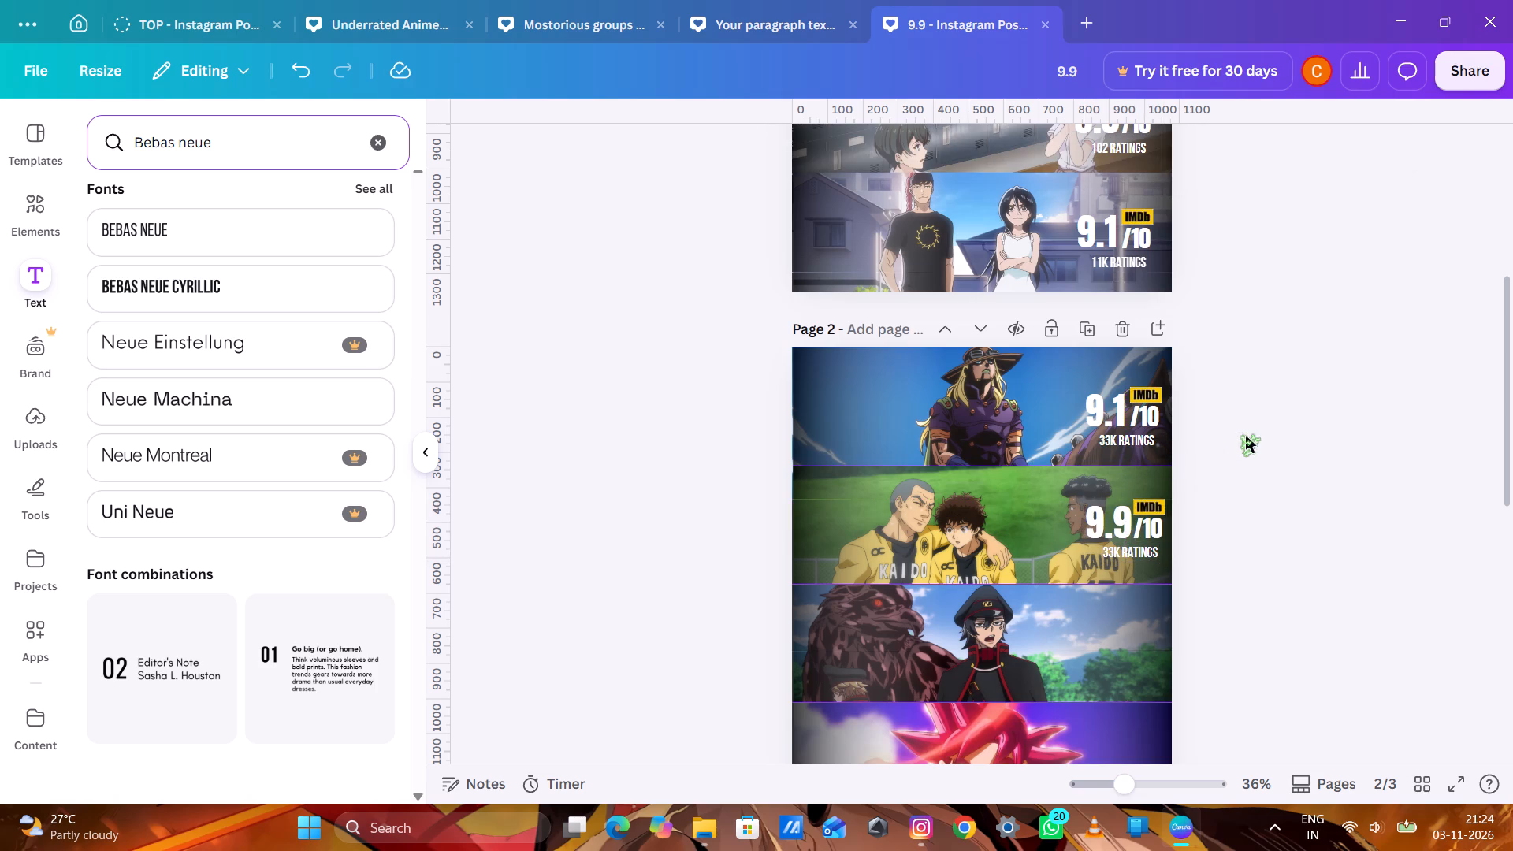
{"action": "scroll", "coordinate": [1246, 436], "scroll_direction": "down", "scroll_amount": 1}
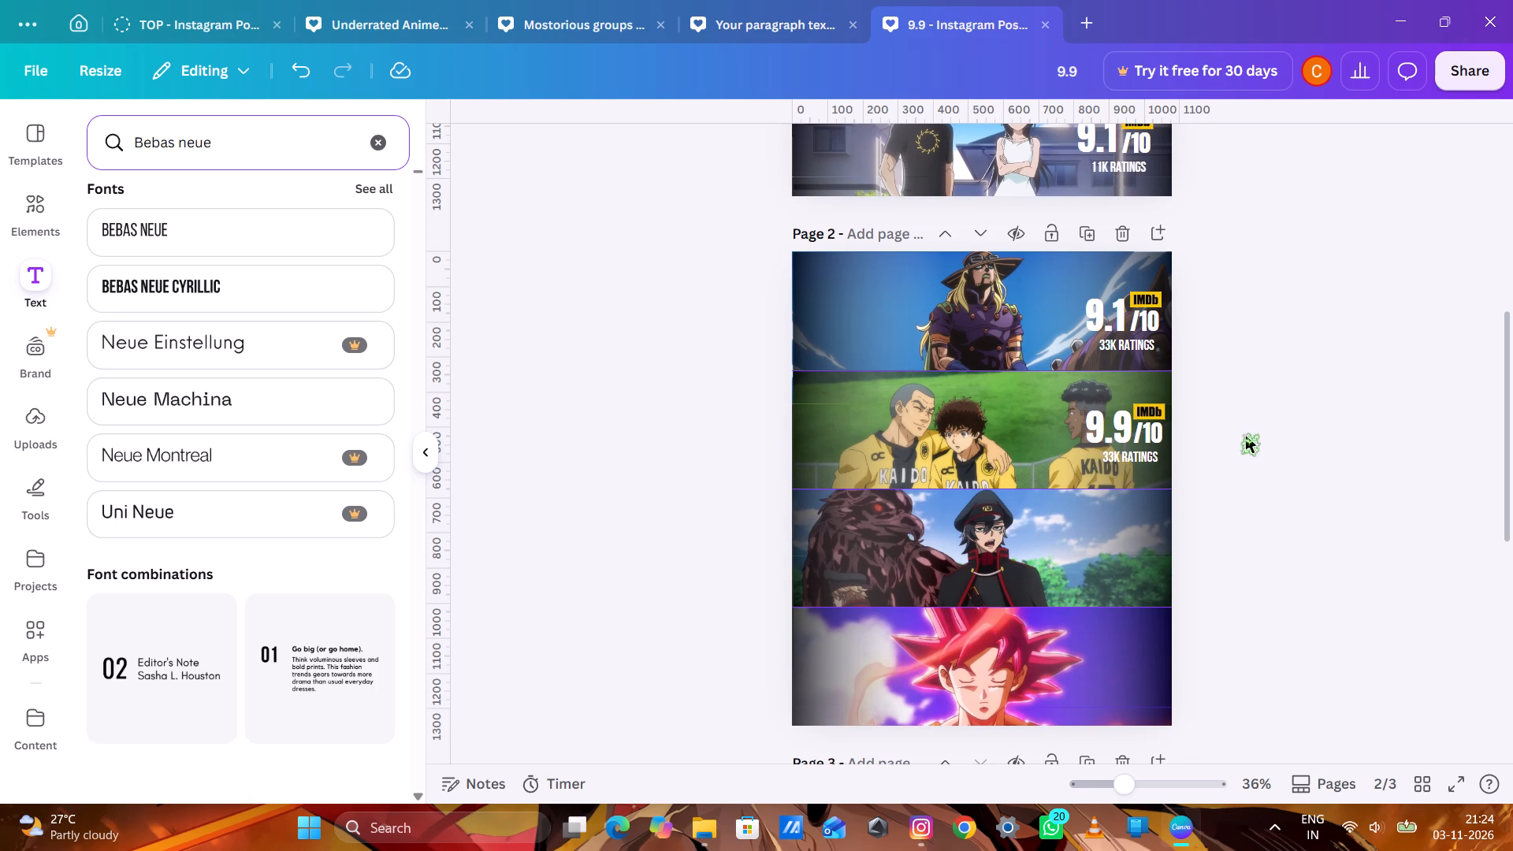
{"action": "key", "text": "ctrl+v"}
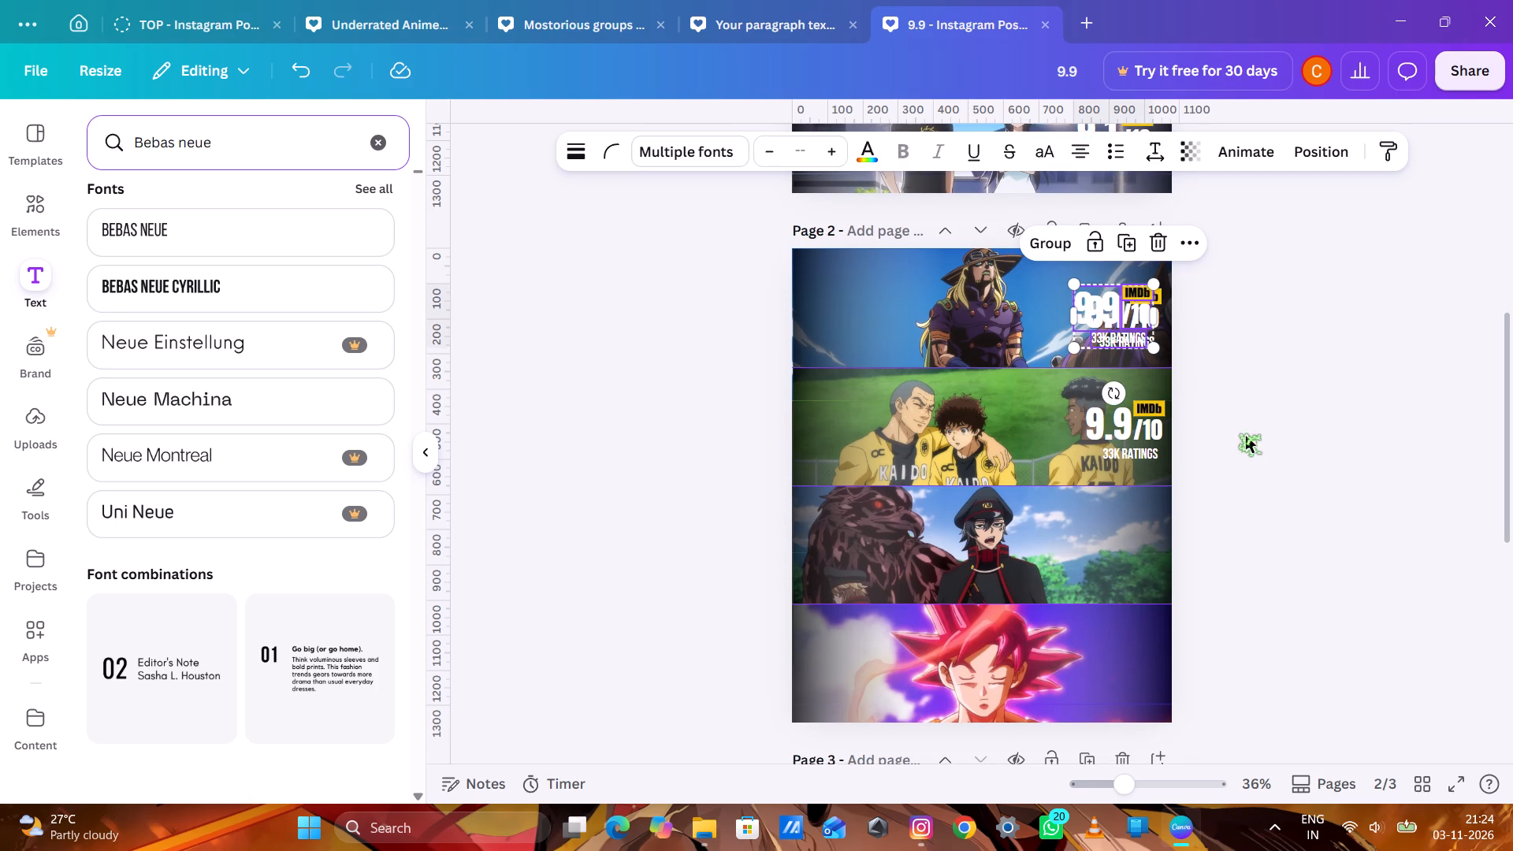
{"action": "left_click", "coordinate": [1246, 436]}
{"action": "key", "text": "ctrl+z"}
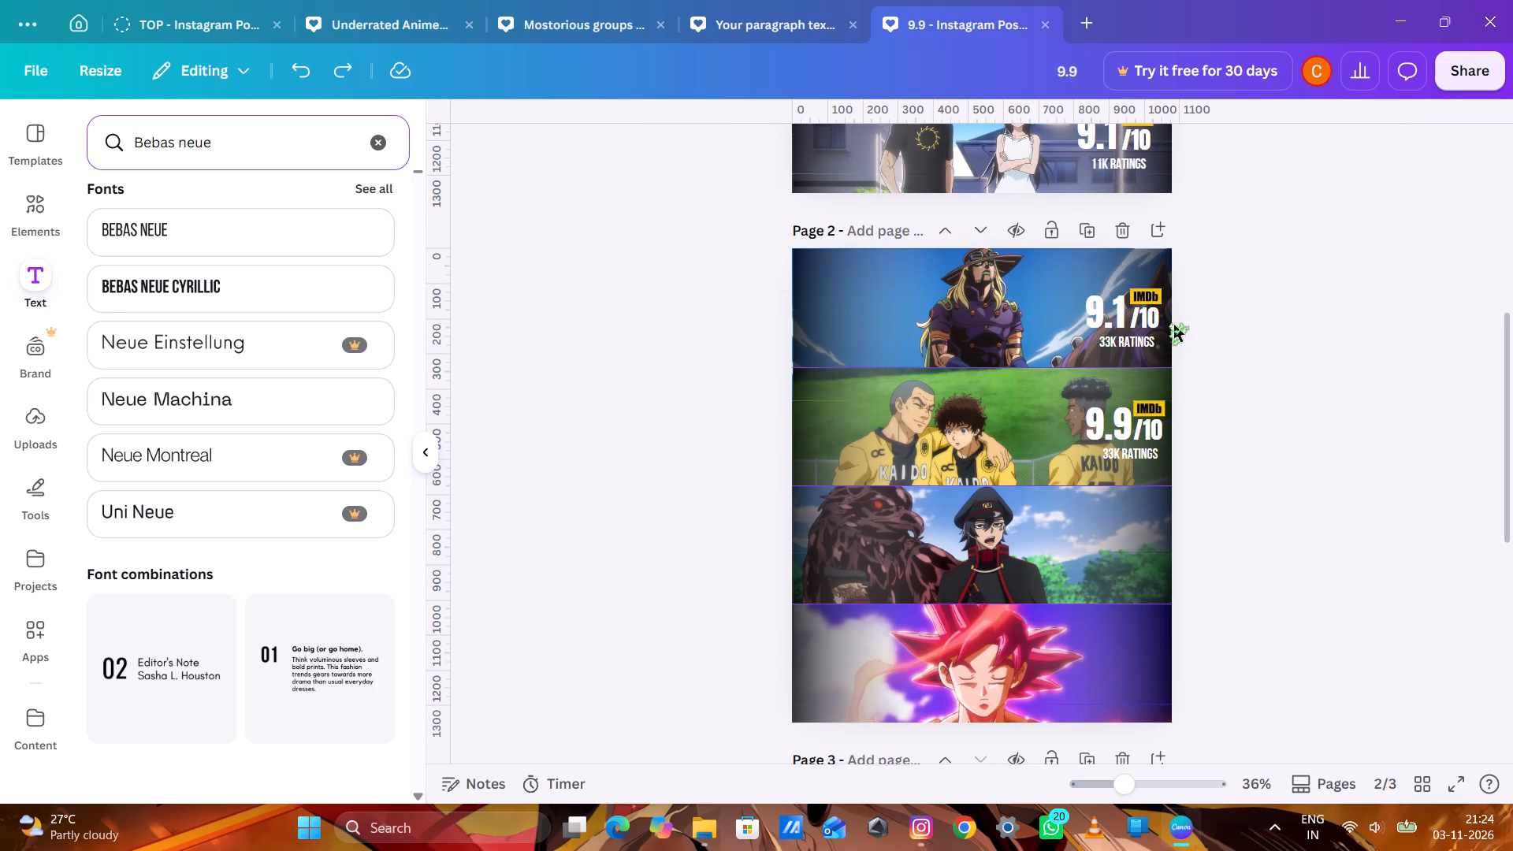
Paste another 9.9/10 IMDb rating block on page 2 and position it on the third strip, beneath the second strip's rating.
{"action": "key", "text": "ctrl+v"}
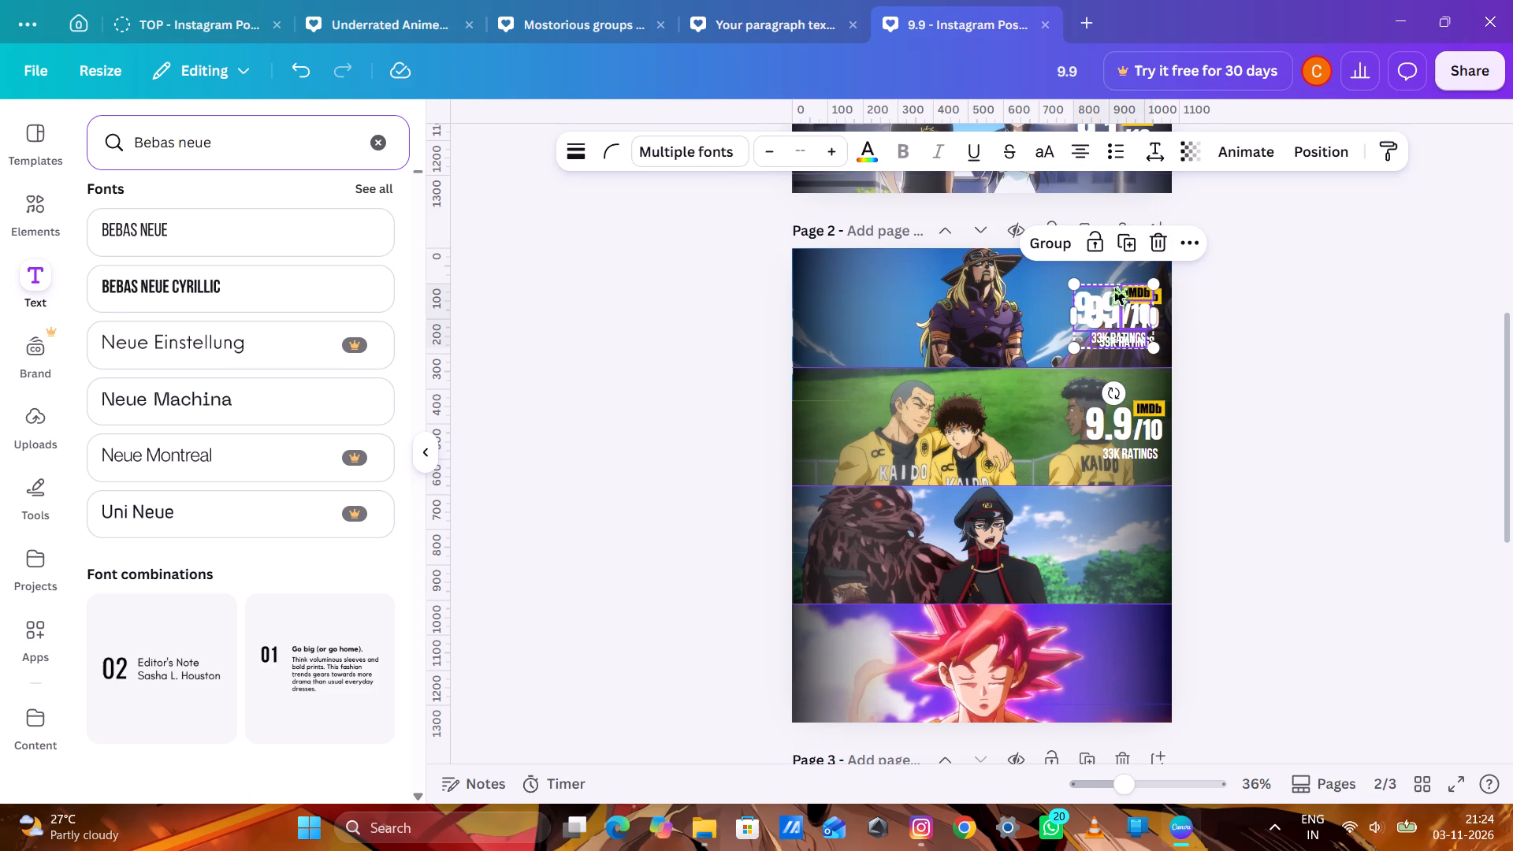
{"action": "left_click_drag", "start_coordinate": [1119, 282], "coordinate": [1184, 418]}
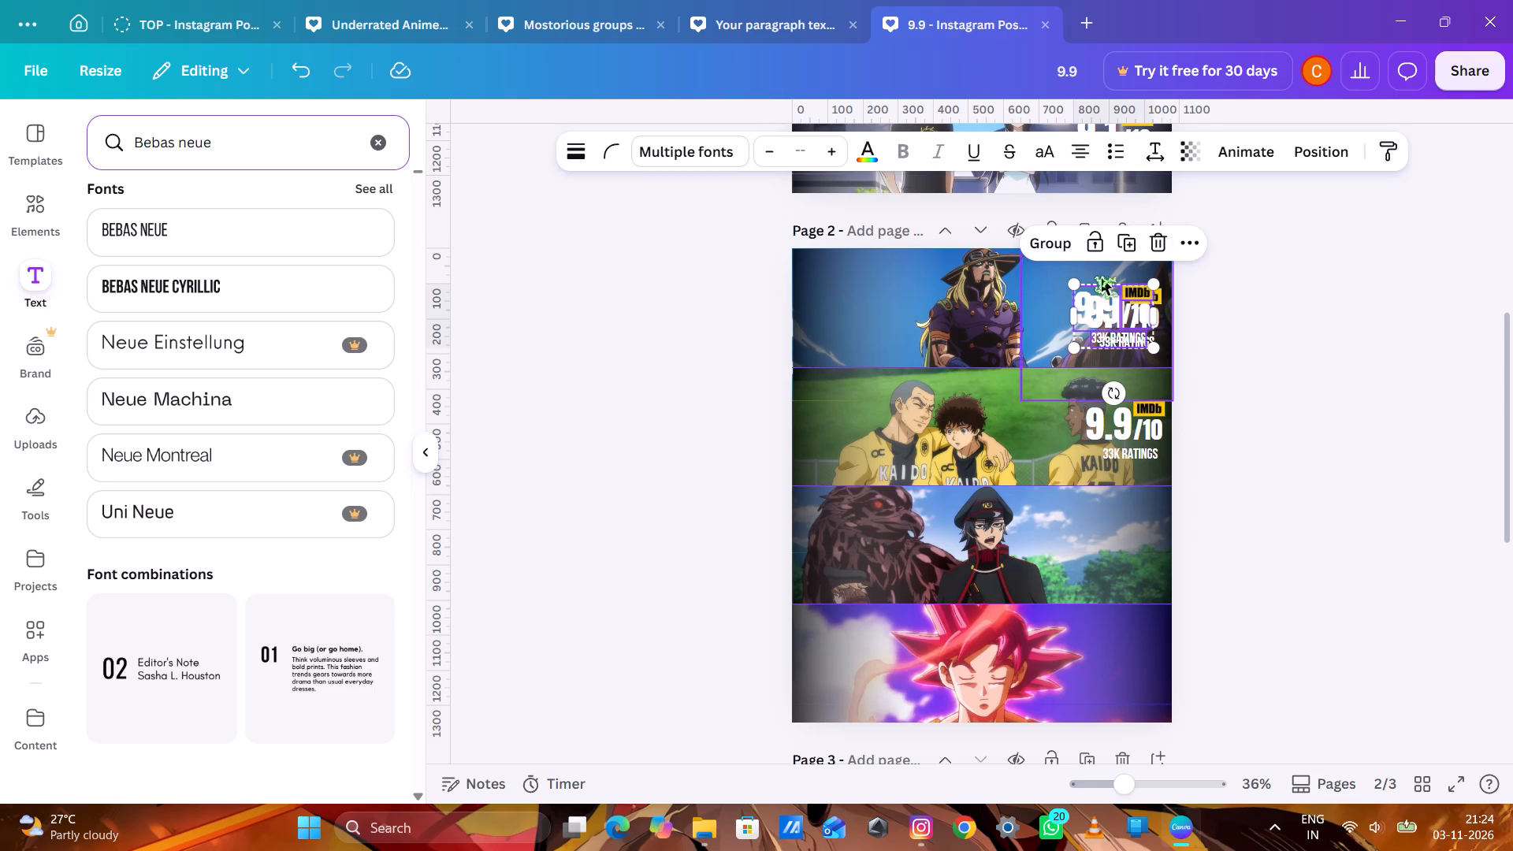
{"action": "left_click_drag", "start_coordinate": [1105, 286], "coordinate": [1116, 521]}
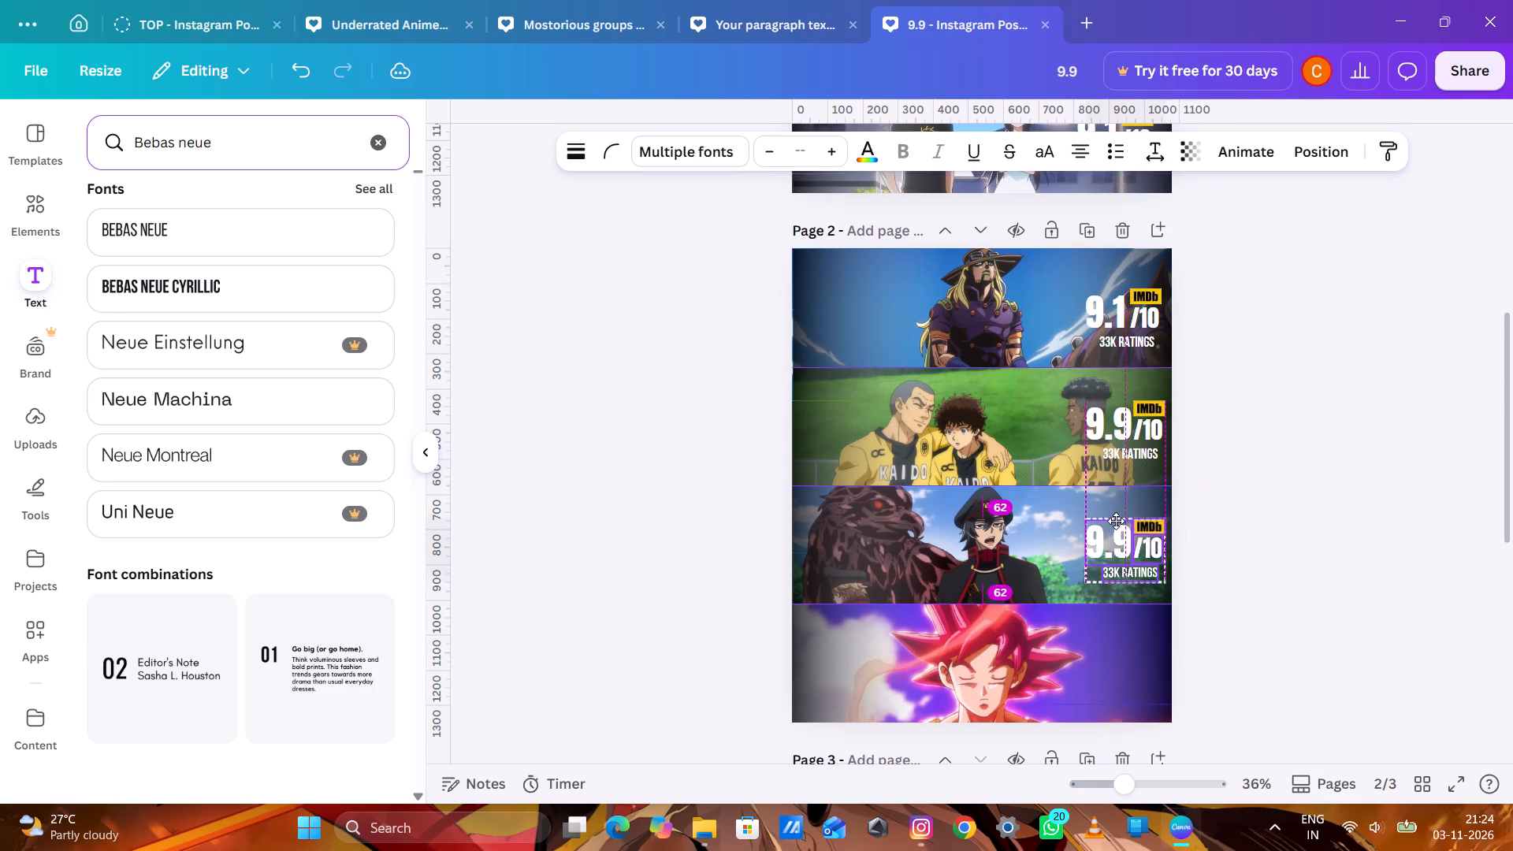
{"action": "left_click_drag", "start_coordinate": [1116, 521], "coordinate": [1107, 533]}
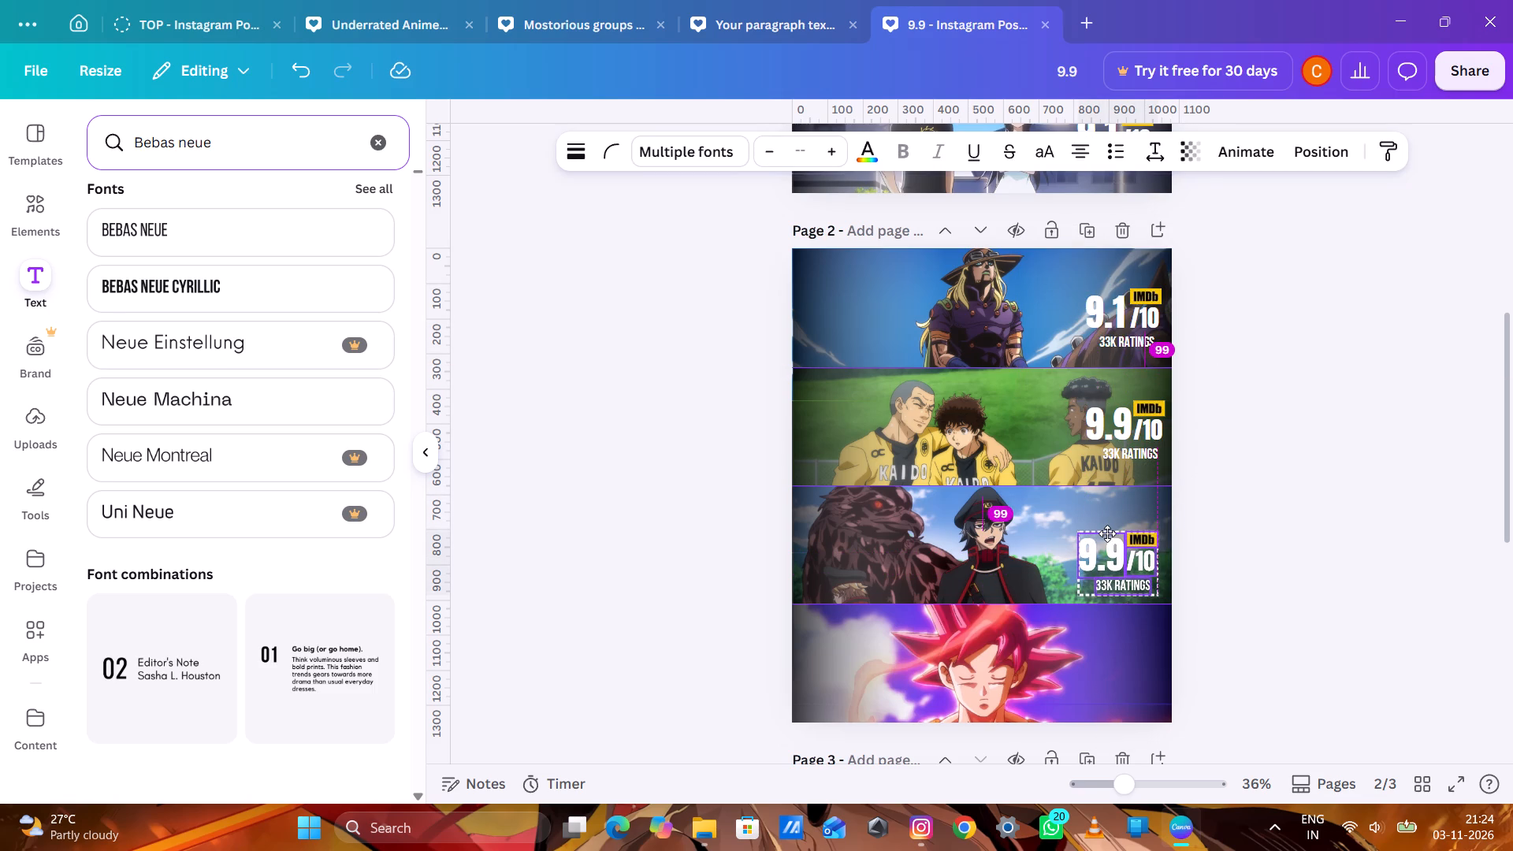
{"action": "left_click_drag", "start_coordinate": [1107, 533], "coordinate": [1109, 522]}
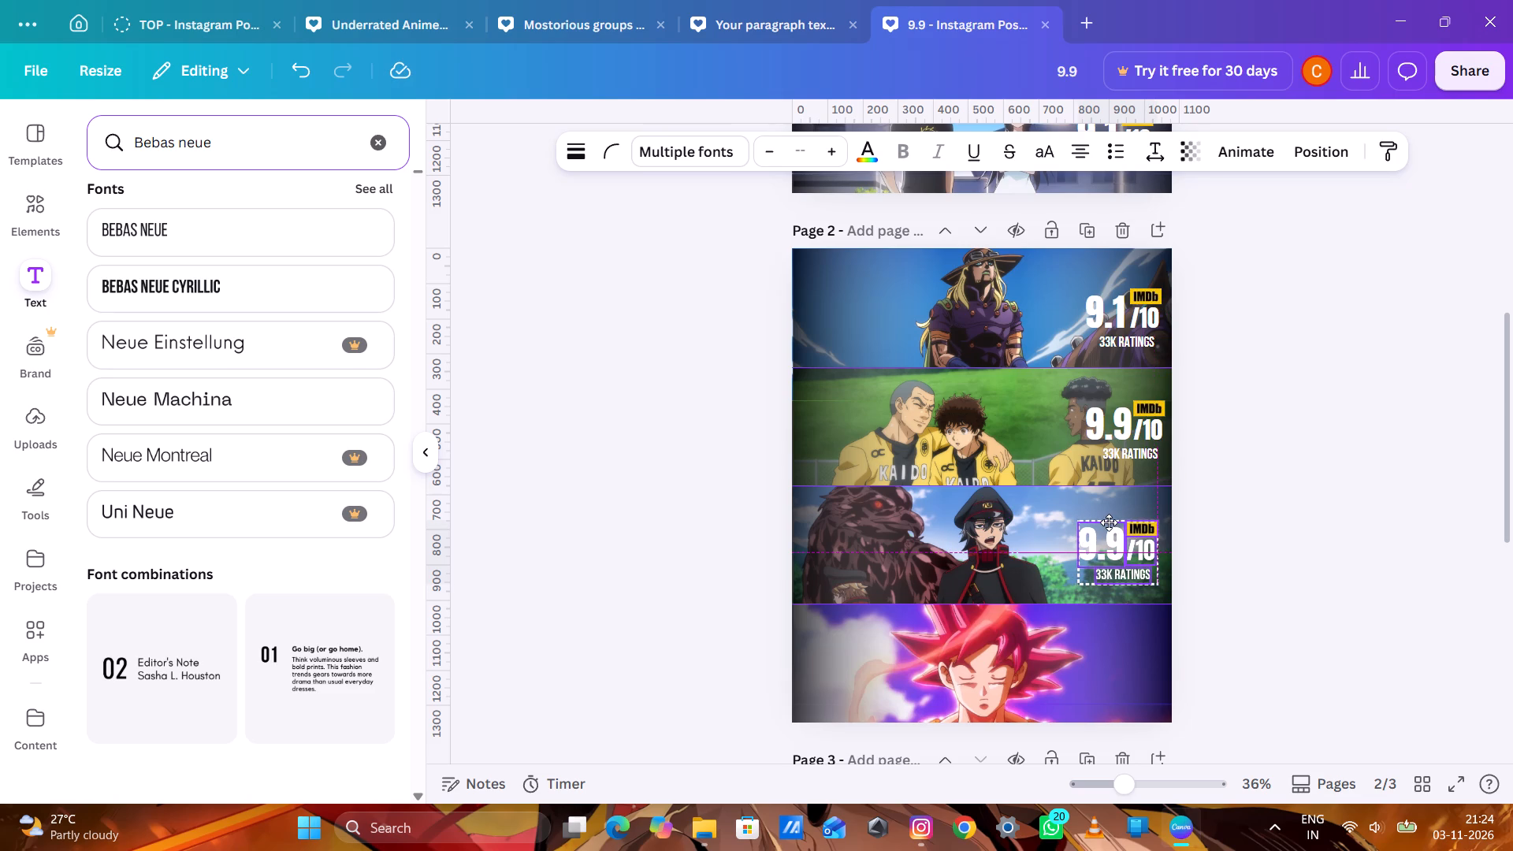
{"action": "left_click_drag", "start_coordinate": [1109, 522], "coordinate": [1105, 523]}
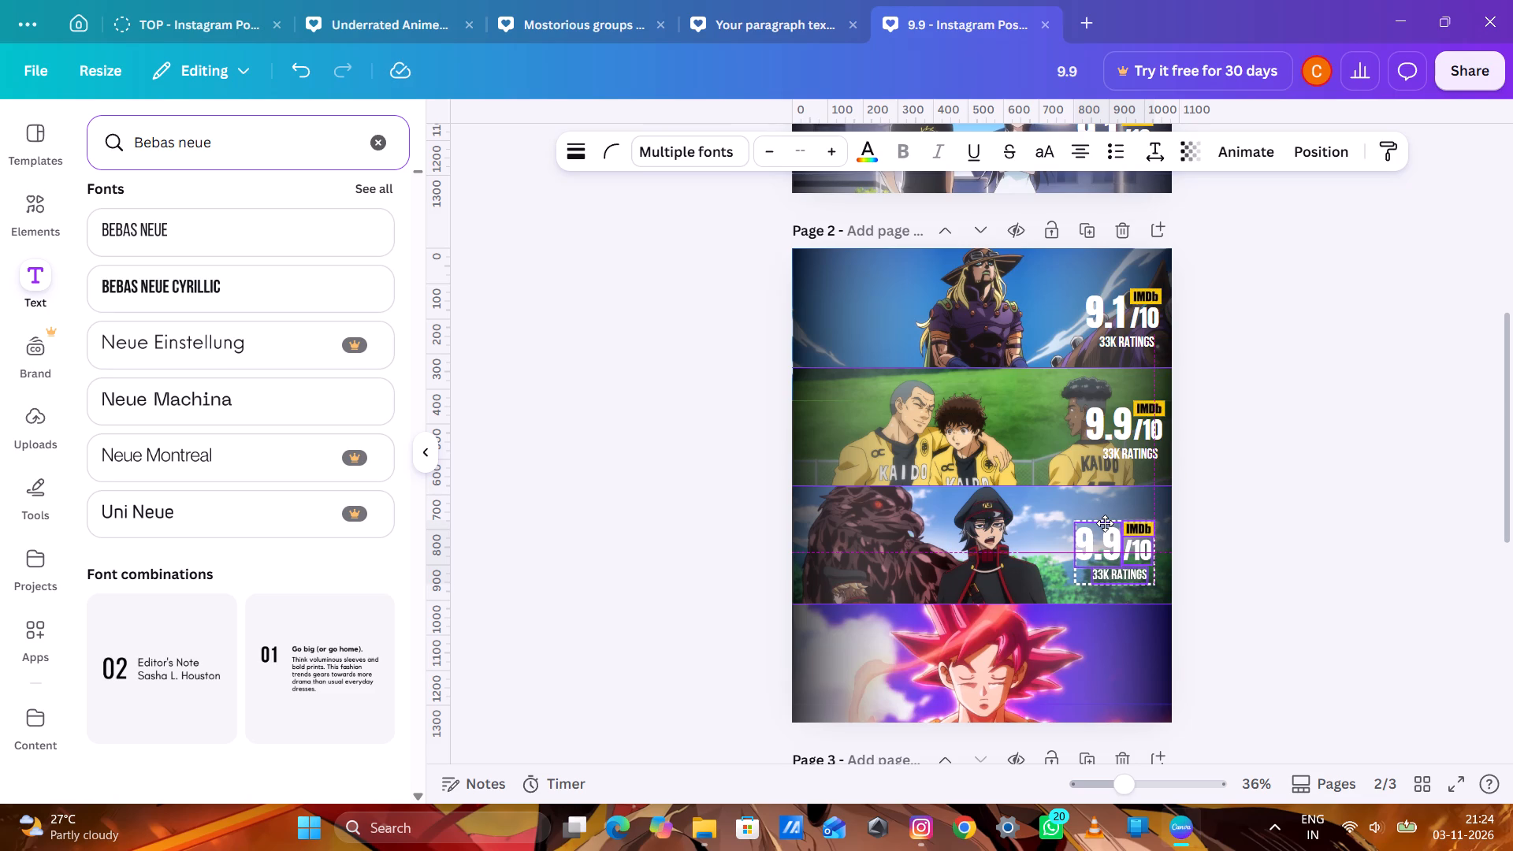
{"action": "left_click_drag", "start_coordinate": [1105, 523], "coordinate": [1109, 522]}
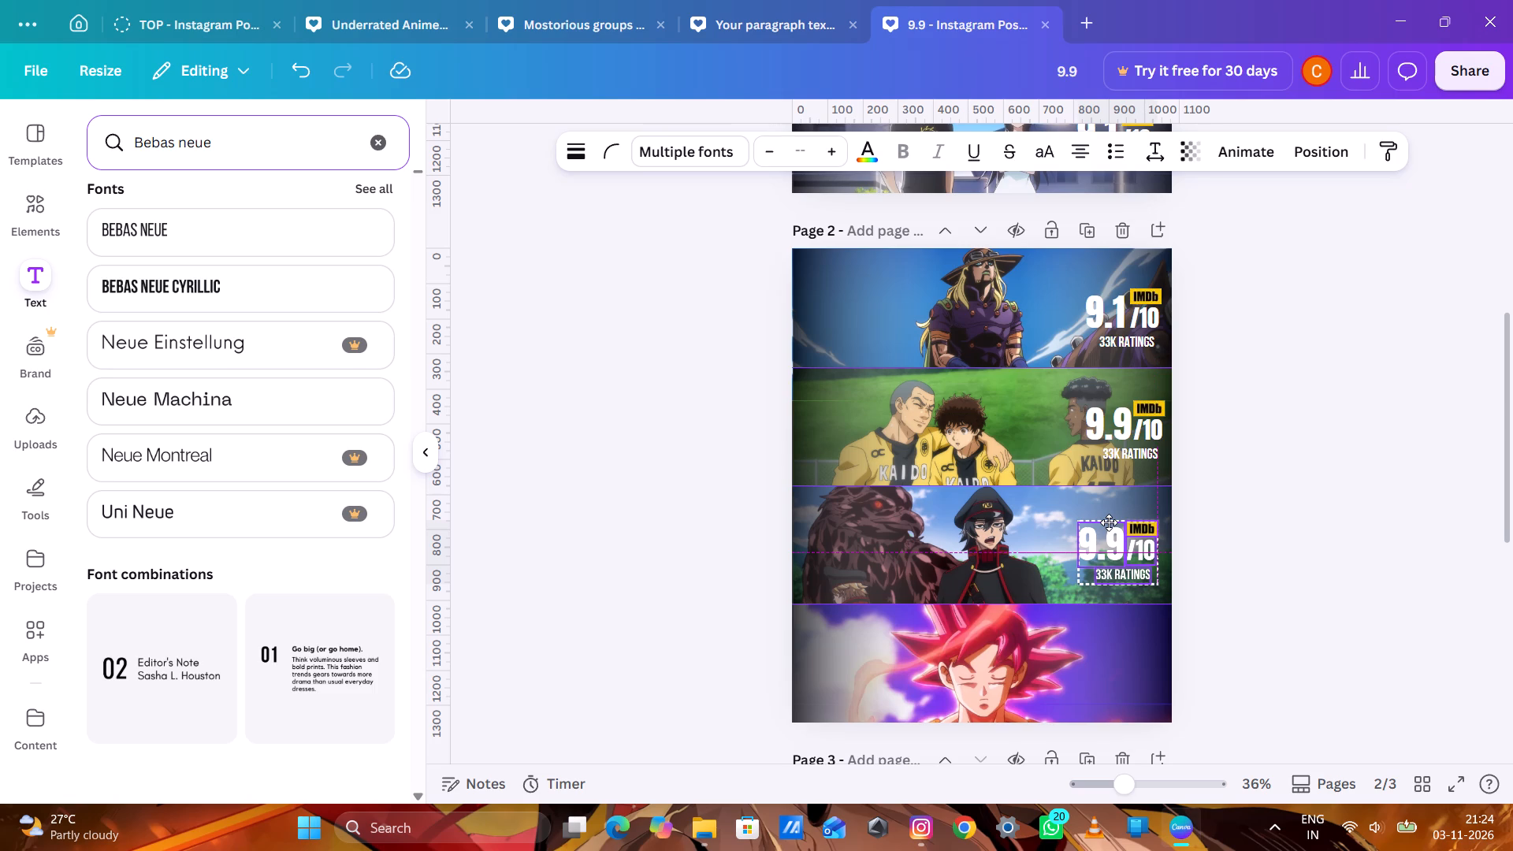
{"action": "left_click_drag", "start_coordinate": [1109, 522], "coordinate": [1110, 522]}
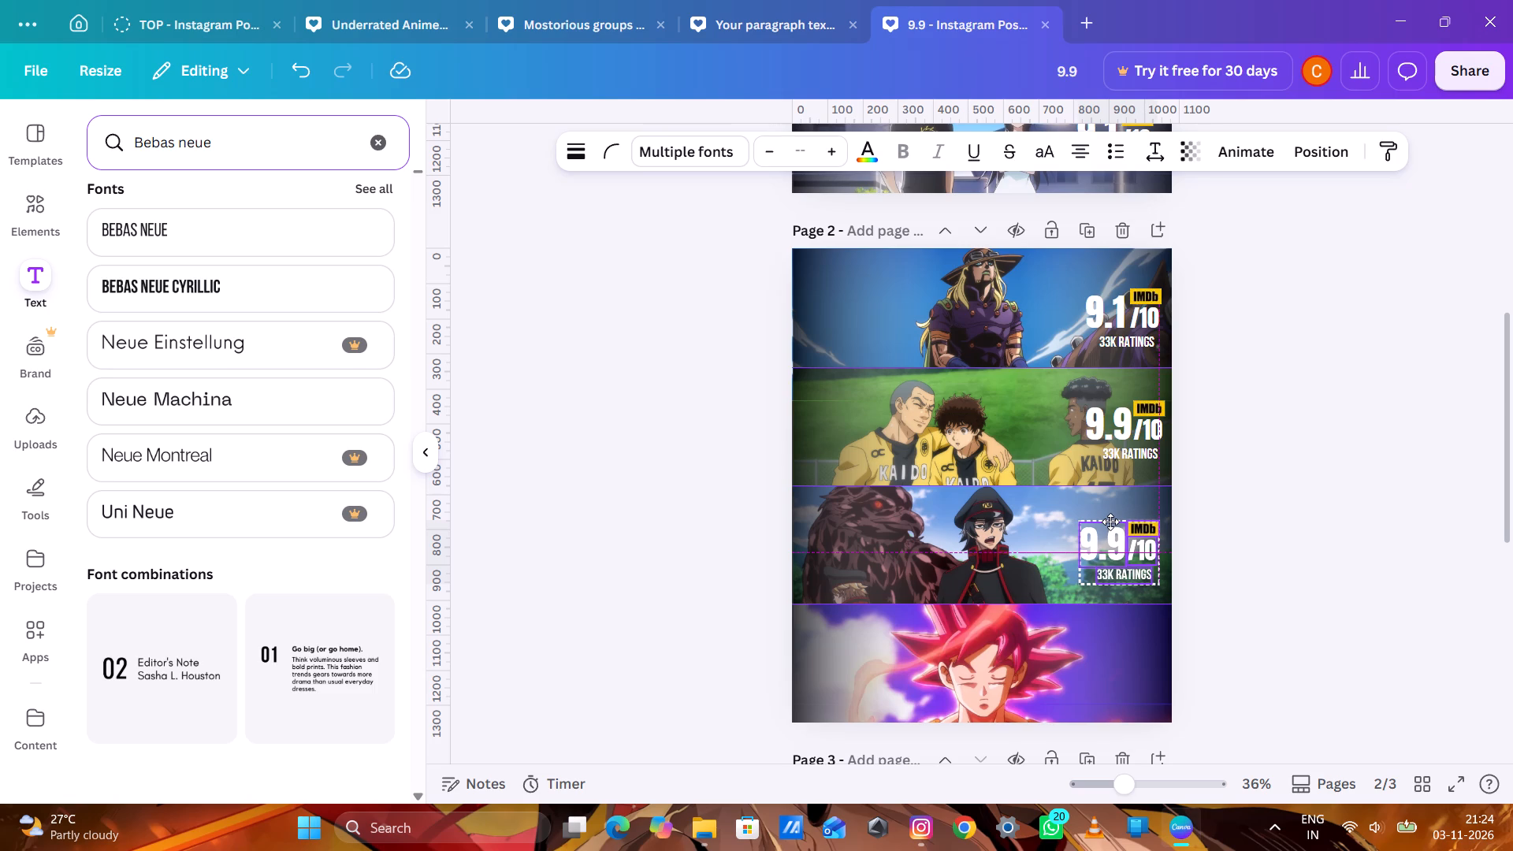
{"action": "left_click_drag", "start_coordinate": [1110, 522], "coordinate": [1113, 528]}
{"action": "left_click", "coordinate": [1324, 504]}
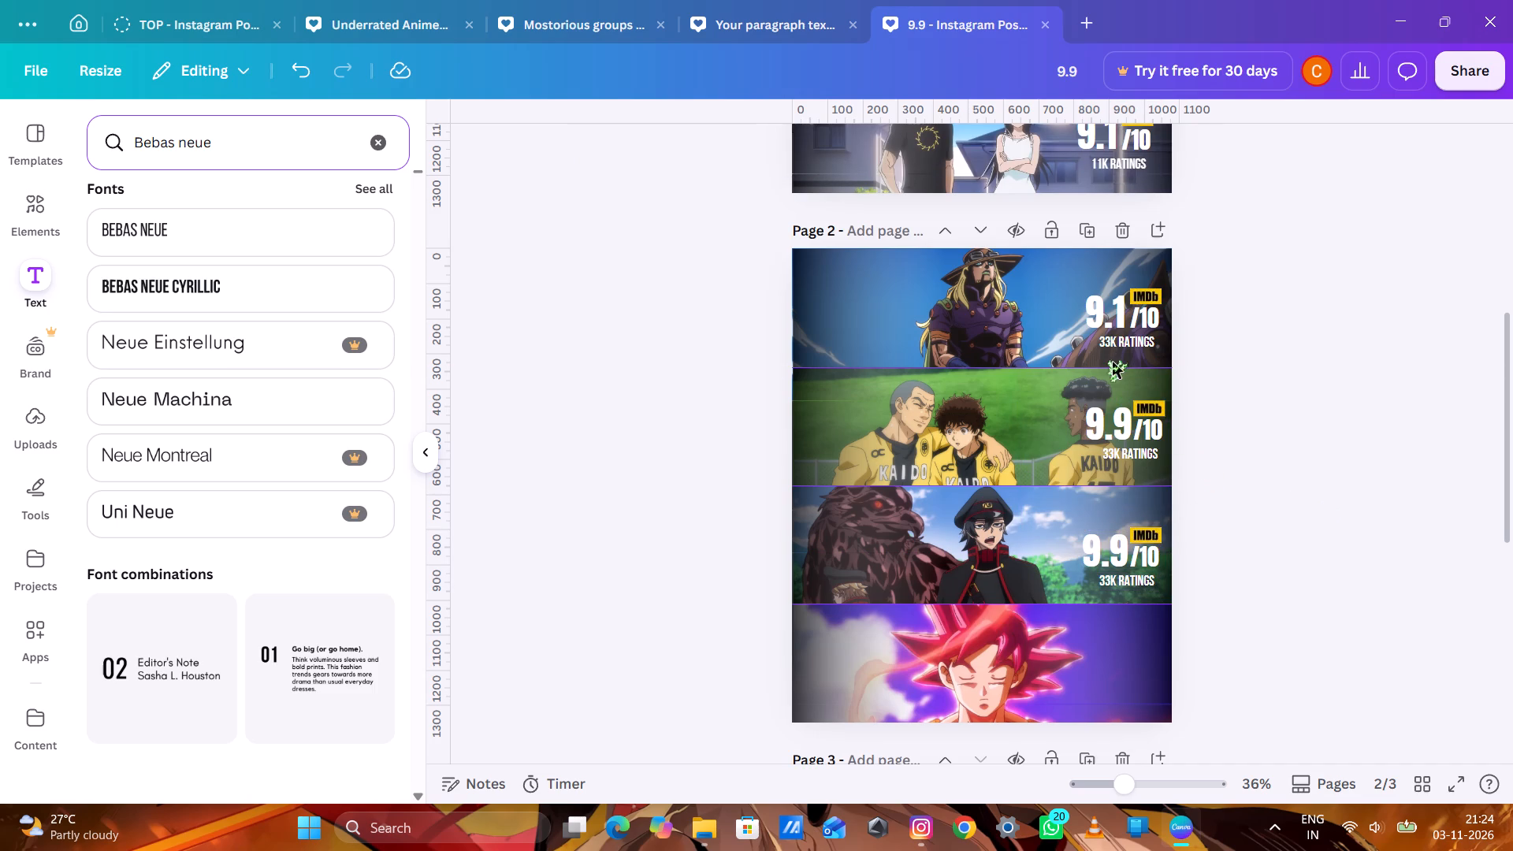
Change the ratings count on page 2's first strip to 3.1K Ratings.
{"action": "left_click", "coordinate": [1117, 340]}
{"action": "left_click", "coordinate": [1112, 340]}
{"action": "left_click", "coordinate": [1112, 340]}
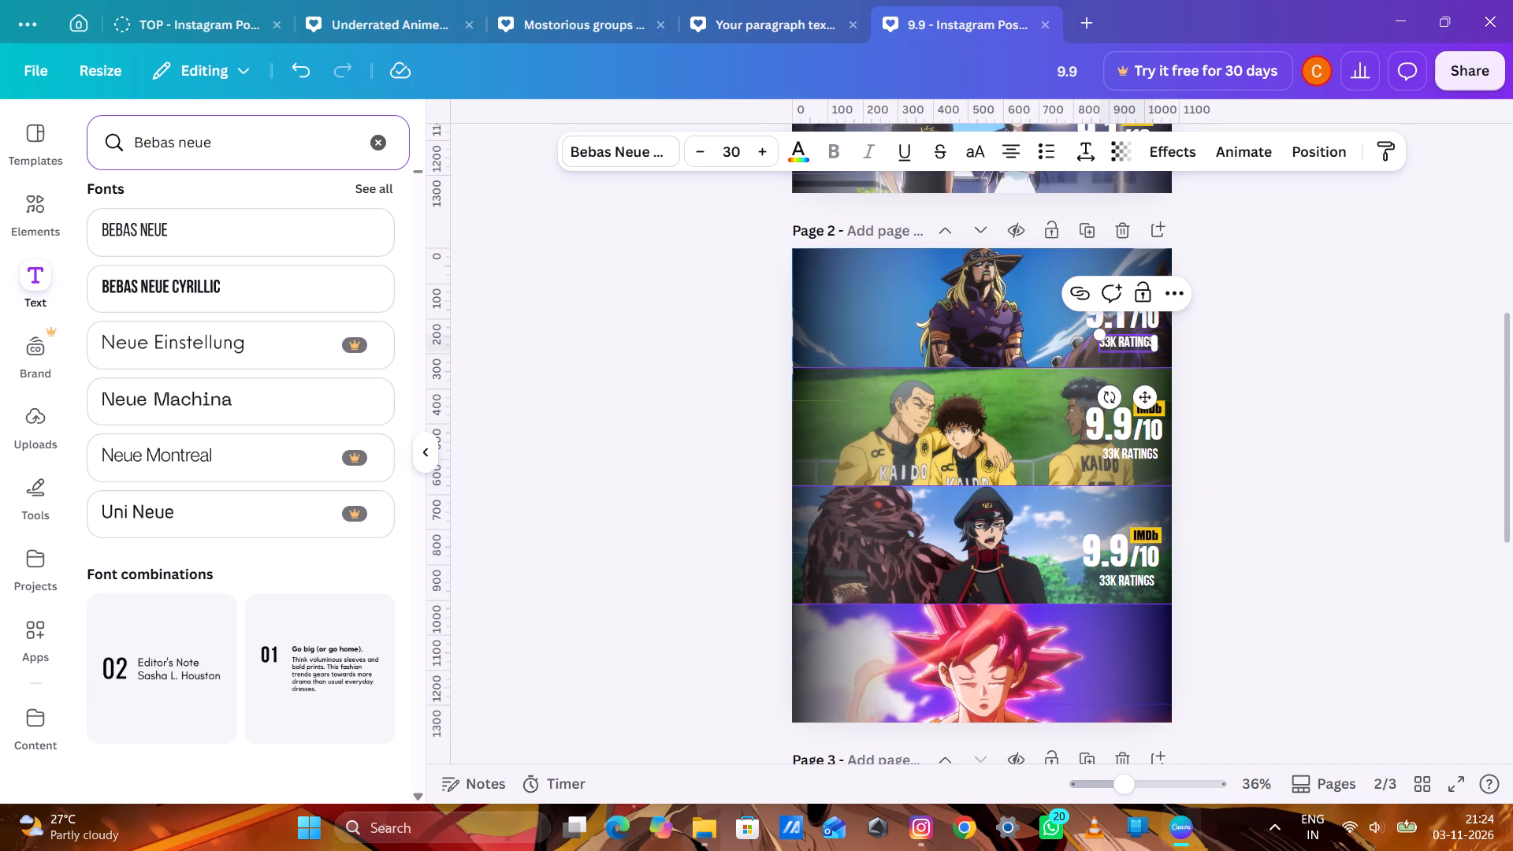
{"action": "key", "text": "BackSpace"}
{"action": "type", "text": ".1"}
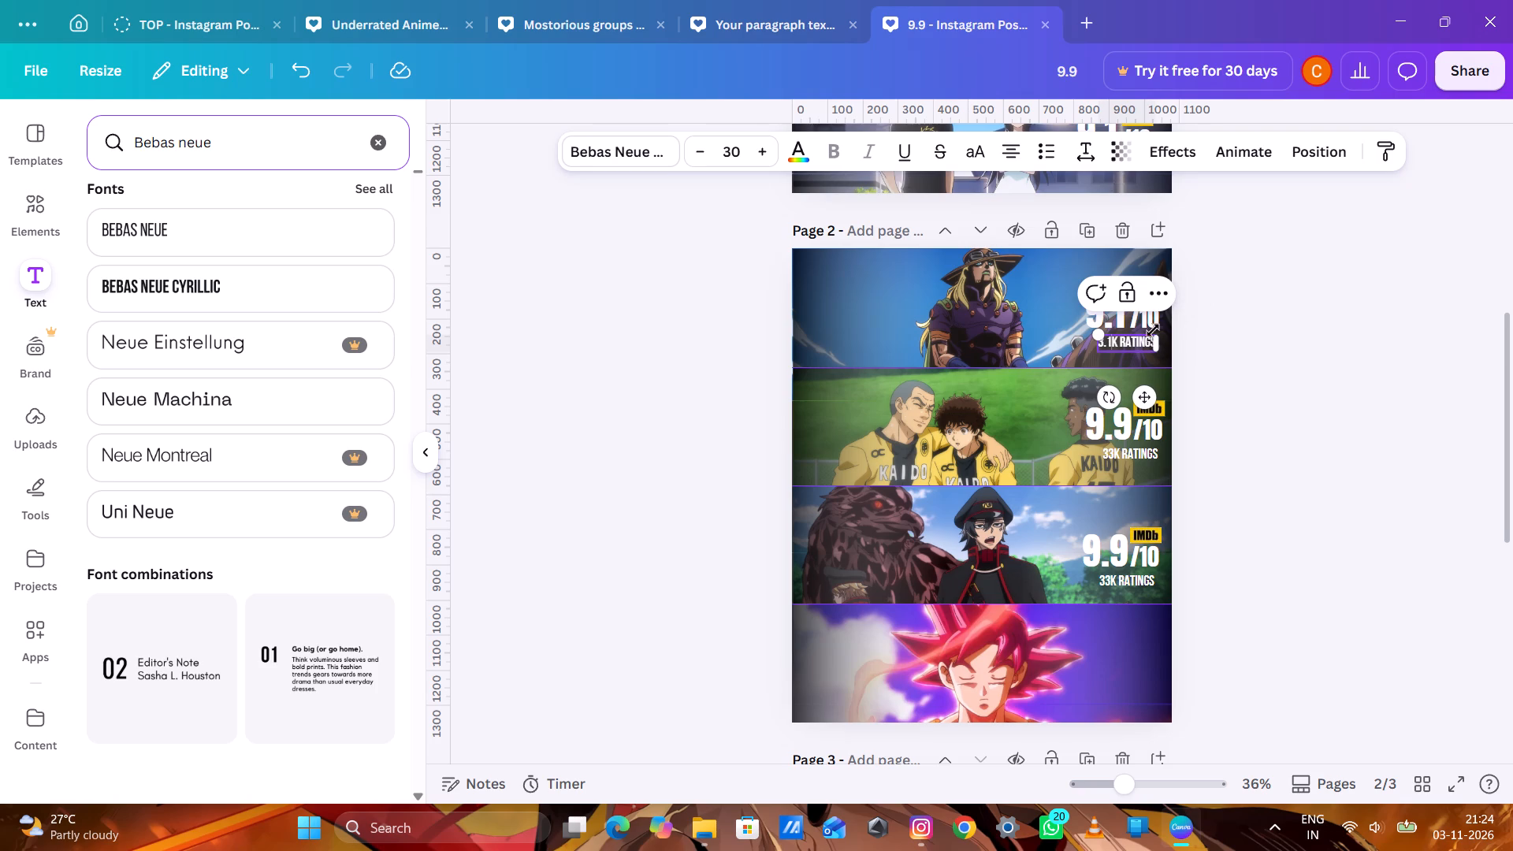
{"action": "scroll", "coordinate": [1232, 346], "scroll_direction": "up", "scroll_amount": 2}
{"action": "scroll", "coordinate": [1206, 444], "scroll_direction": "down", "scroll_amount": 2}
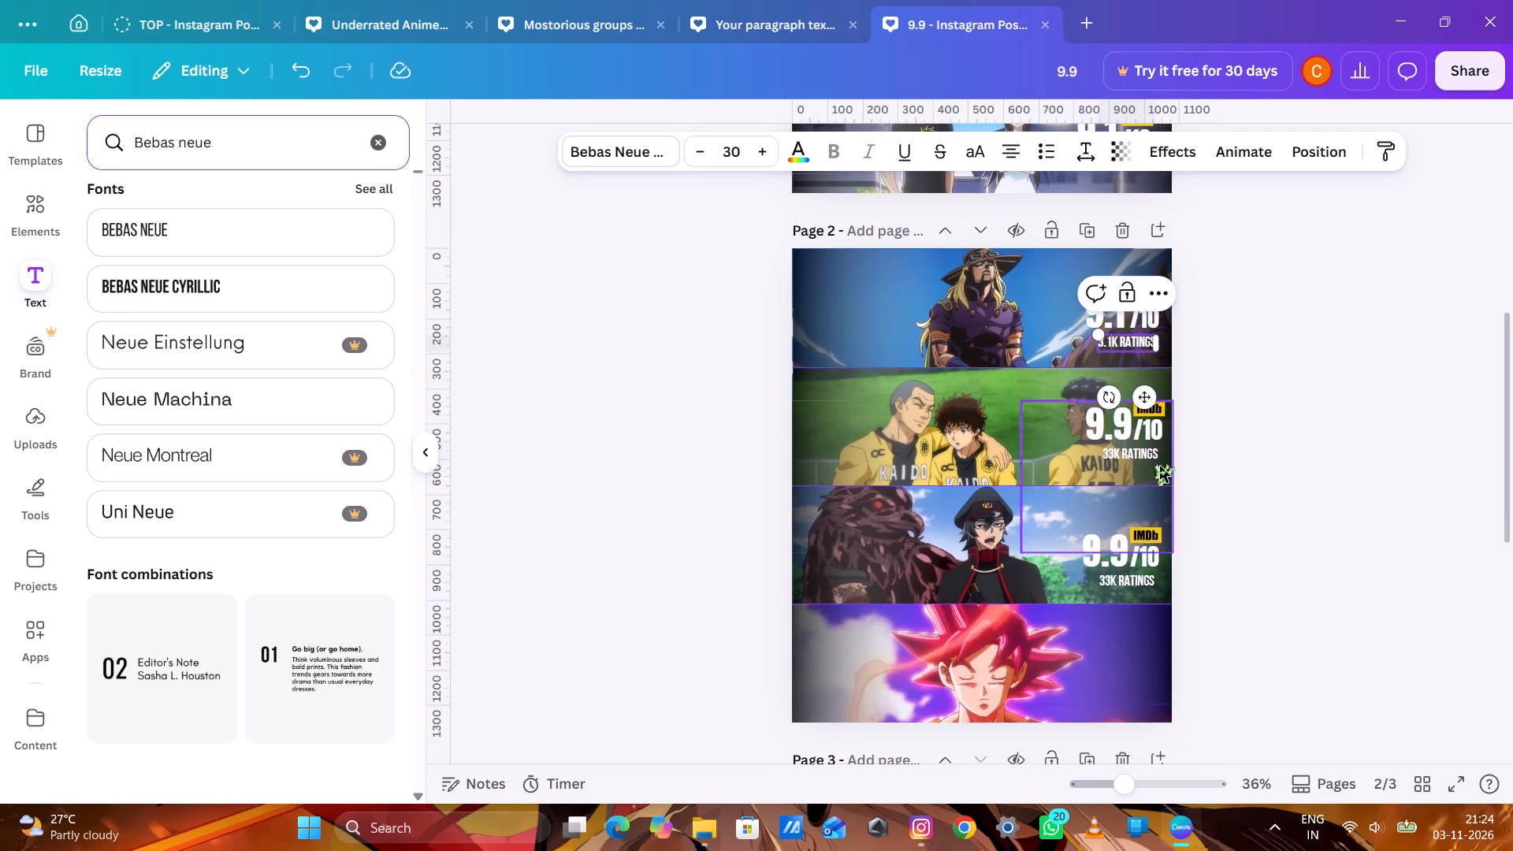
Change the rating number on page 2's second strip to 9.1.
{"action": "left_click", "coordinate": [1125, 423]}
{"action": "left_click", "coordinate": [1130, 421]}
{"action": "left_click", "coordinate": [1128, 421]}
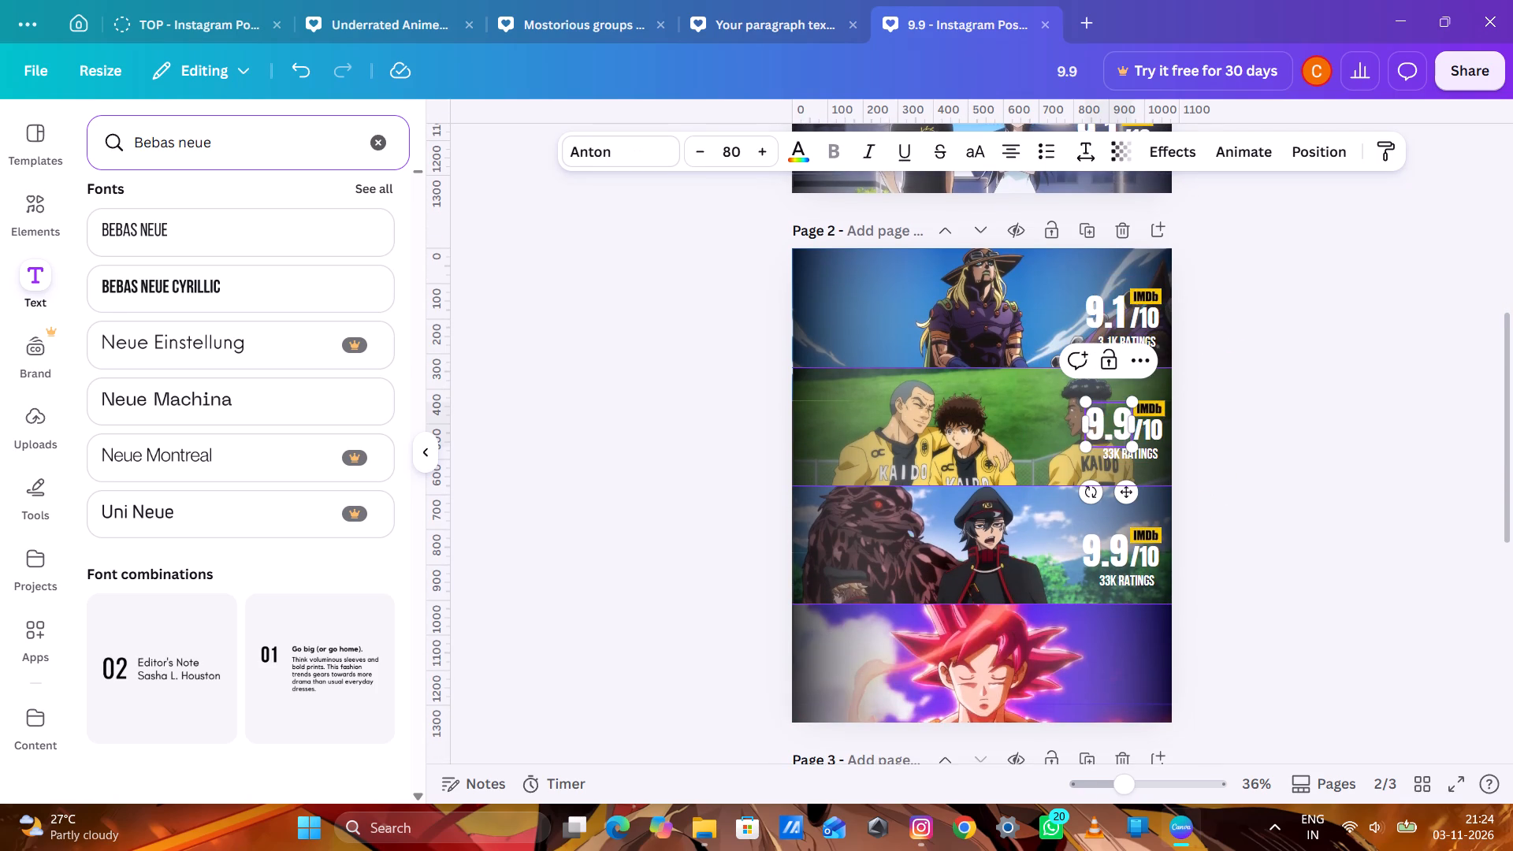
{"action": "key", "text": "BackSpace"}
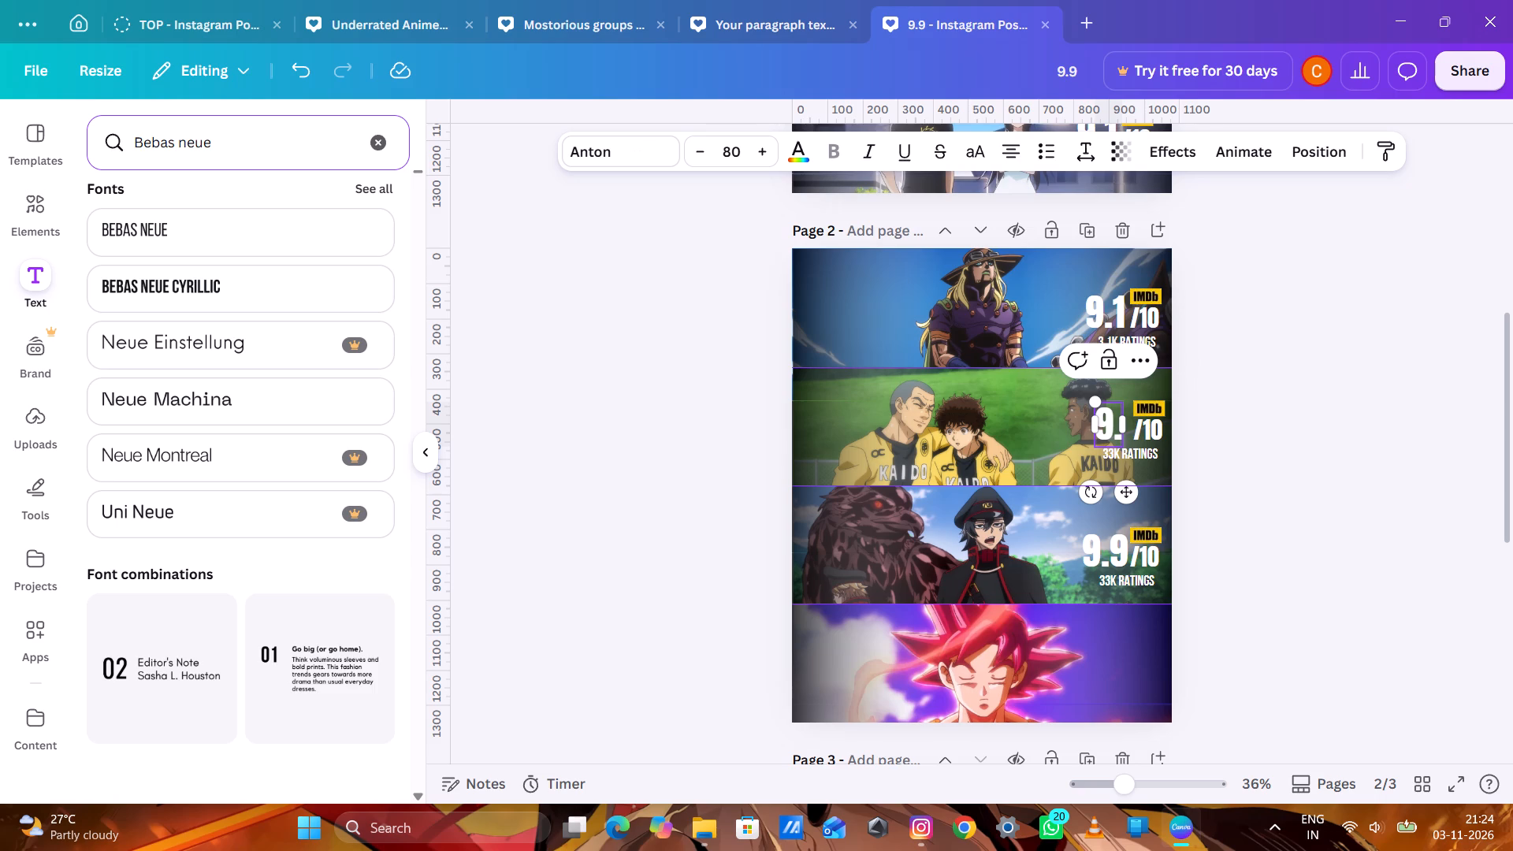
{"action": "key", "text": "1"}
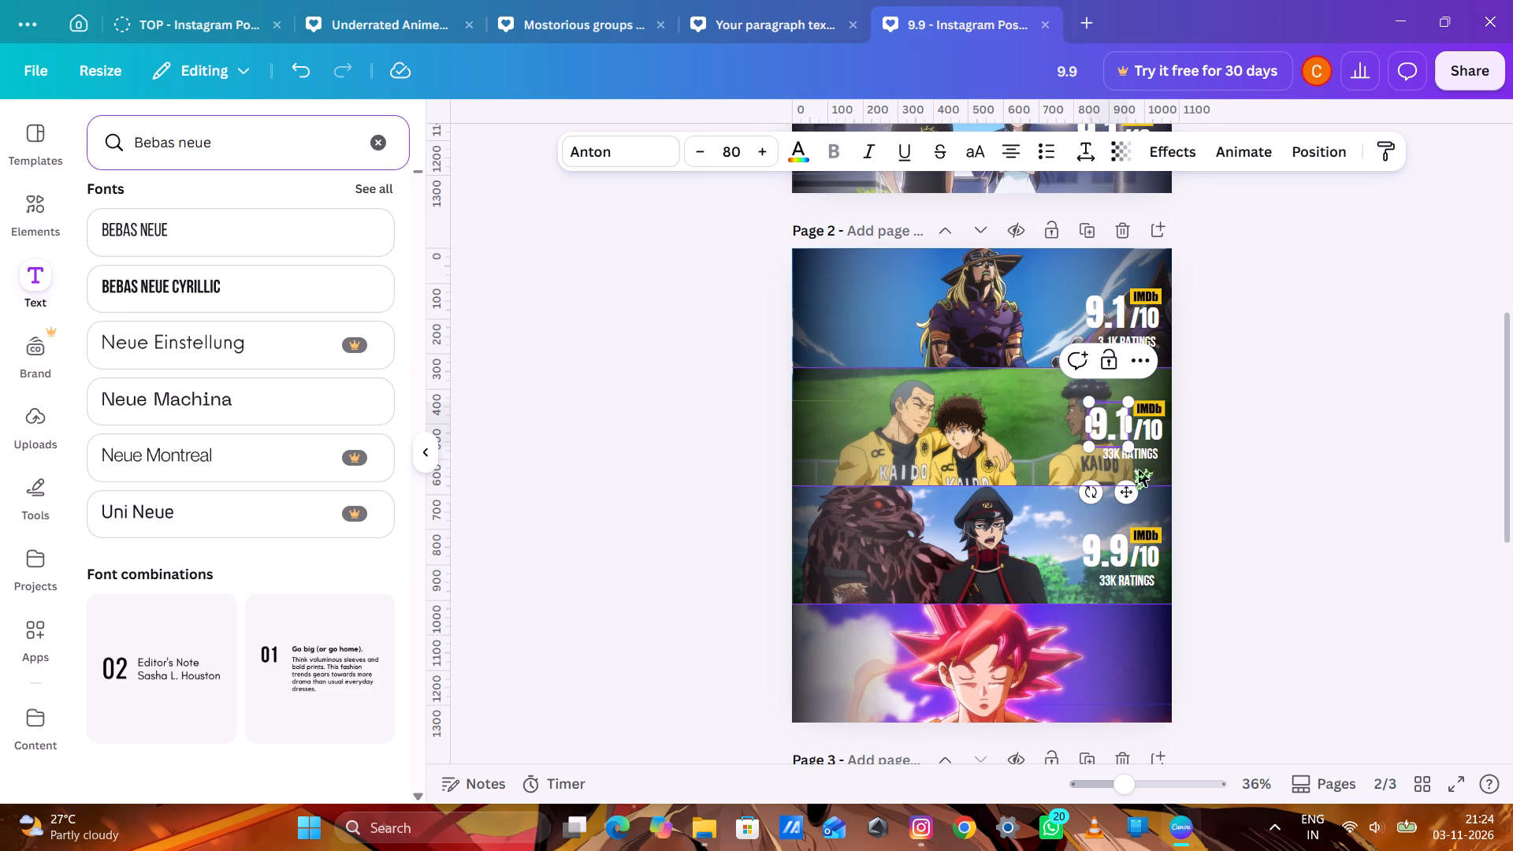
Change the ratings count on page 2's second strip to 101 Ratings, without the K.
{"action": "left_click", "coordinate": [1117, 452]}
{"action": "double_click", "coordinate": [1114, 453]}
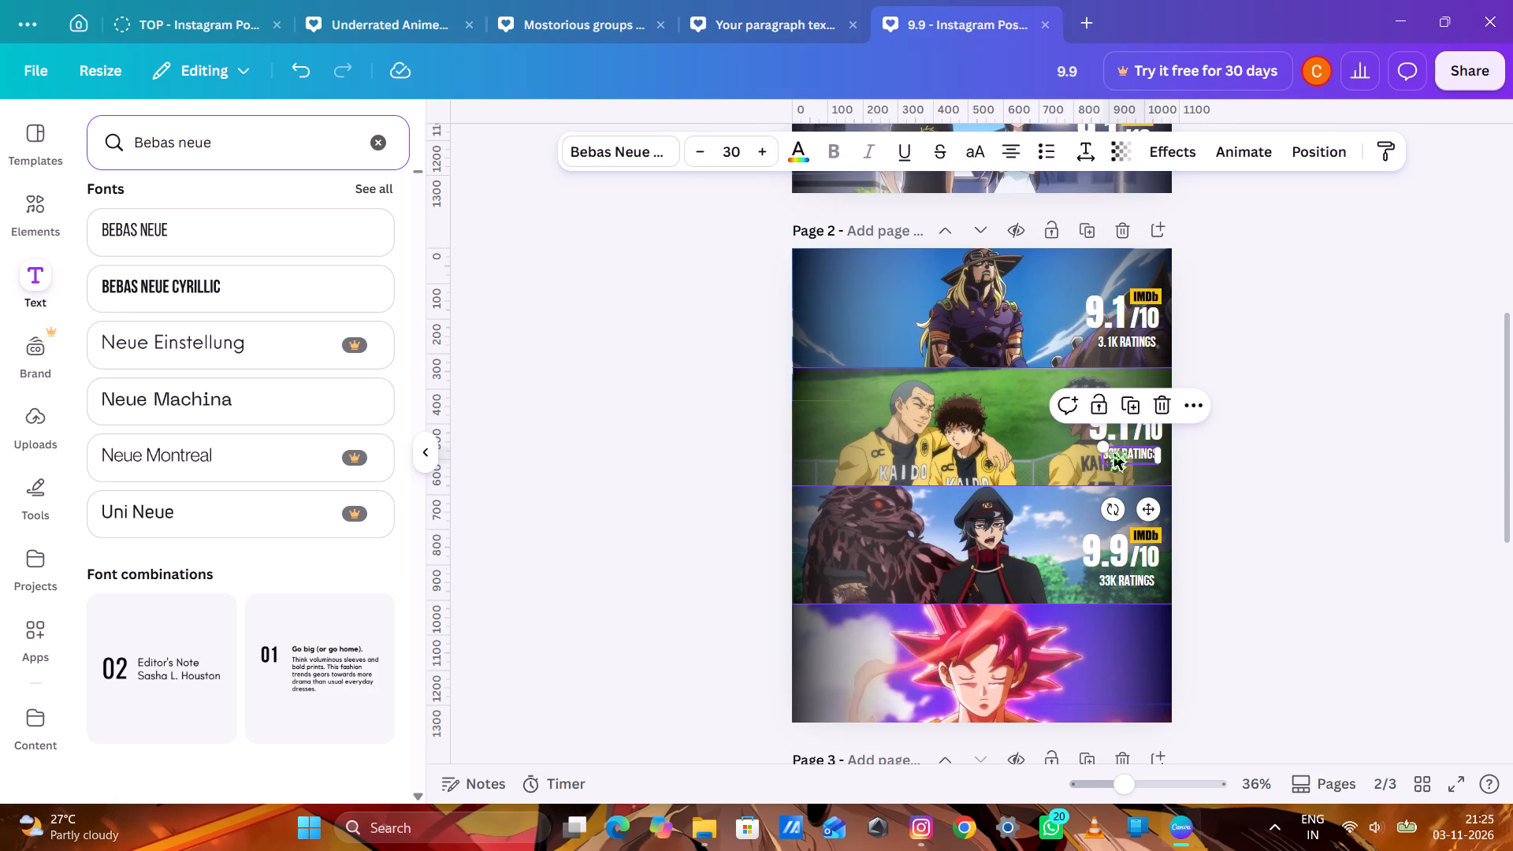
{"action": "left_click", "coordinate": [1114, 453]}
{"action": "key", "text": "BackSpace"}
{"action": "key", "text": "BackSpace"}
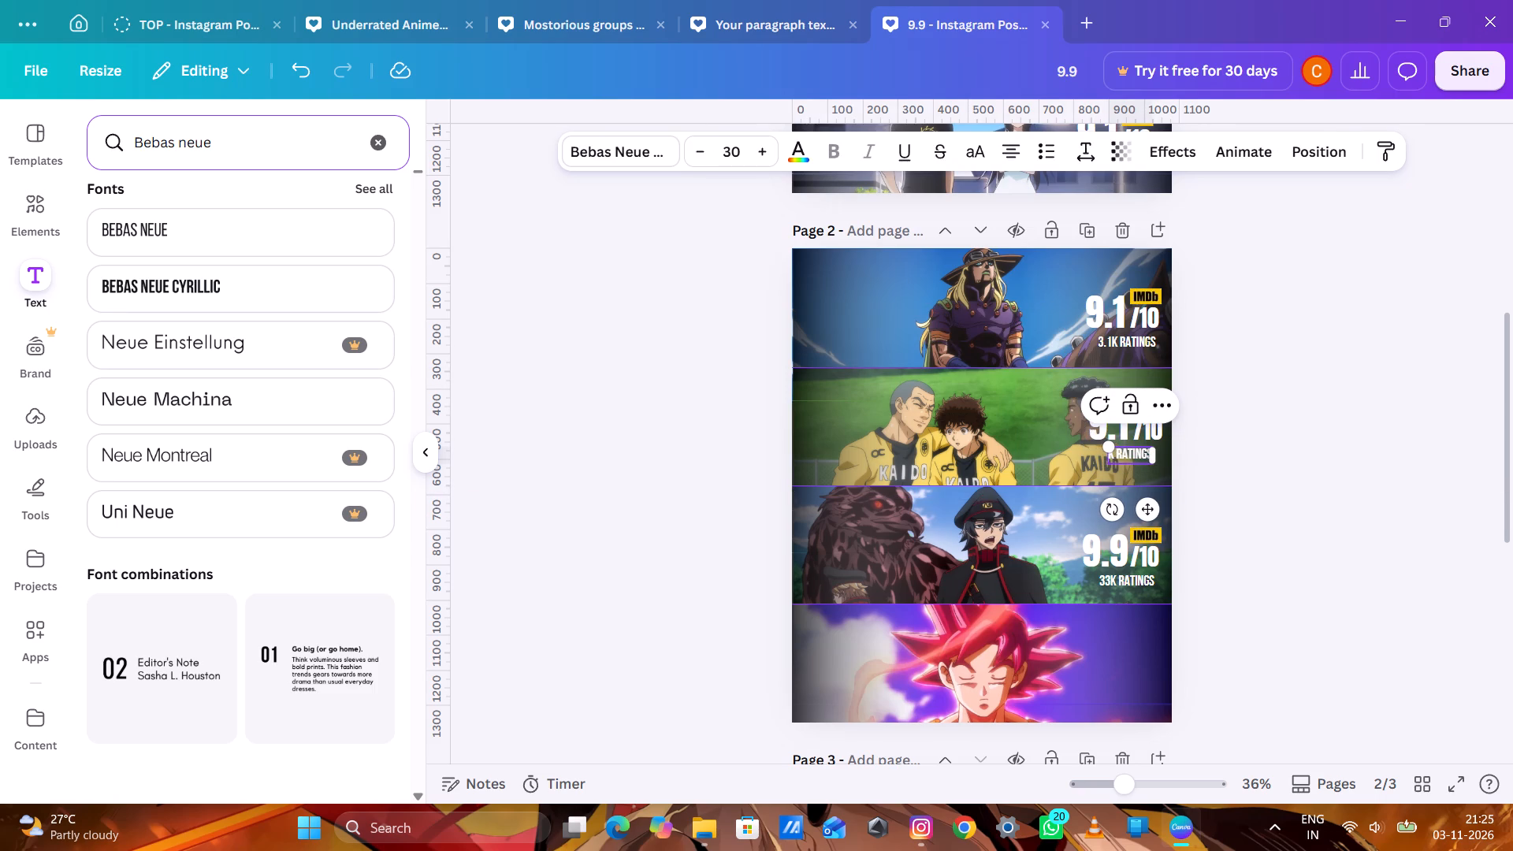
{"action": "type", "text": "101"}
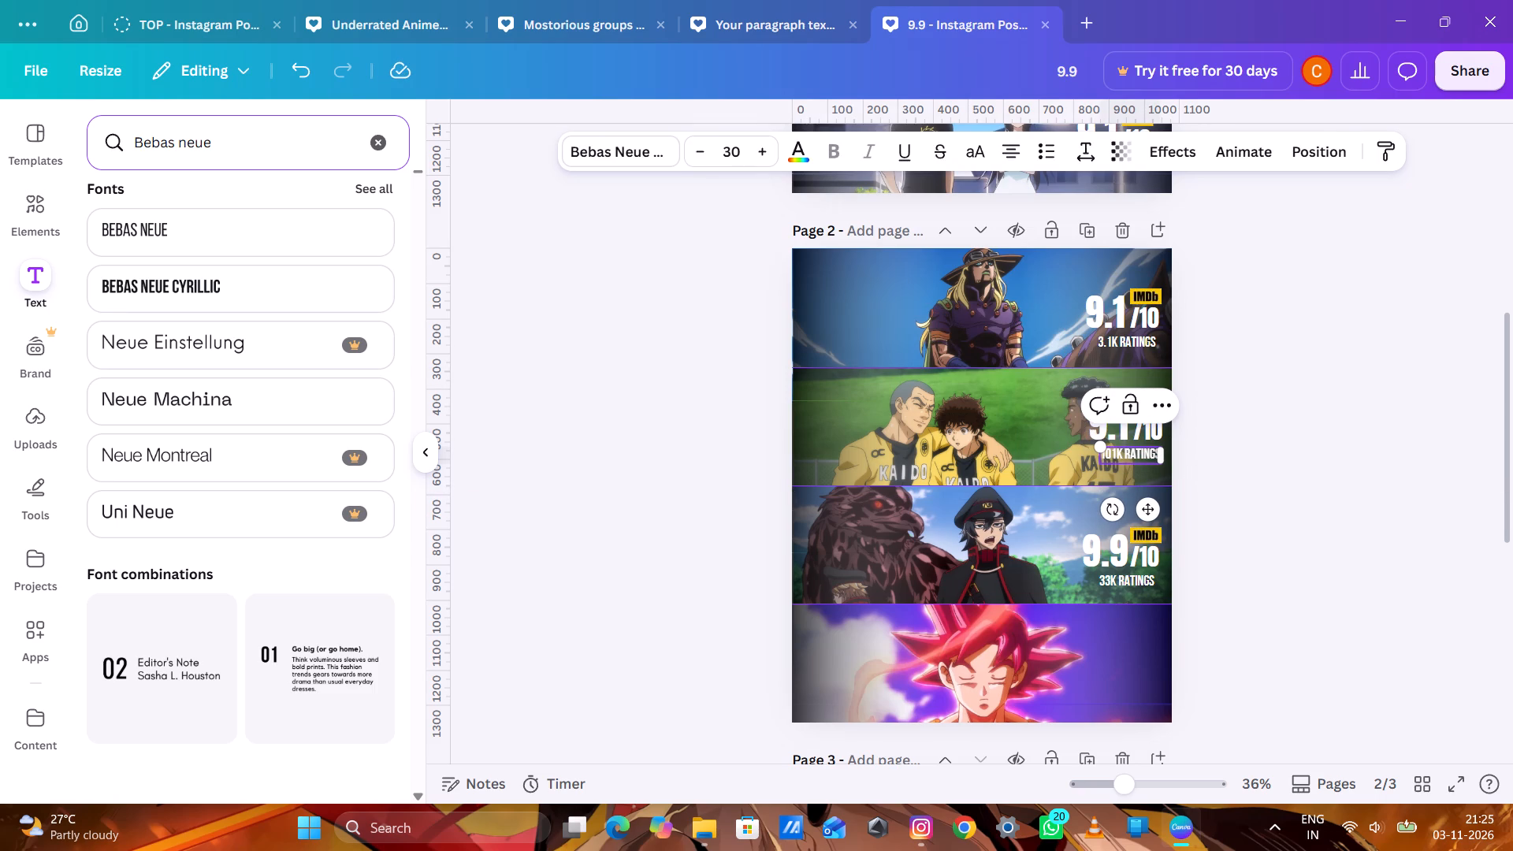
{"action": "left_click", "coordinate": [1121, 455]}
{"action": "key", "text": "BackSpace"}
{"action": "left_click", "coordinate": [1243, 436]}
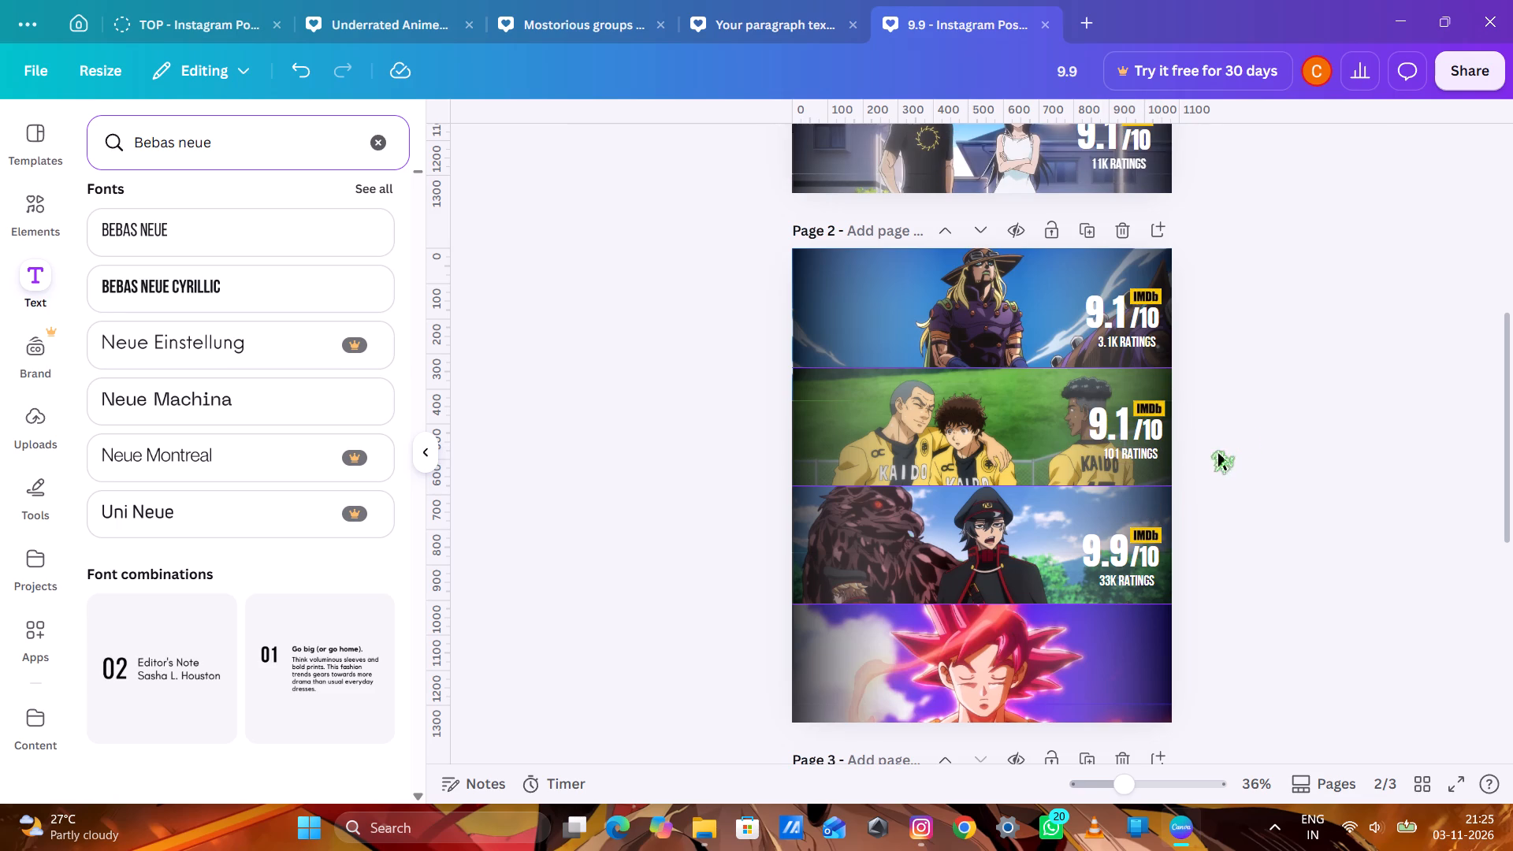
Change the rating number on page 2's third strip to 8.5.
{"action": "left_click", "coordinate": [1123, 545]}
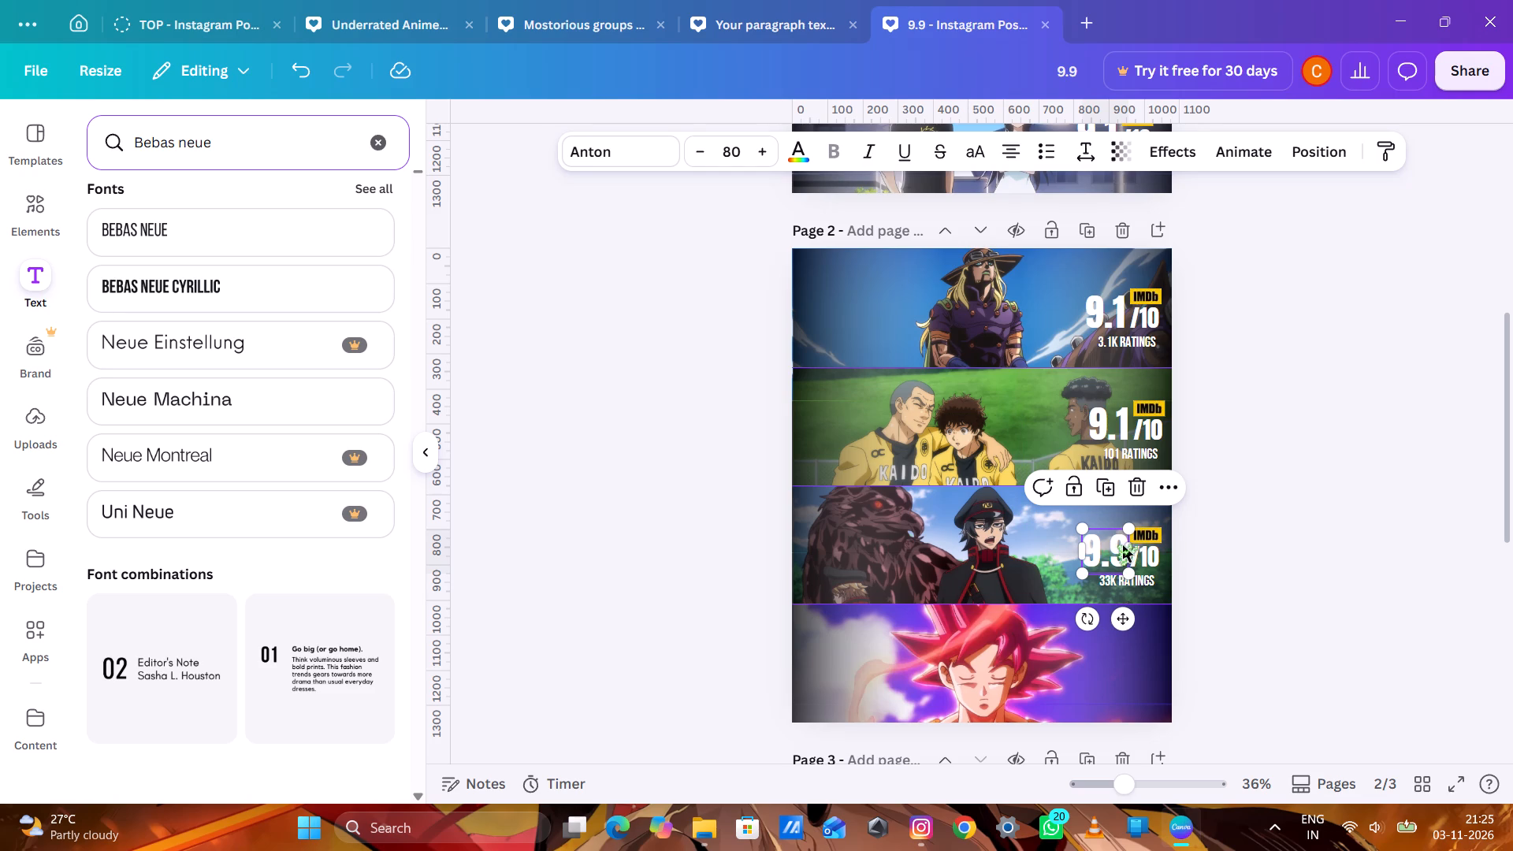
{"action": "double_click", "coordinate": [1123, 545]}
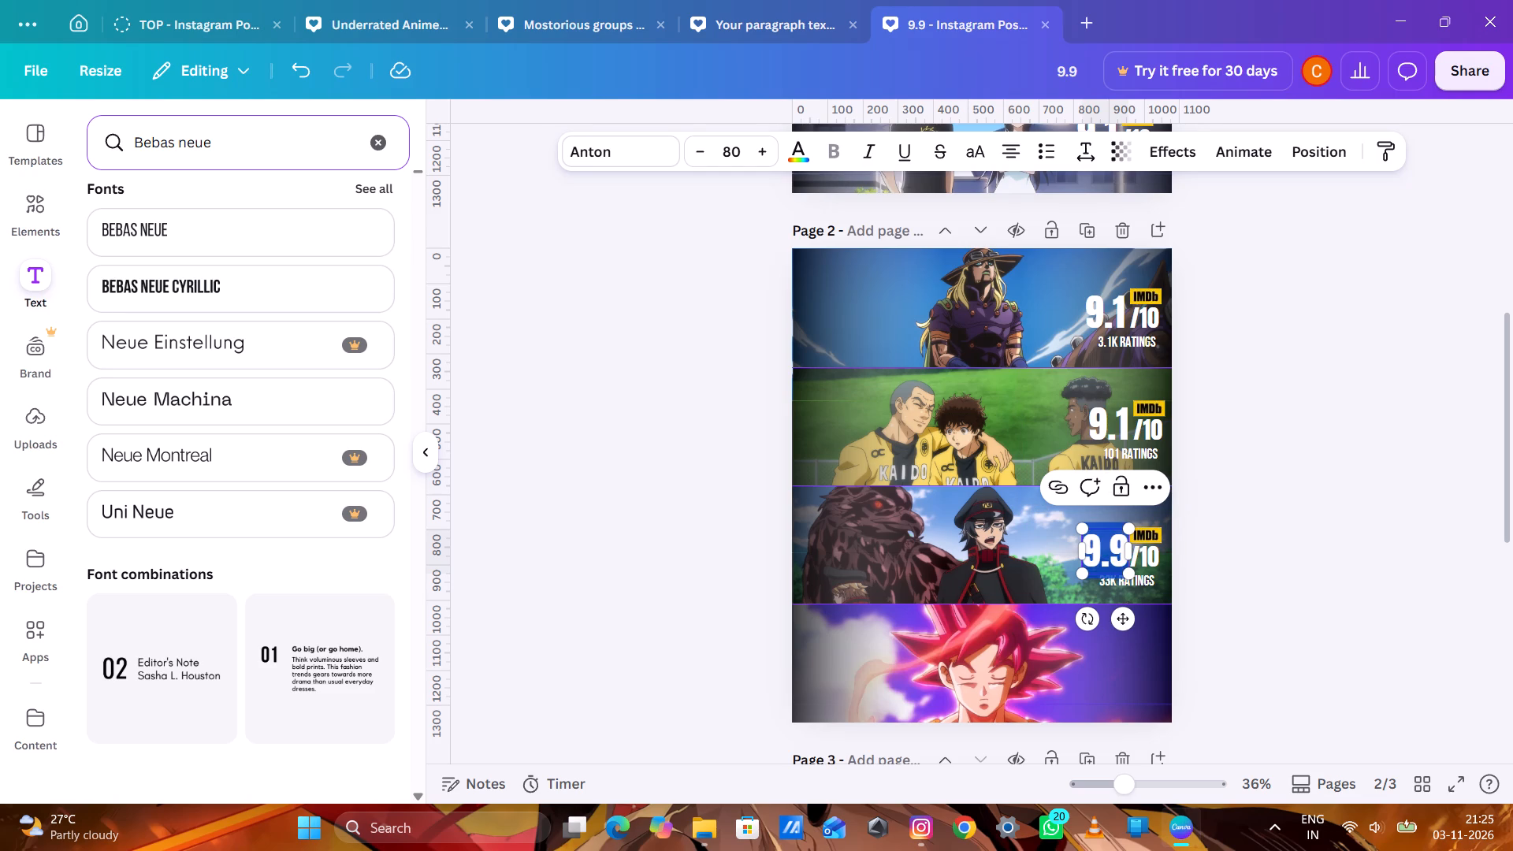
{"action": "key", "text": "BackSpace"}
{"action": "type", "text": "8.5"}
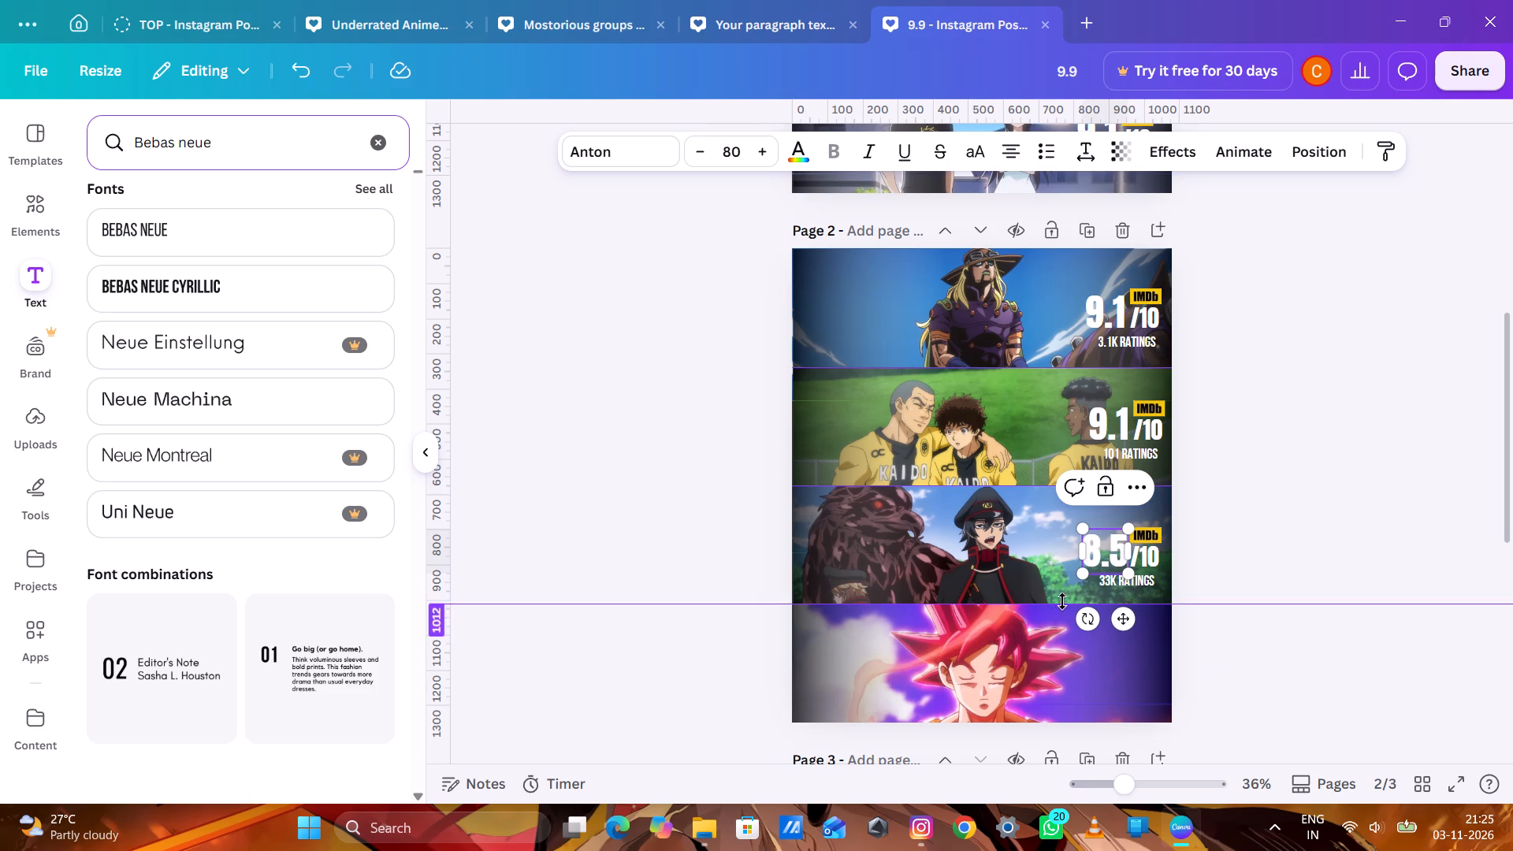
Change the ratings count on page 2's third strip to 1K Ratings.
{"action": "double_click", "coordinate": [1109, 582]}
{"action": "left_click", "coordinate": [1113, 579]}
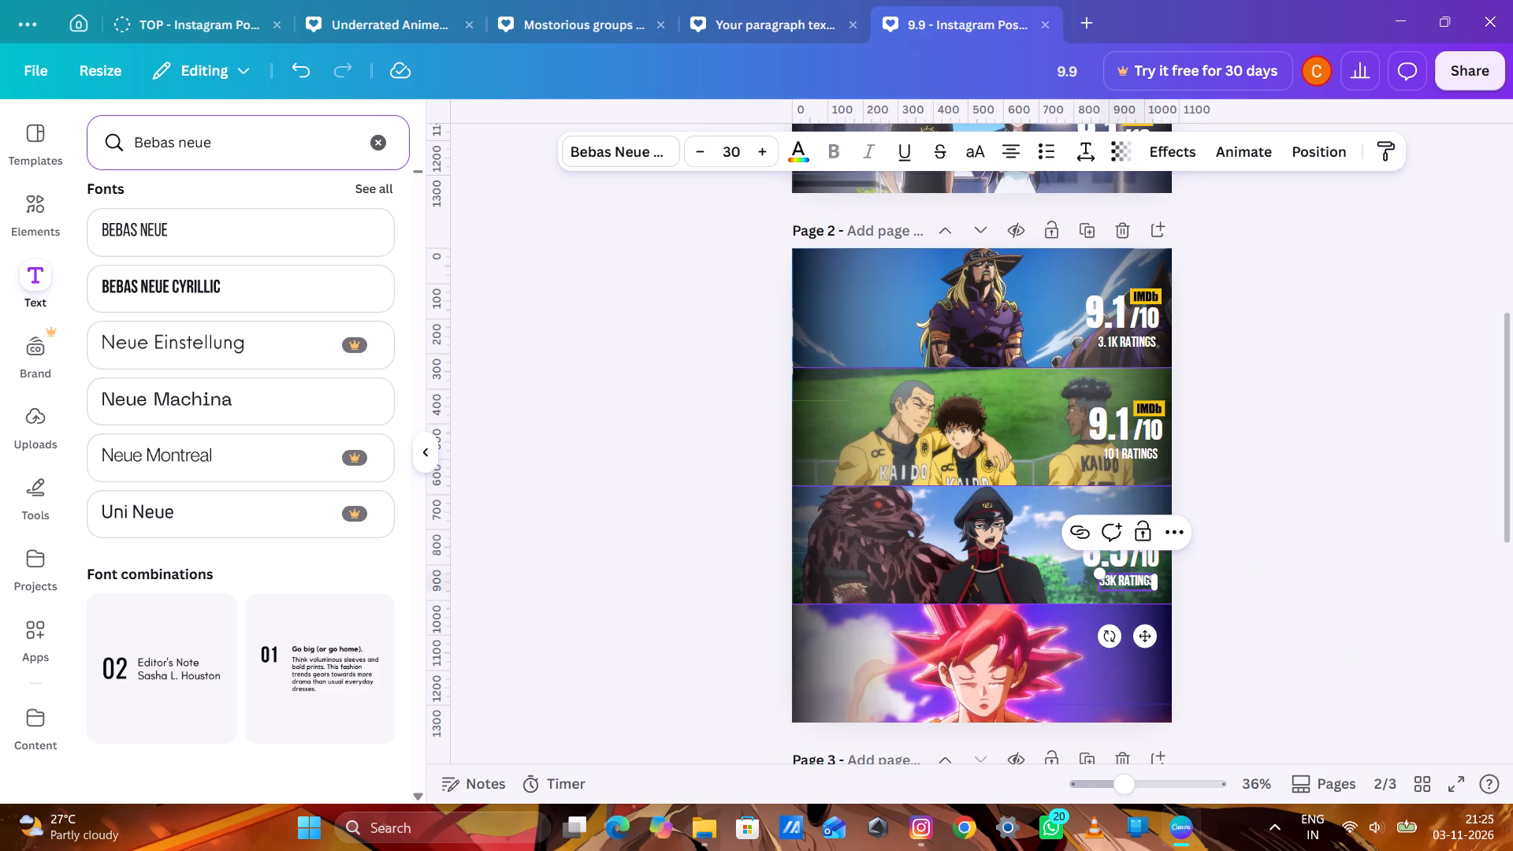
{"action": "key", "text": "BackSpace"}
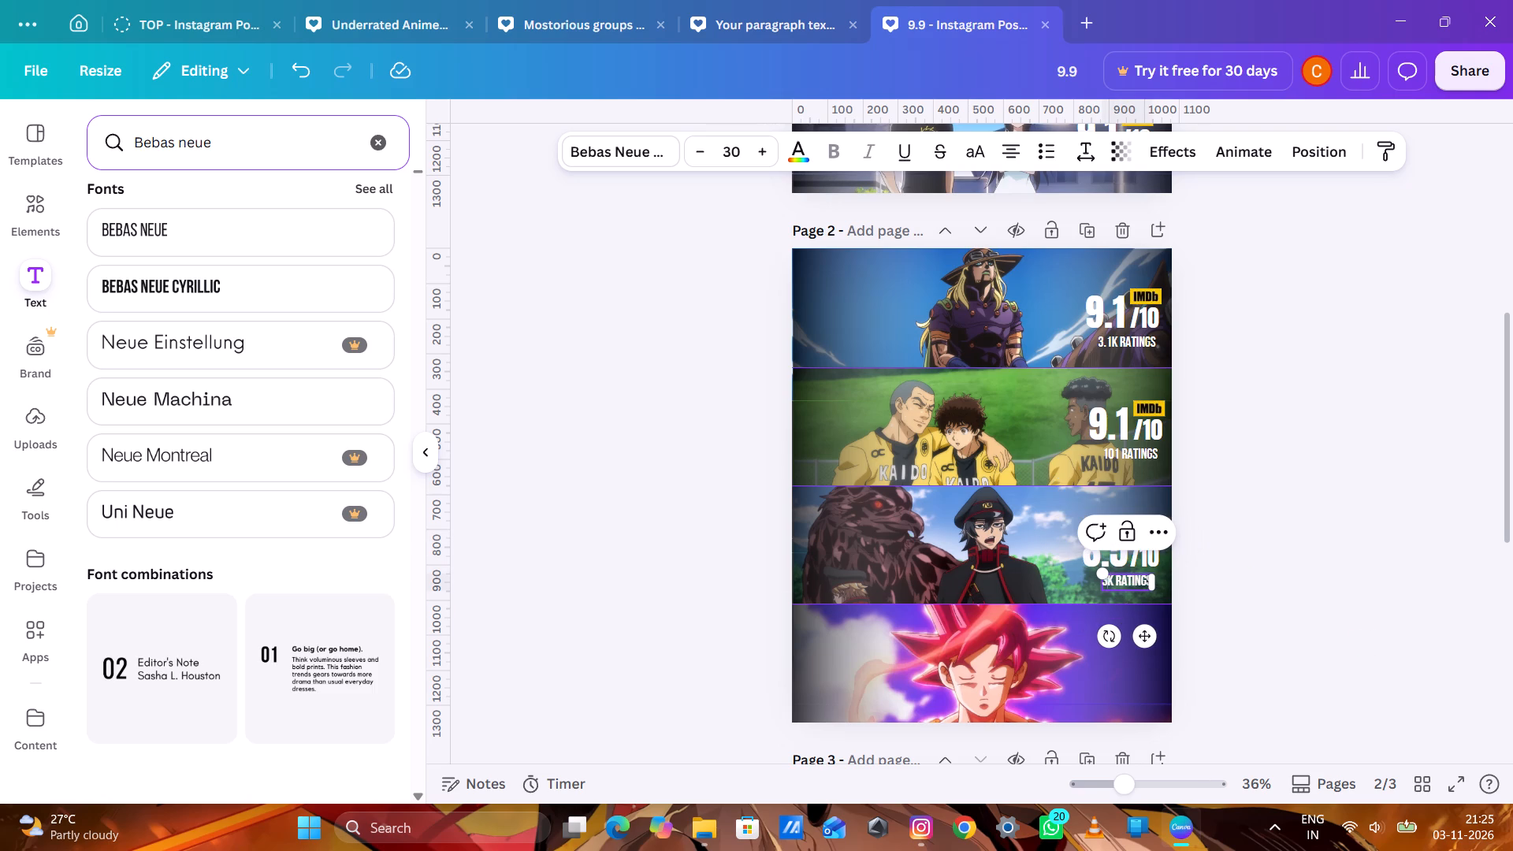
{"action": "key", "text": "BackSpace"}
{"action": "key", "text": "1"}
{"action": "left_click", "coordinate": [1241, 548]}
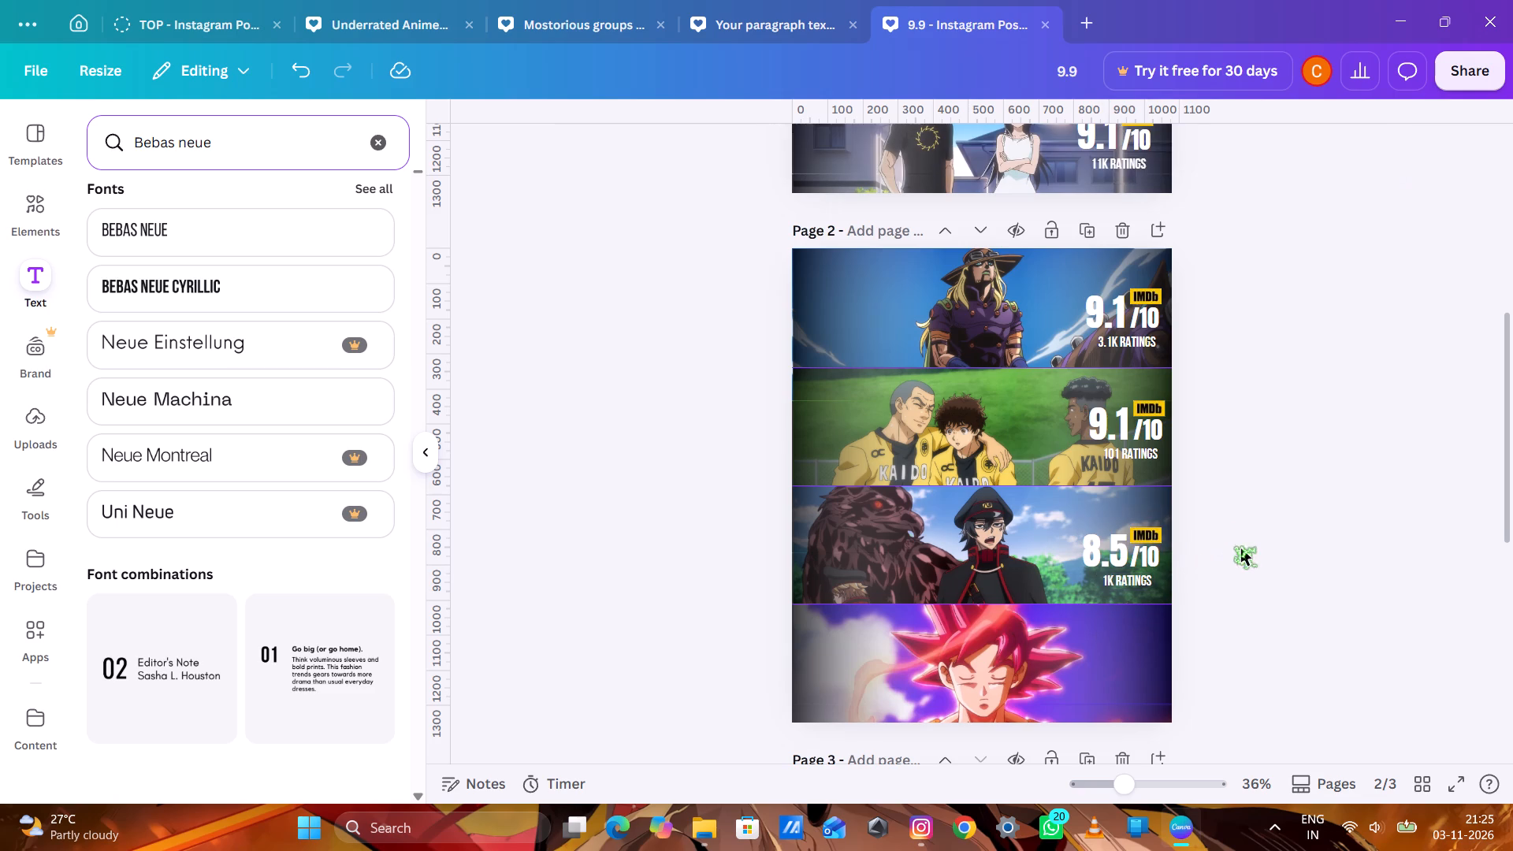
Paste another 9.9/10 IMDb rating block on page 2 and position it on the fourth strip, in line with the ratings above.
{"action": "scroll", "coordinate": [1241, 548], "scroll_direction": "down", "scroll_amount": 1}
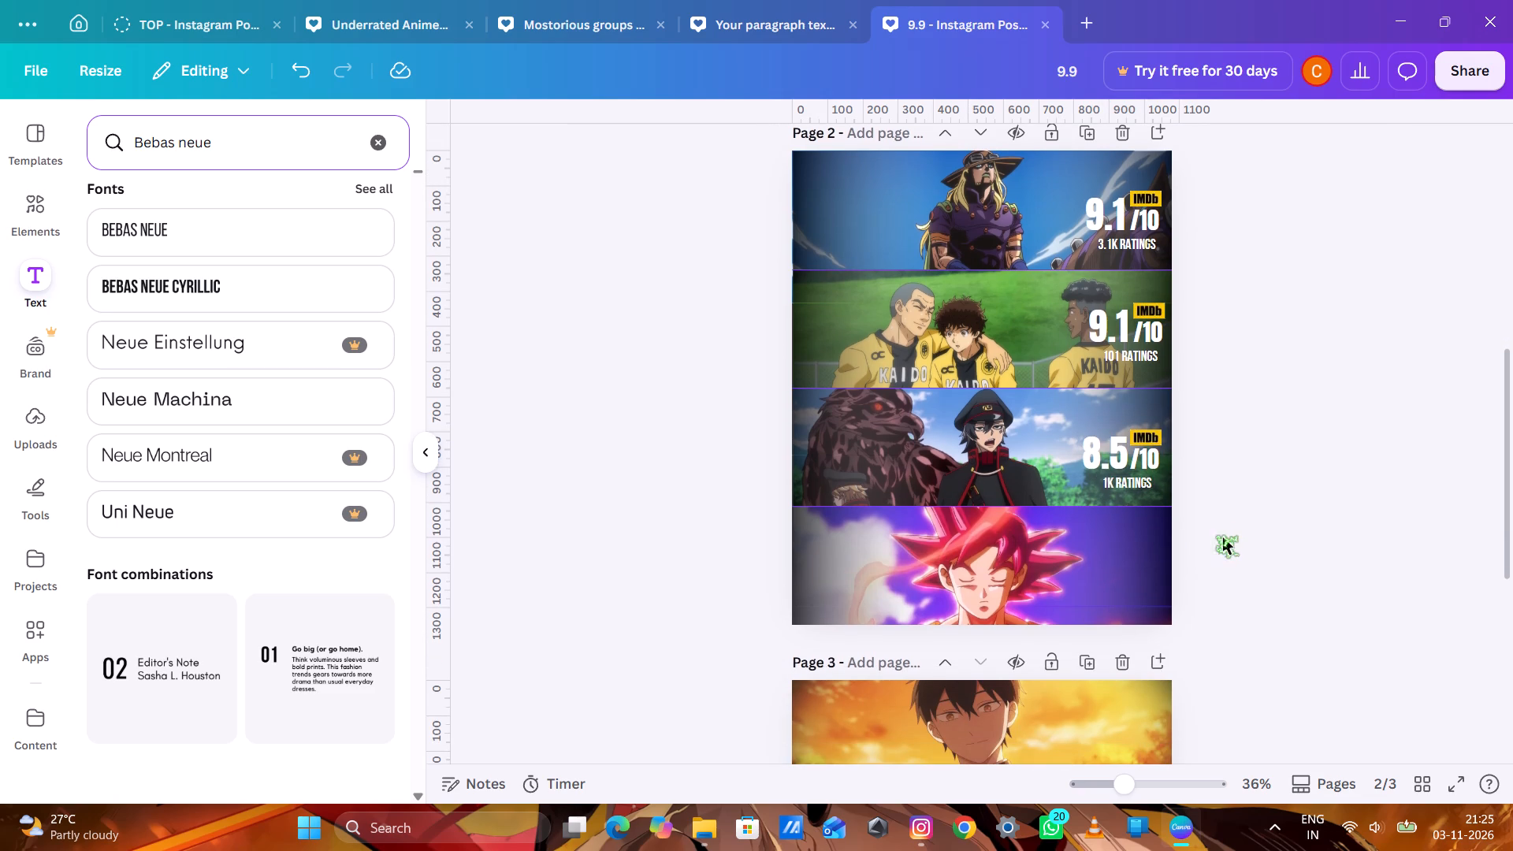
{"action": "key", "text": "ctrl+v"}
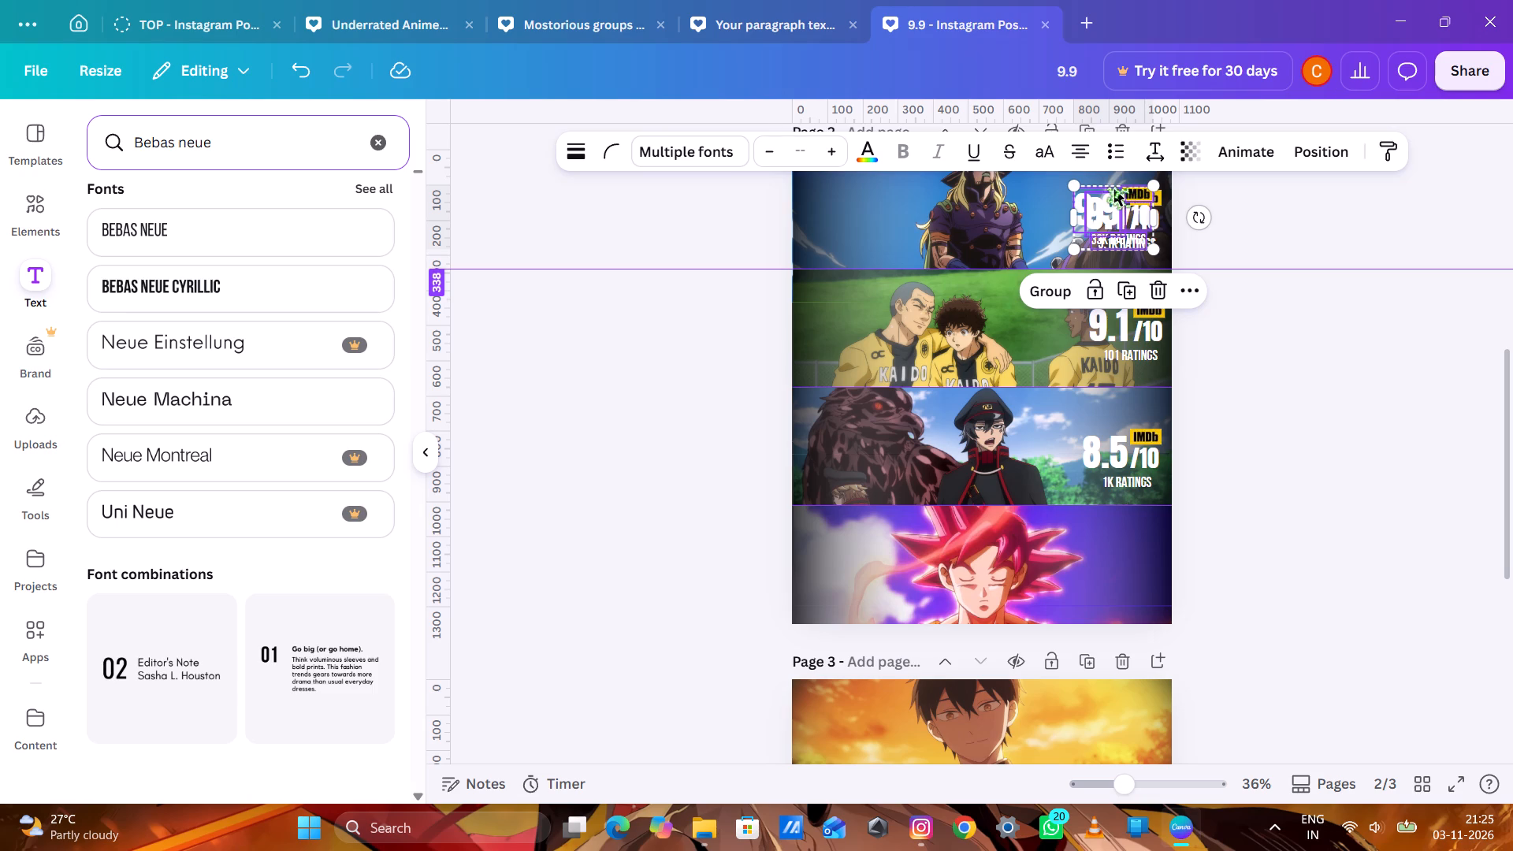
{"action": "left_click_drag", "start_coordinate": [1114, 188], "coordinate": [1130, 536]}
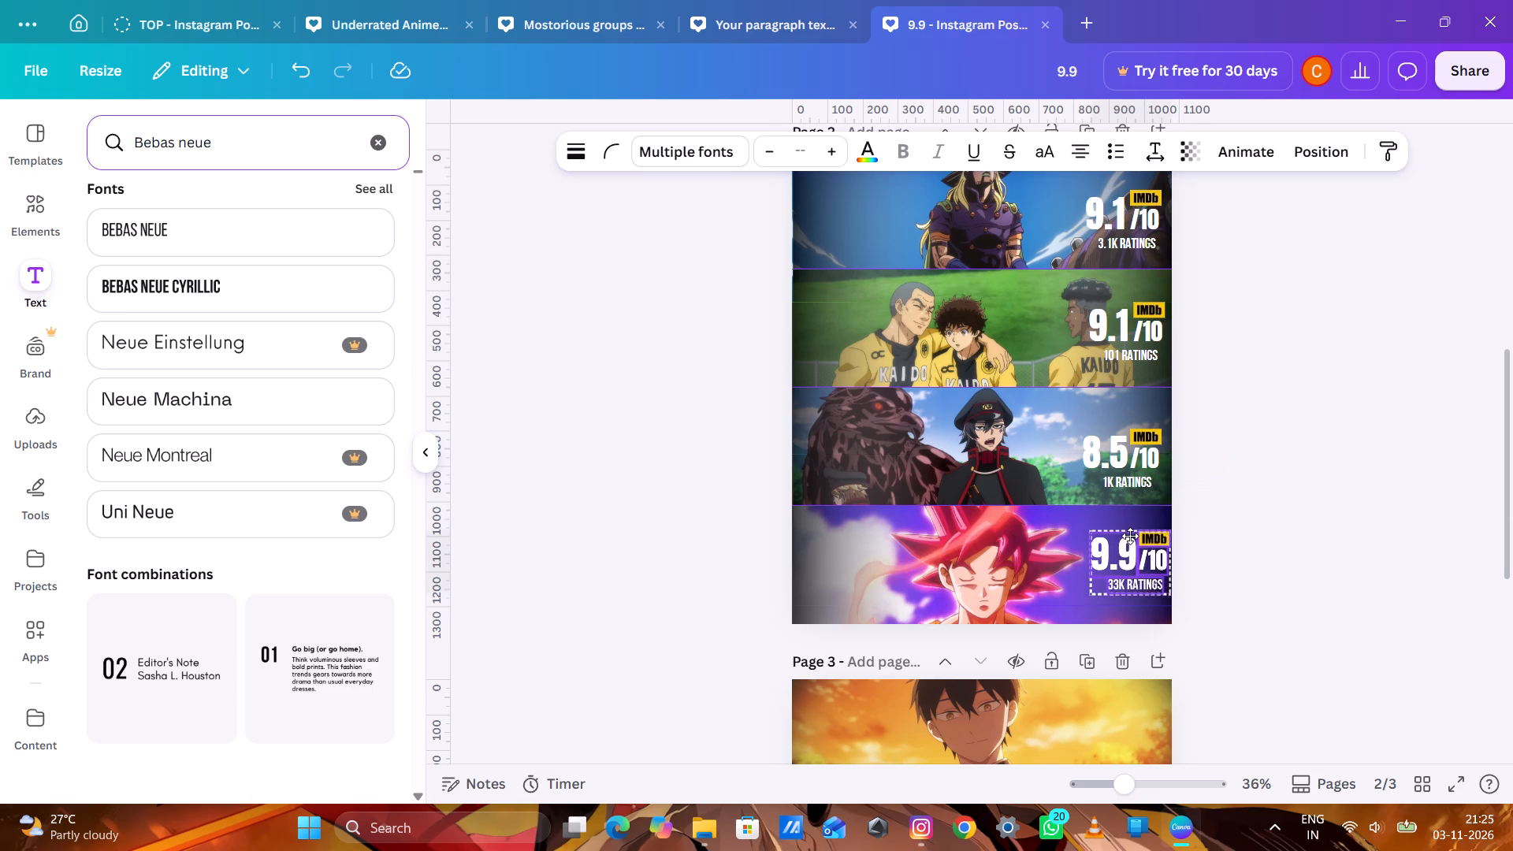
{"action": "left_click_drag", "start_coordinate": [1130, 536], "coordinate": [1122, 540]}
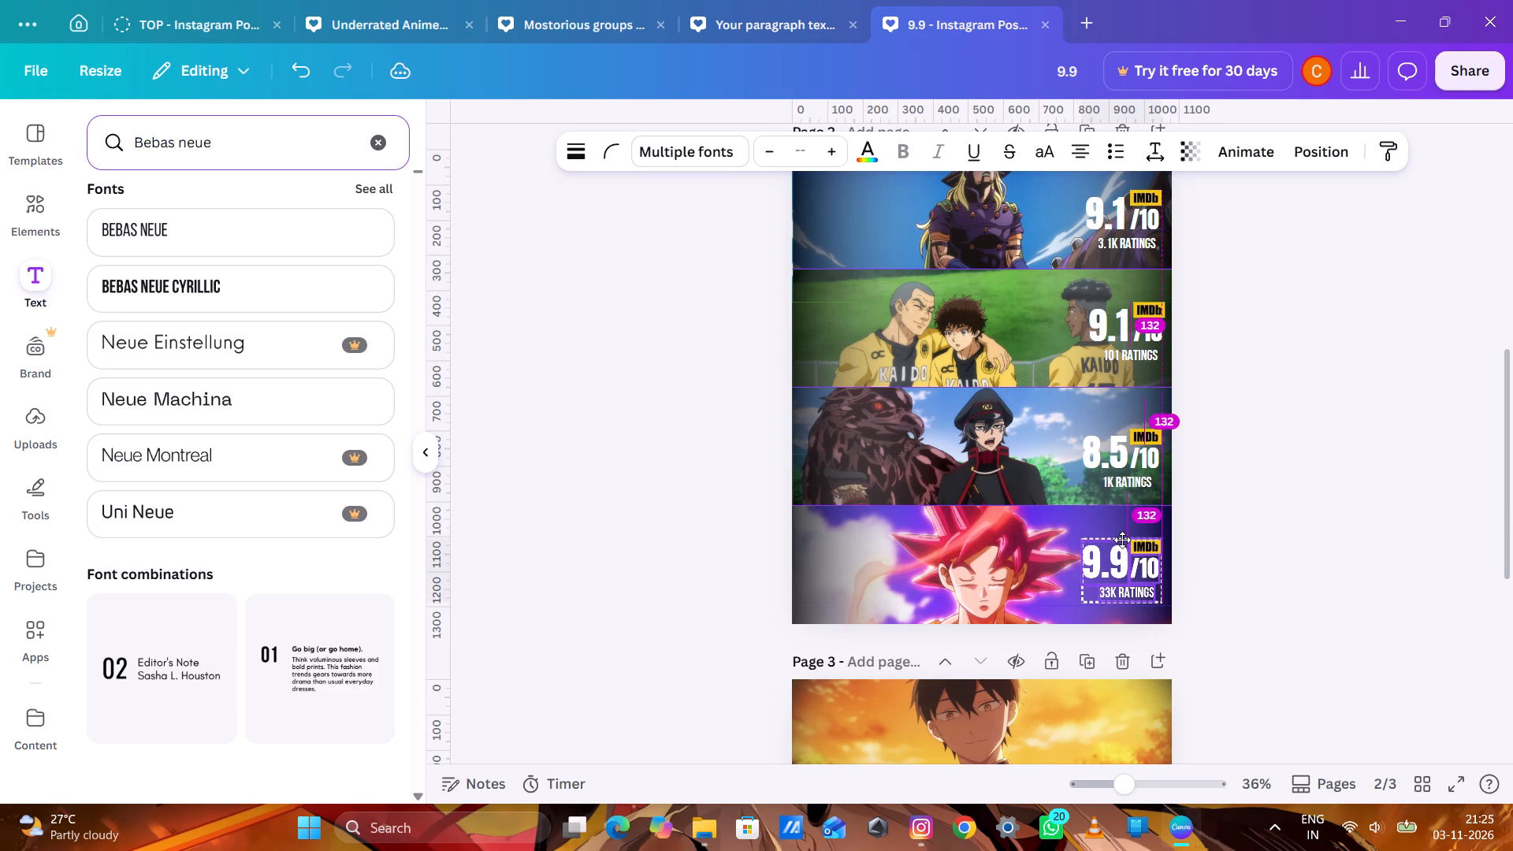
{"action": "left_click_drag", "start_coordinate": [1122, 540], "coordinate": [1121, 541]}
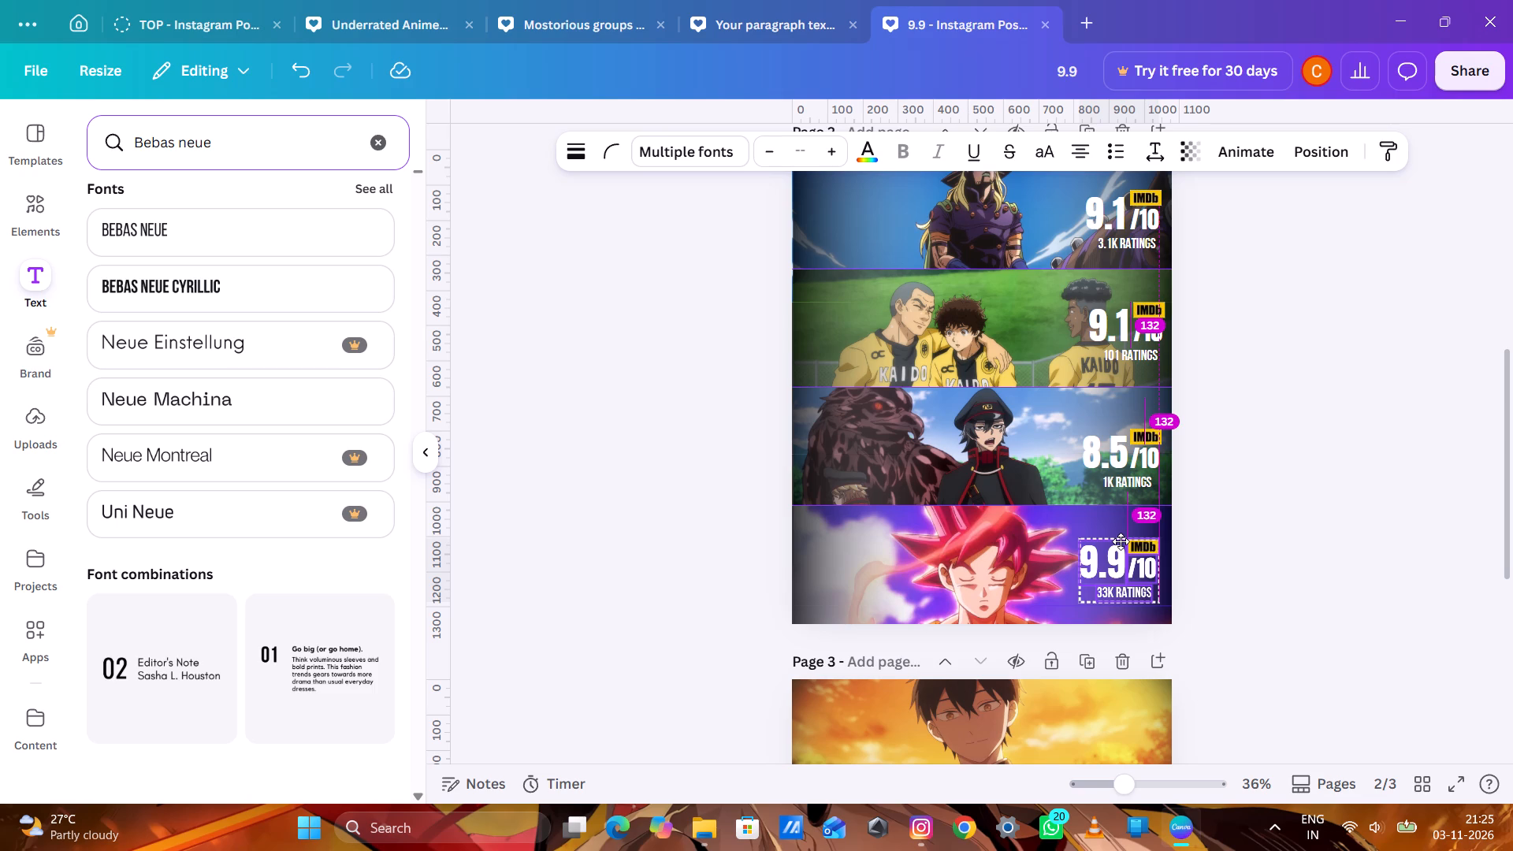
{"action": "left_click_drag", "start_coordinate": [1121, 541], "coordinate": [1125, 545]}
{"action": "left_click", "coordinate": [1392, 501]}
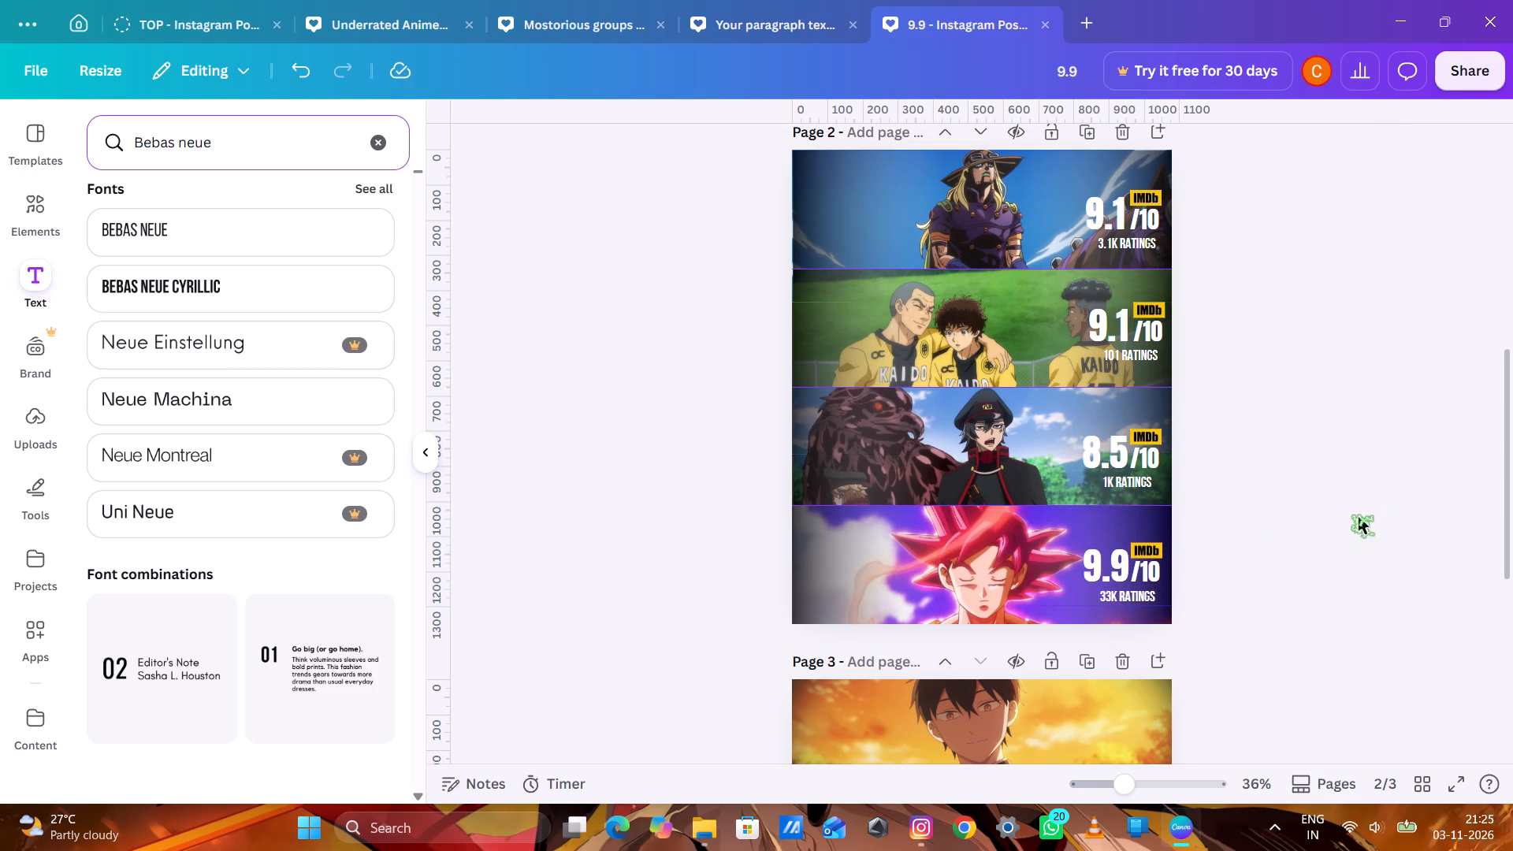
Change the rating number on page 2's fourth strip to 8.4.
{"action": "double_click", "coordinate": [1120, 554]}
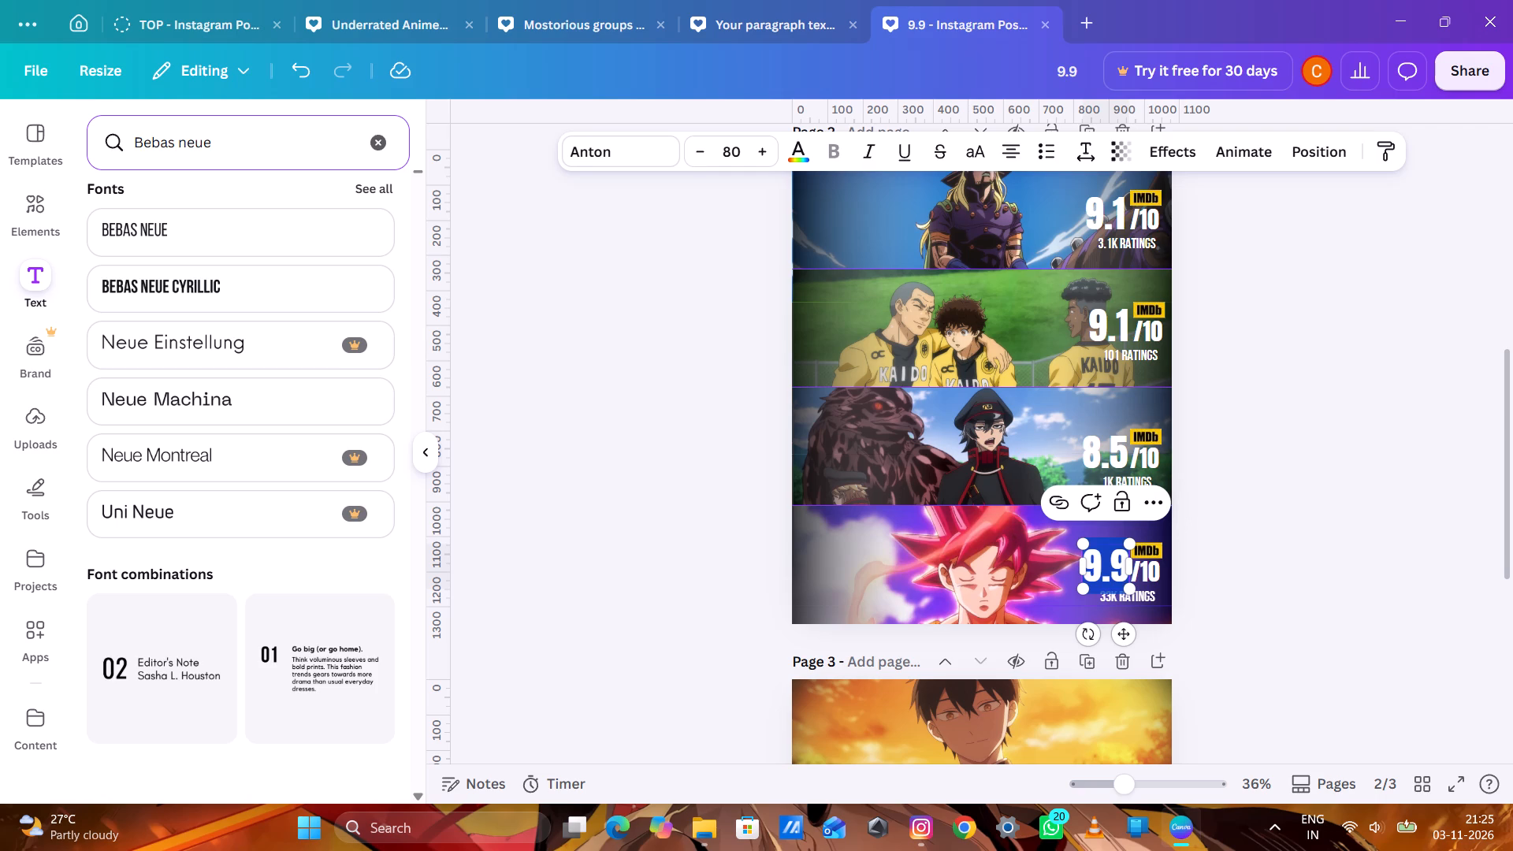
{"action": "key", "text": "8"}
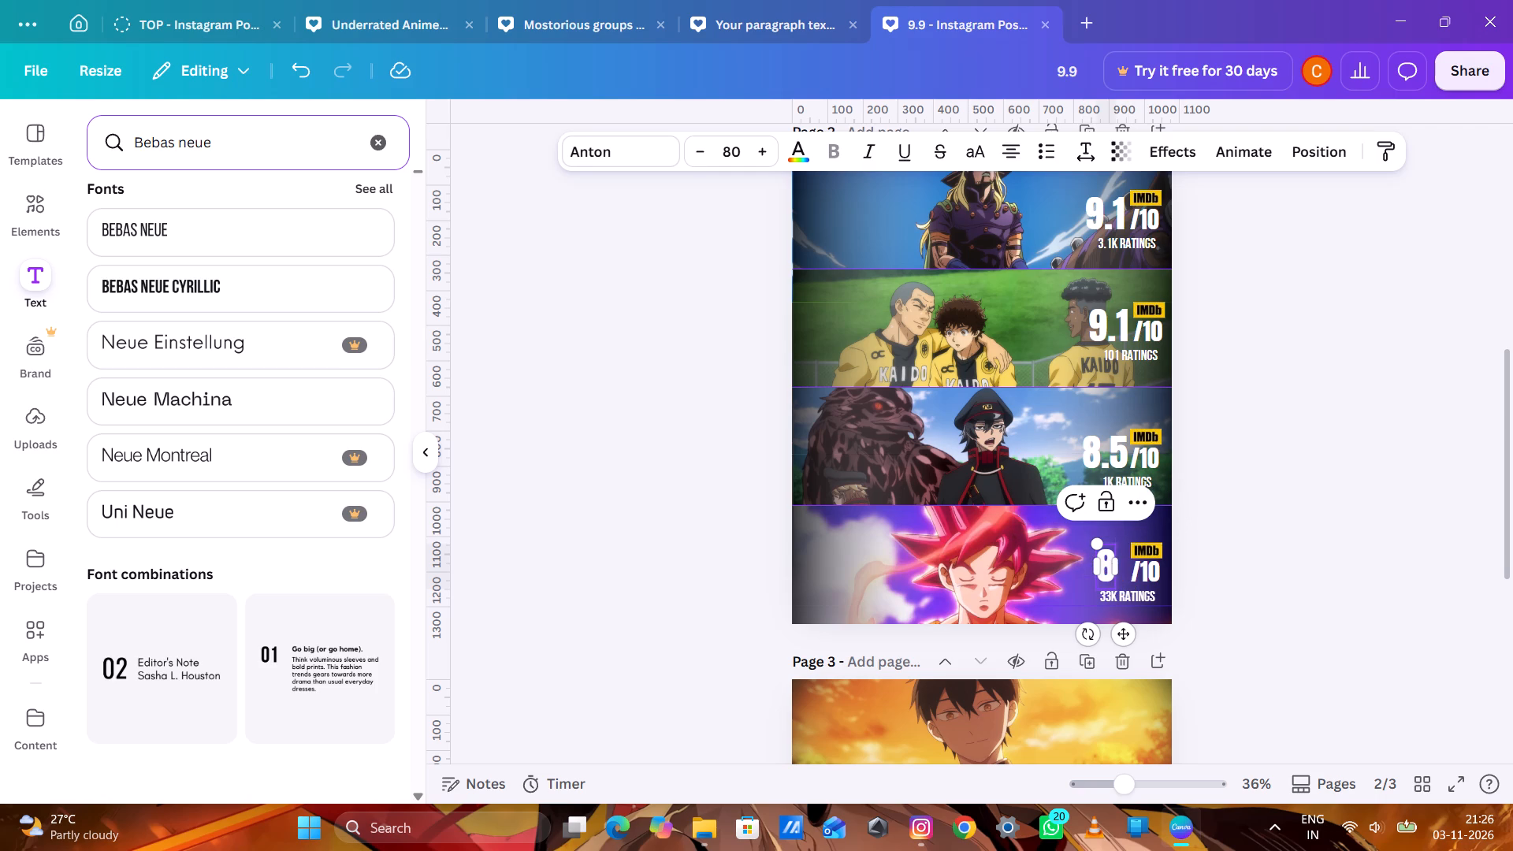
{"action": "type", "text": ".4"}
{"action": "left_click", "coordinate": [1294, 516]}
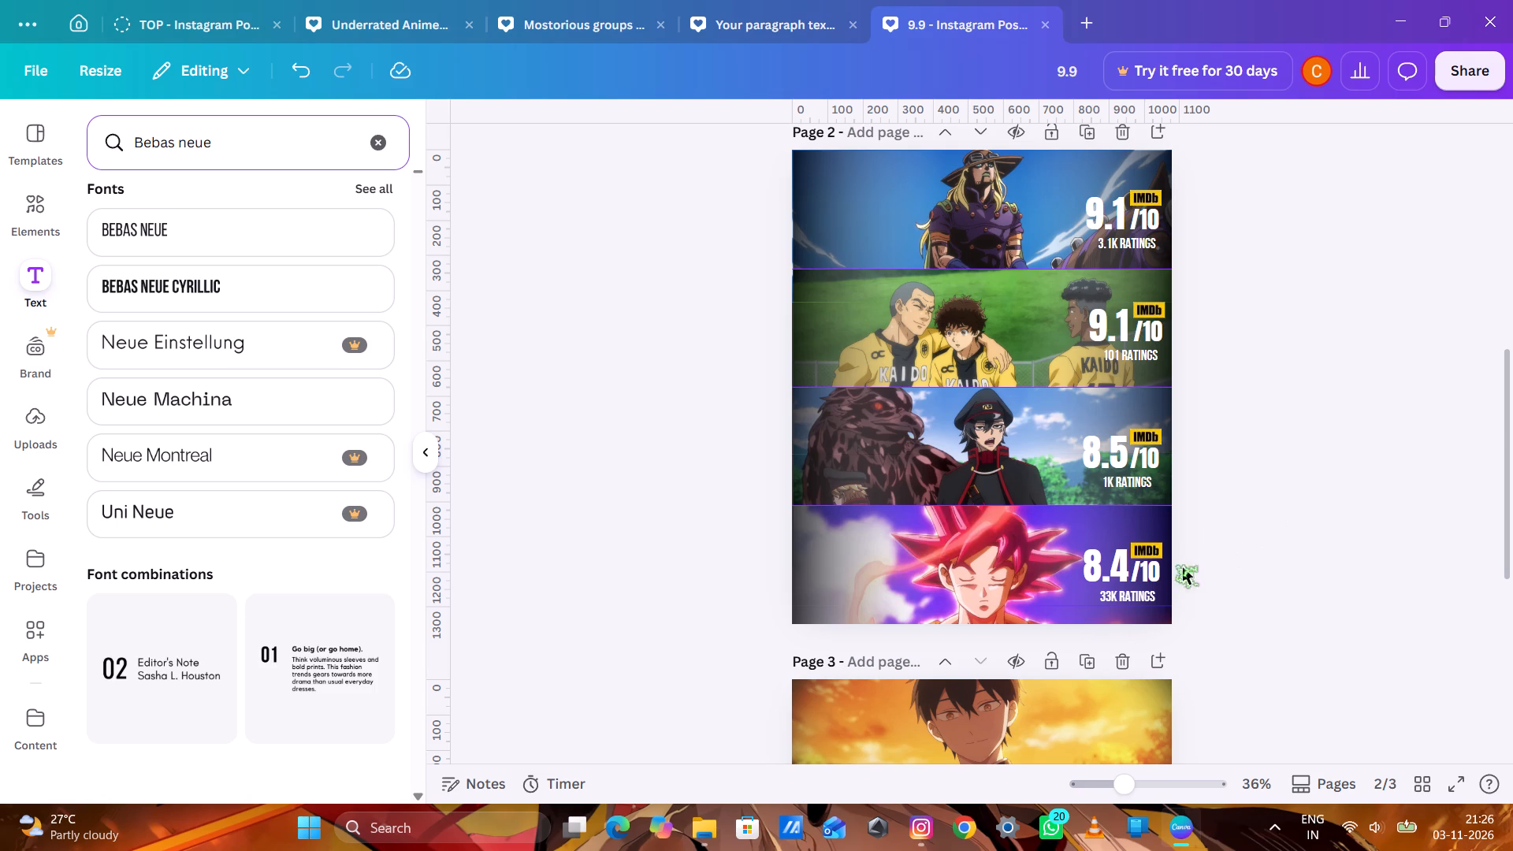
Change the ratings count on page 2's fourth strip to 1.5K Ratings.
{"action": "left_click", "coordinate": [1119, 597]}
{"action": "left_click", "coordinate": [1119, 597]}
{"action": "left_click", "coordinate": [1115, 598]}
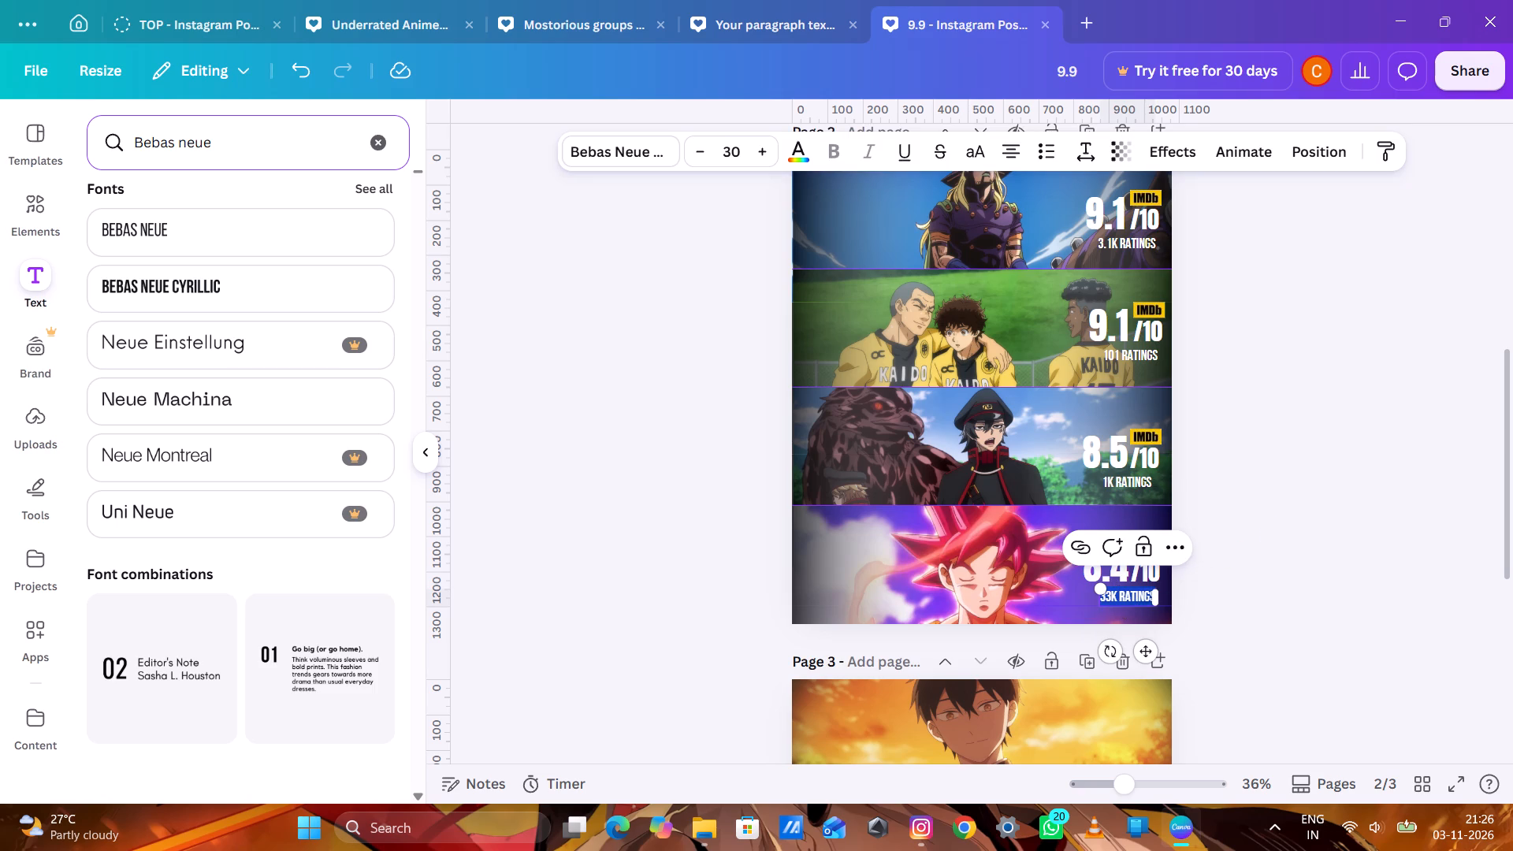
{"action": "left_click", "coordinate": [1110, 594]}
{"action": "key", "text": "BackSpace"}
{"action": "key", "text": "BackSpace"}
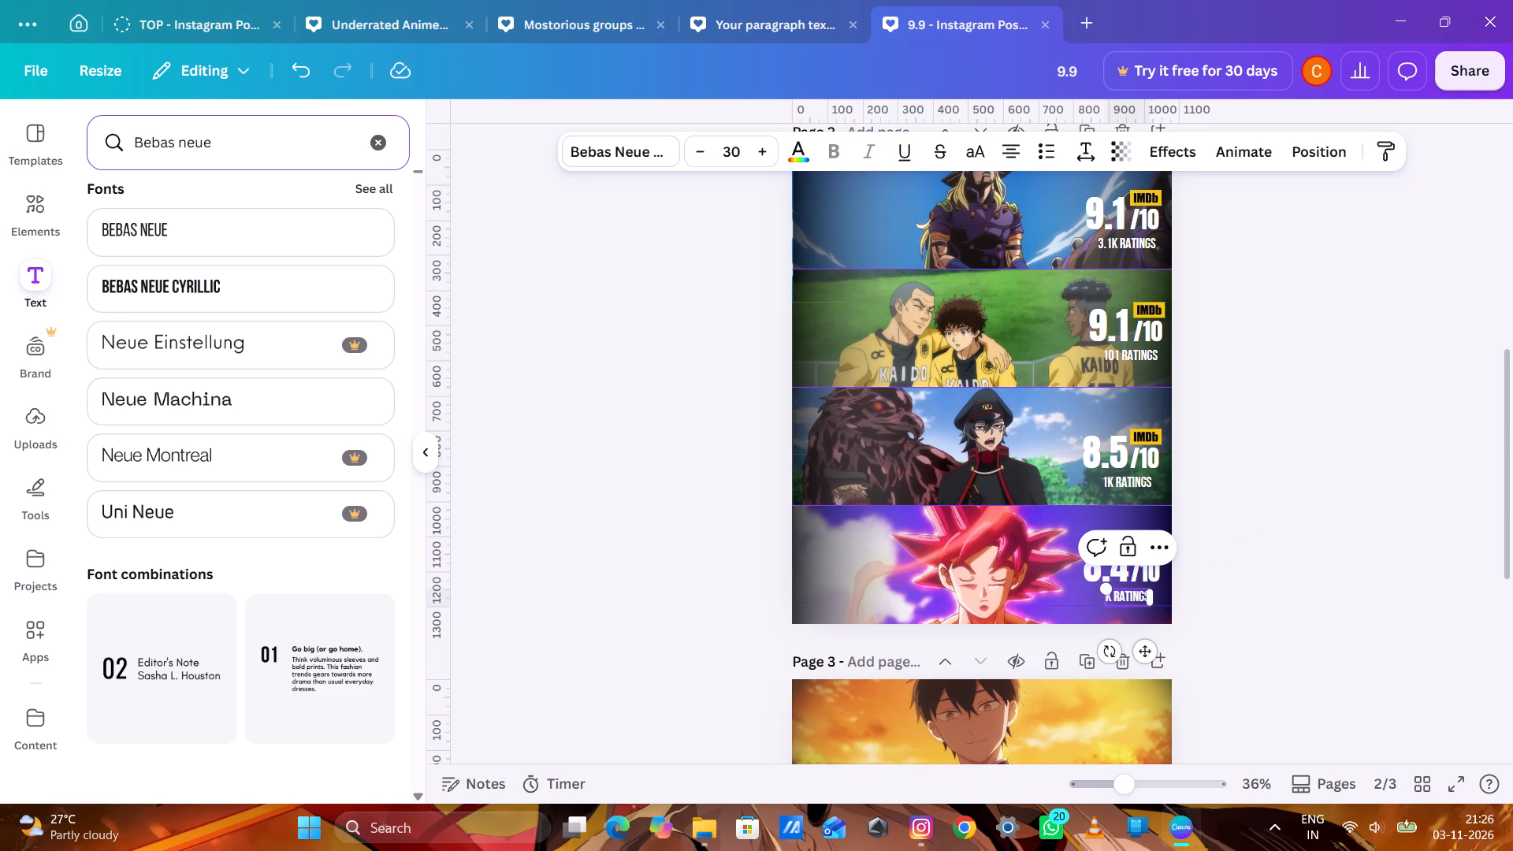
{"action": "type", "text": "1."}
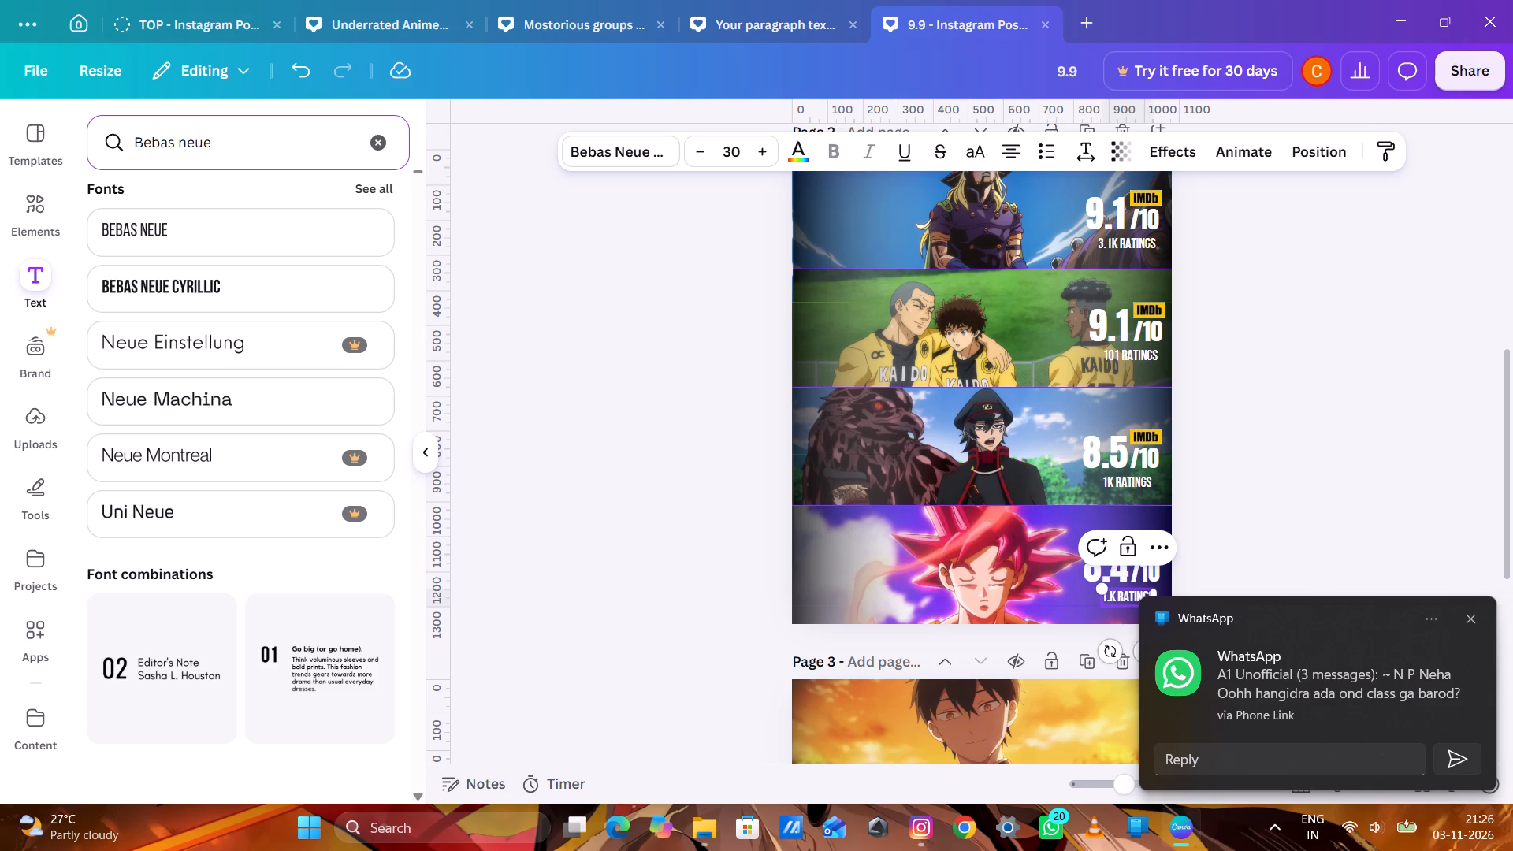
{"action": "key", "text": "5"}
{"action": "left_click", "coordinate": [1315, 507]}
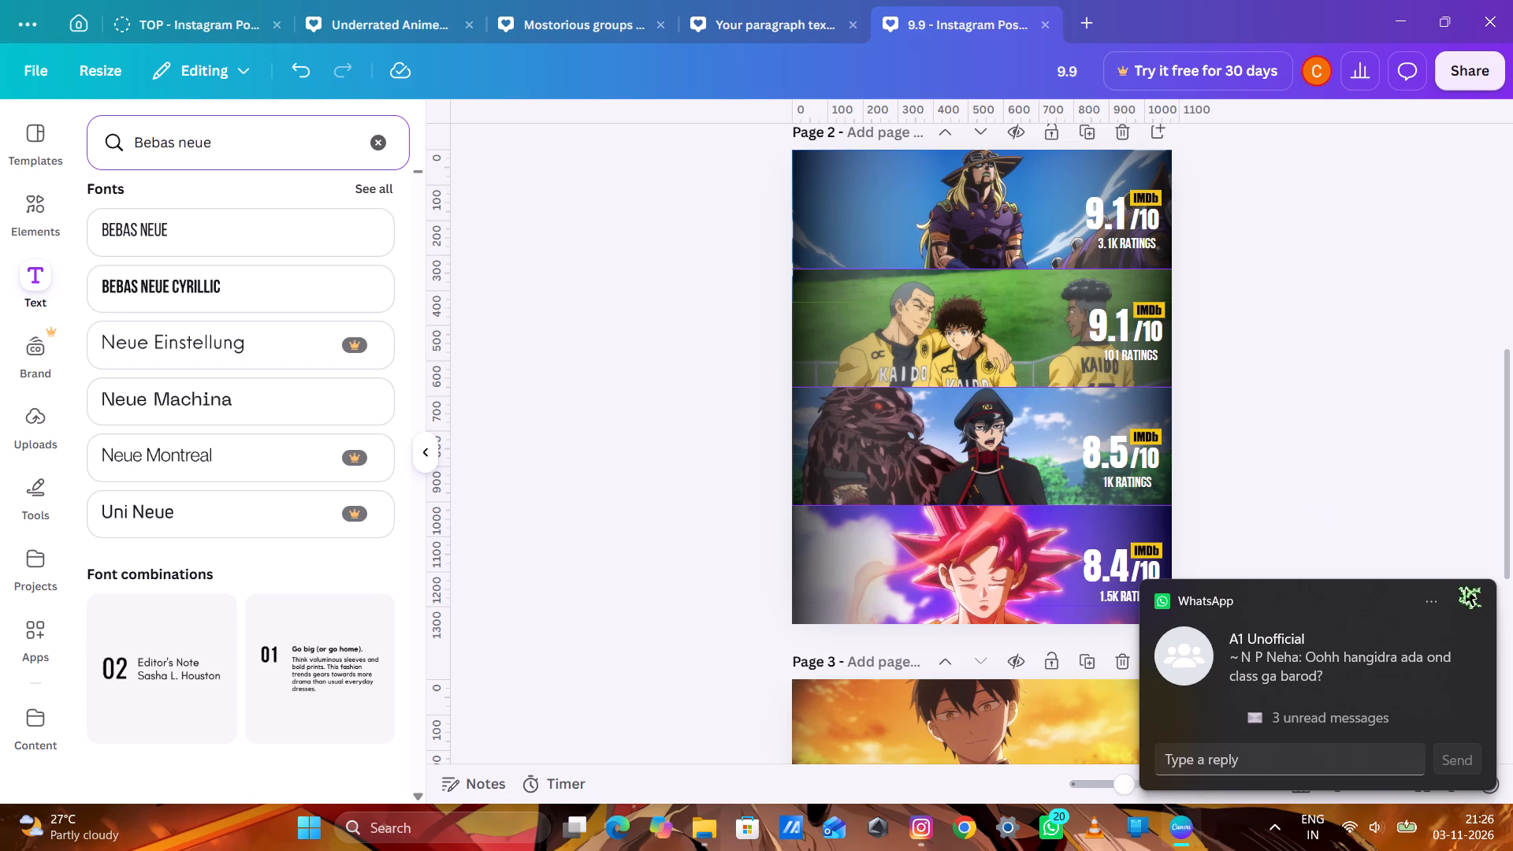
{"action": "left_click", "coordinate": [1470, 596]}
Paste the copied 9.9/10 IMDb rating block with its 33K Ratings line onto page 3's first strip.
{"action": "scroll", "coordinate": [1366, 554], "scroll_direction": "down", "scroll_amount": 3}
{"action": "scroll", "coordinate": [1264, 531], "scroll_direction": "down", "scroll_amount": 1}
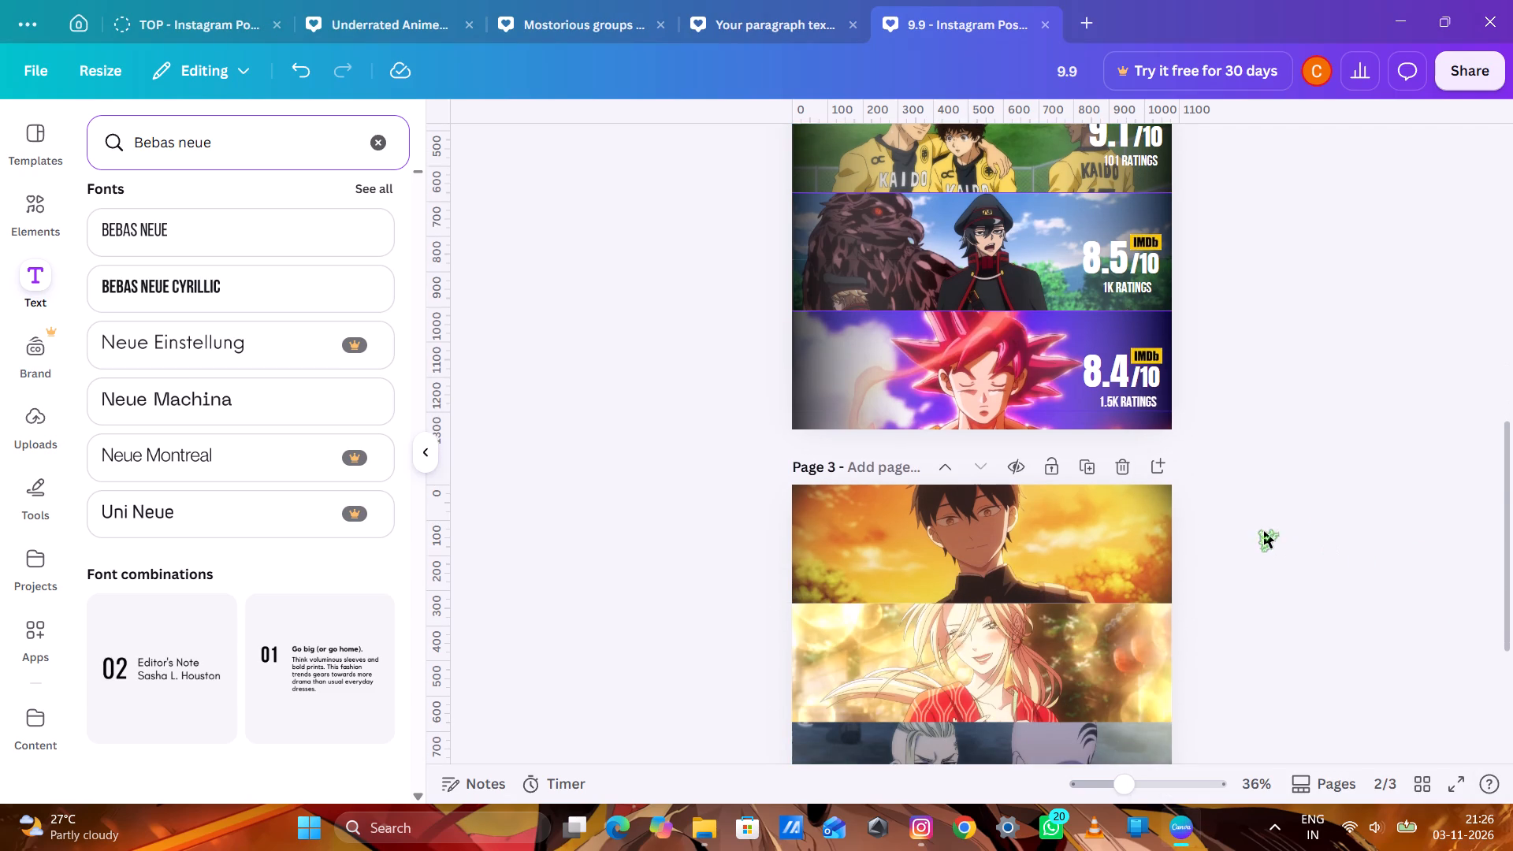
{"action": "scroll", "coordinate": [1264, 531], "scroll_direction": "down", "scroll_amount": 1}
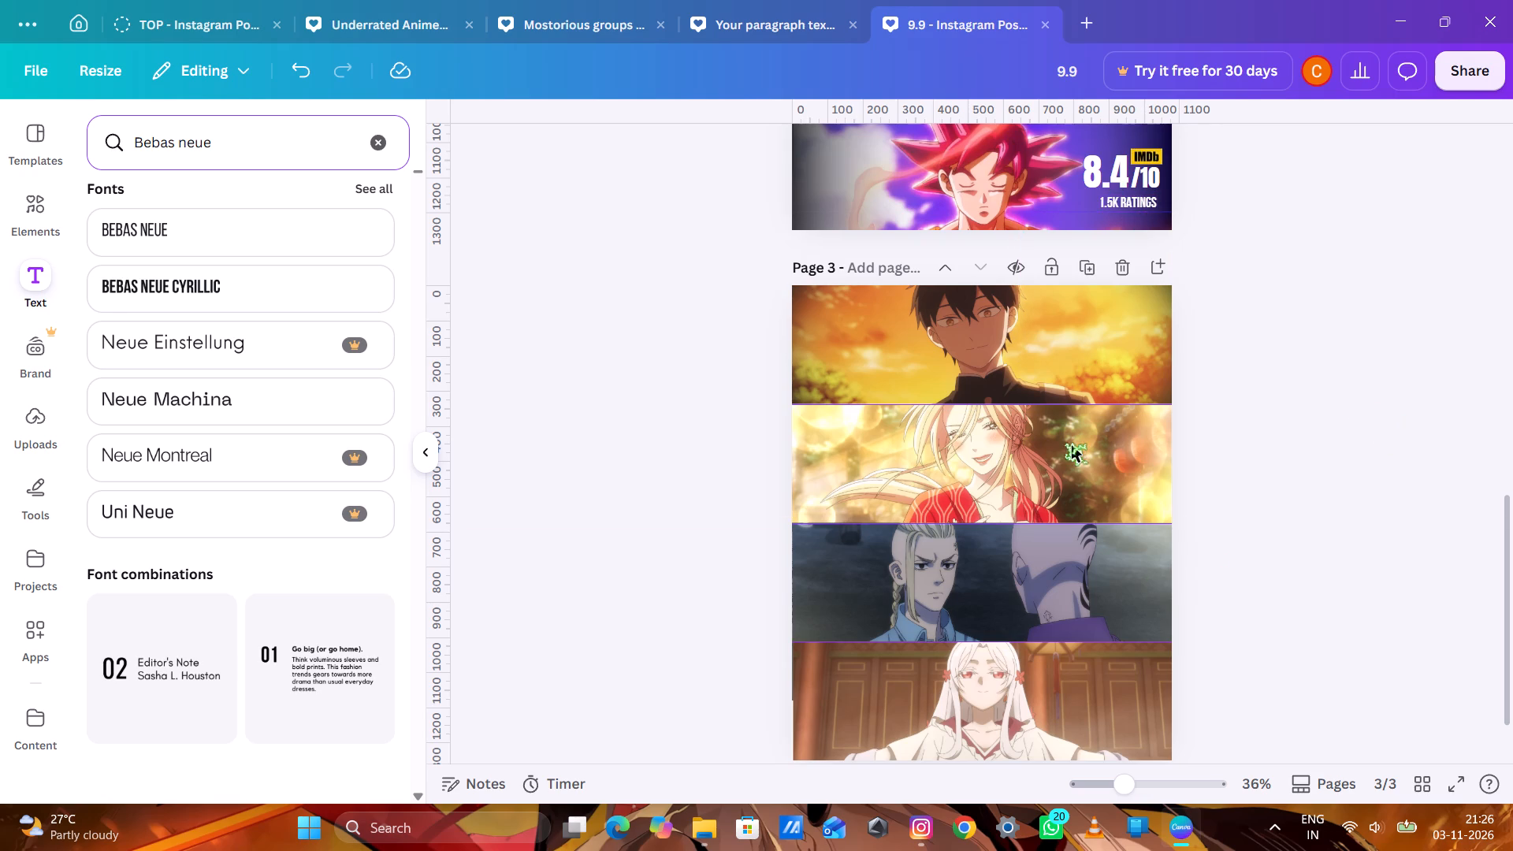
{"action": "key", "text": "ctrl+v"}
{"action": "left_click", "coordinate": [1376, 371]}
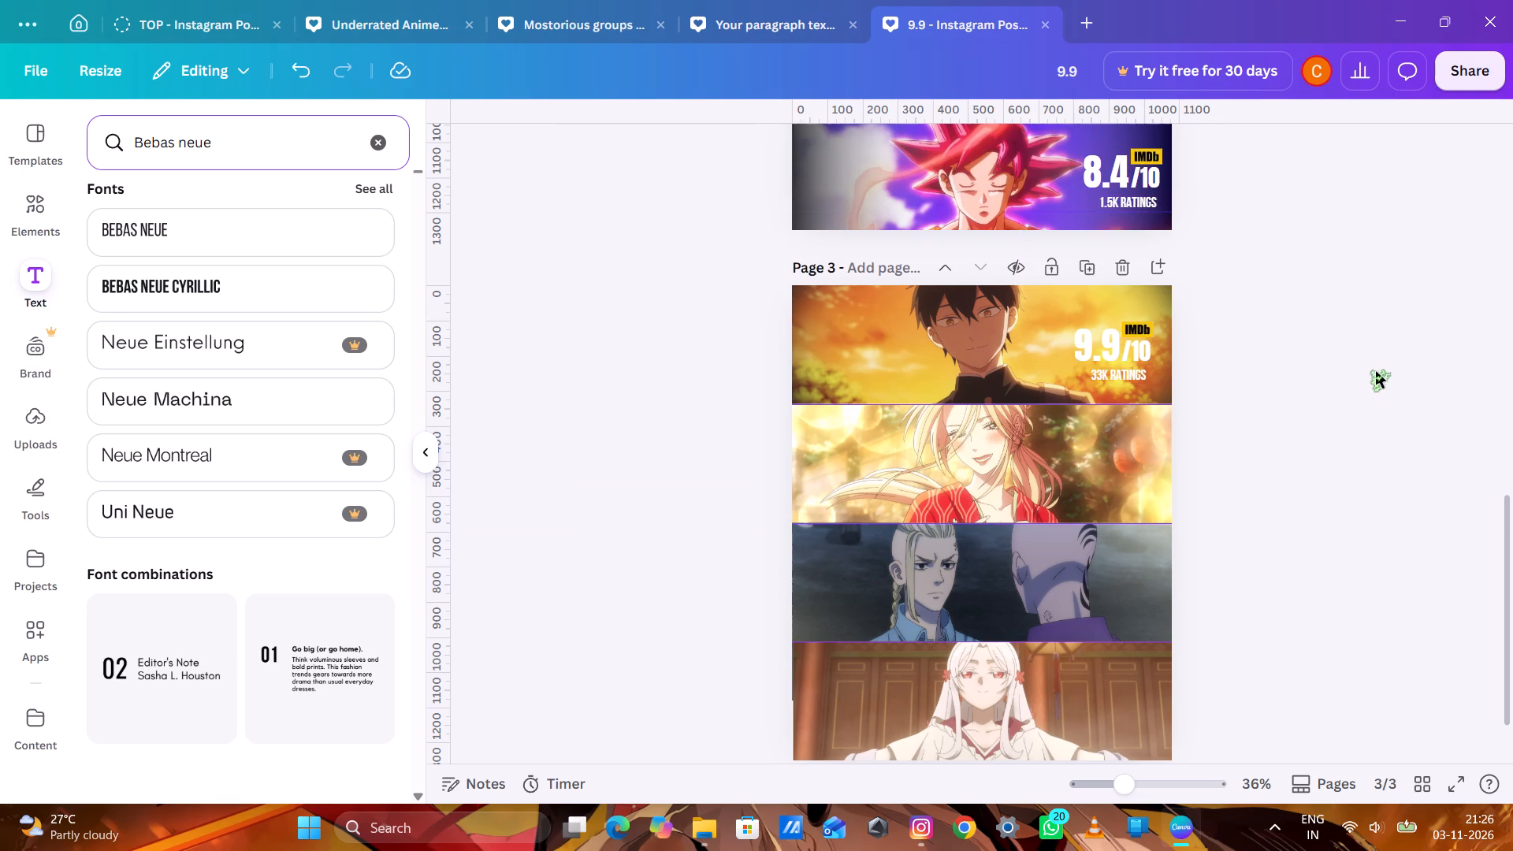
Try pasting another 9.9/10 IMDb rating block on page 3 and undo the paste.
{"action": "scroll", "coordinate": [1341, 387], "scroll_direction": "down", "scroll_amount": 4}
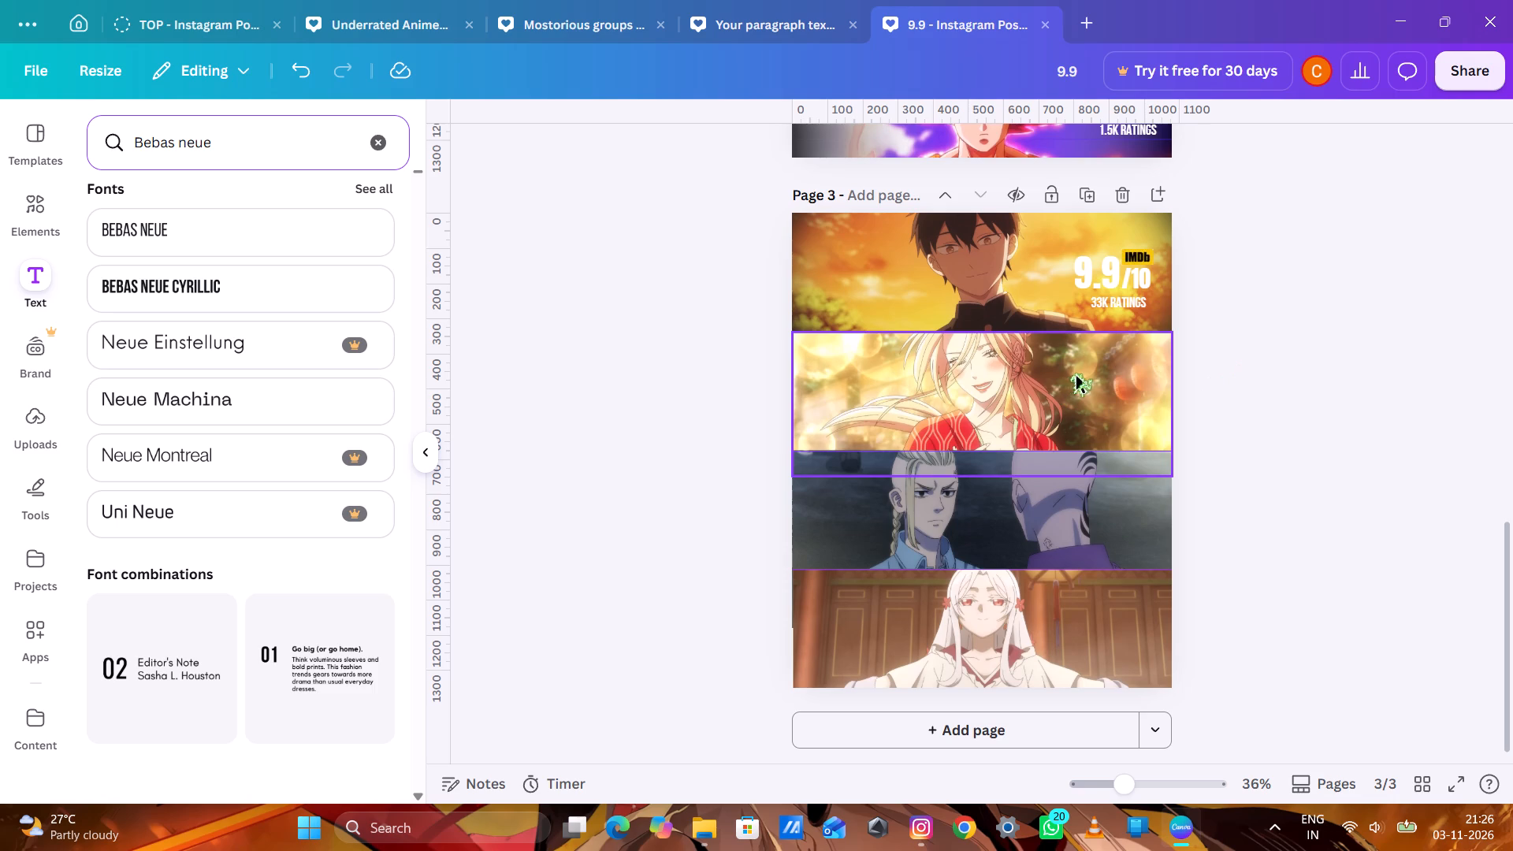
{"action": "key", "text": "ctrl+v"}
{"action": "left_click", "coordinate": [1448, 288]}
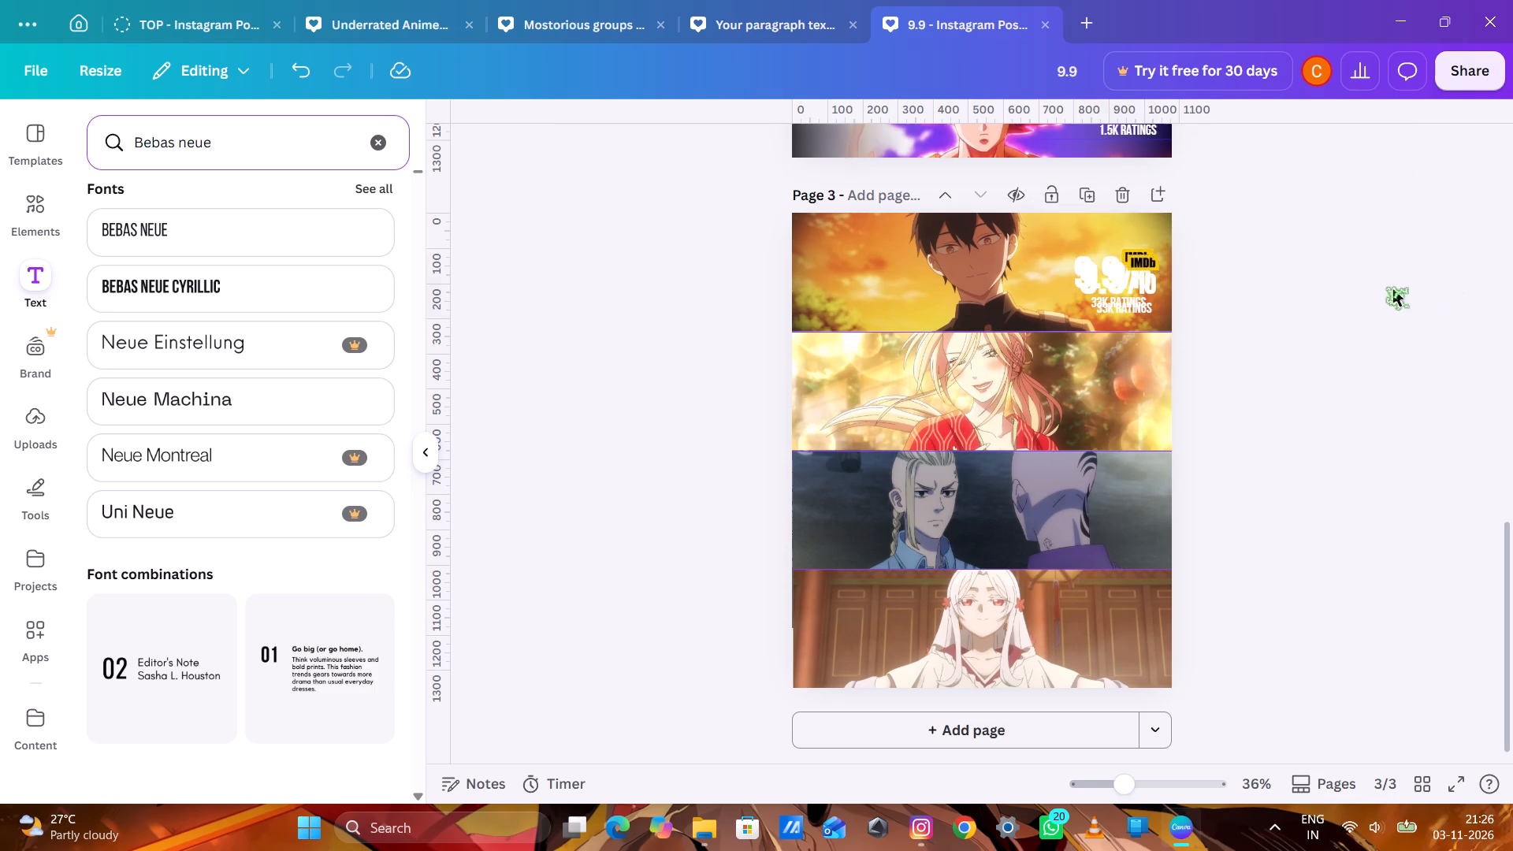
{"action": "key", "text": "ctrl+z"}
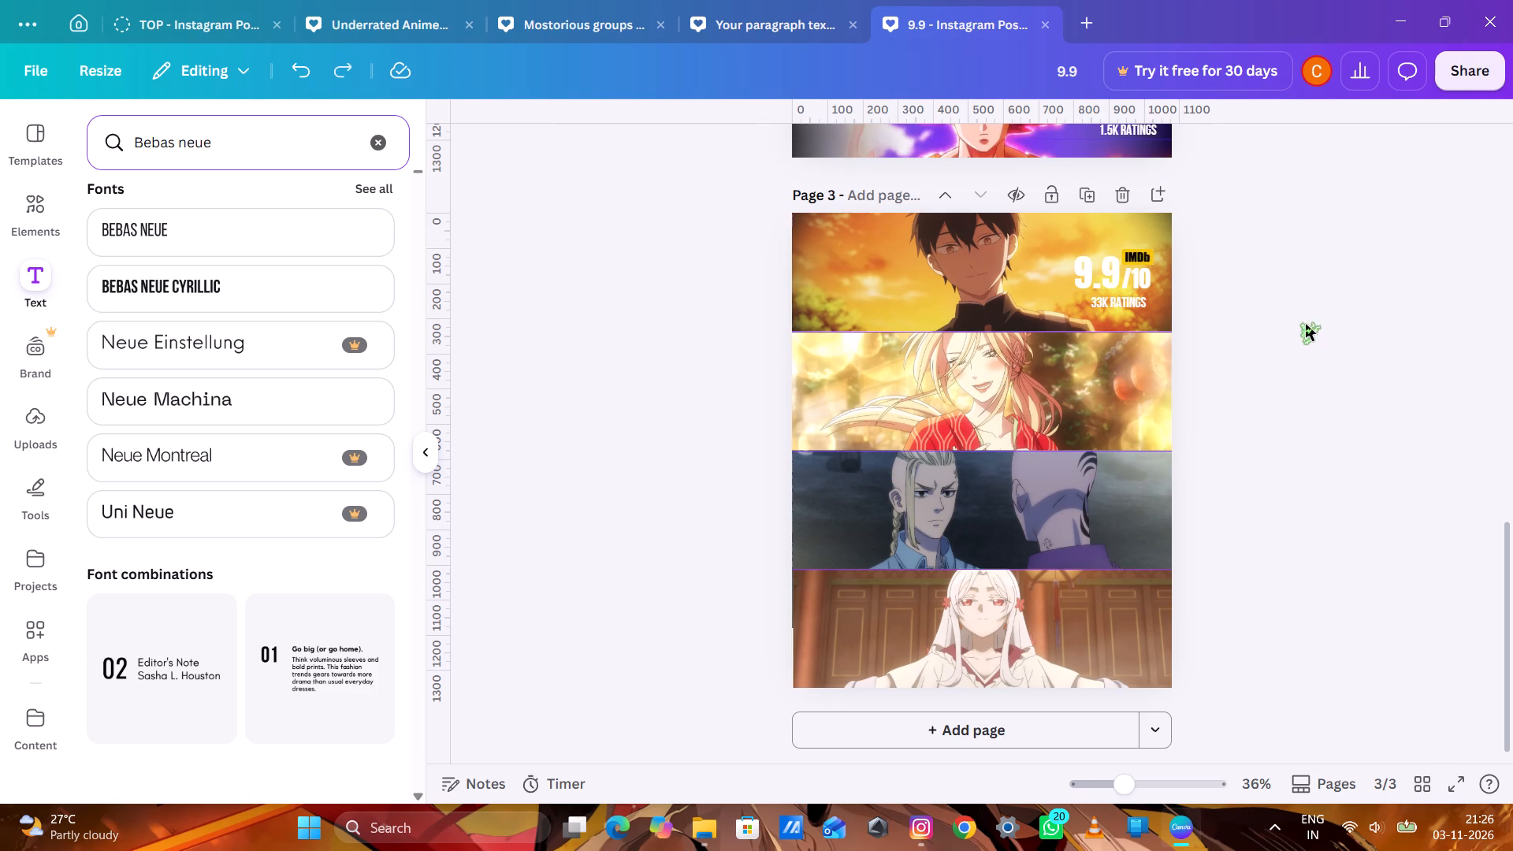
Paste a 9.9/10 IMDb rating block on page 3 and position it on the second strip, in line with the rating above.
{"action": "key", "text": "ctrl+v"}
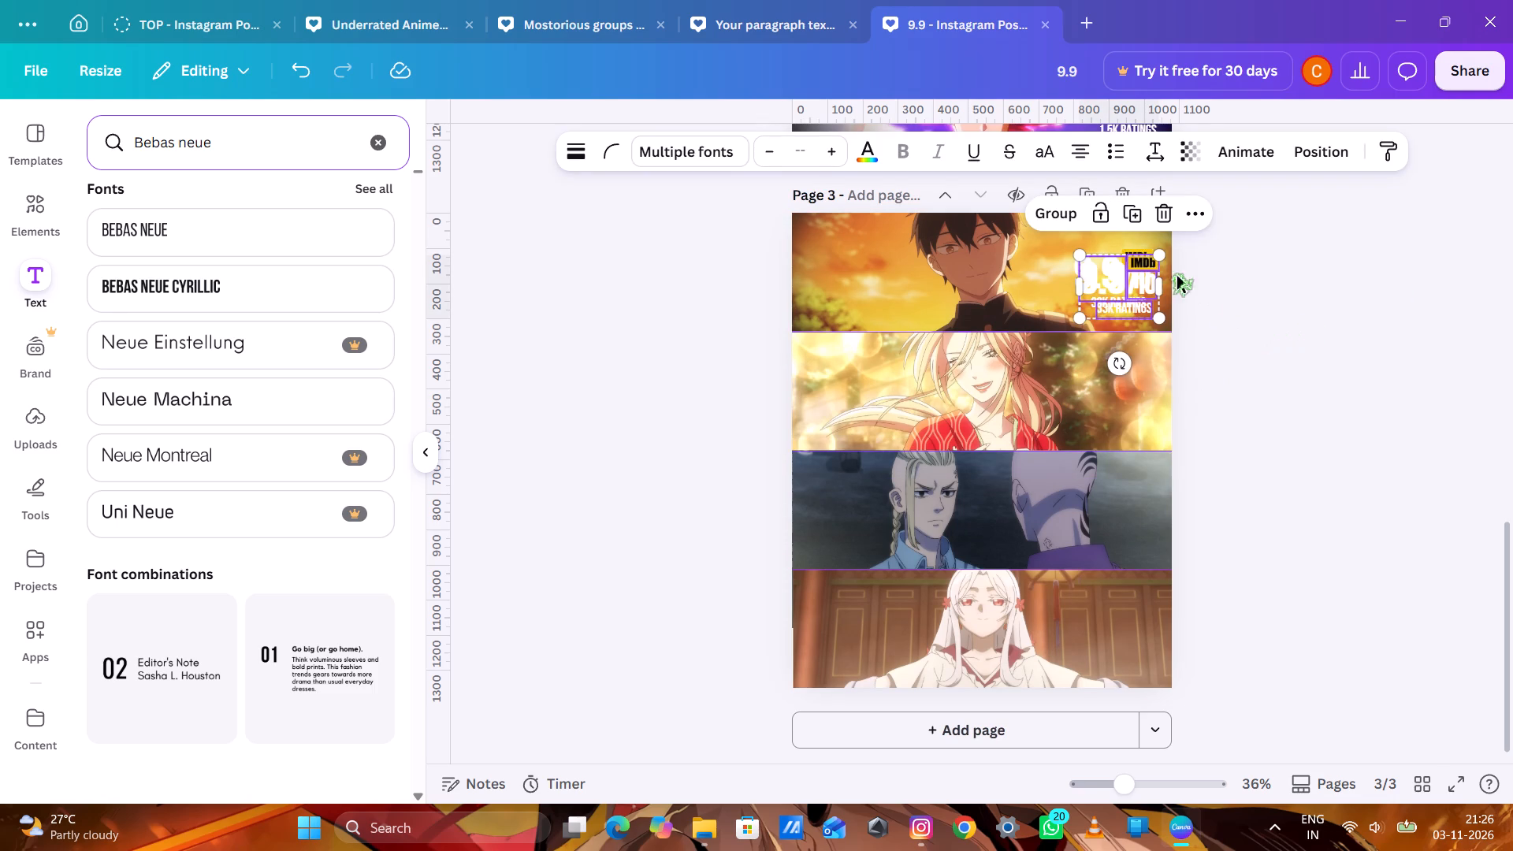
{"action": "left_click_drag", "start_coordinate": [1119, 257], "coordinate": [1119, 363]}
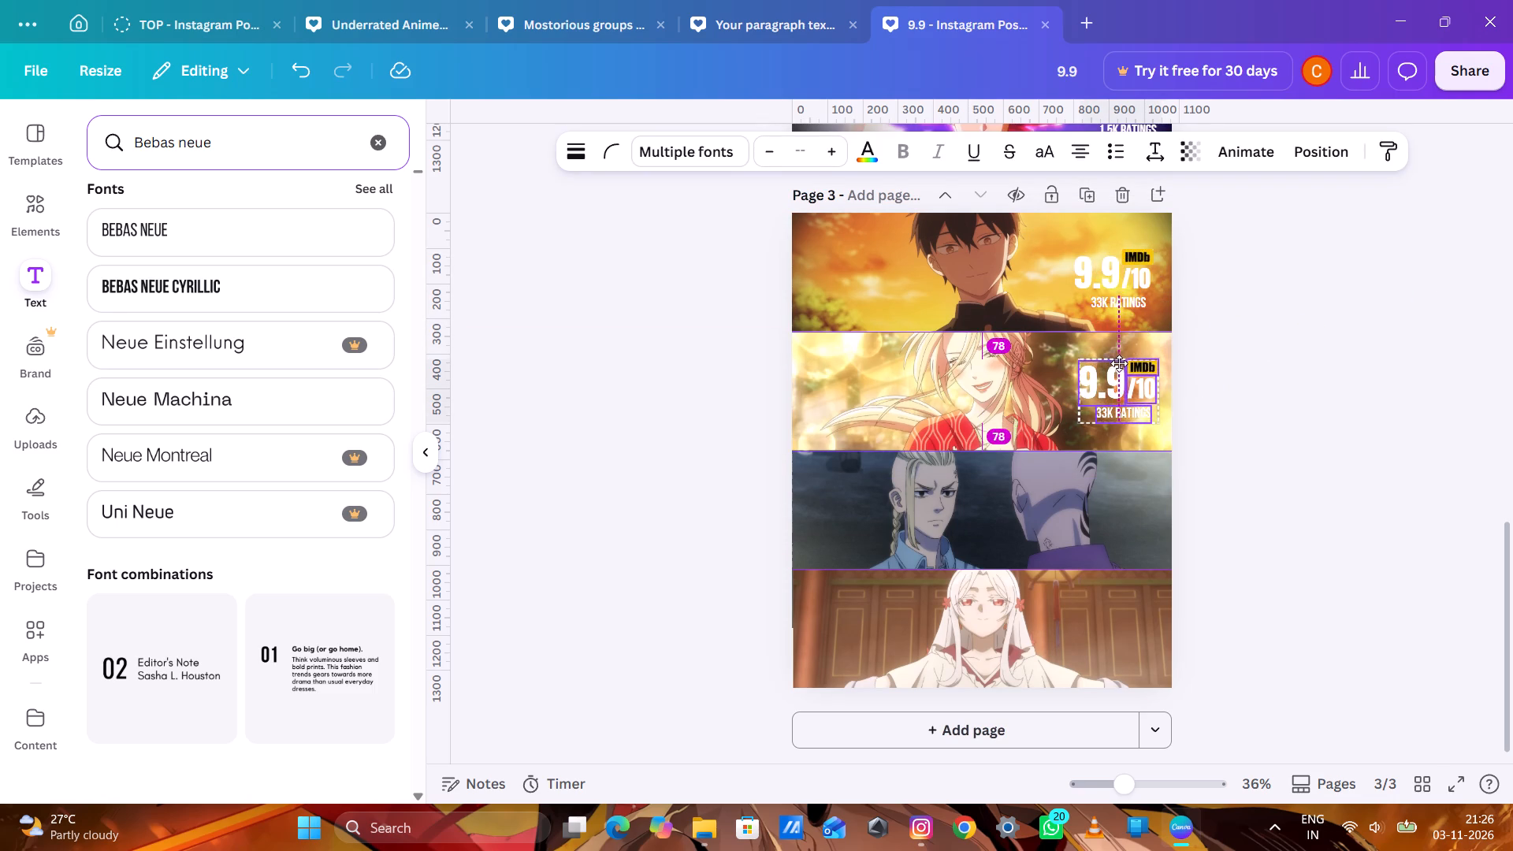
{"action": "left_click_drag", "start_coordinate": [1119, 363], "coordinate": [1115, 377]}
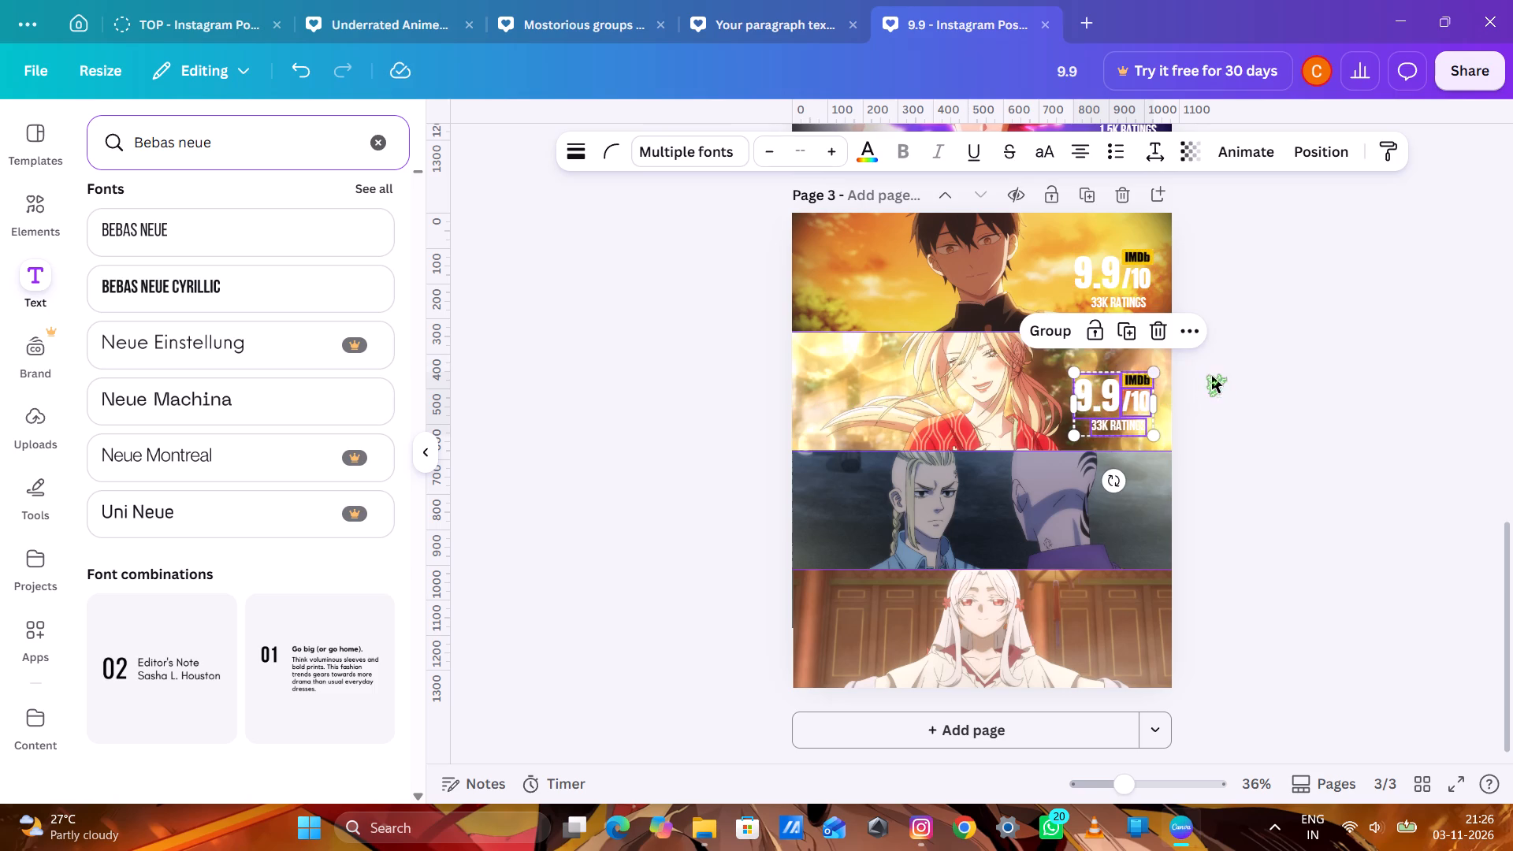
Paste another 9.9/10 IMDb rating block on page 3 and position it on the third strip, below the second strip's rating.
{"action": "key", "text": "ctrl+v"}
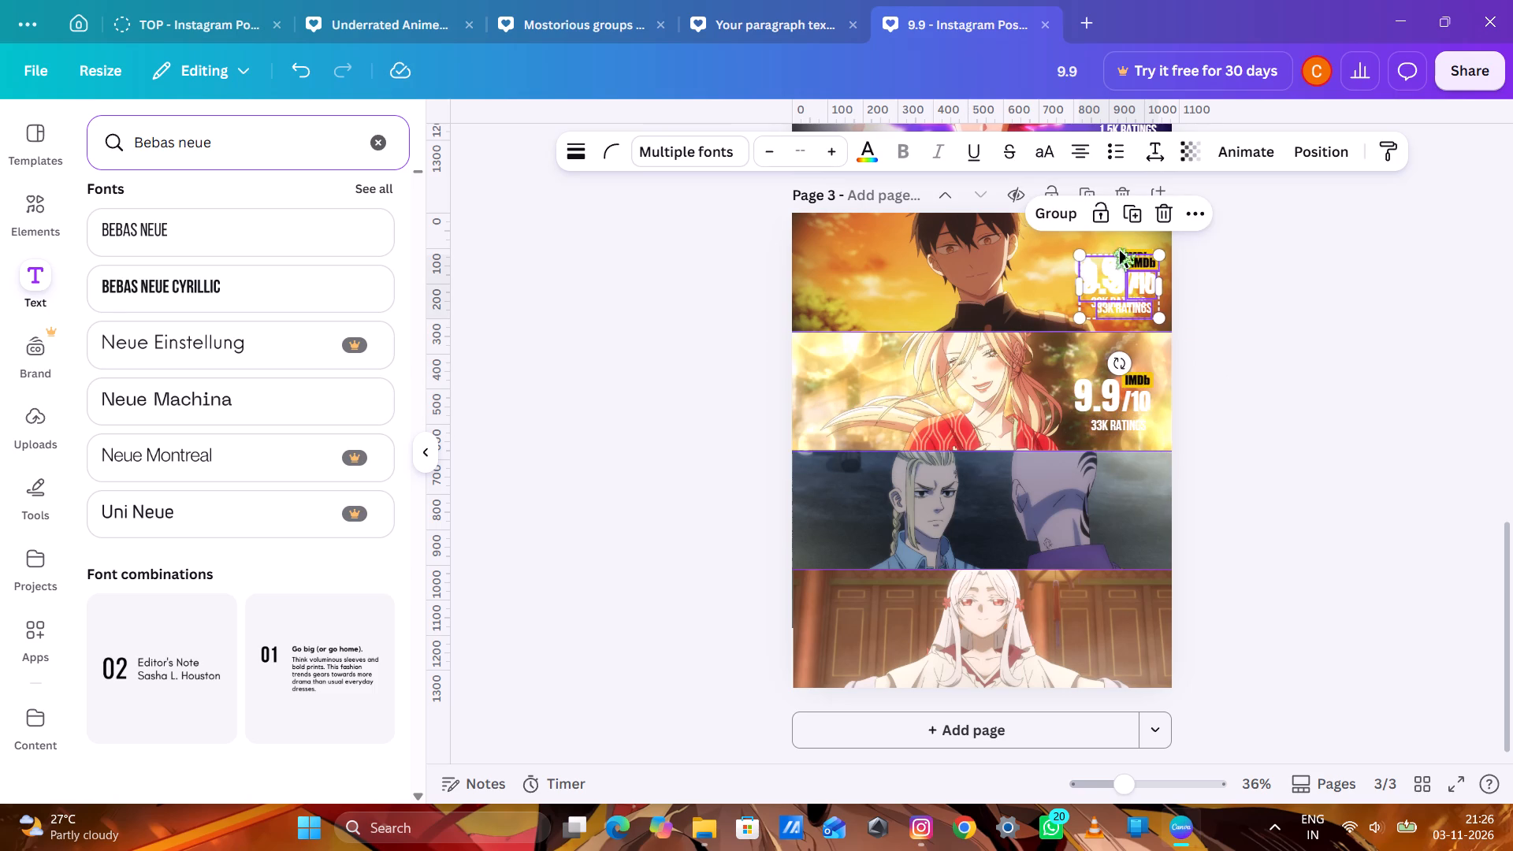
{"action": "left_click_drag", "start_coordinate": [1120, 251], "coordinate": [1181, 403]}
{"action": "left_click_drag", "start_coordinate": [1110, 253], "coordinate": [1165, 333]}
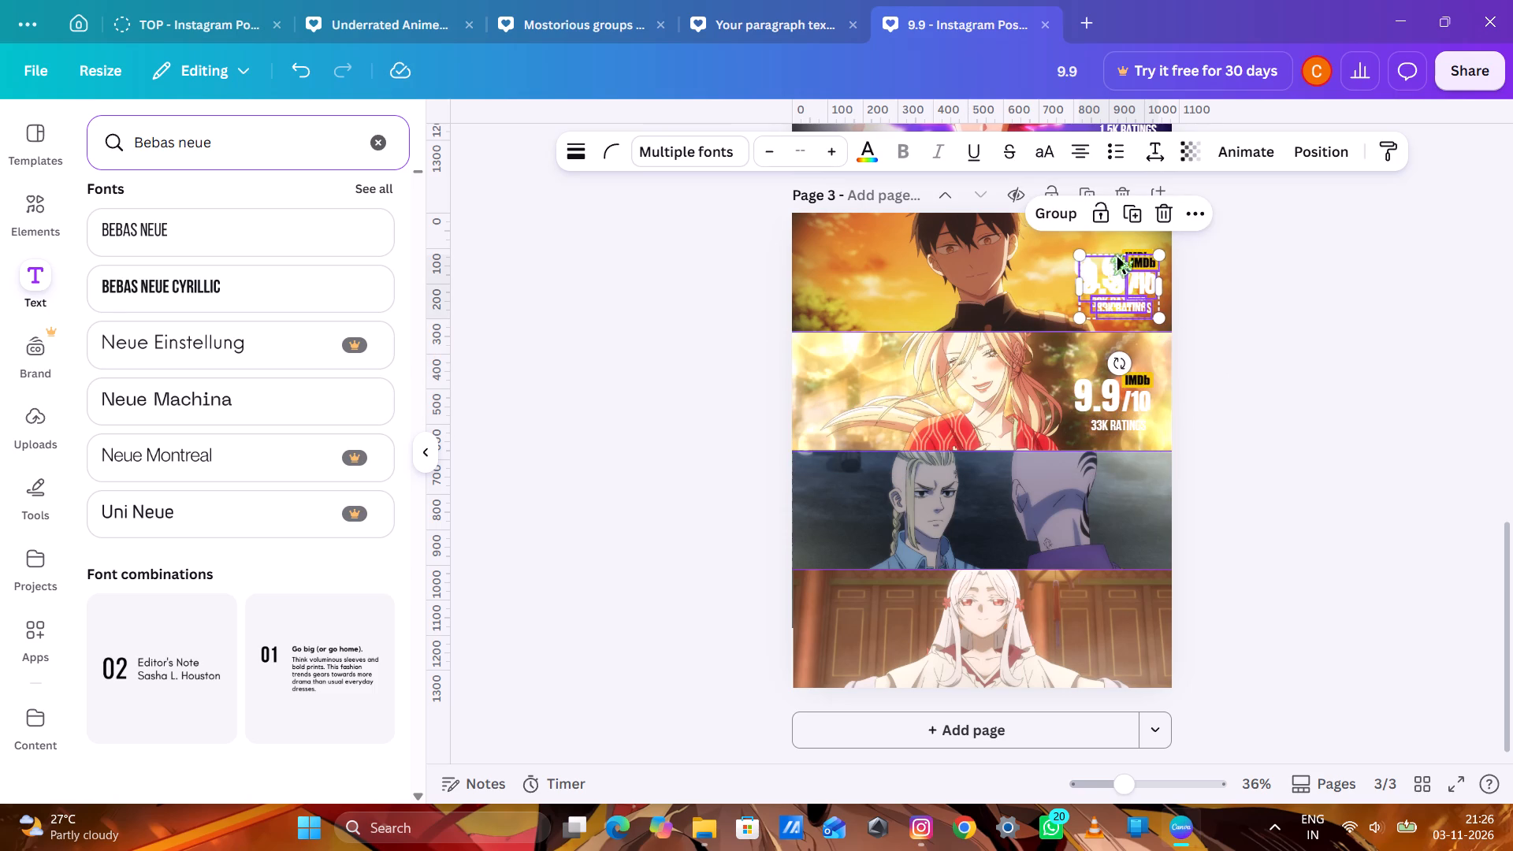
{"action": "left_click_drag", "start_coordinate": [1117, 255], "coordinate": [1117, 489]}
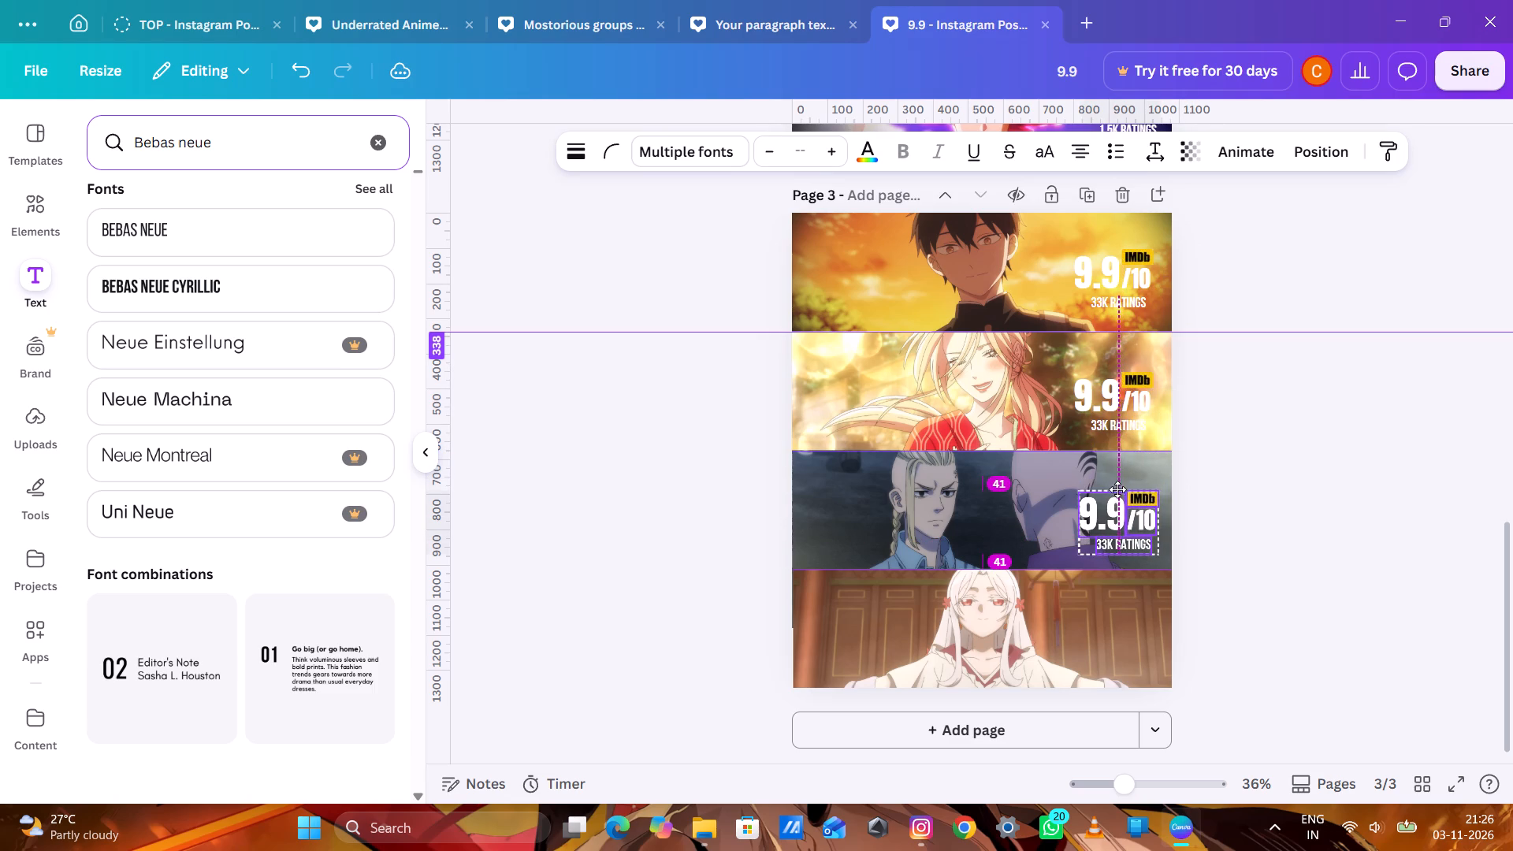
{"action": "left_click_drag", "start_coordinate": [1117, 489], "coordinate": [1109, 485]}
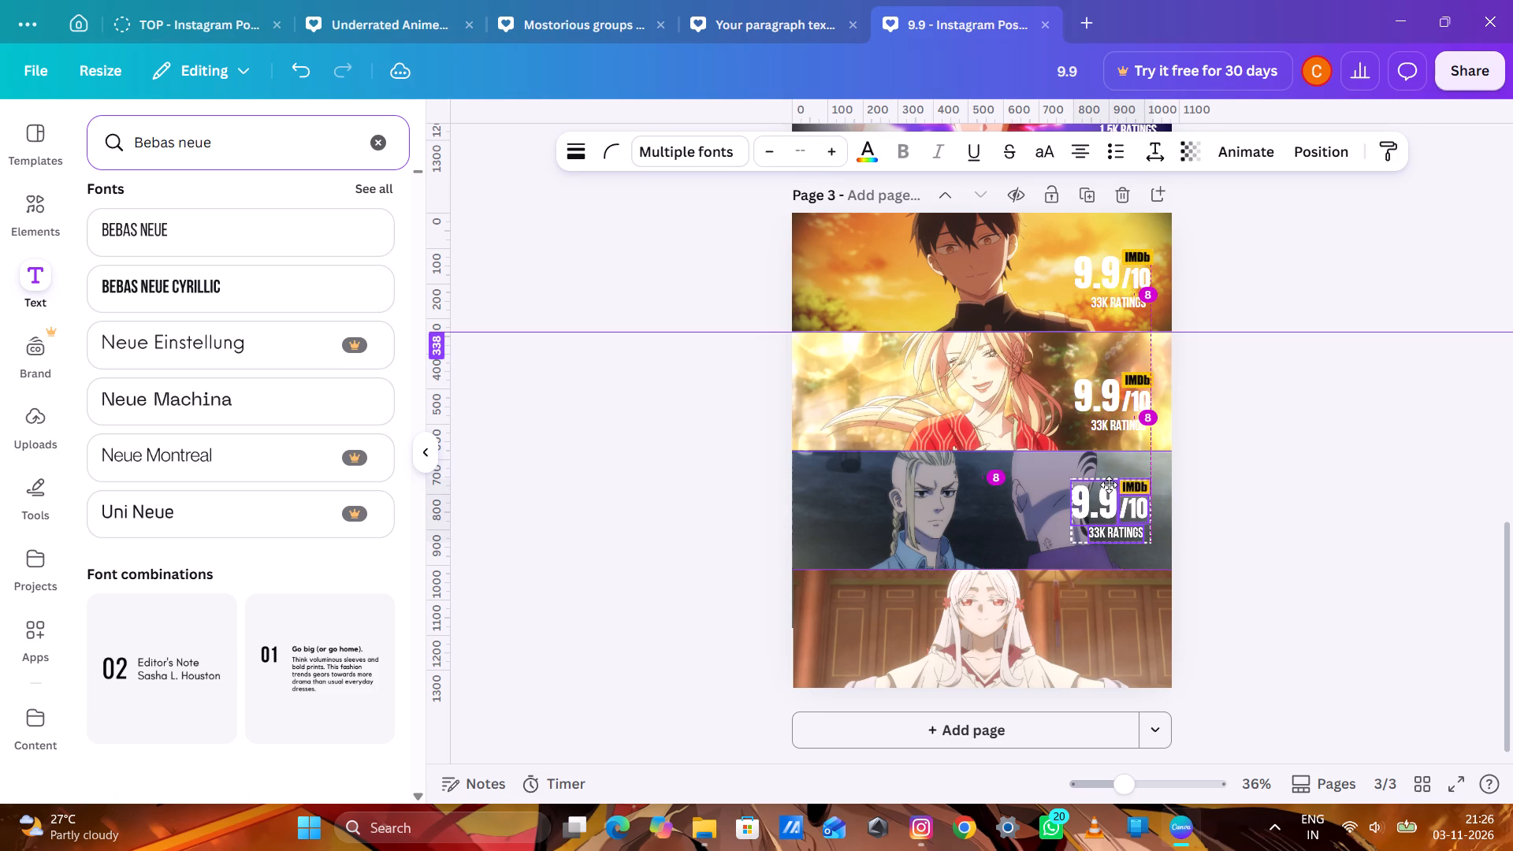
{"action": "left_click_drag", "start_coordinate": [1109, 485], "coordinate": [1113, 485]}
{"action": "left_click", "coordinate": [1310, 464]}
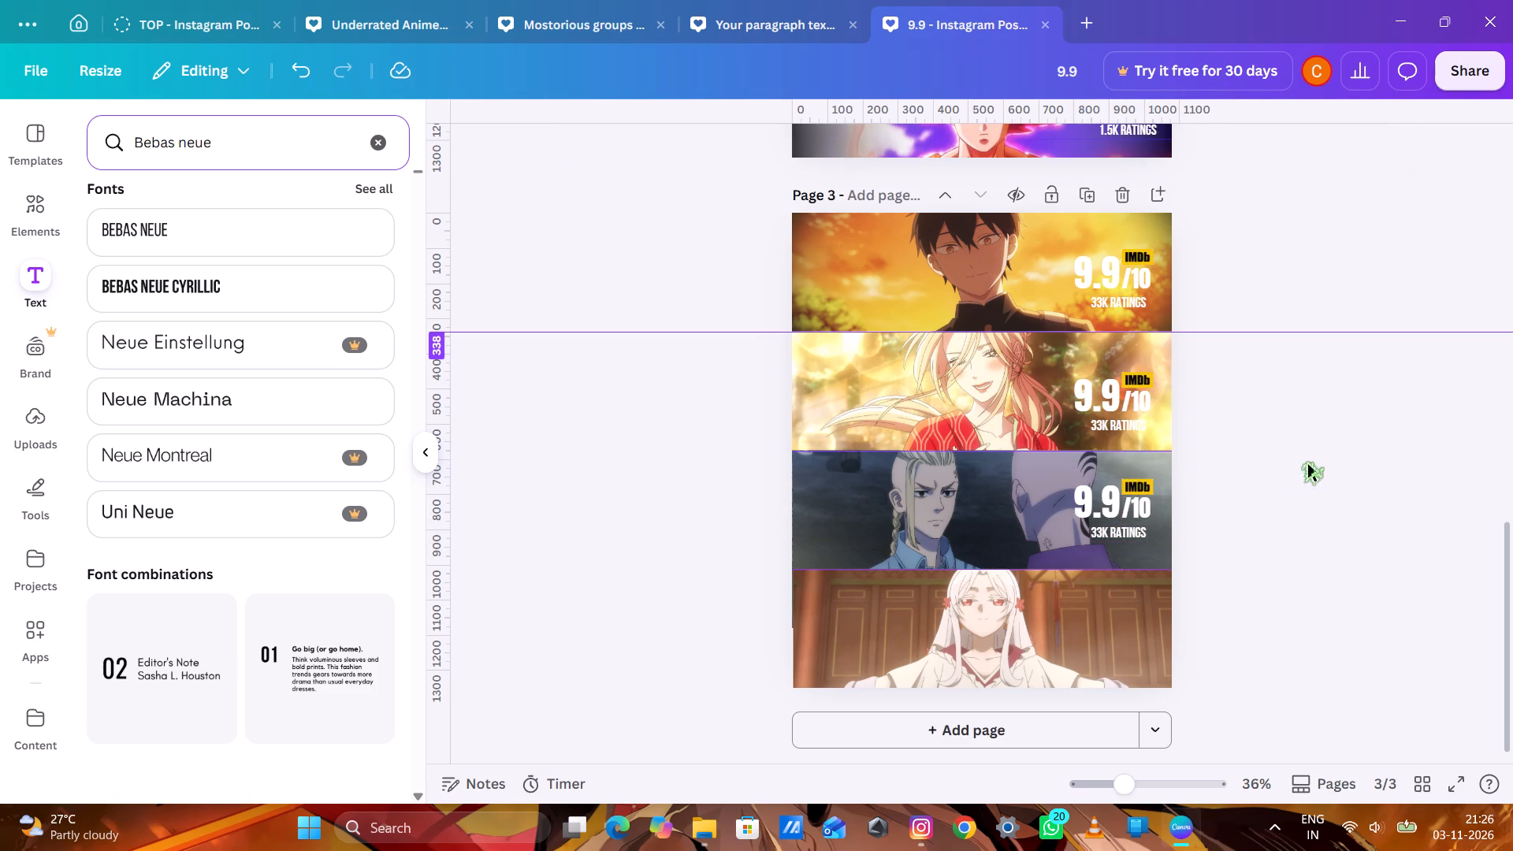
Paste another 9.9/10 IMDb rating block on page 3 and position it on the fourth strip, in line with the ratings above.
{"action": "key", "text": "ctrl+v"}
{"action": "left_click_drag", "start_coordinate": [1116, 255], "coordinate": [1169, 333]}
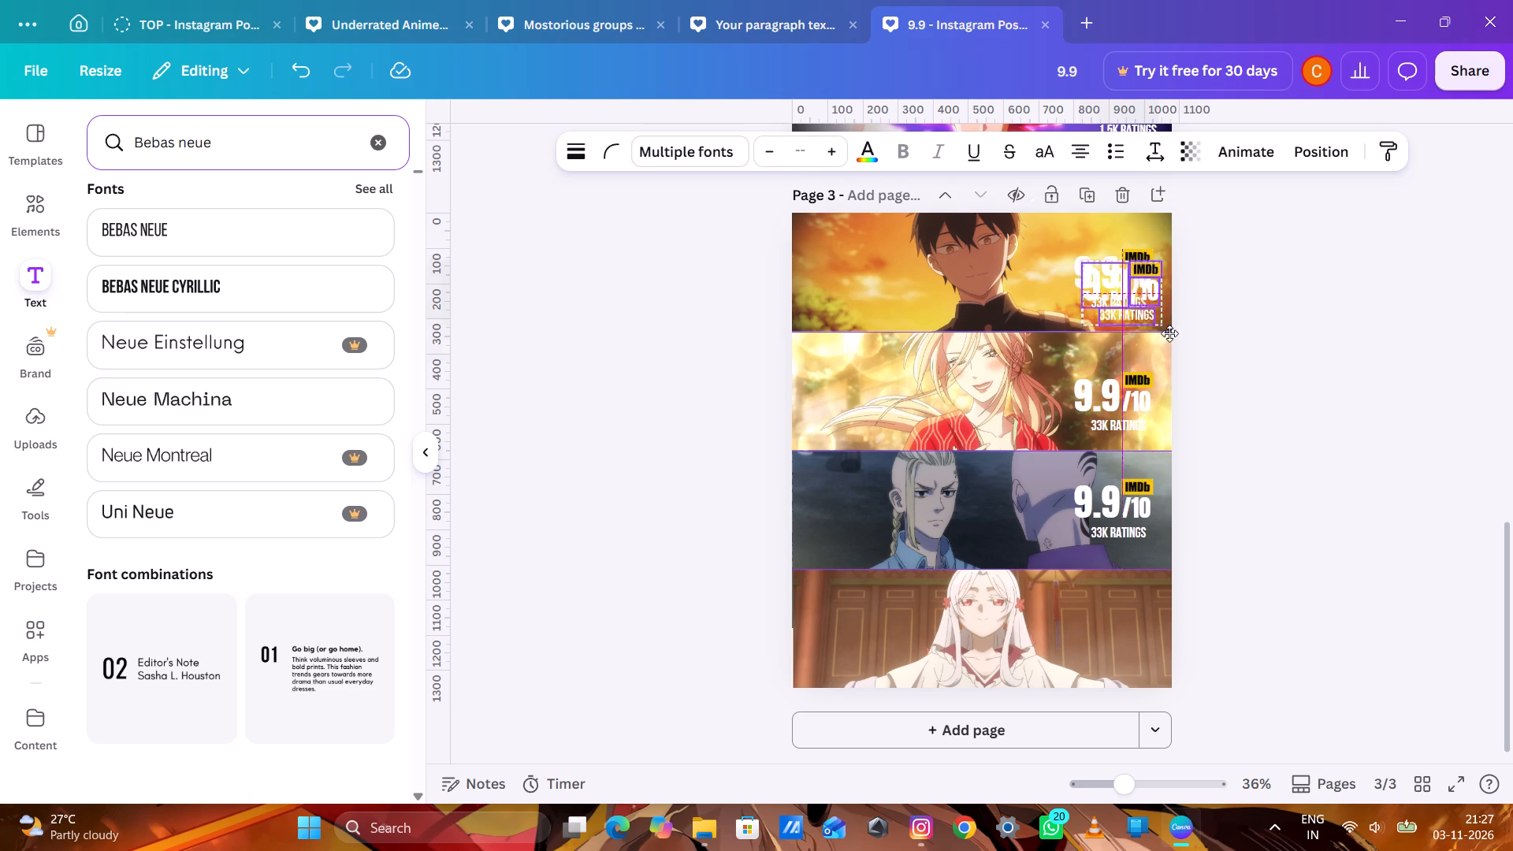
{"action": "left_click_drag", "start_coordinate": [1169, 333], "coordinate": [1114, 615]}
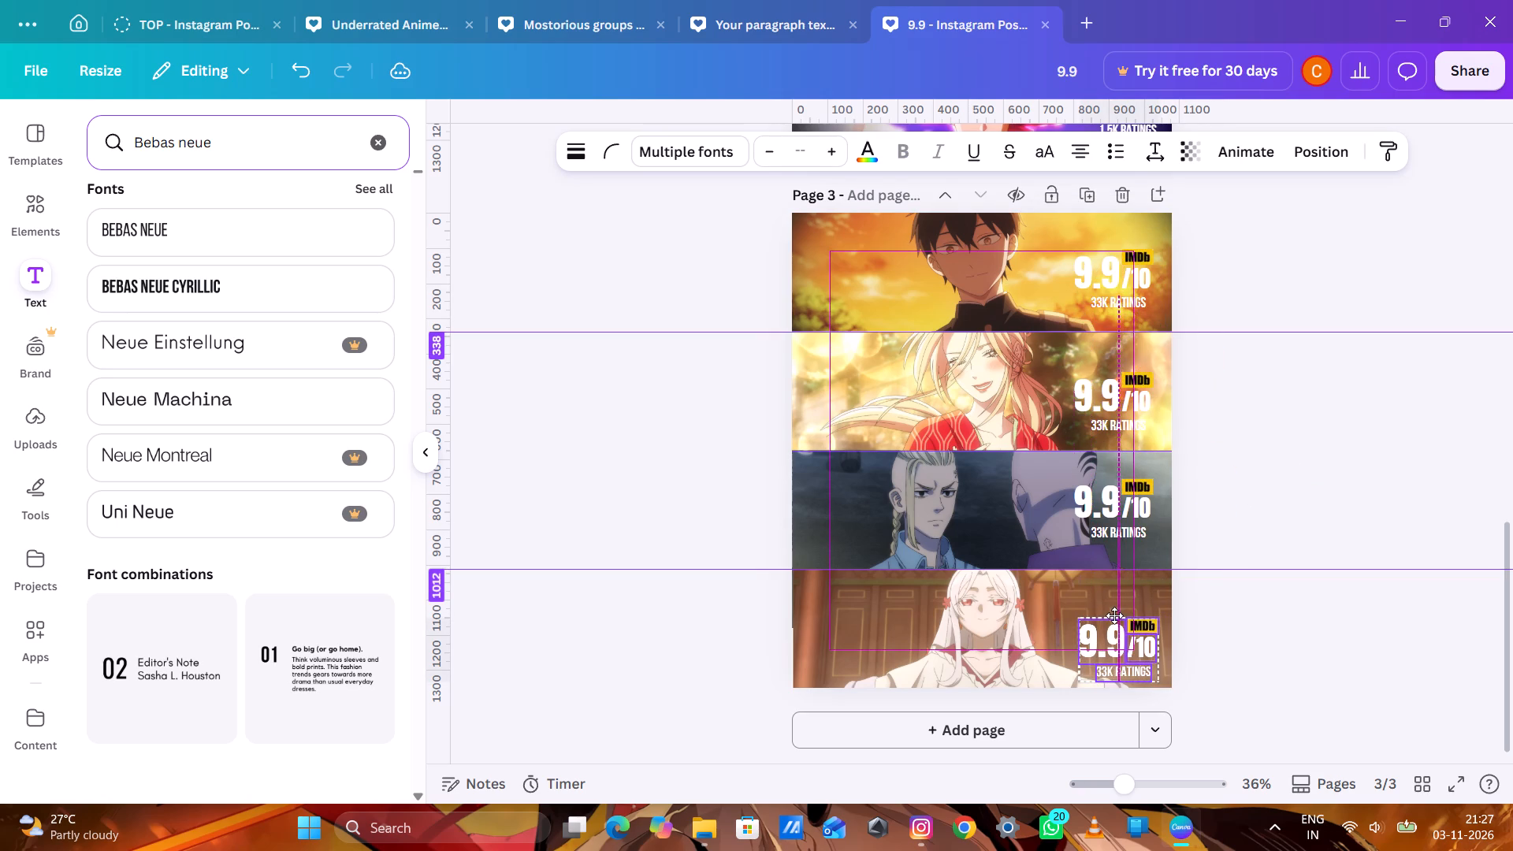
{"action": "left_click_drag", "start_coordinate": [1114, 615], "coordinate": [1109, 610]}
{"action": "left_click", "coordinate": [1318, 635]}
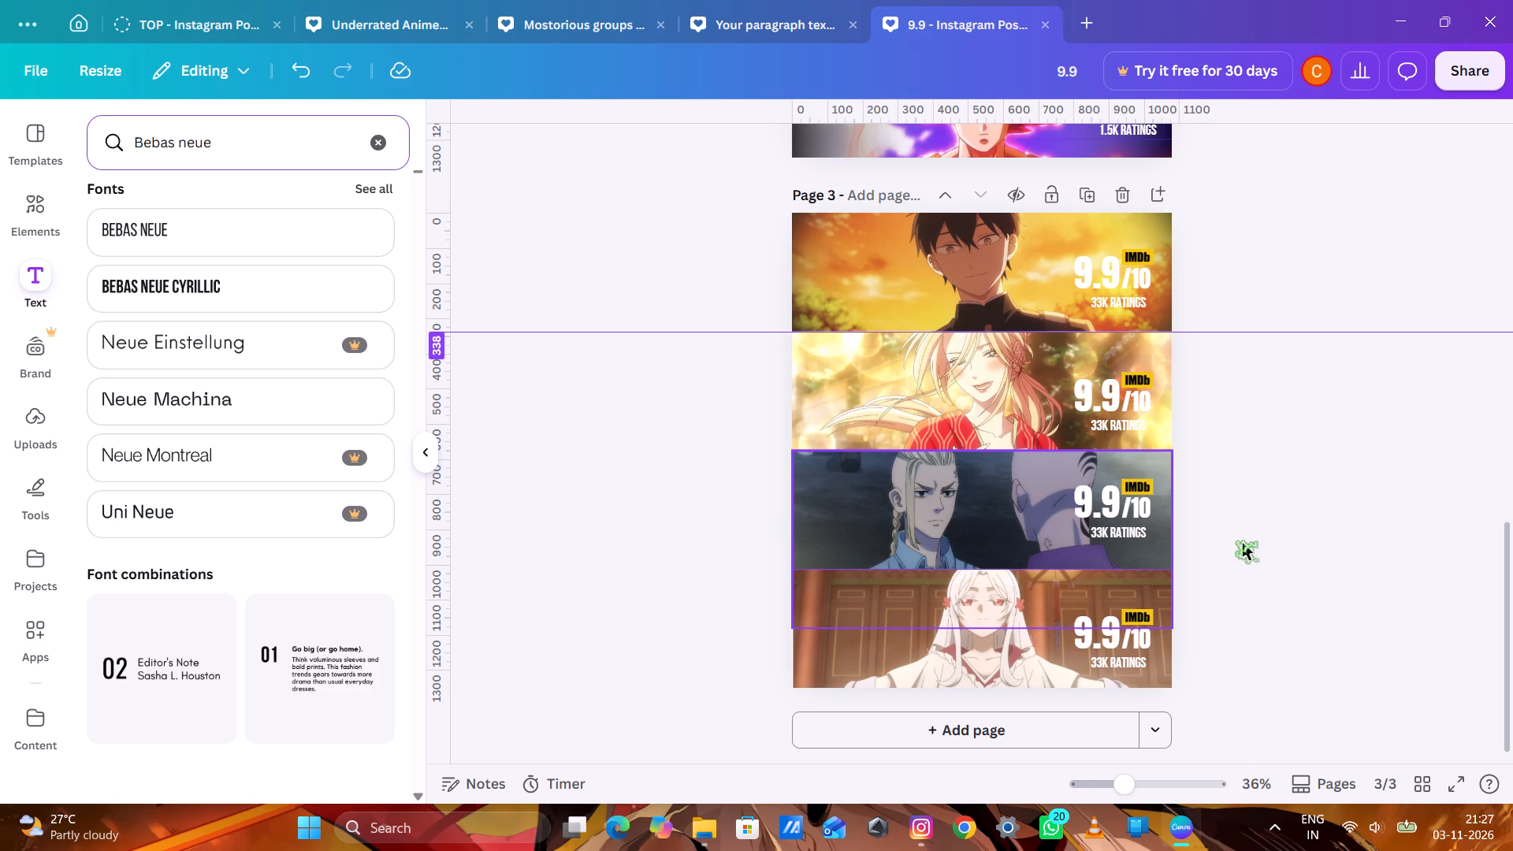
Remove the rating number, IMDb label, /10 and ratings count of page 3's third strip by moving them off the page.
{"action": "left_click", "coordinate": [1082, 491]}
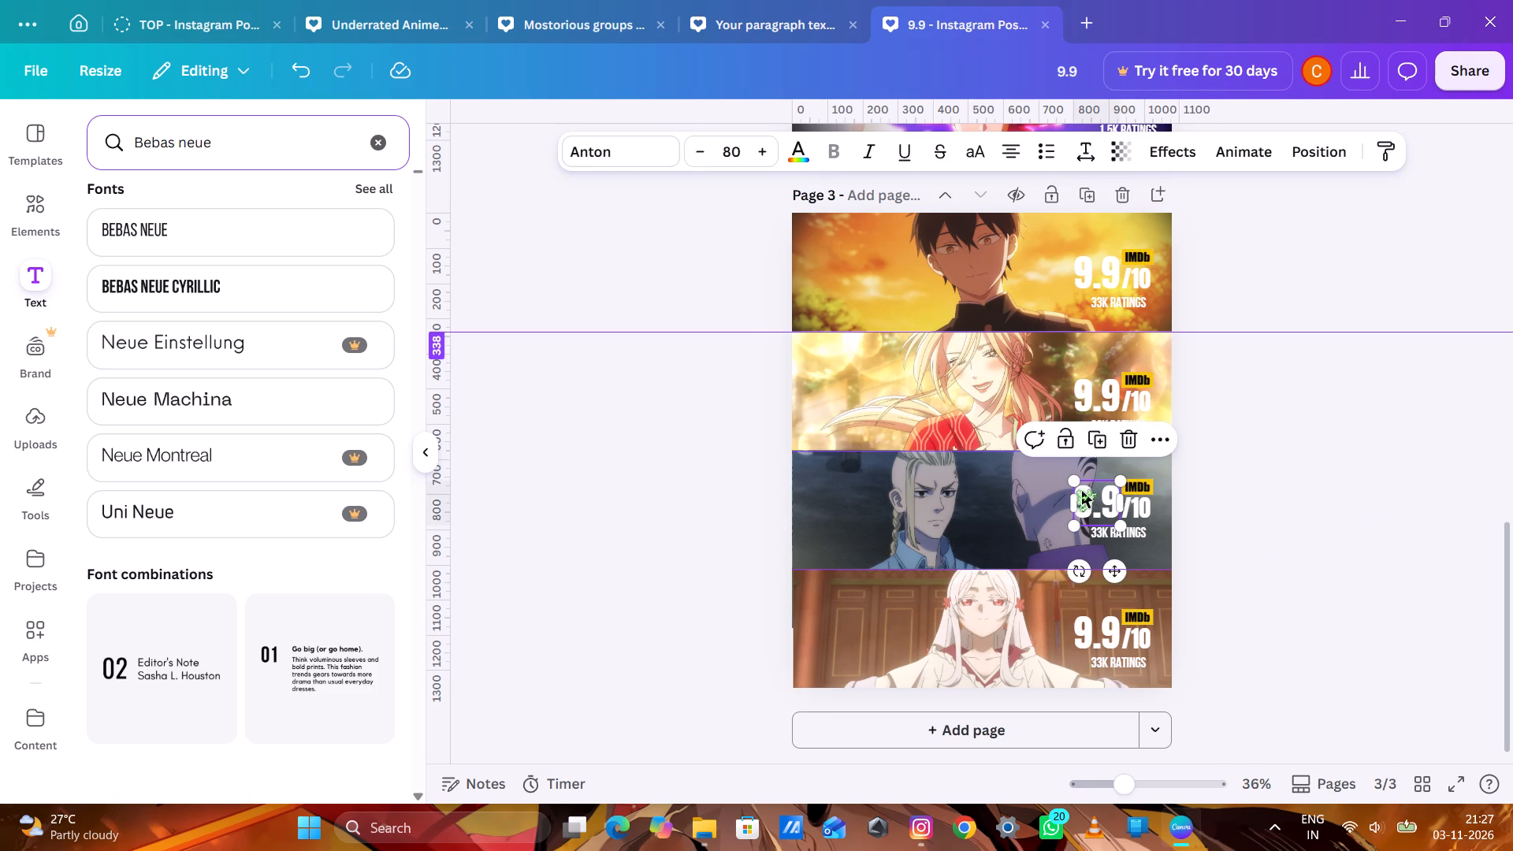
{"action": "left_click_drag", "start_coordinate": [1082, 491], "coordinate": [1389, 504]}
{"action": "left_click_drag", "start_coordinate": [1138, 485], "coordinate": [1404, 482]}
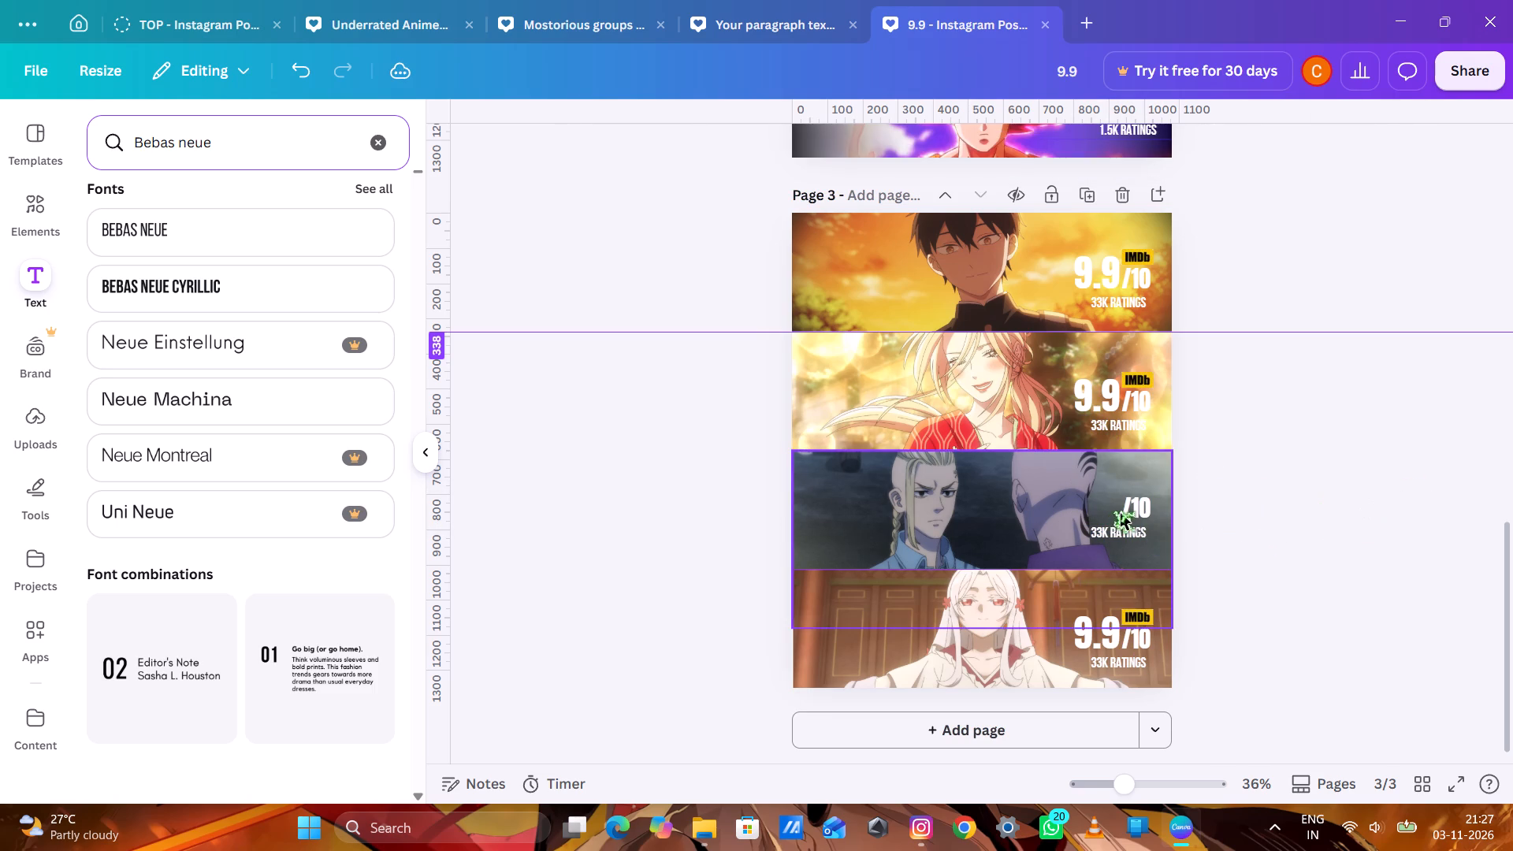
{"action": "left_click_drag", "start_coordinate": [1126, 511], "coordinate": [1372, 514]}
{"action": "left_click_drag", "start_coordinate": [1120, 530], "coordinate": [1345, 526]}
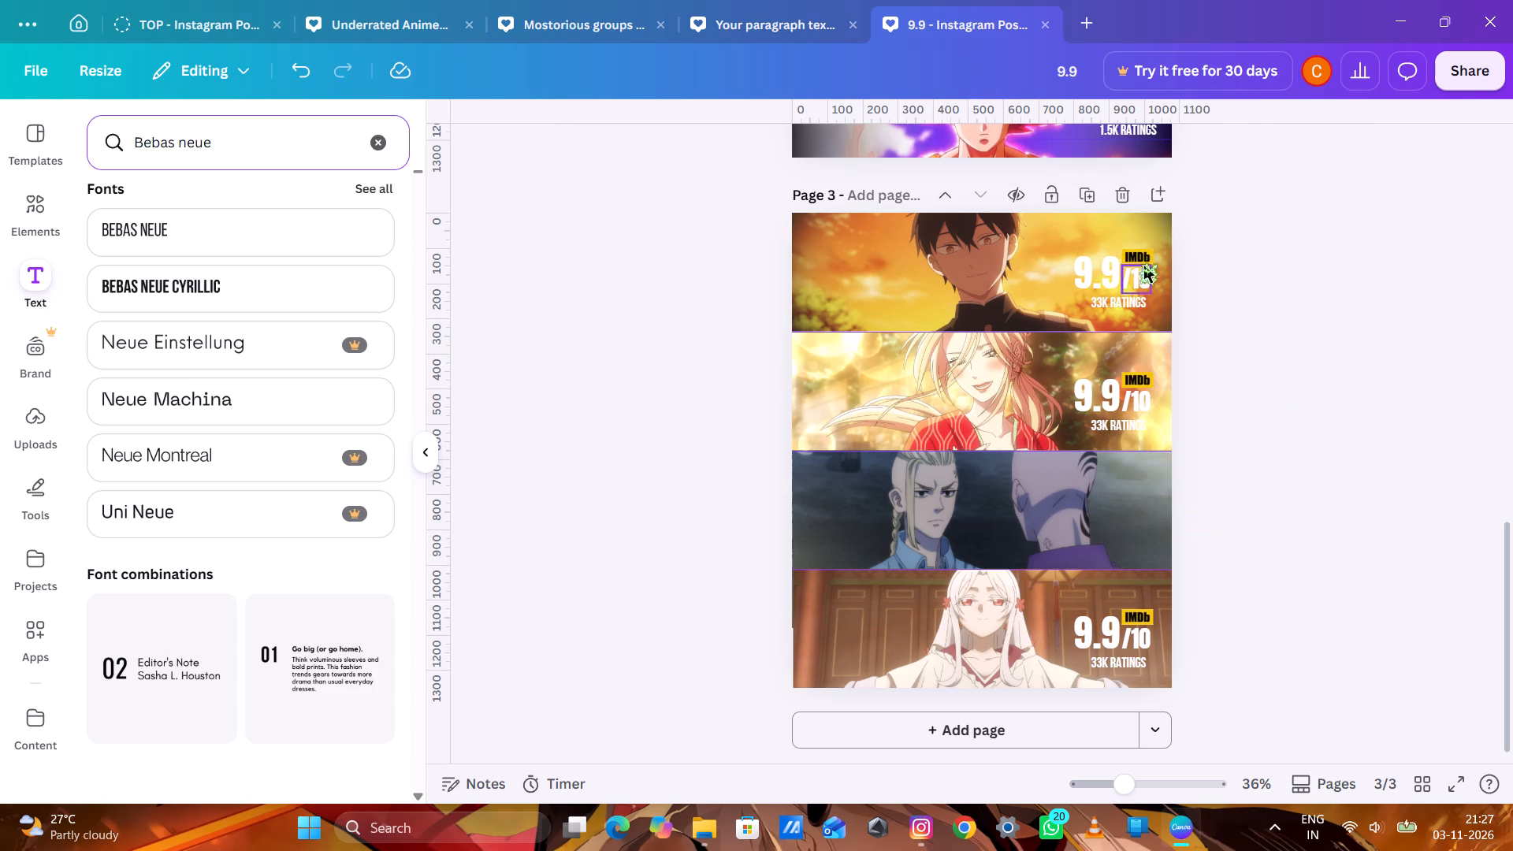
Paste a fresh 9.9/10 IMDb rating block on page 3 and position it on the third strip, aligned with the other ratings.
{"action": "key", "text": "ctrl+v"}
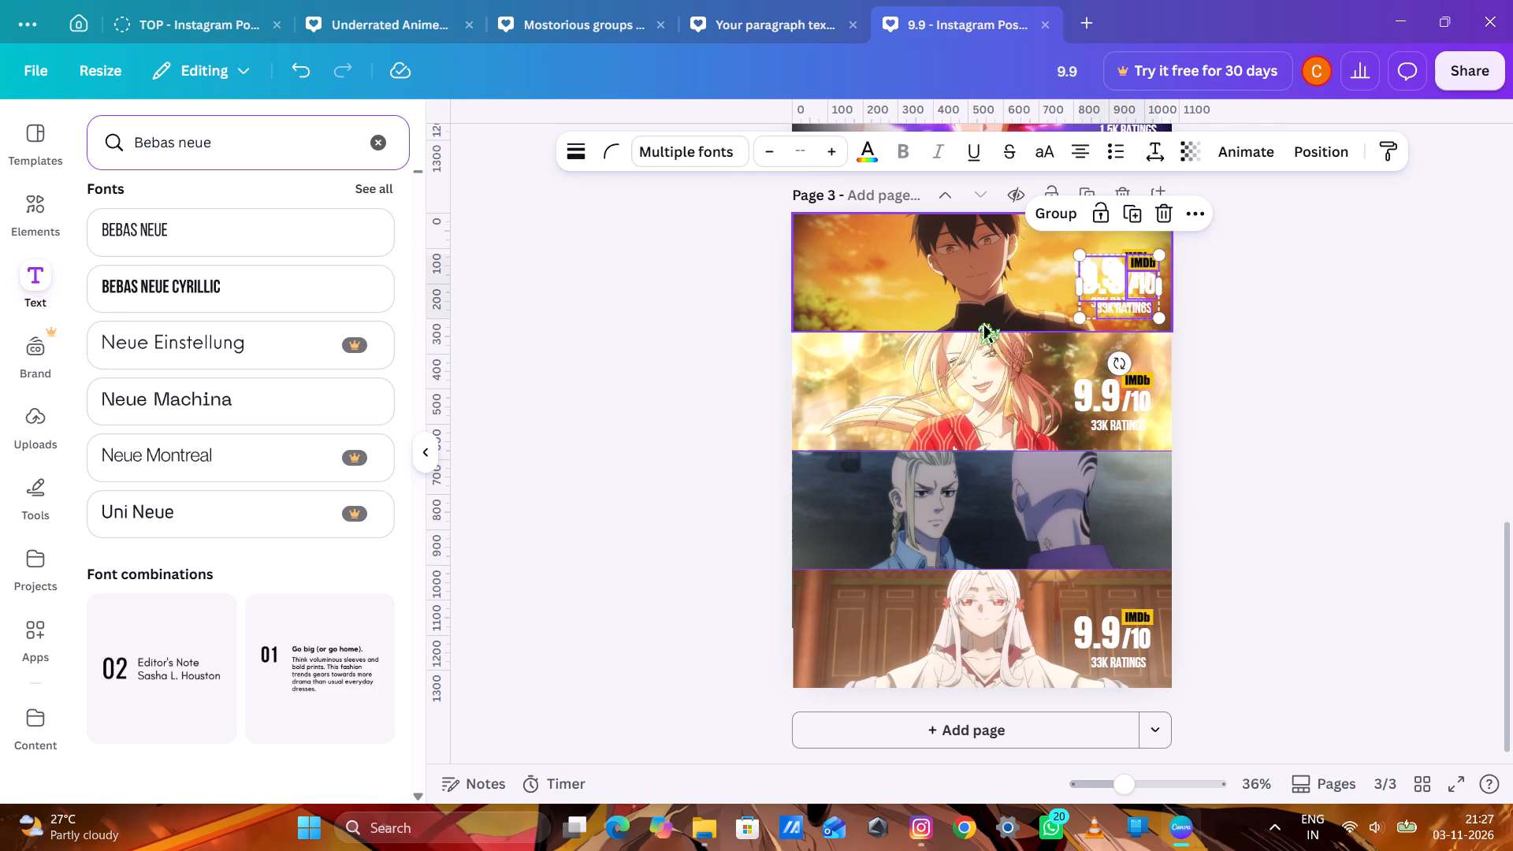
{"action": "left_click_drag", "start_coordinate": [1108, 252], "coordinate": [1144, 382]}
{"action": "left_click_drag", "start_coordinate": [1118, 255], "coordinate": [1146, 382]}
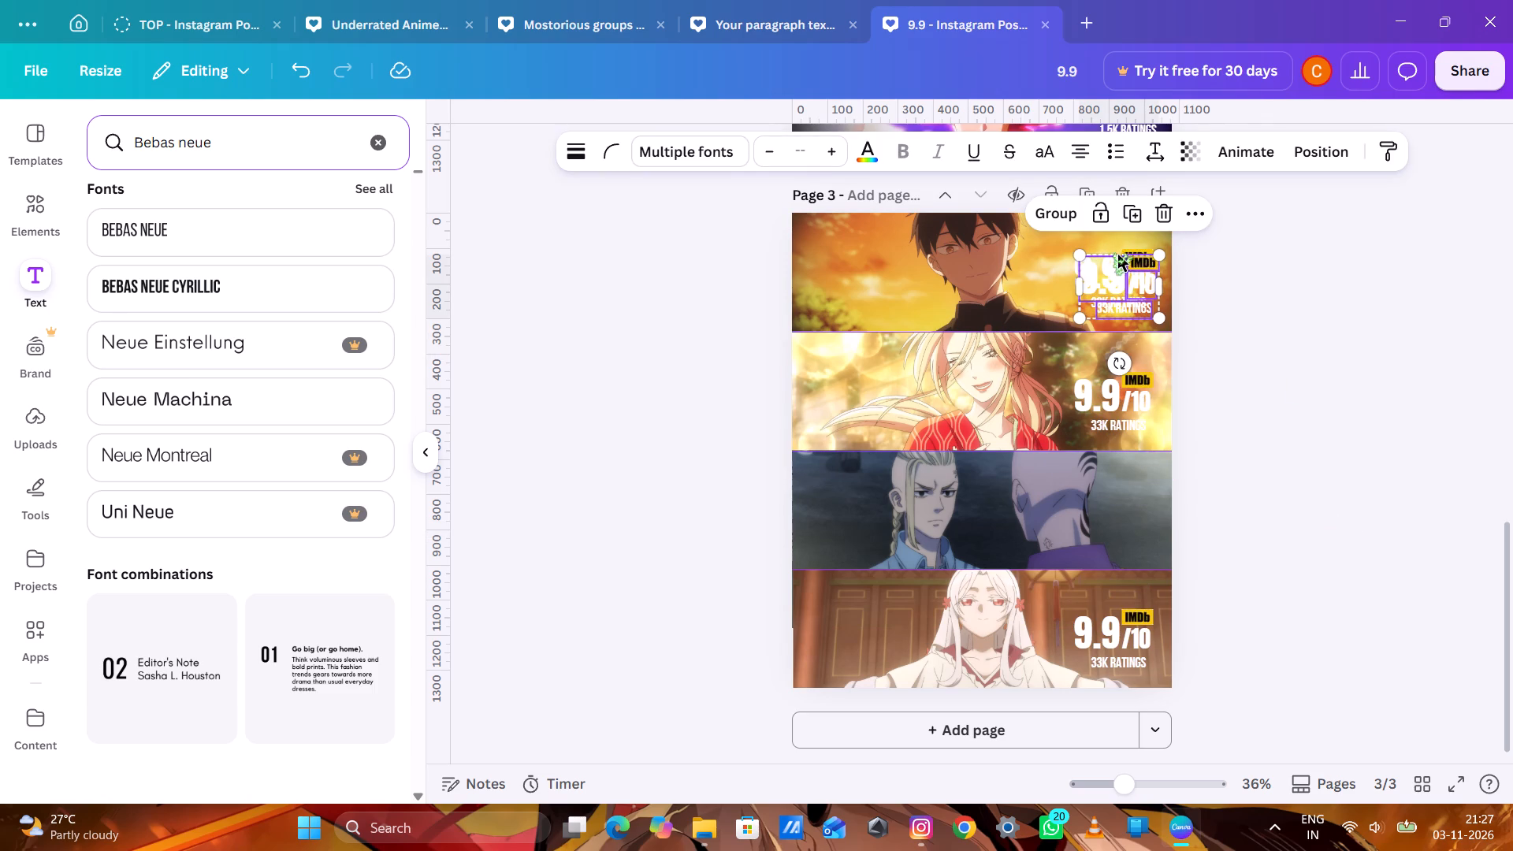
{"action": "left_click_drag", "start_coordinate": [1115, 255], "coordinate": [1191, 355]}
{"action": "left_click_drag", "start_coordinate": [1105, 255], "coordinate": [1124, 305]}
{"action": "left_click_drag", "start_coordinate": [1128, 256], "coordinate": [1129, 475]}
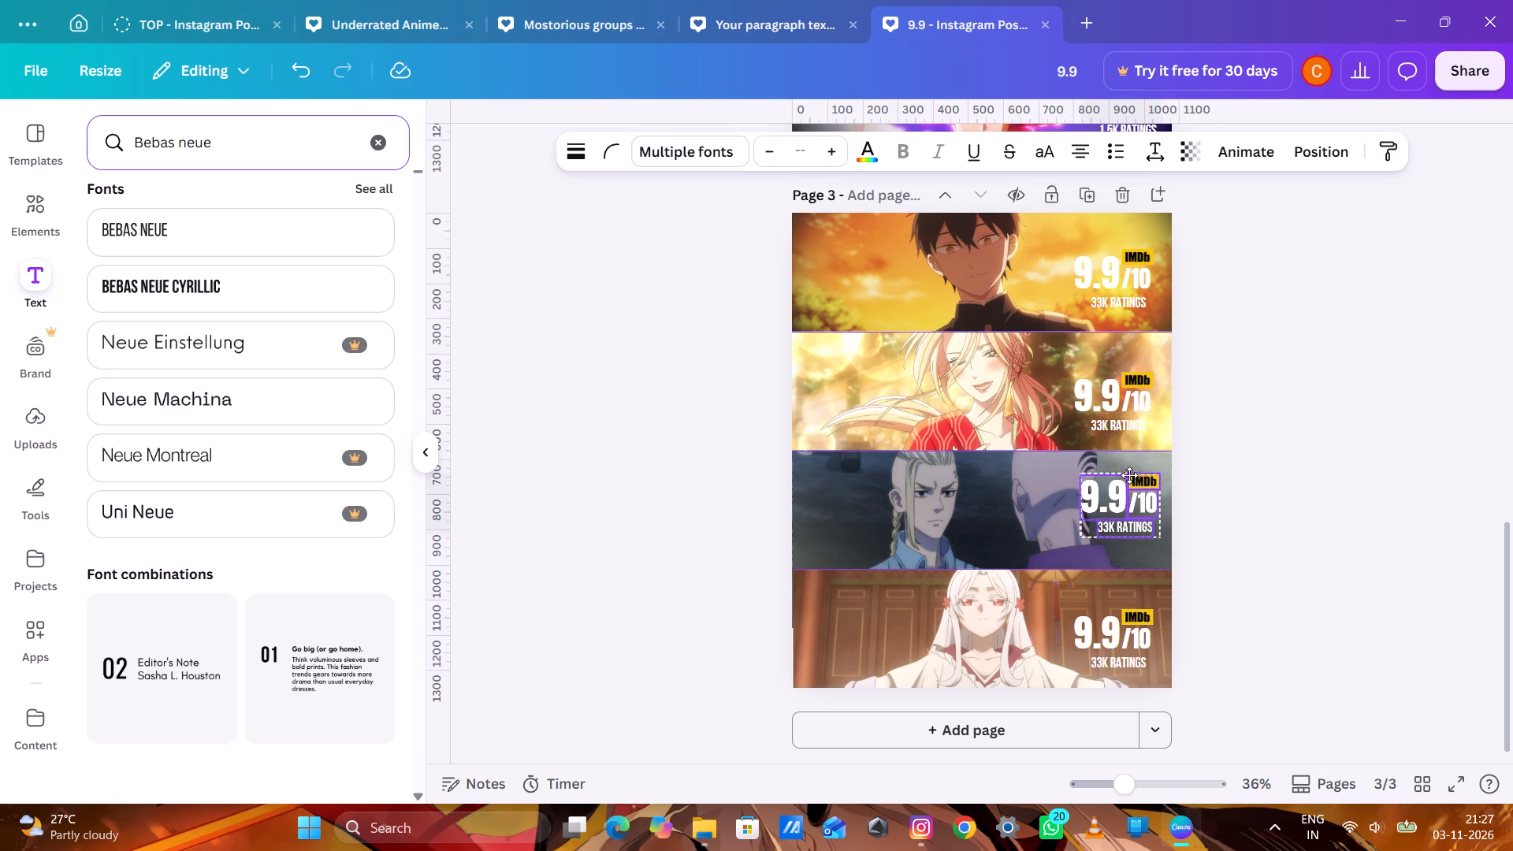
{"action": "left_click_drag", "start_coordinate": [1129, 475], "coordinate": [1123, 489]}
{"action": "left_click", "coordinate": [1258, 443]}
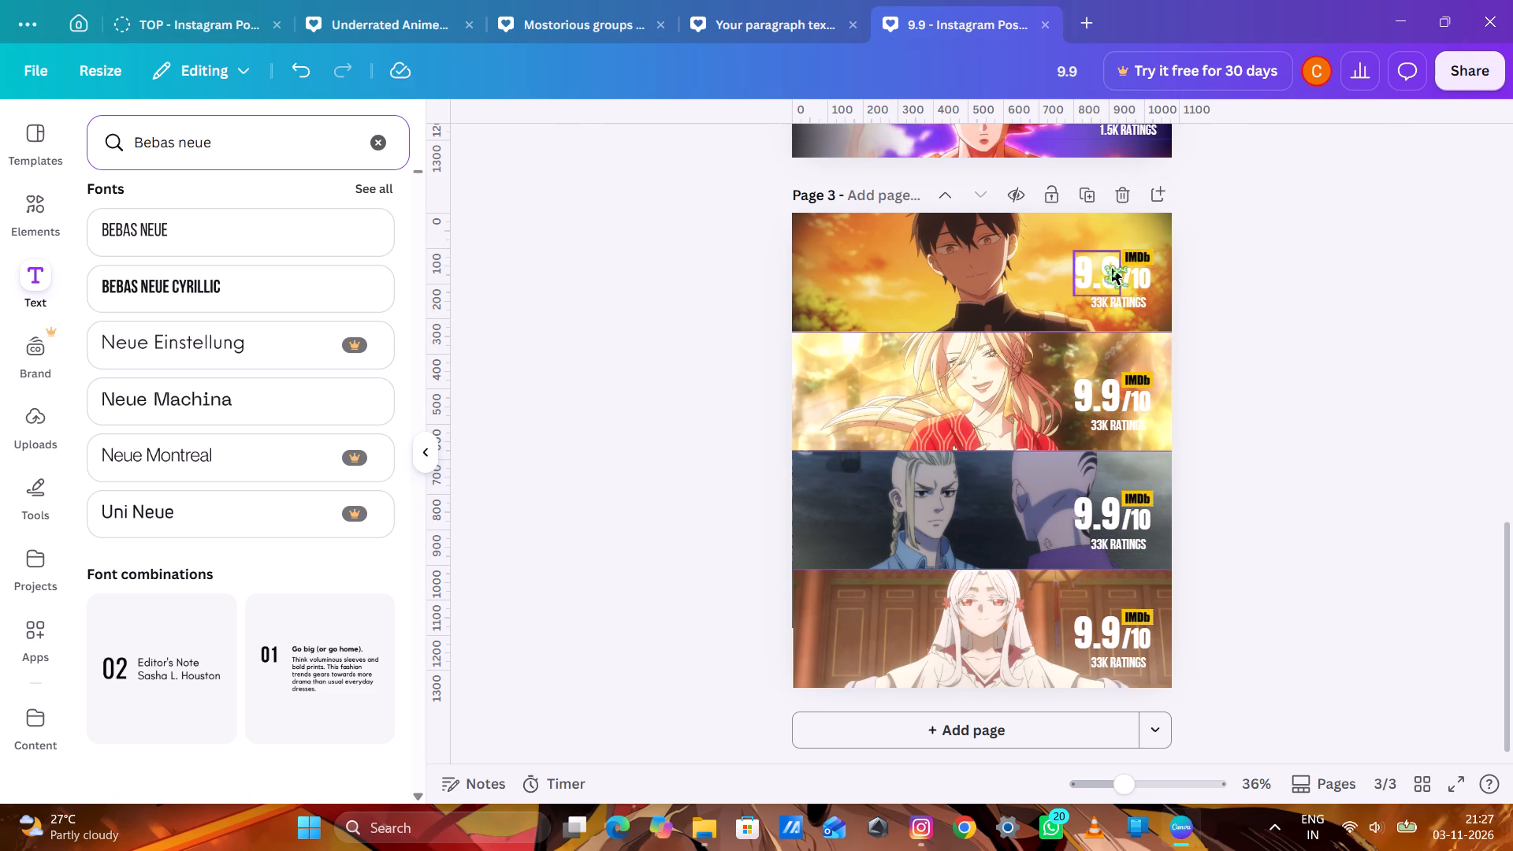
Change the rating number on page 3's first strip to 8.3.
{"action": "double_click", "coordinate": [1111, 268]}
{"action": "left_click", "coordinate": [1111, 268]}
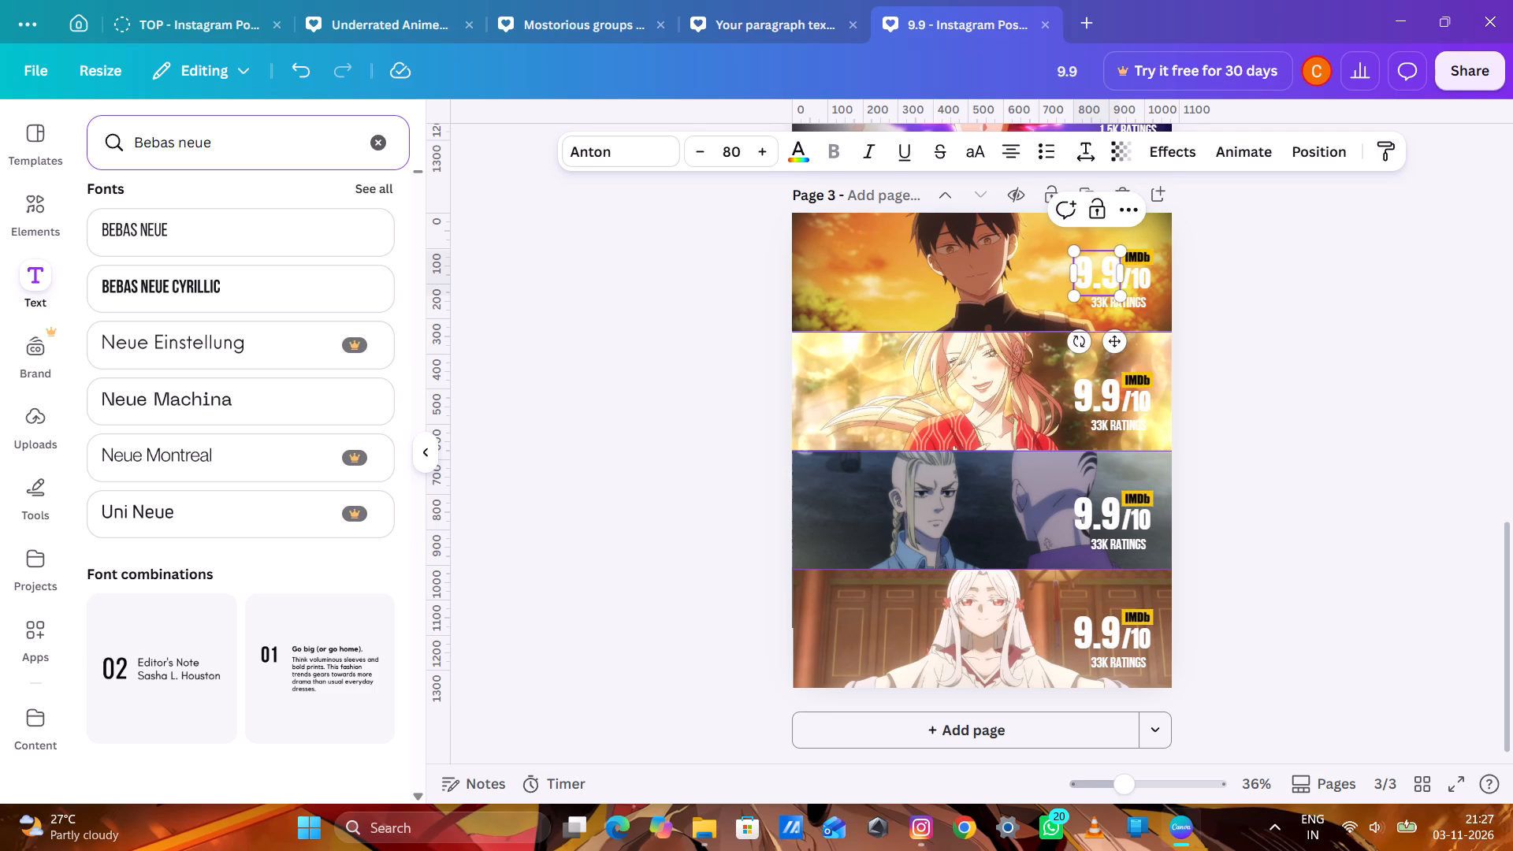
{"action": "key", "text": "BackSpace"}
{"action": "key", "text": "BackSpace"}
{"action": "key", "text": "BackSpace"}
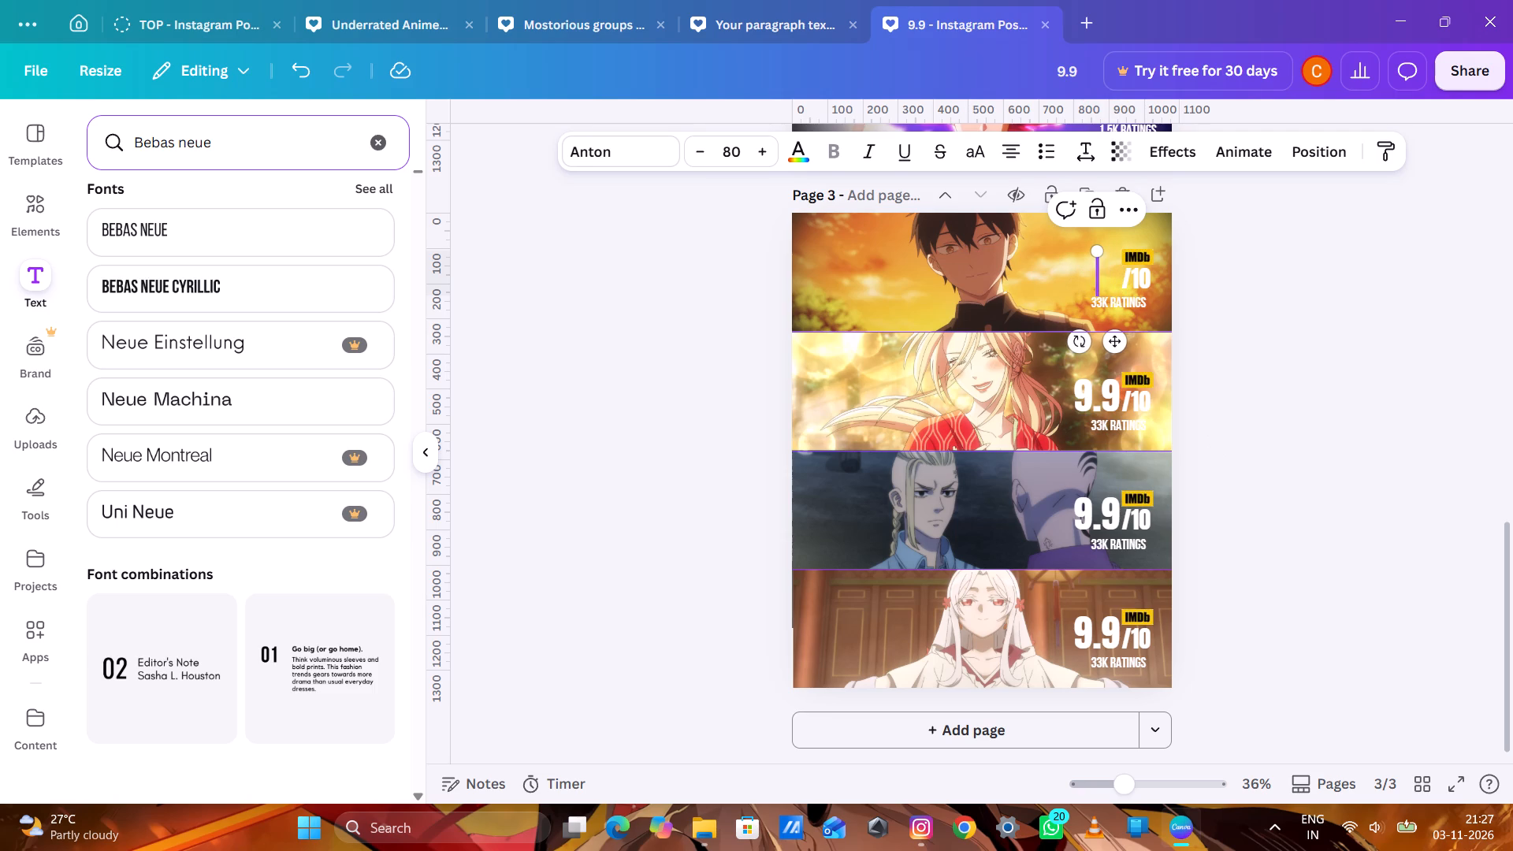
{"action": "key", "text": "8"}
{"action": "type", "text": ".3"}
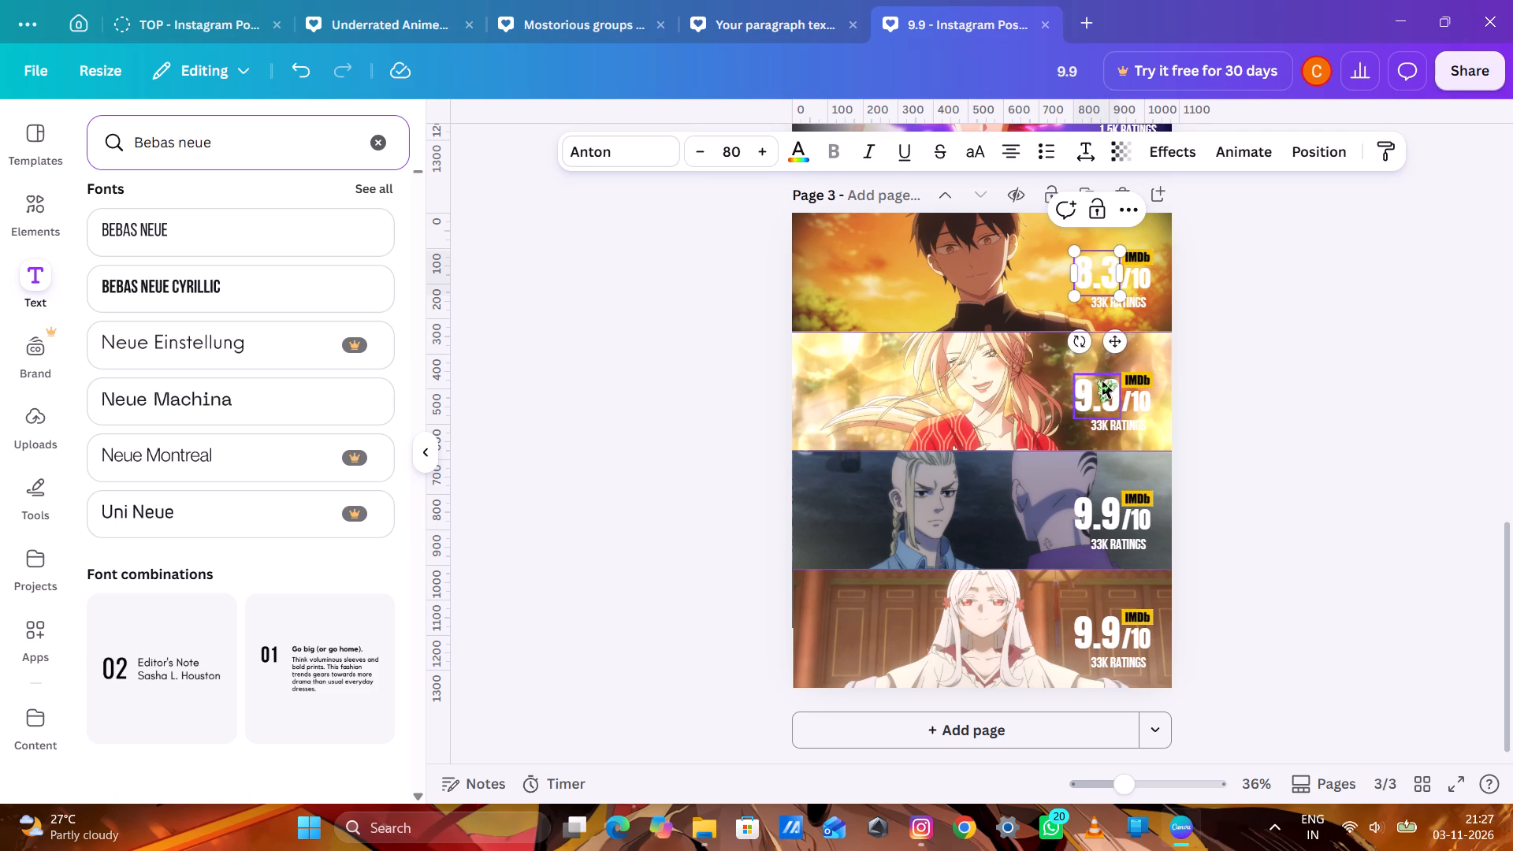
Change the rating number on page 3's second strip to 8.3.
{"action": "double_click", "coordinate": [1105, 398]}
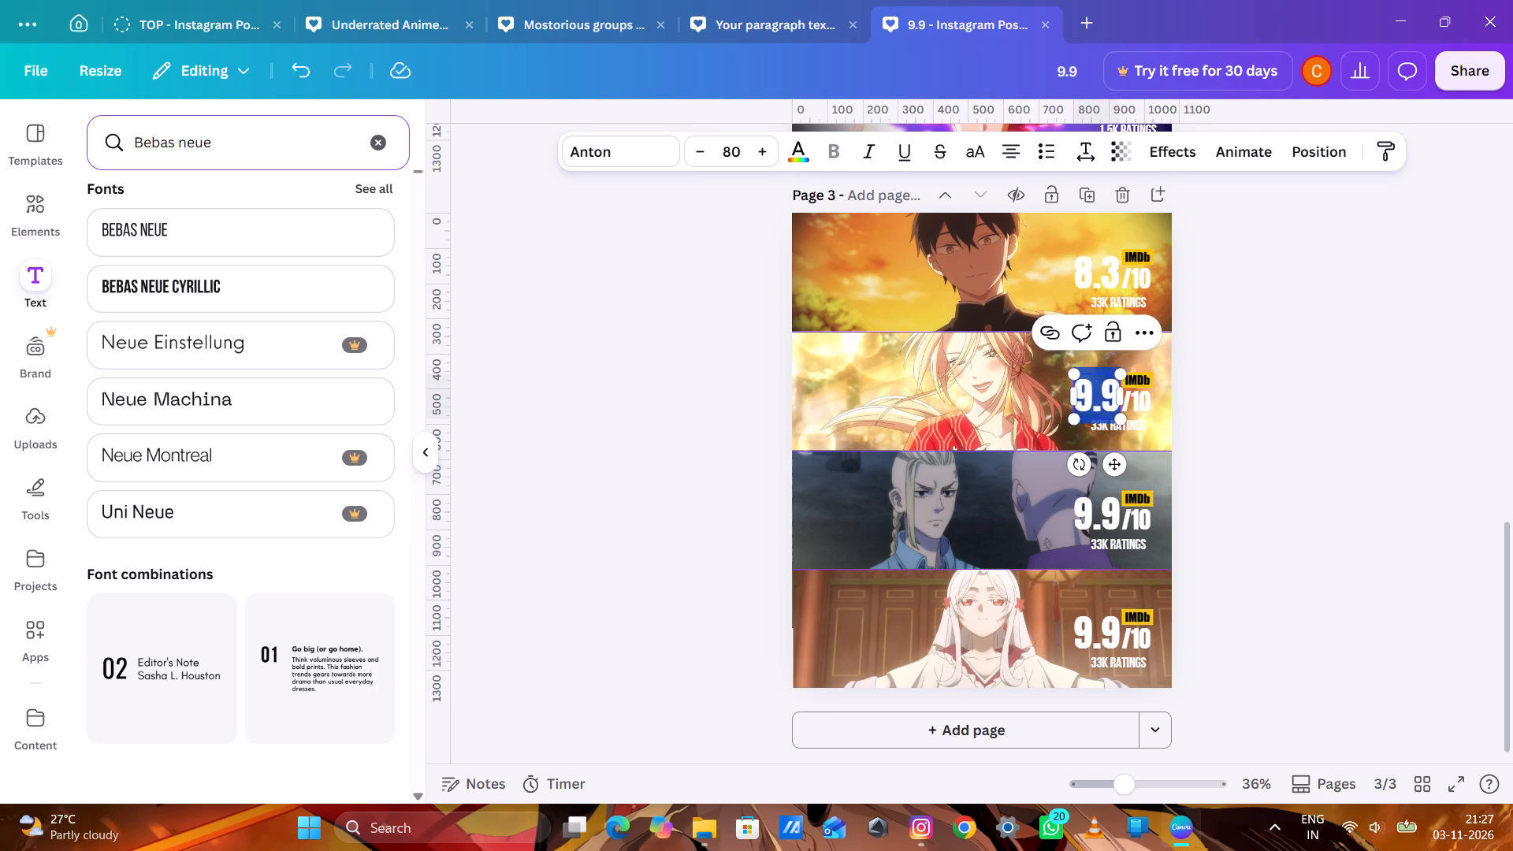
{"action": "type", "text": "8.3"}
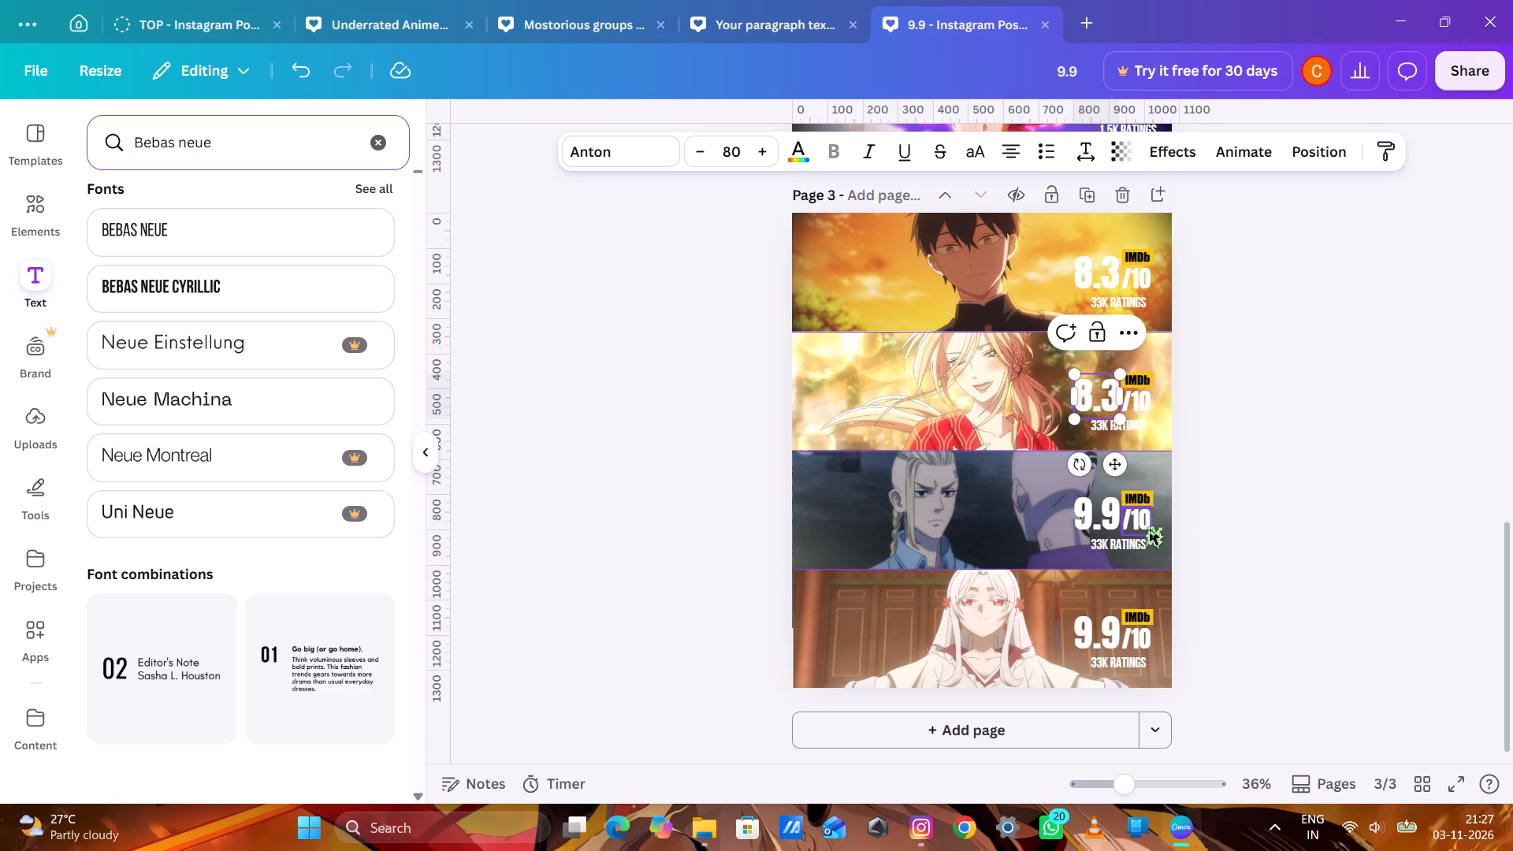
Change the rating number on page 3's third strip to 8.2.
{"action": "double_click", "coordinate": [1097, 511]}
{"action": "key", "text": "8"}
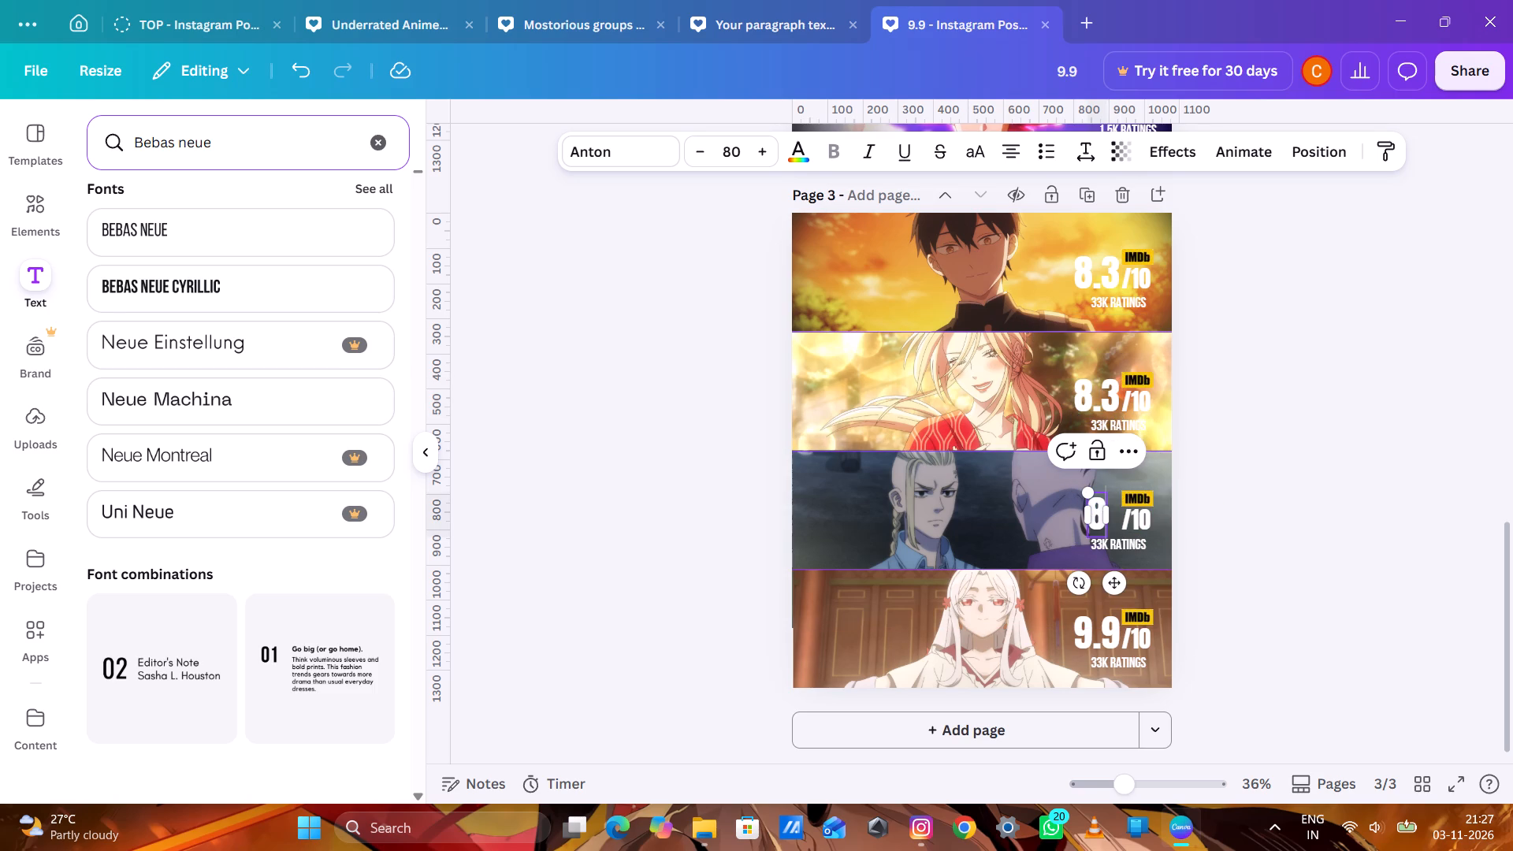
{"action": "type", "text": ".2"}
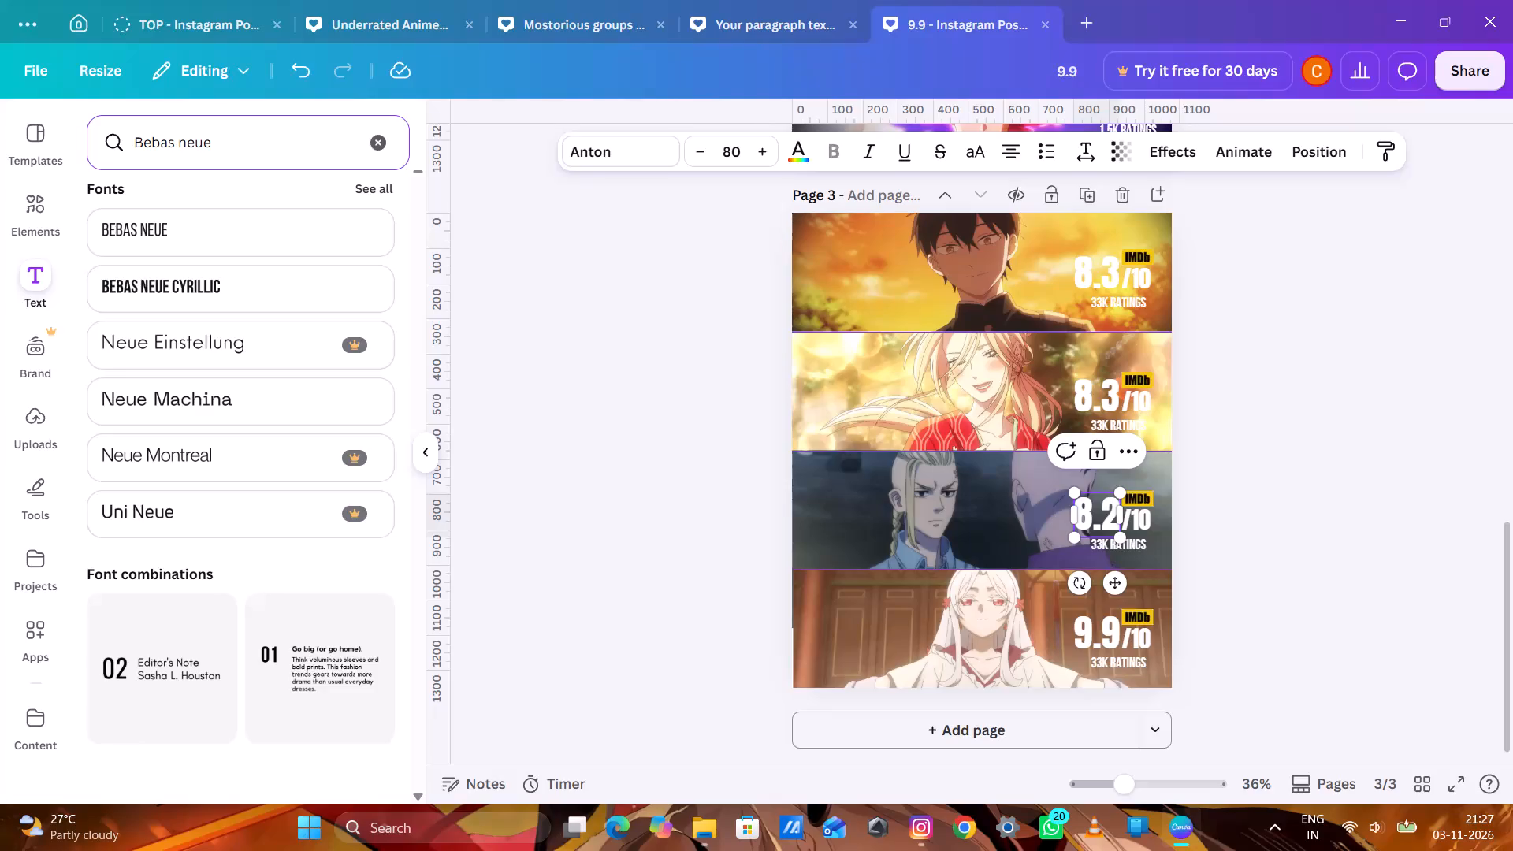
Change the rating number on page 3's fourth strip to 8.2.
{"action": "double_click", "coordinate": [1113, 632]}
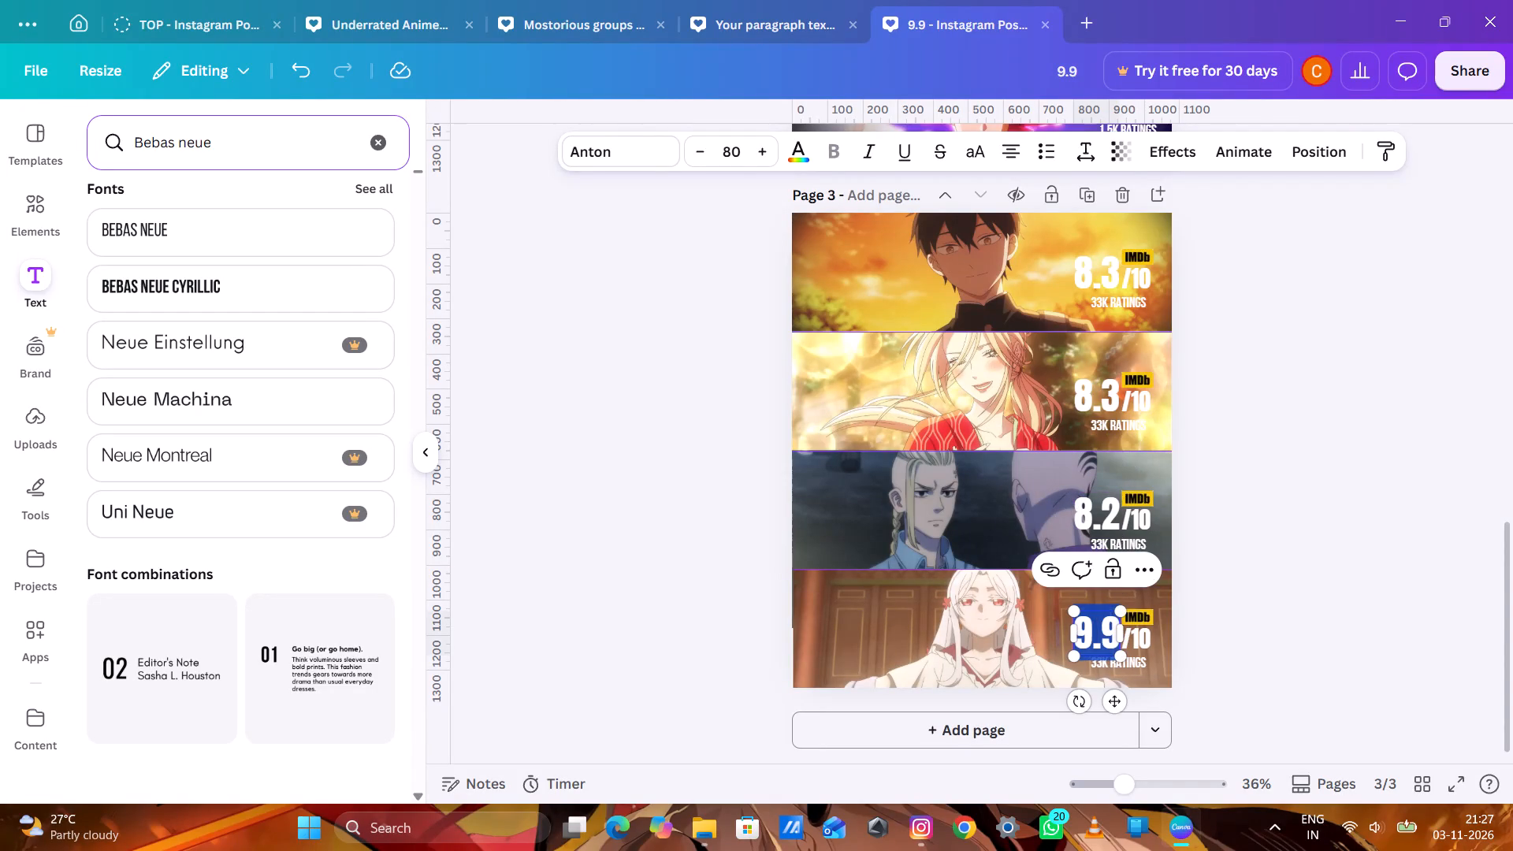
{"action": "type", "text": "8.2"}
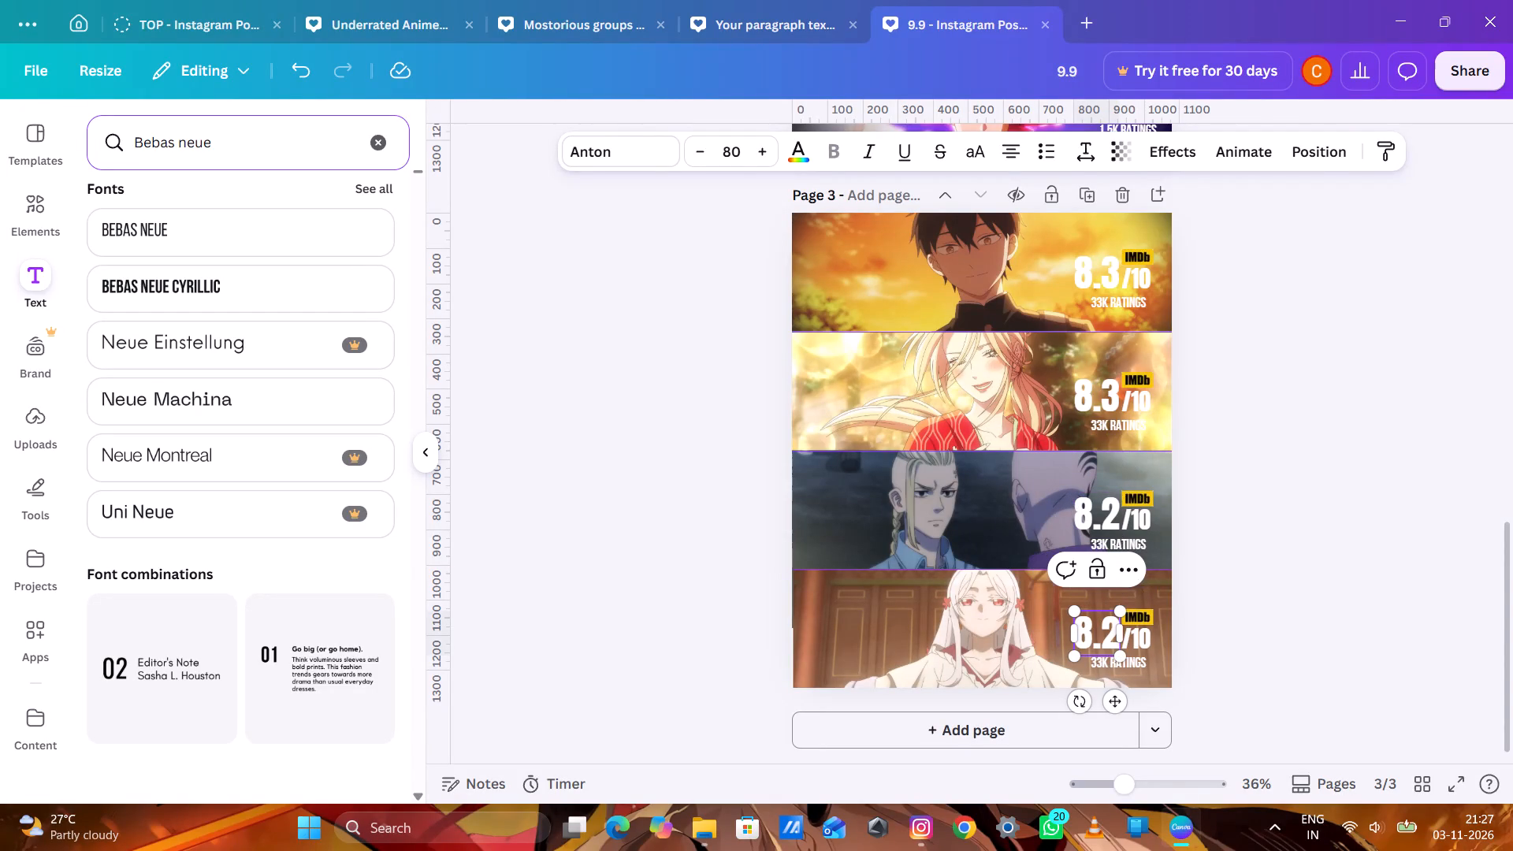
Change the rating count on page 3's first strip to 208, keeping the word RATINGS.
{"action": "left_click", "coordinate": [1125, 425]}
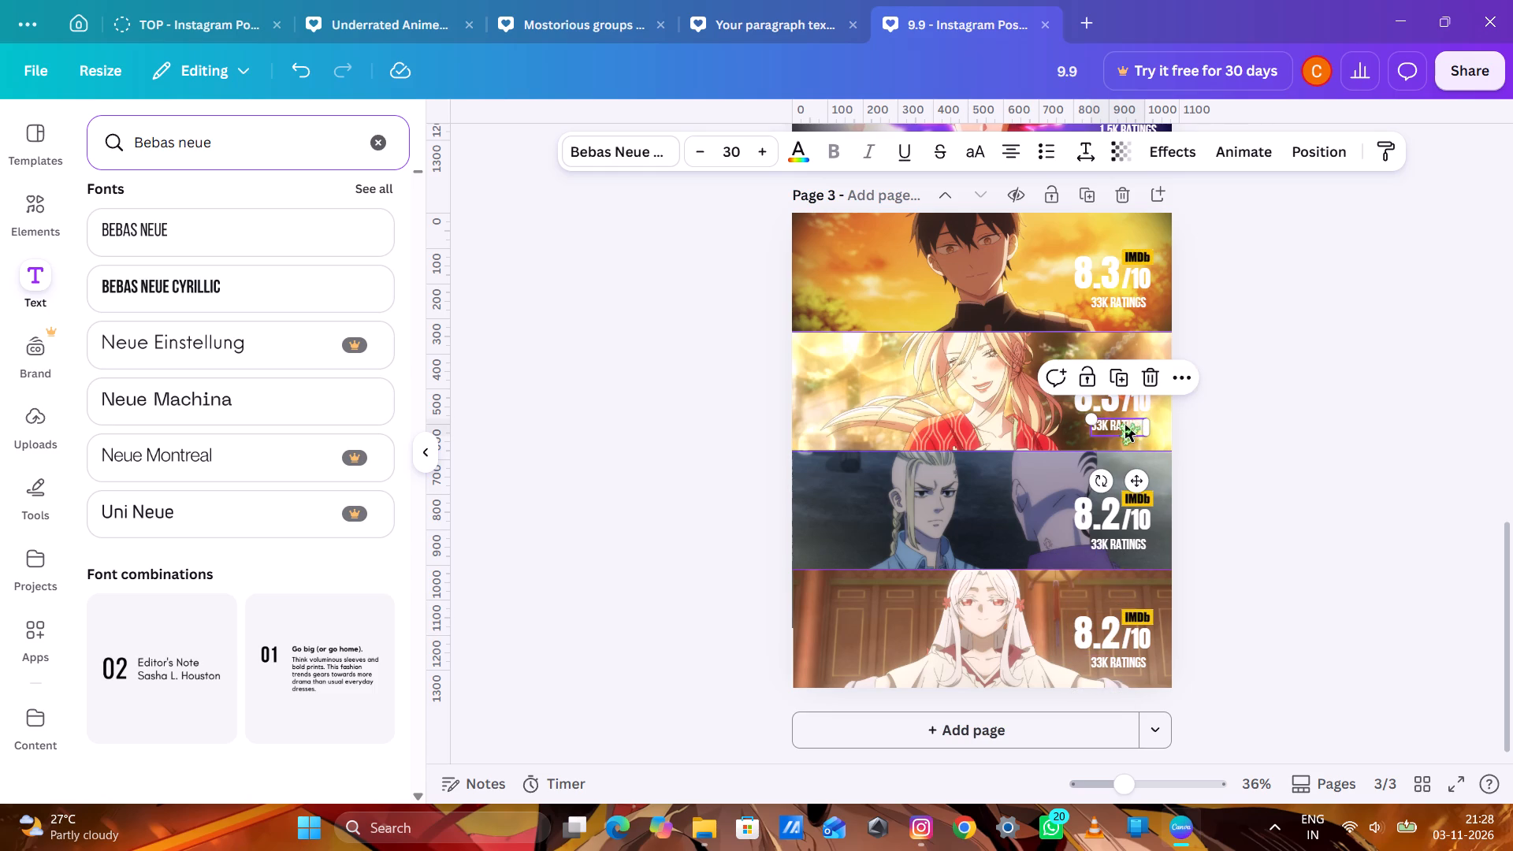
{"action": "left_click", "coordinate": [1104, 295]}
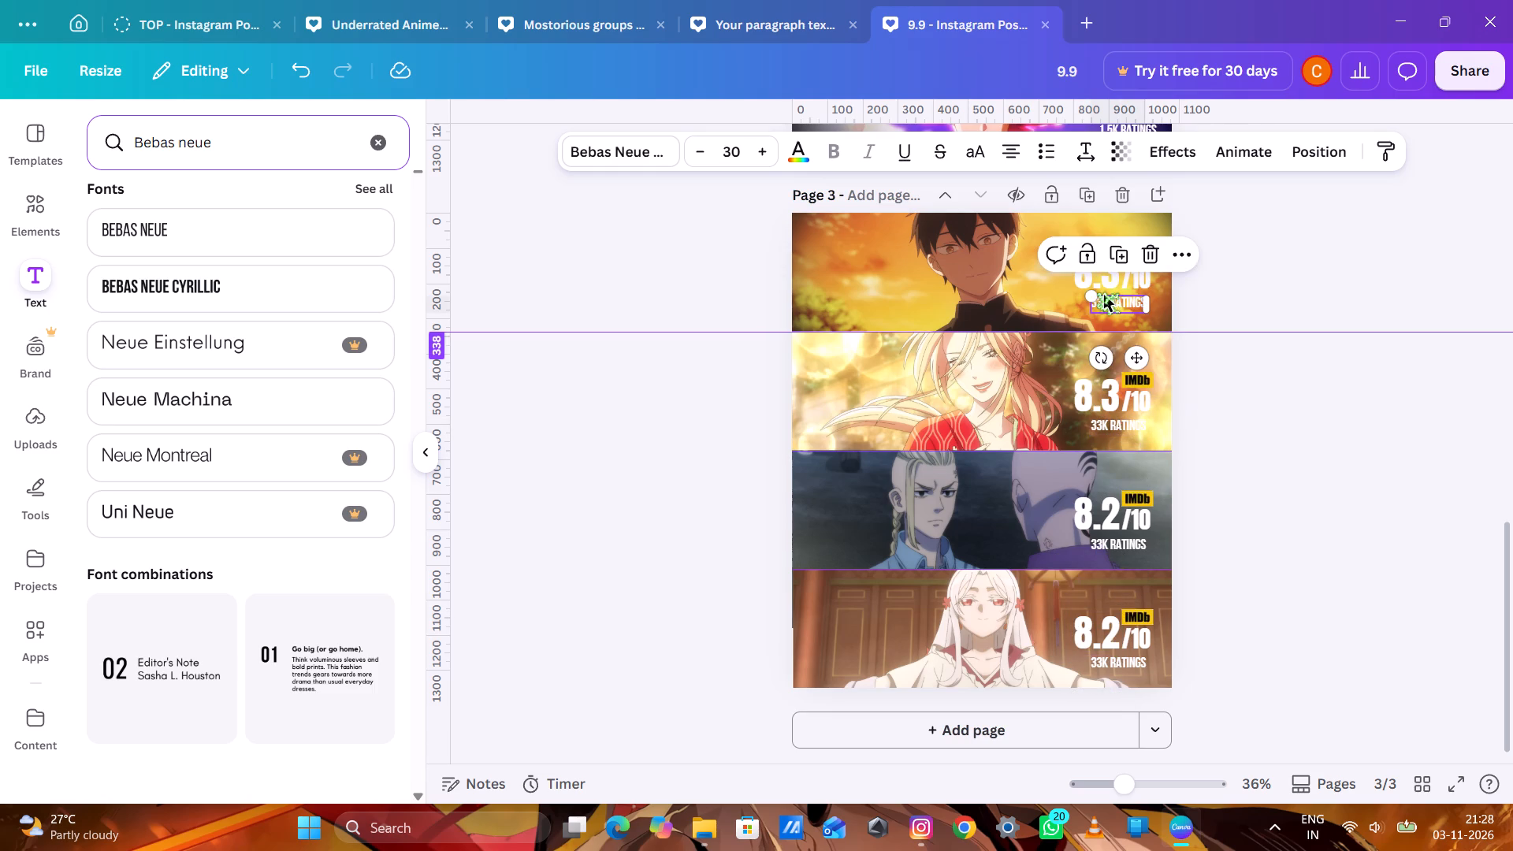
{"action": "left_click", "coordinate": [1104, 295]}
{"action": "left_click", "coordinate": [1103, 299]}
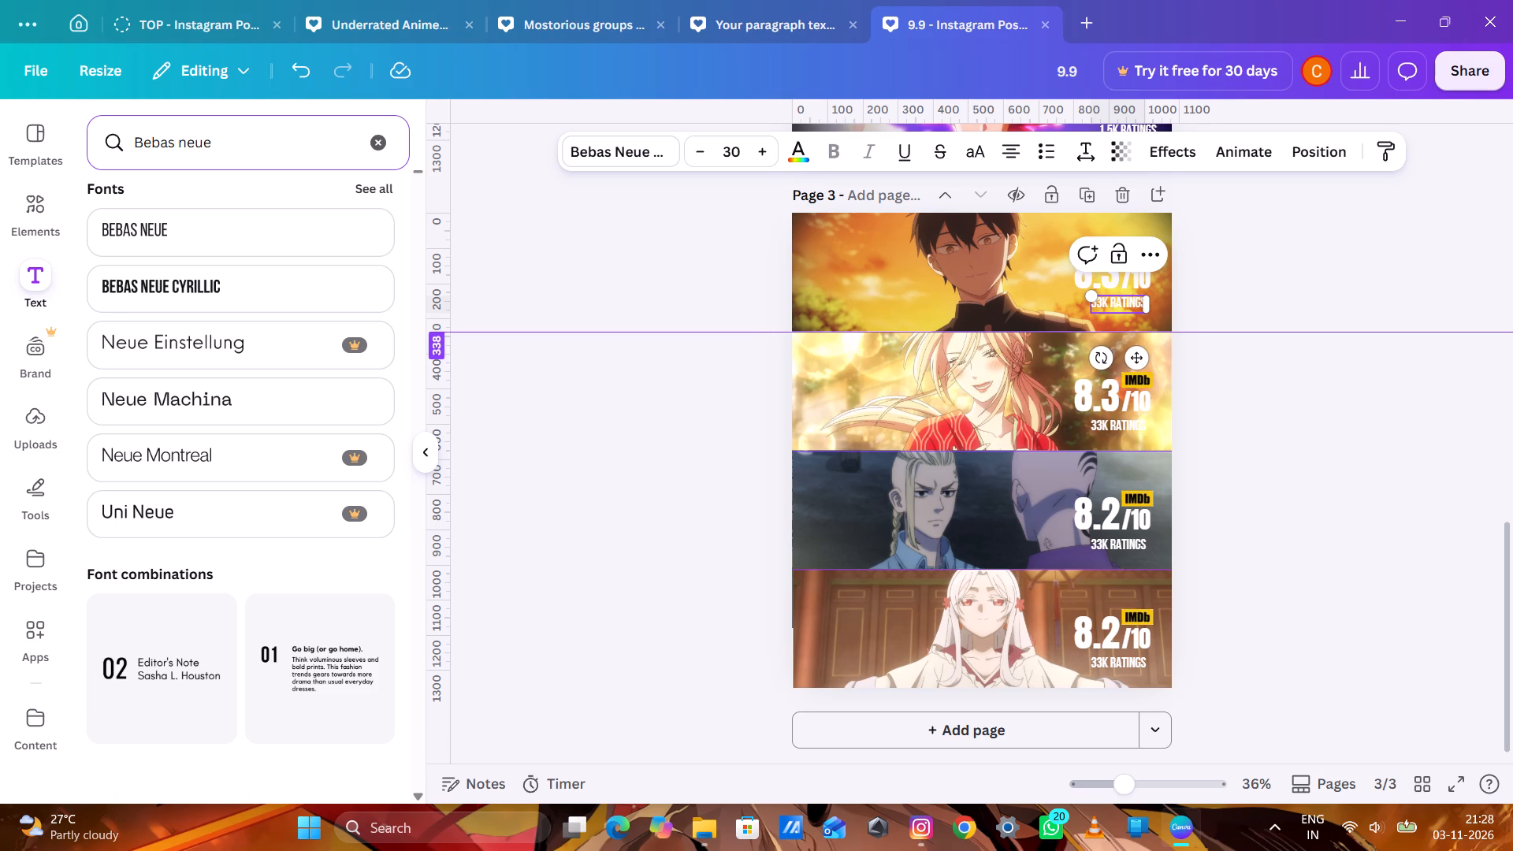
{"action": "left_click", "coordinate": [1112, 307]}
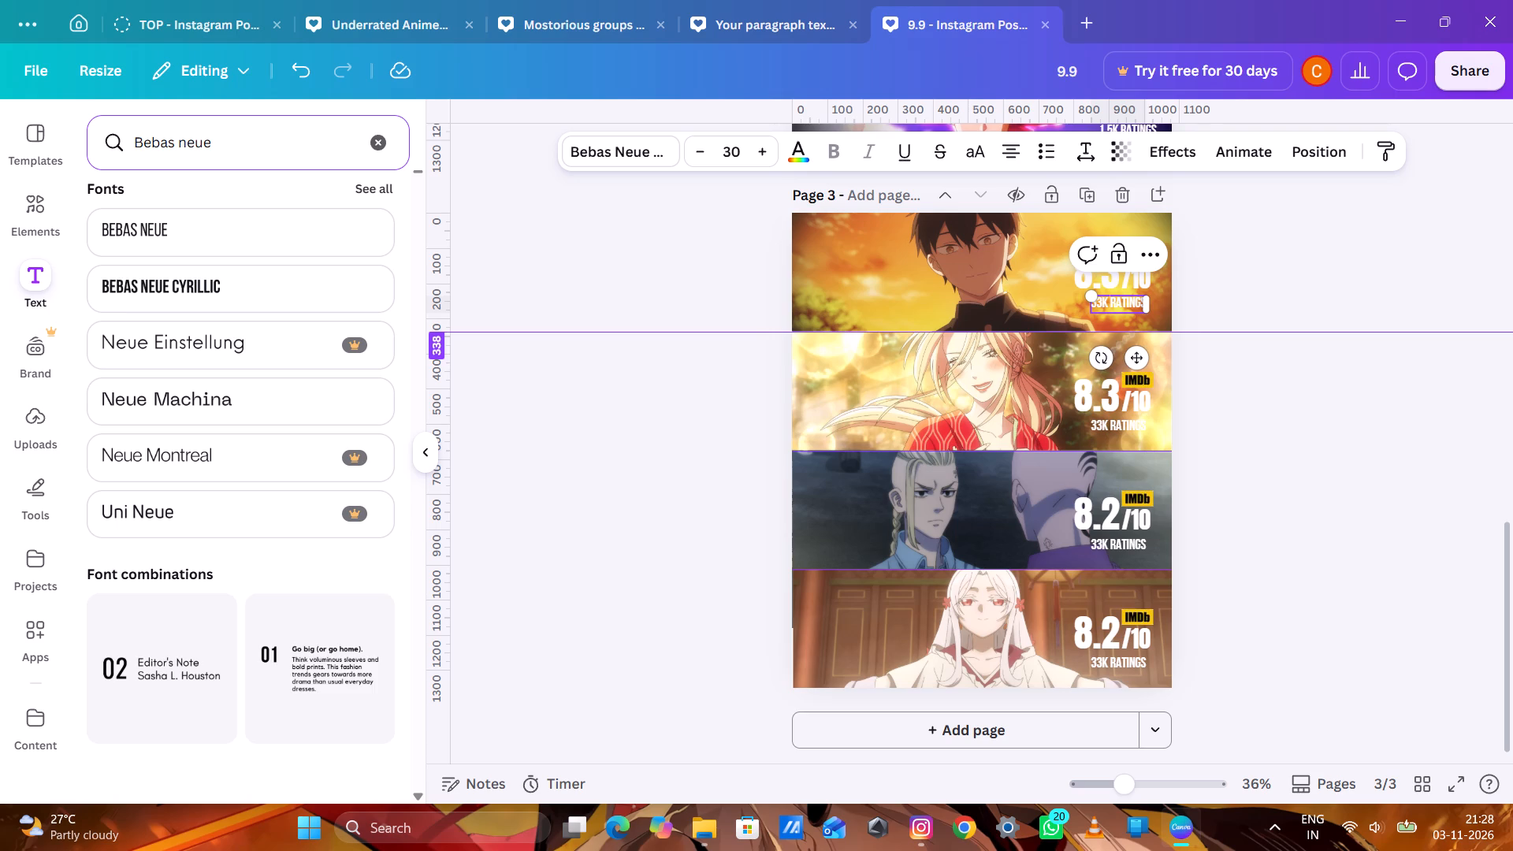
{"action": "left_click", "coordinate": [1107, 300]}
{"action": "key", "text": "BackSpace"}
{"action": "key", "text": "BackSpace"}
{"action": "key", "text": "BackSpace"}
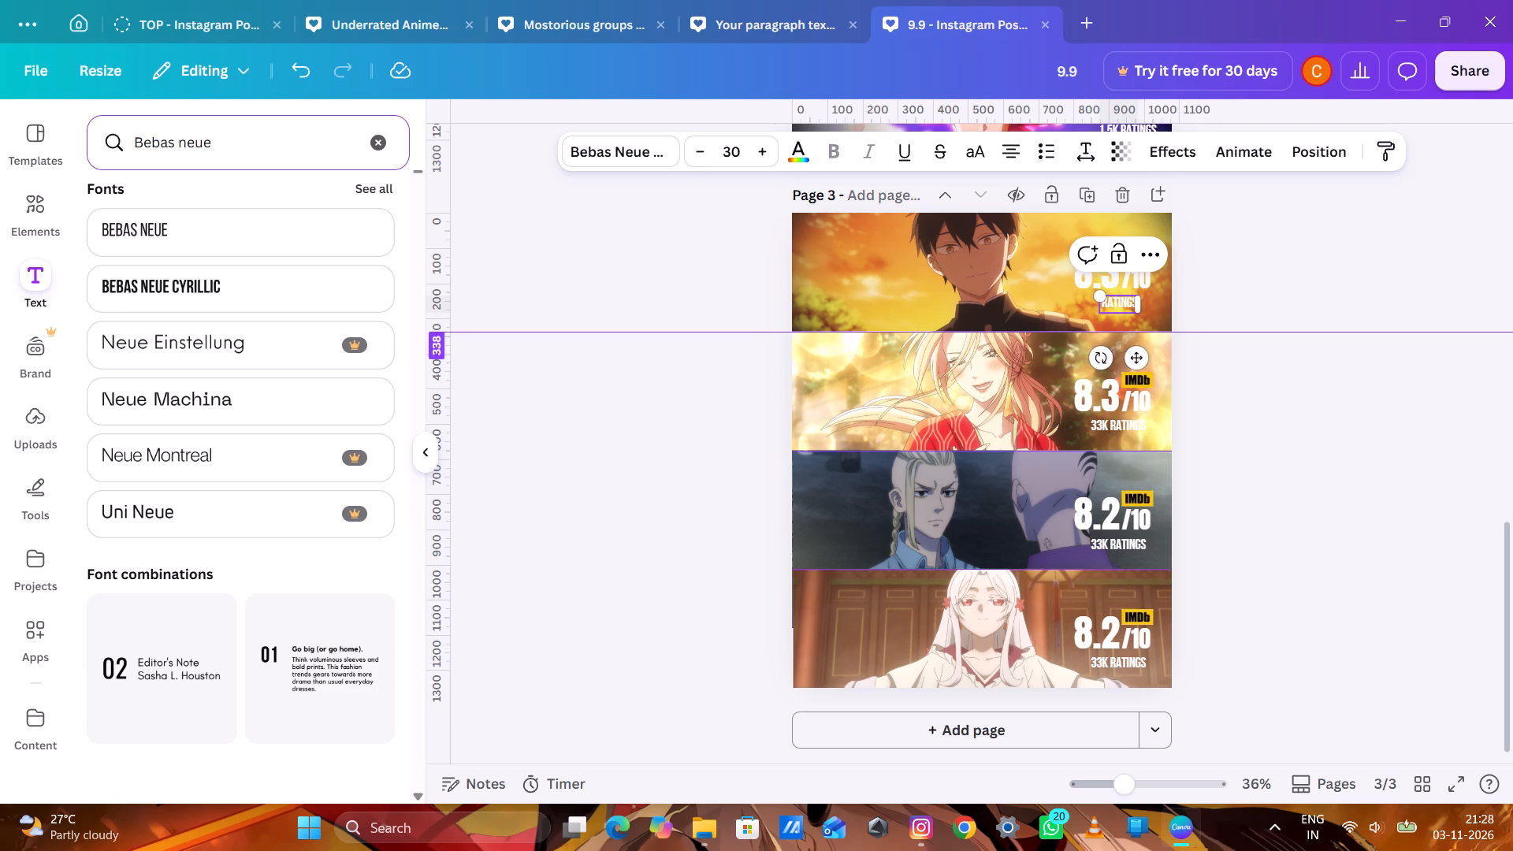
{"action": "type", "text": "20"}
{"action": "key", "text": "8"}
Delete the old count in front of the word RATINGS on page 3's second strip.
{"action": "double_click", "coordinate": [1098, 417]}
{"action": "left_click", "coordinate": [1106, 422]}
{"action": "key", "text": "BackSpace"}
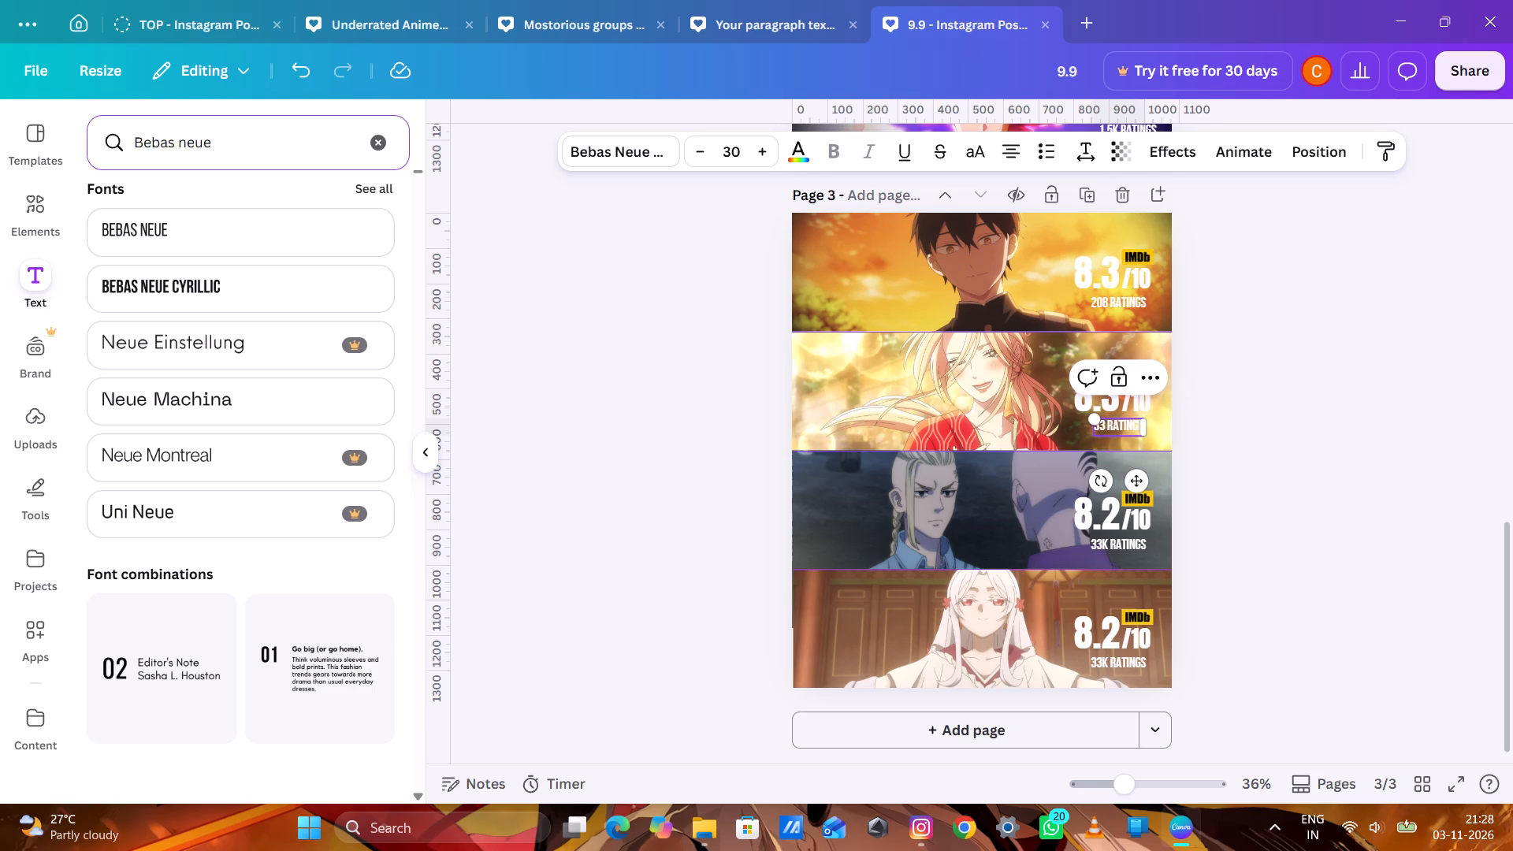
Change the ratings count on page 3's second strip to 146 Ratings.
{"action": "key", "text": "BackSpace"}
{"action": "key", "text": "BackSpace"}
{"action": "type", "text": "146"}
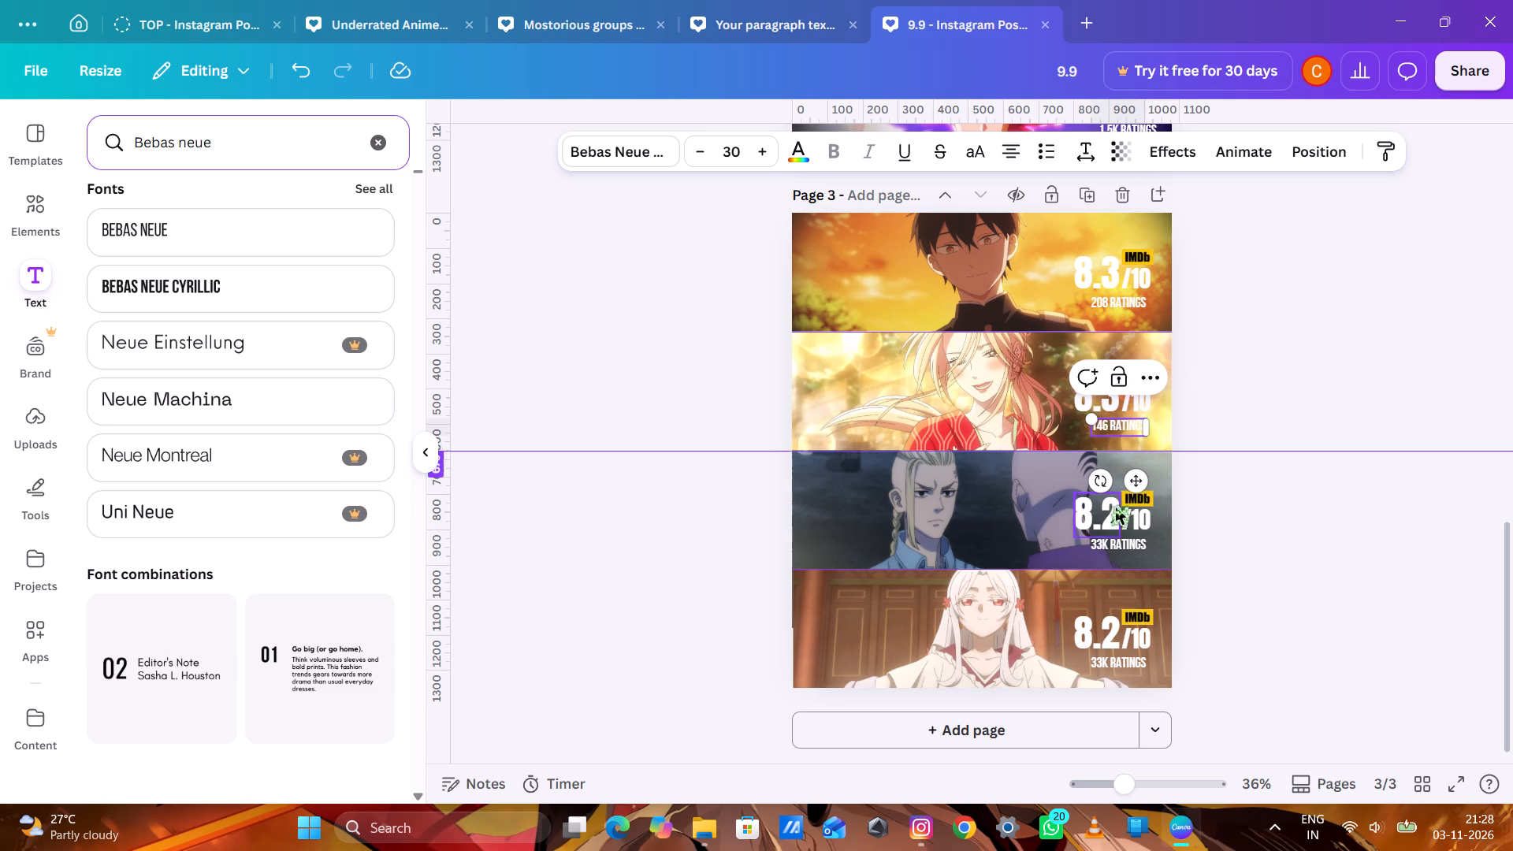
Change the ratings count on page 3's third strip to 421 Ratings.
{"action": "left_click", "coordinate": [1101, 542]}
{"action": "left_click", "coordinate": [1104, 541]}
{"action": "left_click", "coordinate": [1108, 540]}
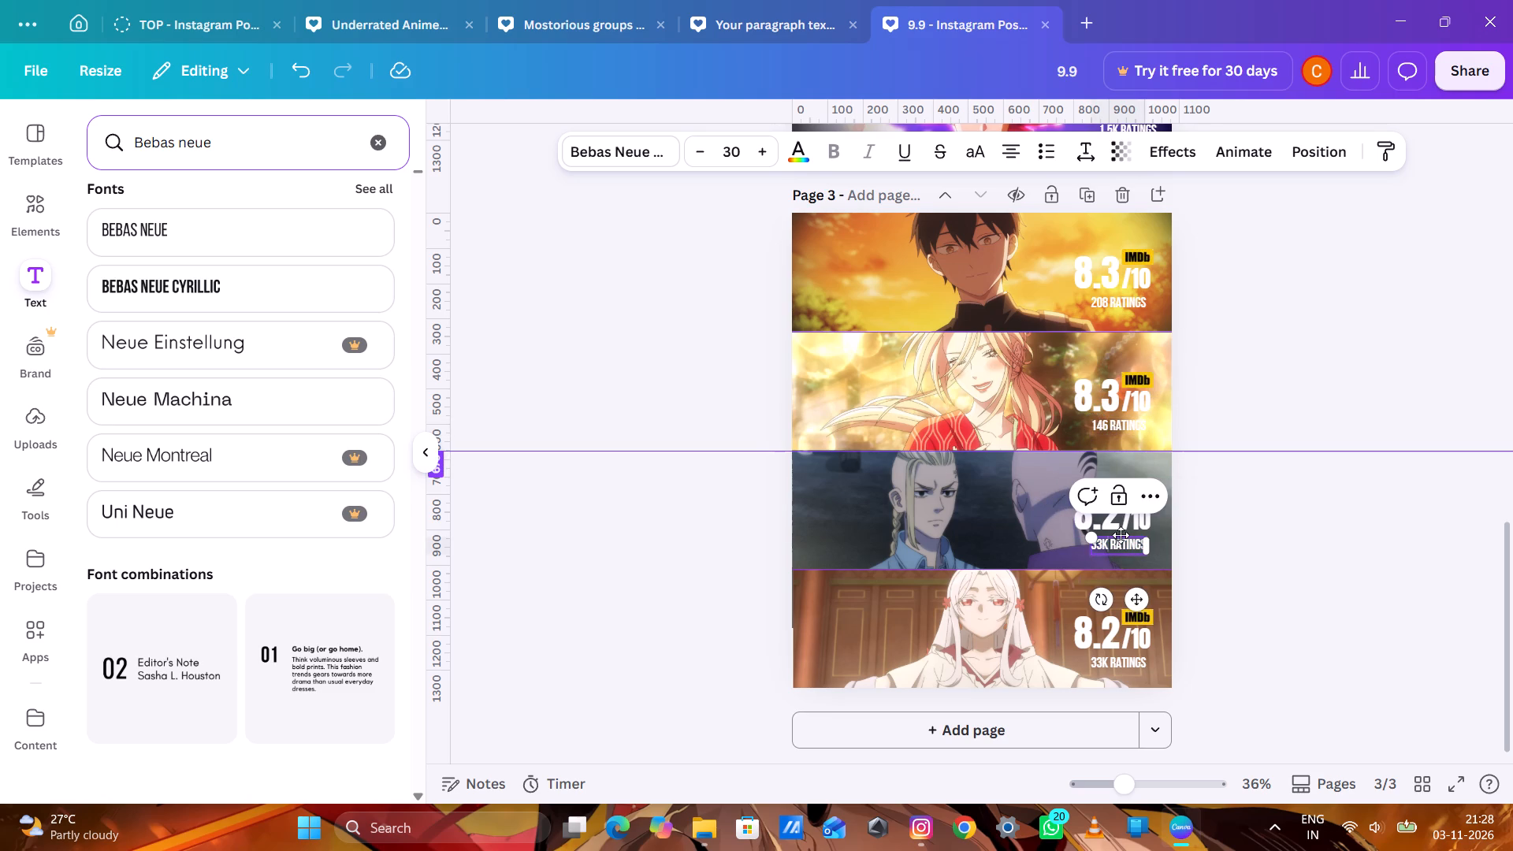
{"action": "key", "text": "BackSpace"}
{"action": "key", "text": "BackSpace"}
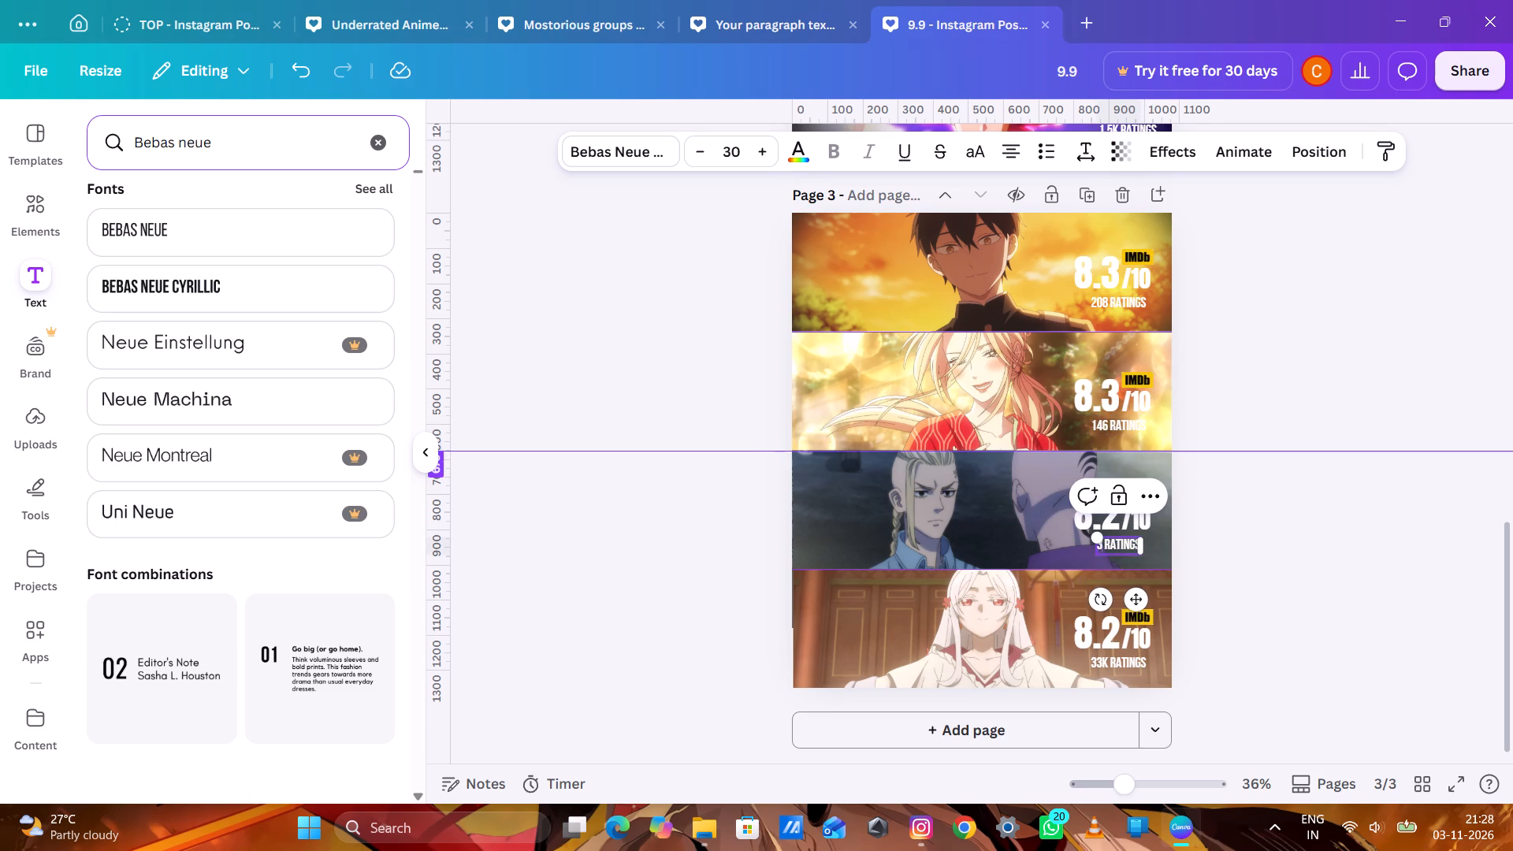
{"action": "key", "text": "BackSpace"}
{"action": "type", "text": "421"}
Change the ratings count on page 3's fourth strip to 227 Ratings, keeping a space before the word Ratings.
{"action": "left_click", "coordinate": [1103, 651]}
{"action": "double_click", "coordinate": [1102, 661]}
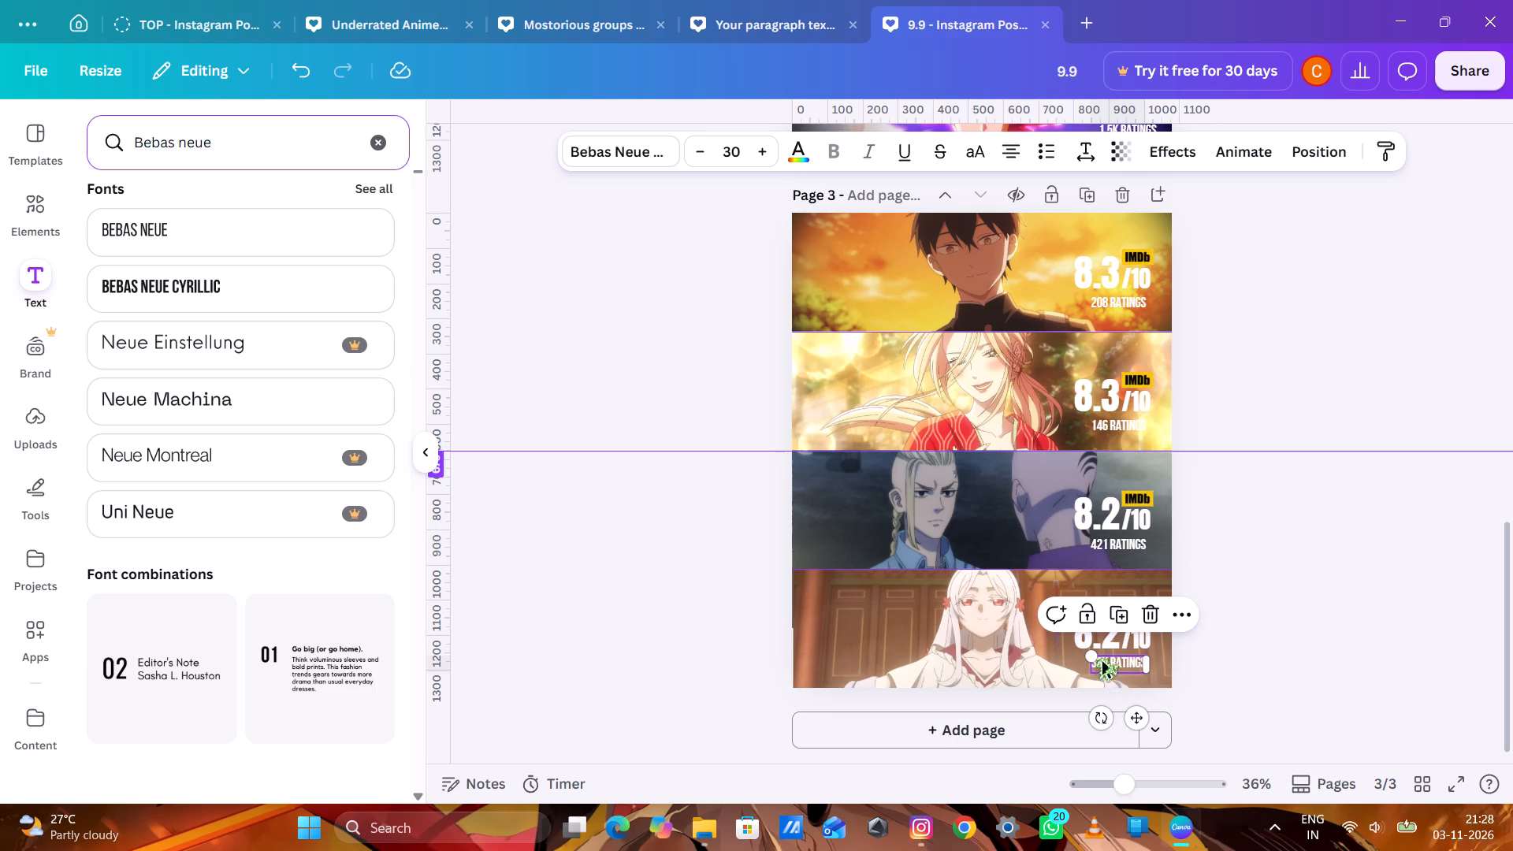
{"action": "left_click", "coordinate": [1105, 660]}
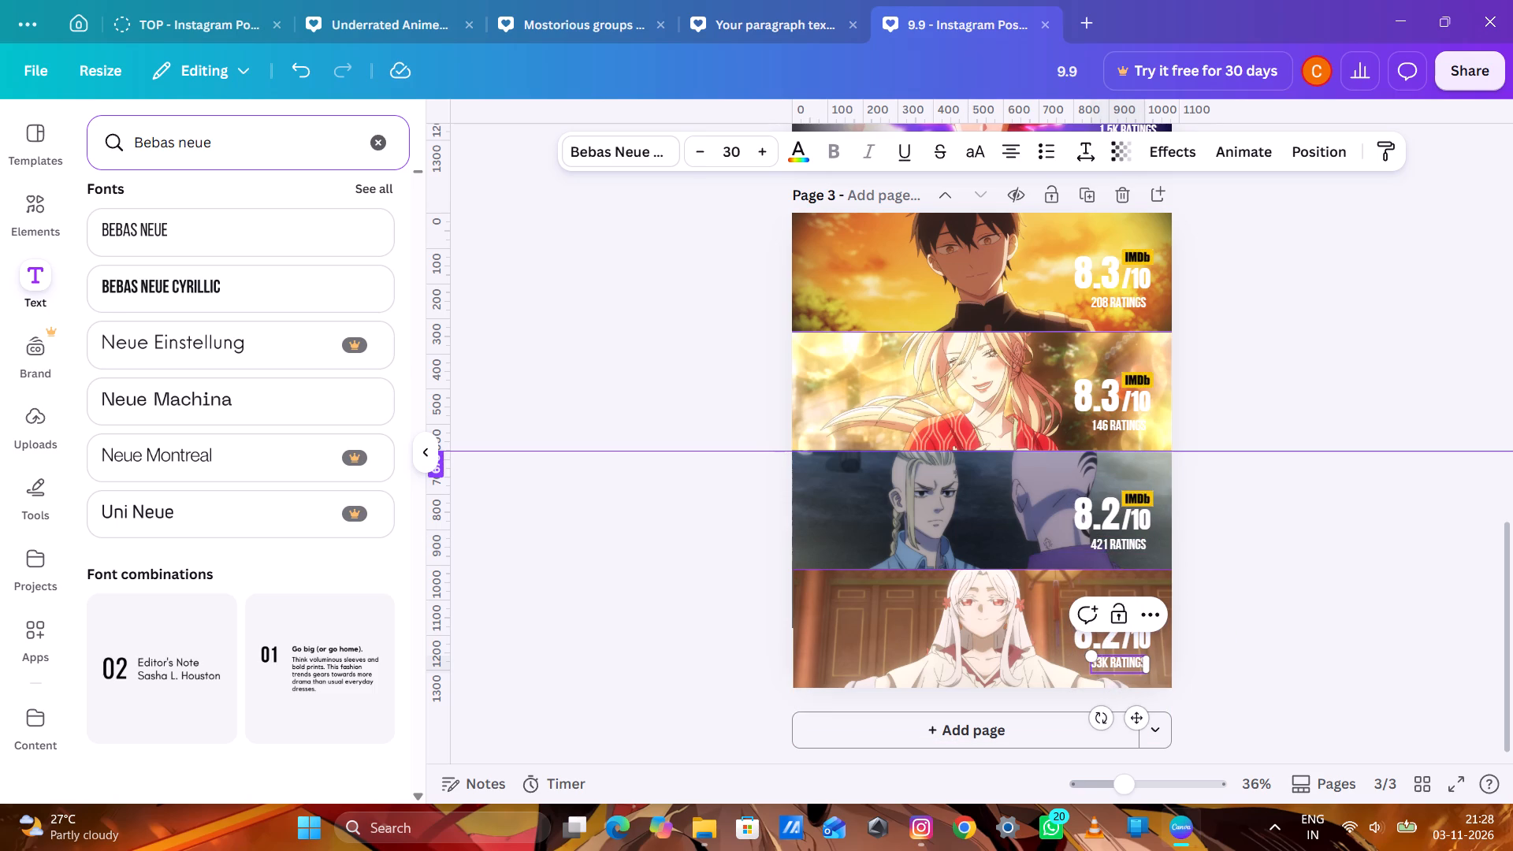
{"action": "left_click", "coordinate": [1105, 660]}
{"action": "left_click", "coordinate": [1106, 660]}
{"action": "key", "text": "BackSpace"}
{"action": "key", "text": "BackSpace"}
{"action": "key", "text": "BackSpace"}
{"action": "type", "text": "227"}
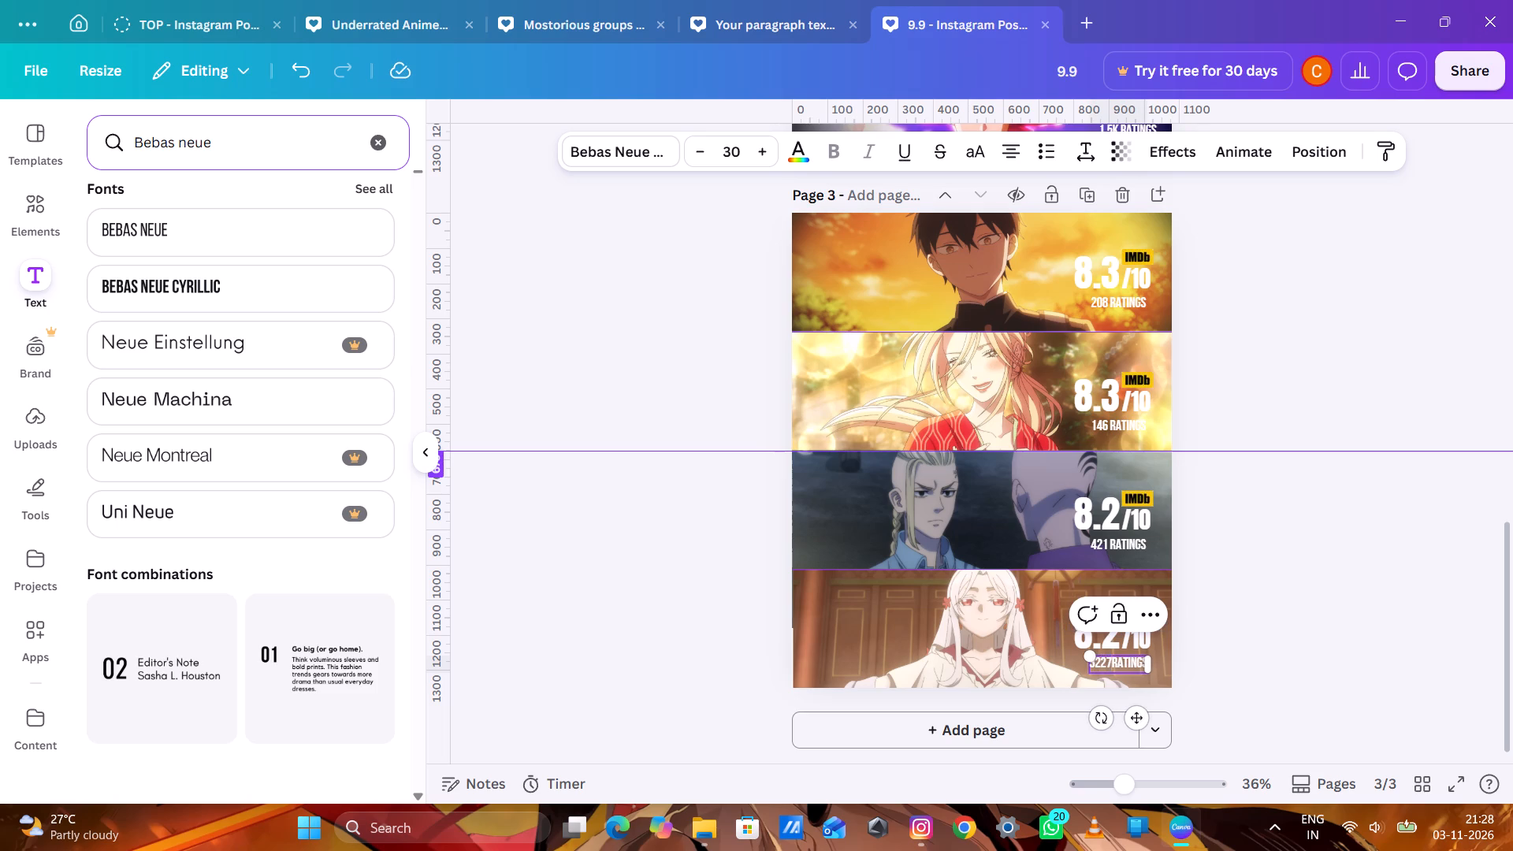
{"action": "left_click", "coordinate": [1096, 665]}
{"action": "key", "text": "BackSpace"}
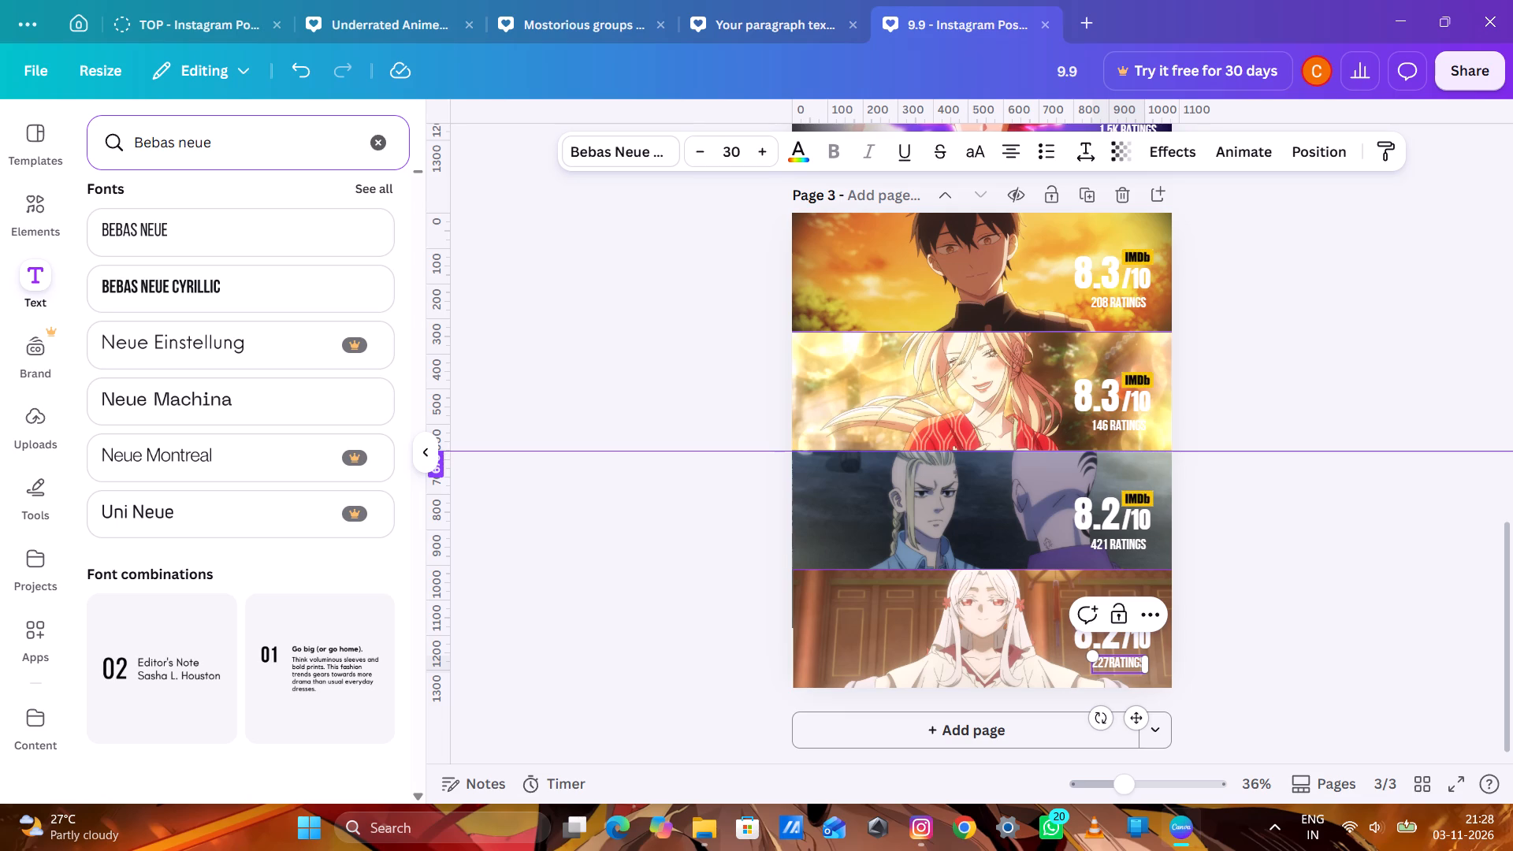
{"action": "left_click", "coordinate": [1109, 660]}
{"action": "key", "text": "space"}
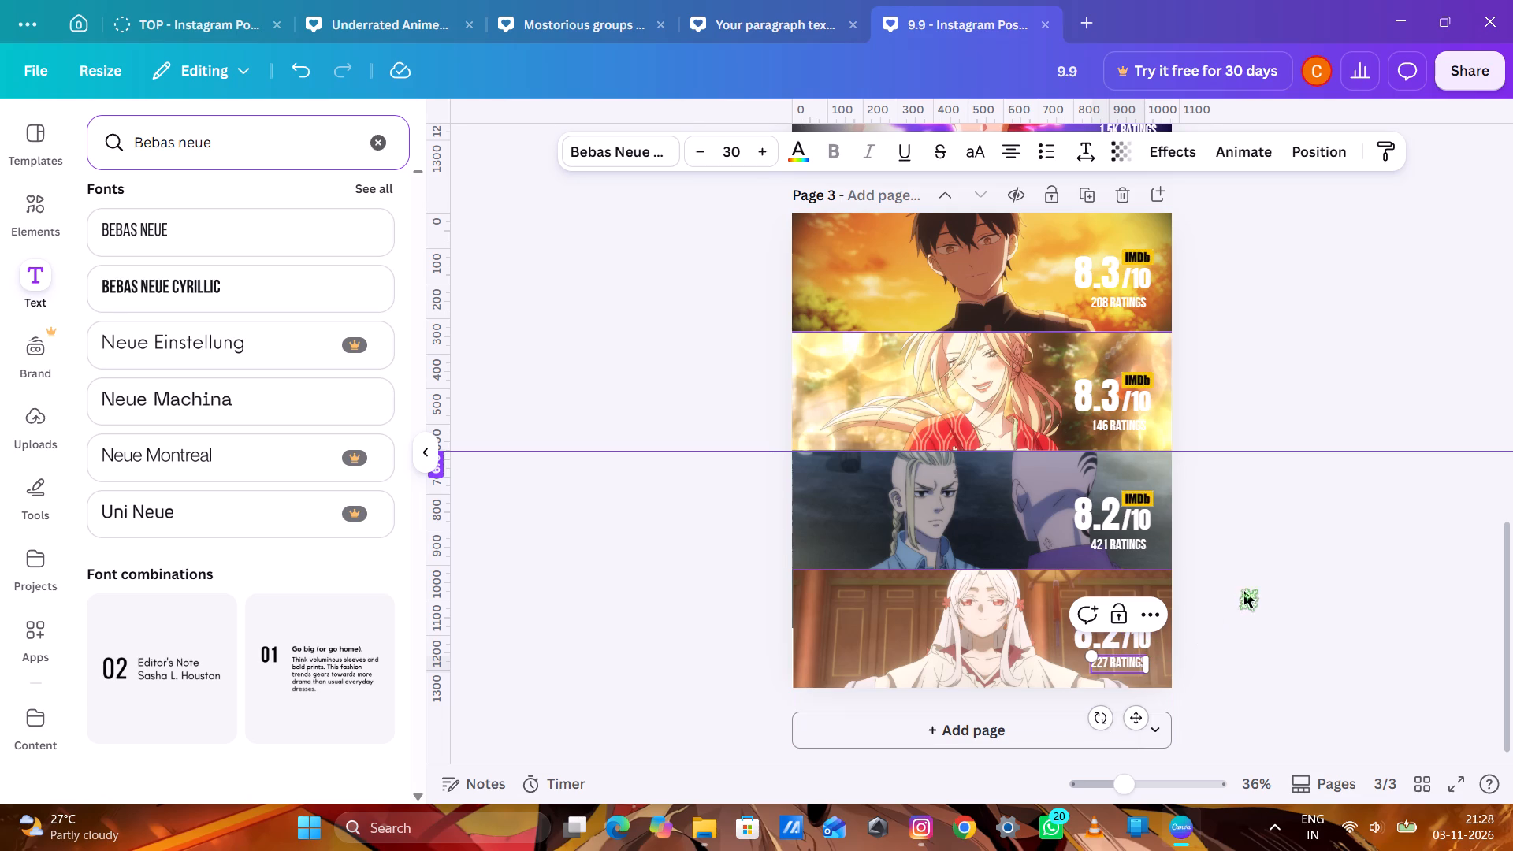
{"action": "left_click", "coordinate": [1244, 591]}
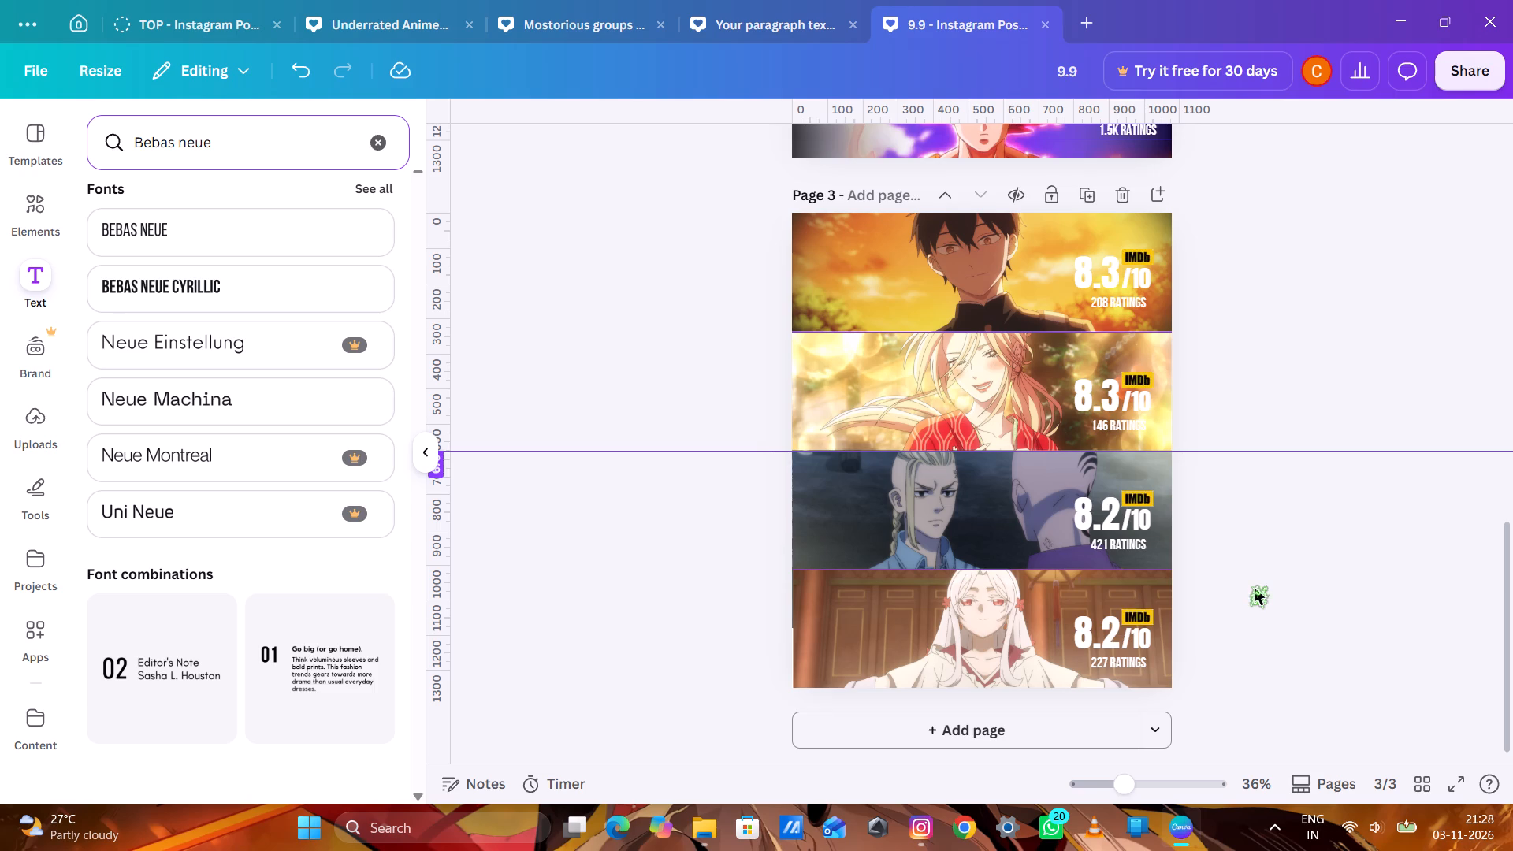
Close the Canva design and the remaining File Explorer and Microsoft Edge windows to clear the desktop.
{"action": "scroll", "coordinate": [1255, 588], "scroll_direction": "up", "scroll_amount": 4}
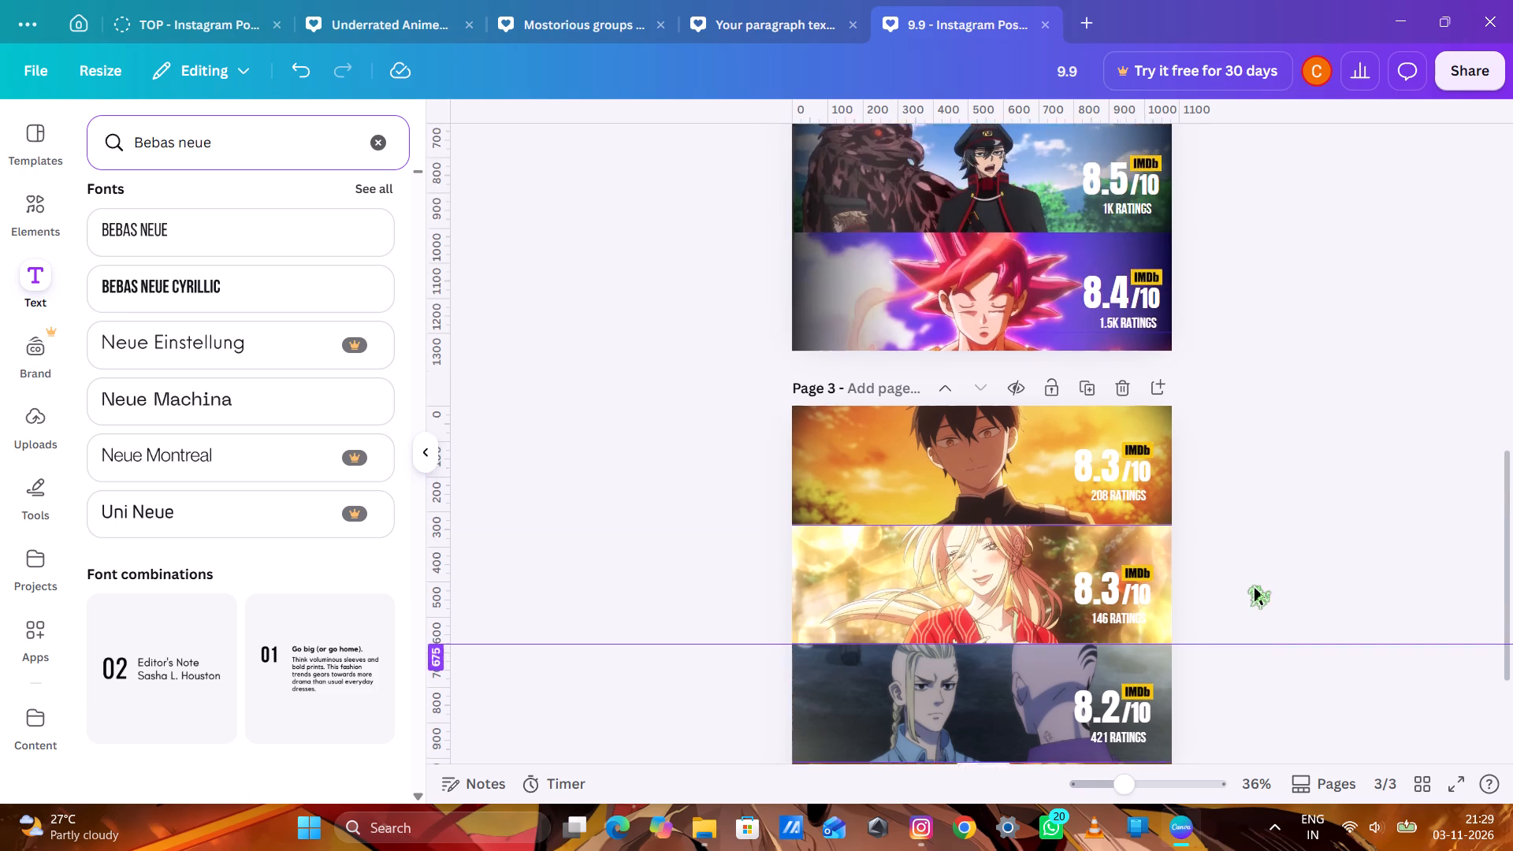
{"action": "scroll", "coordinate": [1255, 588], "scroll_direction": "up", "scroll_amount": 9}
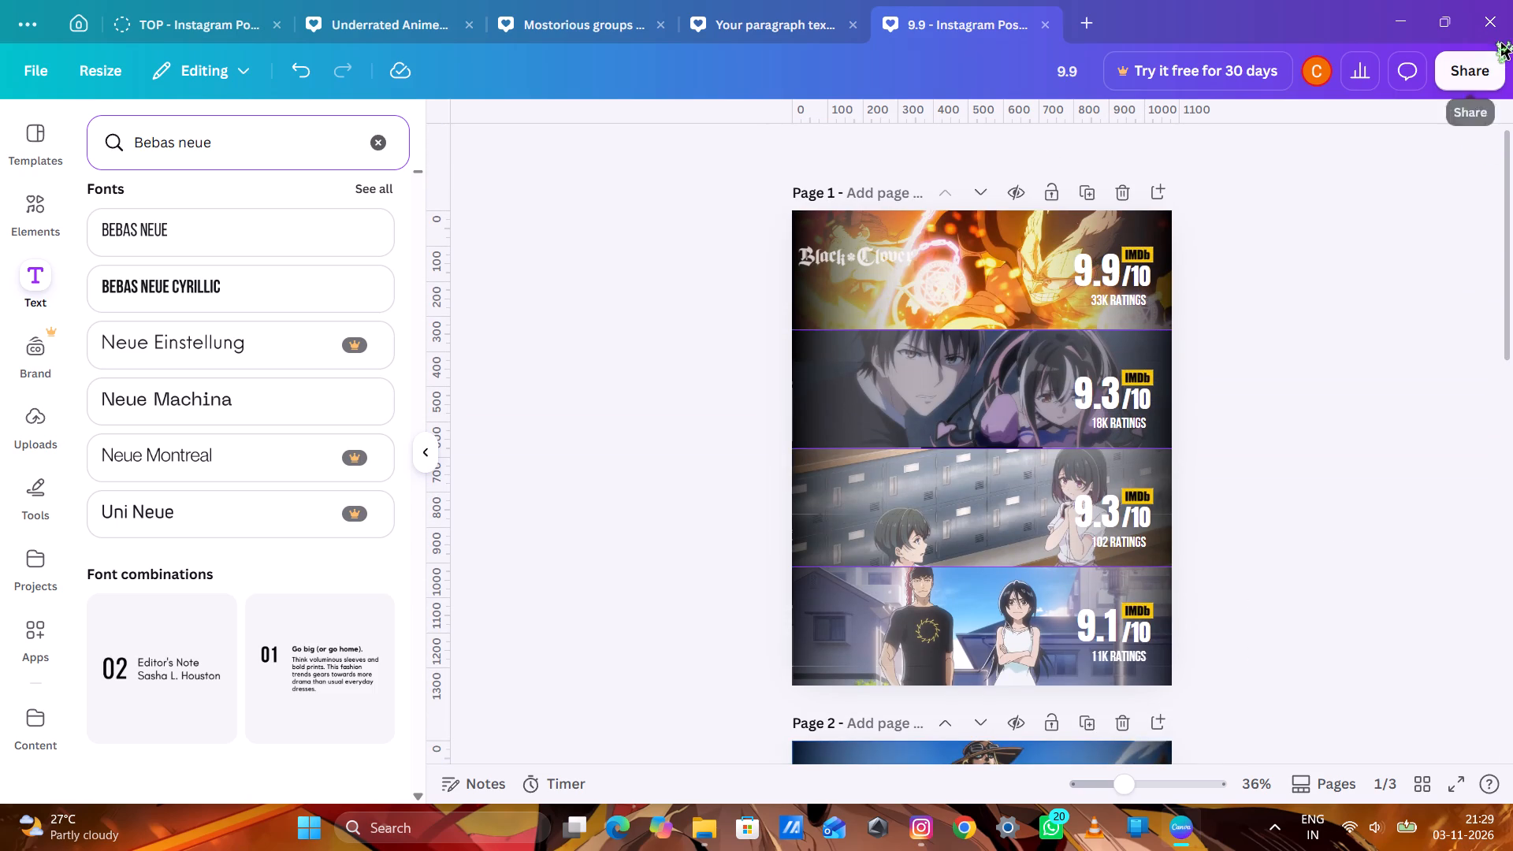
{"action": "left_click", "coordinate": [1504, 35]}
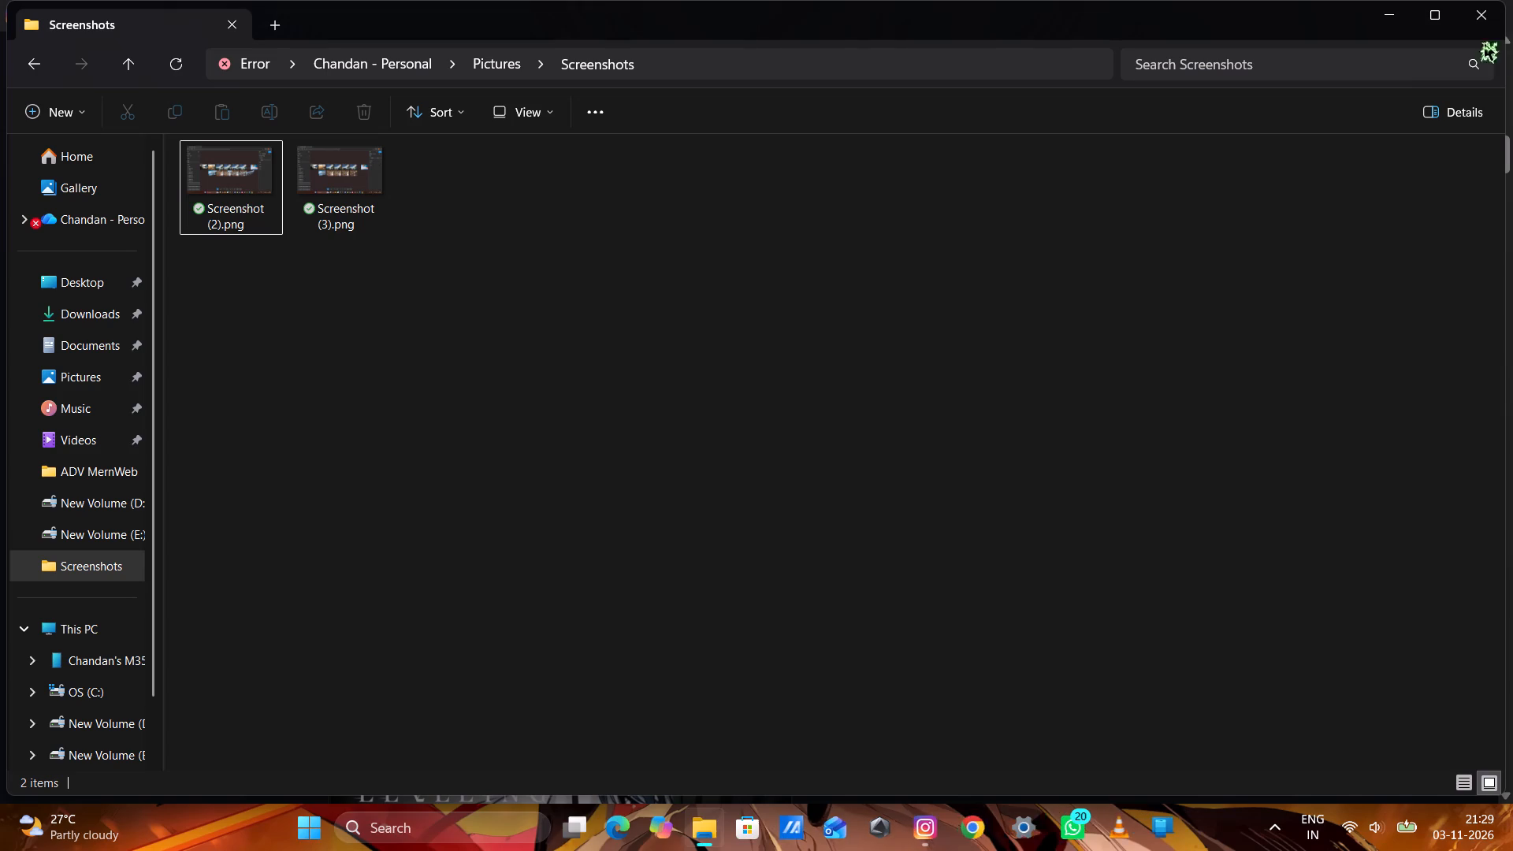
{"action": "left_click", "coordinate": [1482, 19]}
{"action": "left_click", "coordinate": [1483, 18]}
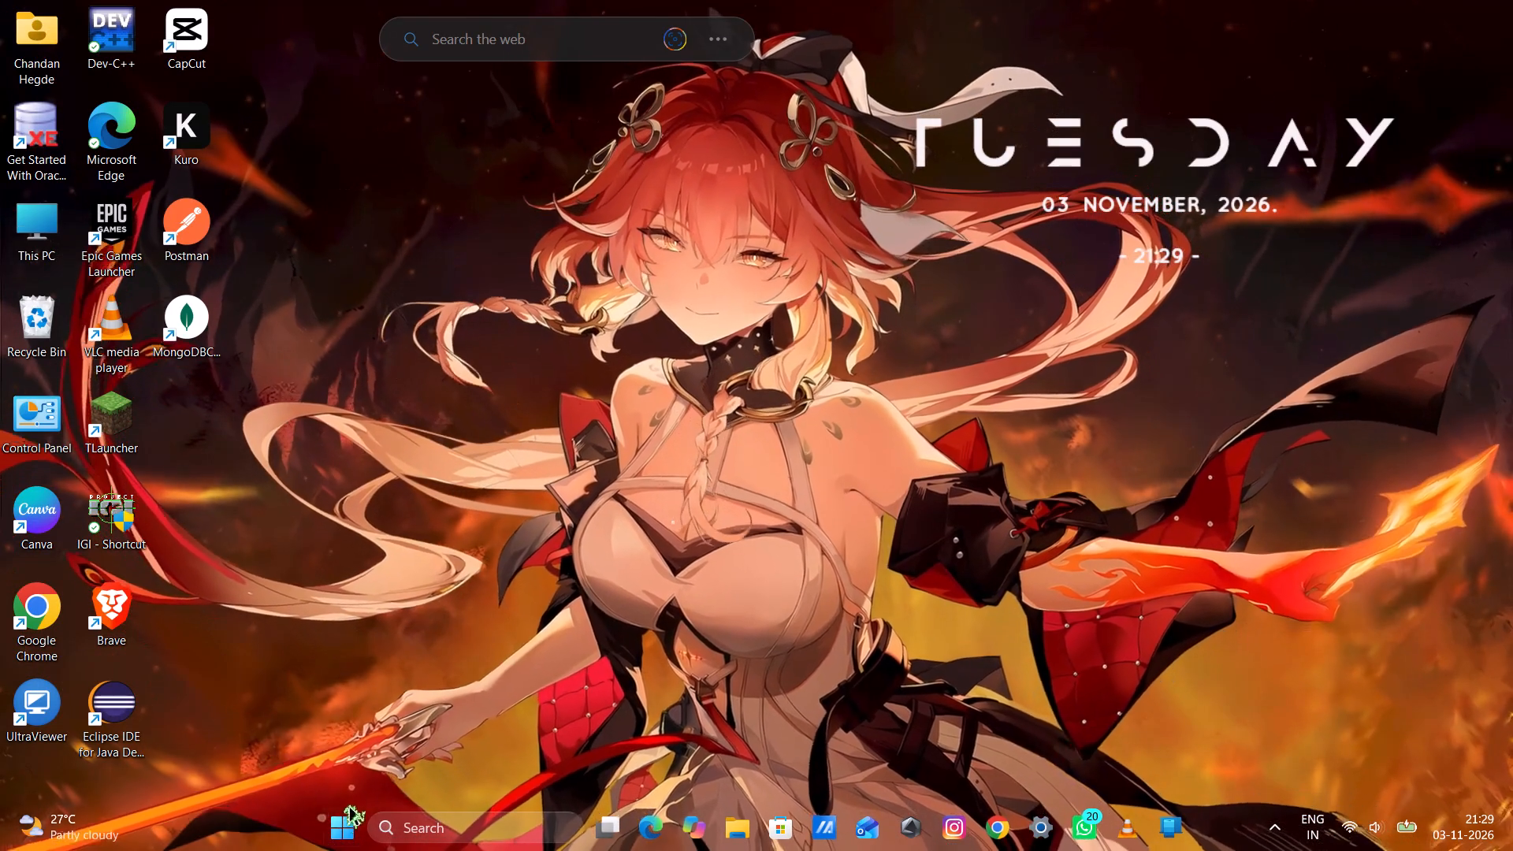
Open the computer's power options.
{"action": "left_click", "coordinate": [355, 815]}
{"action": "left_click", "coordinate": [894, 757]}
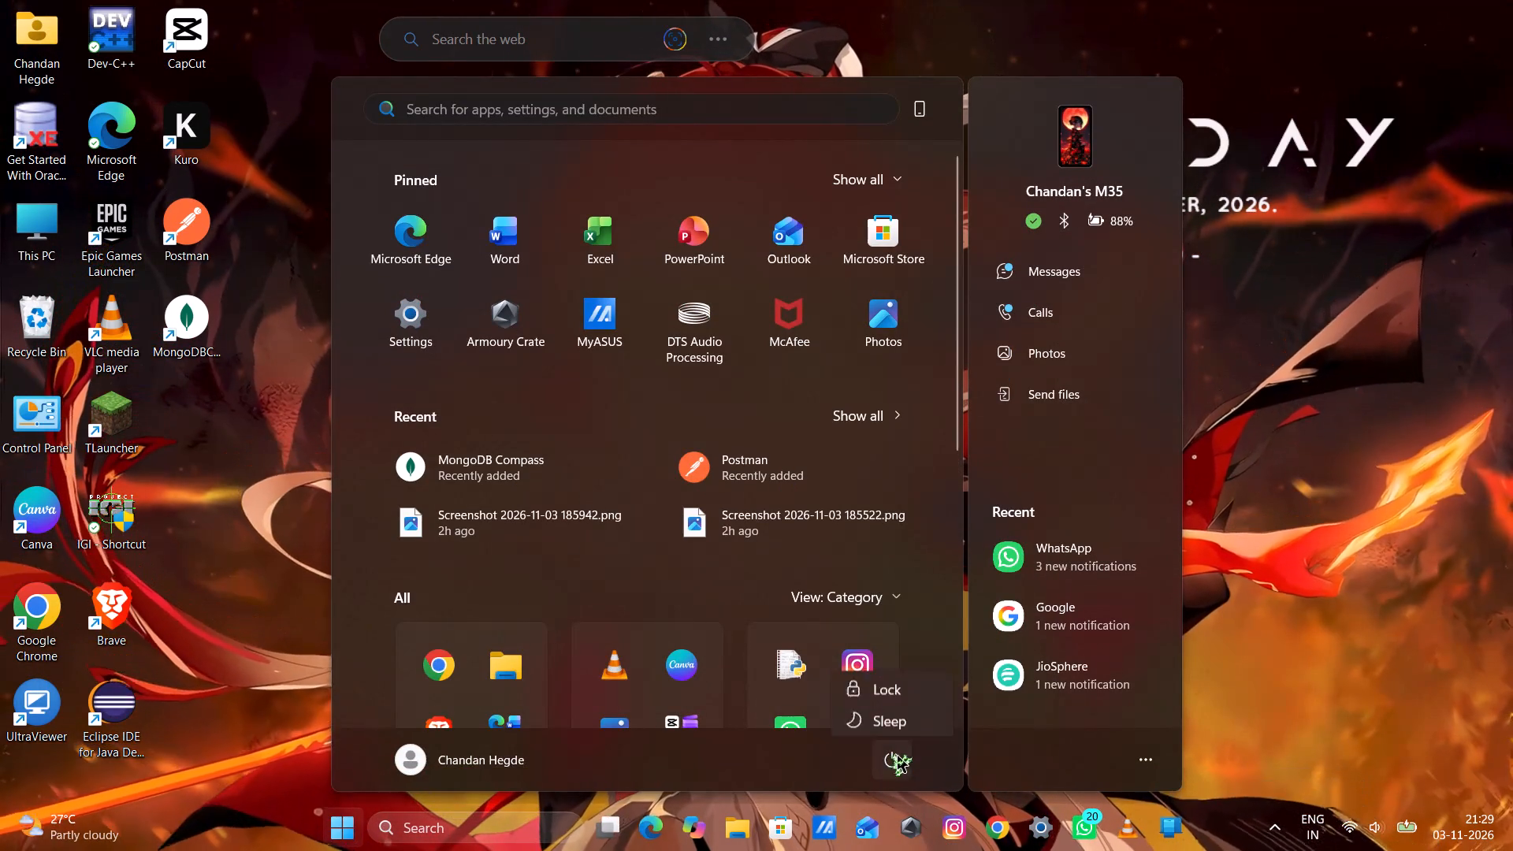